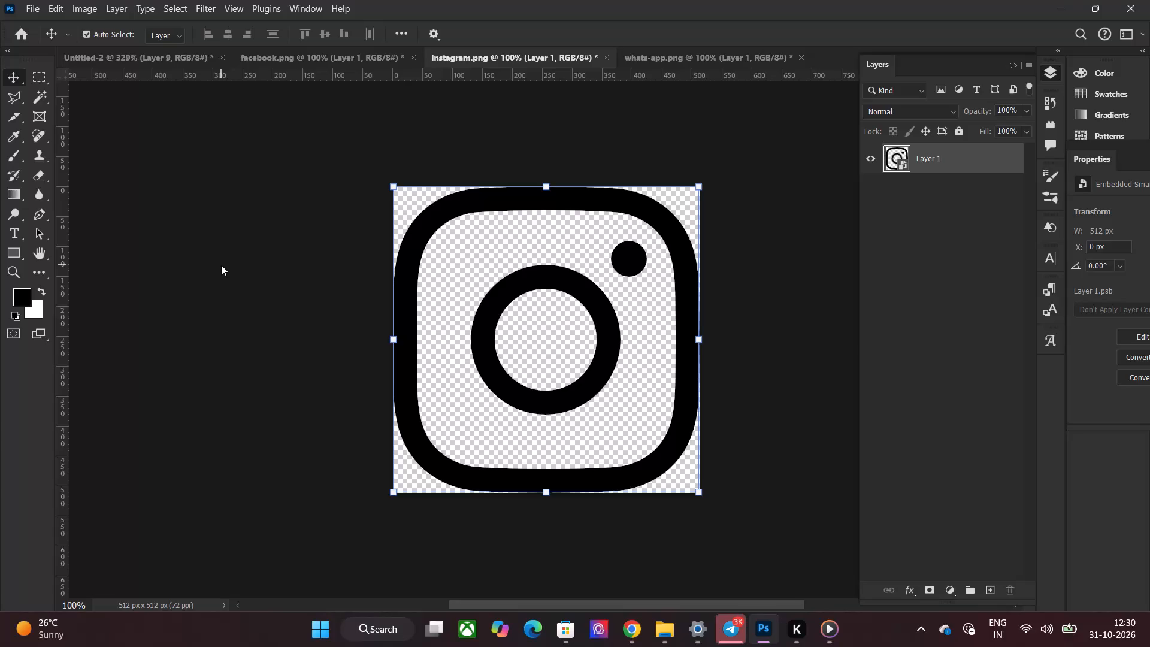
Copy the WhatsApp icon from whats-app.png and paste it into the Untitled-2 design.
click(221, 265)
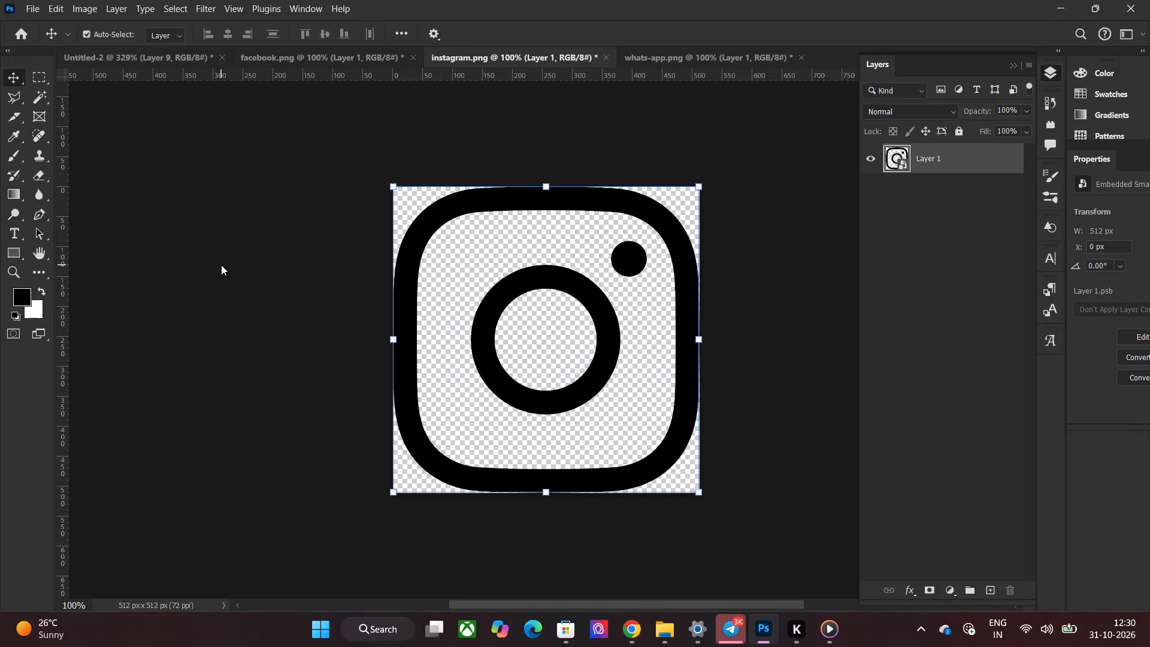
click(222, 265)
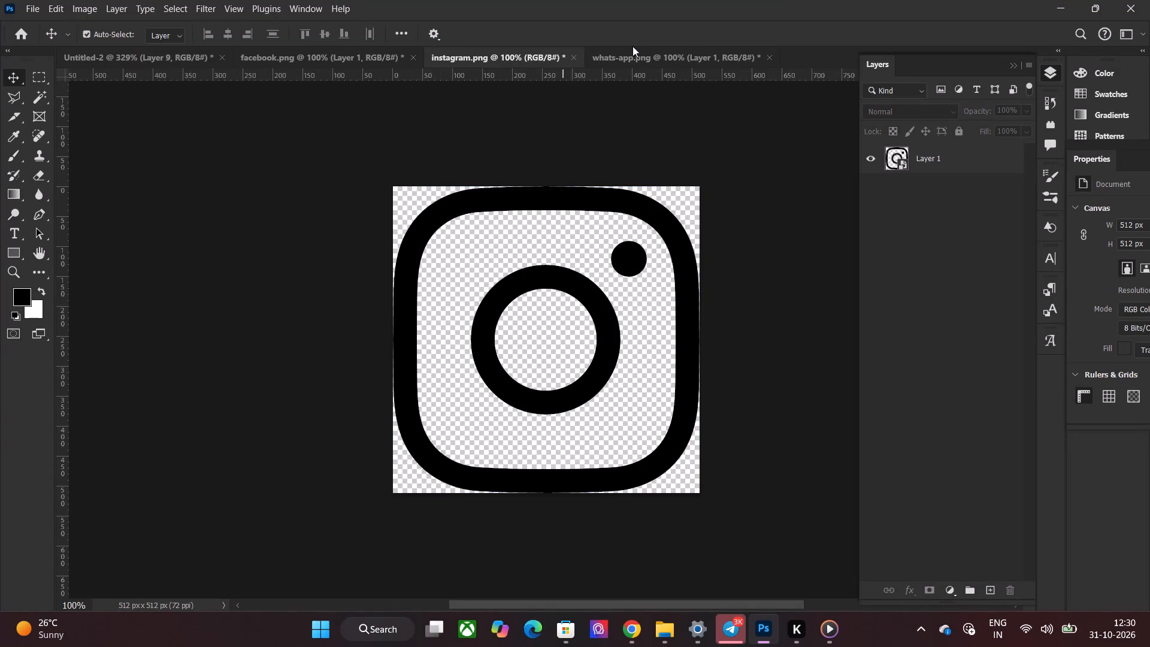
click(634, 50)
click(342, 56)
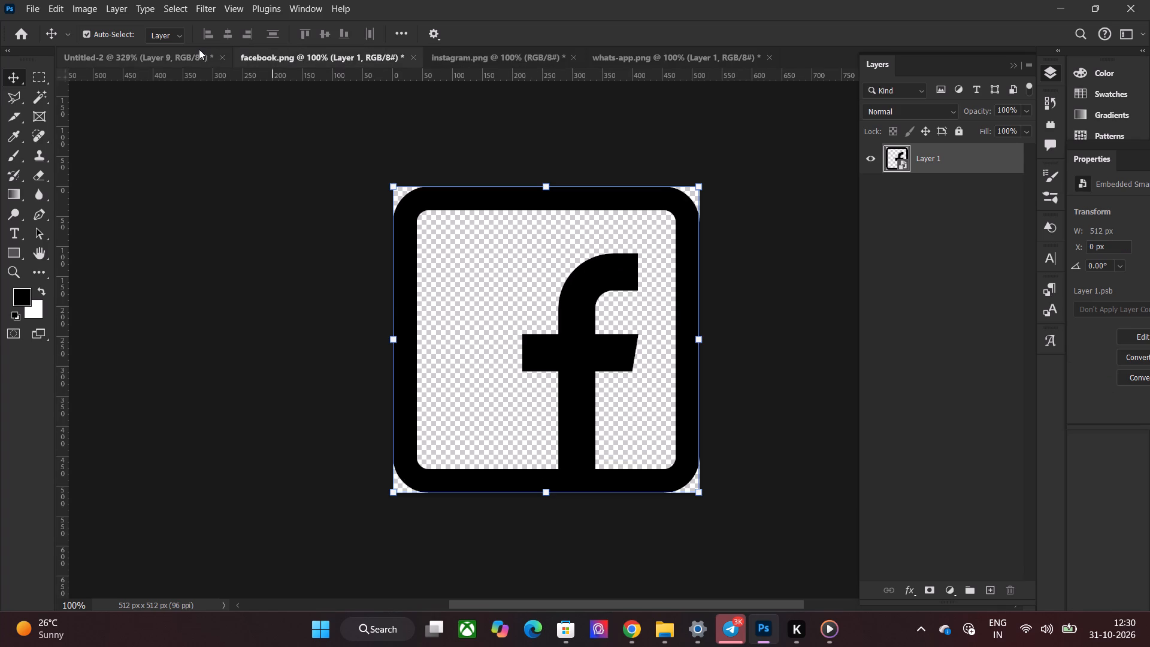
click(199, 49)
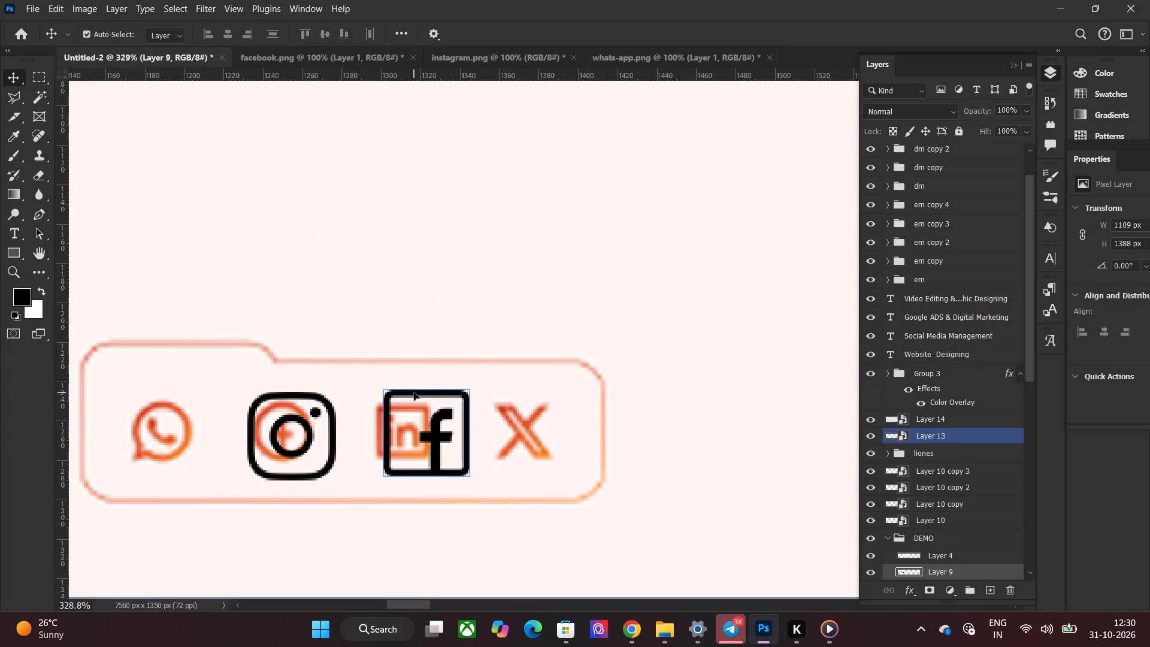
click(414, 392)
click(618, 56)
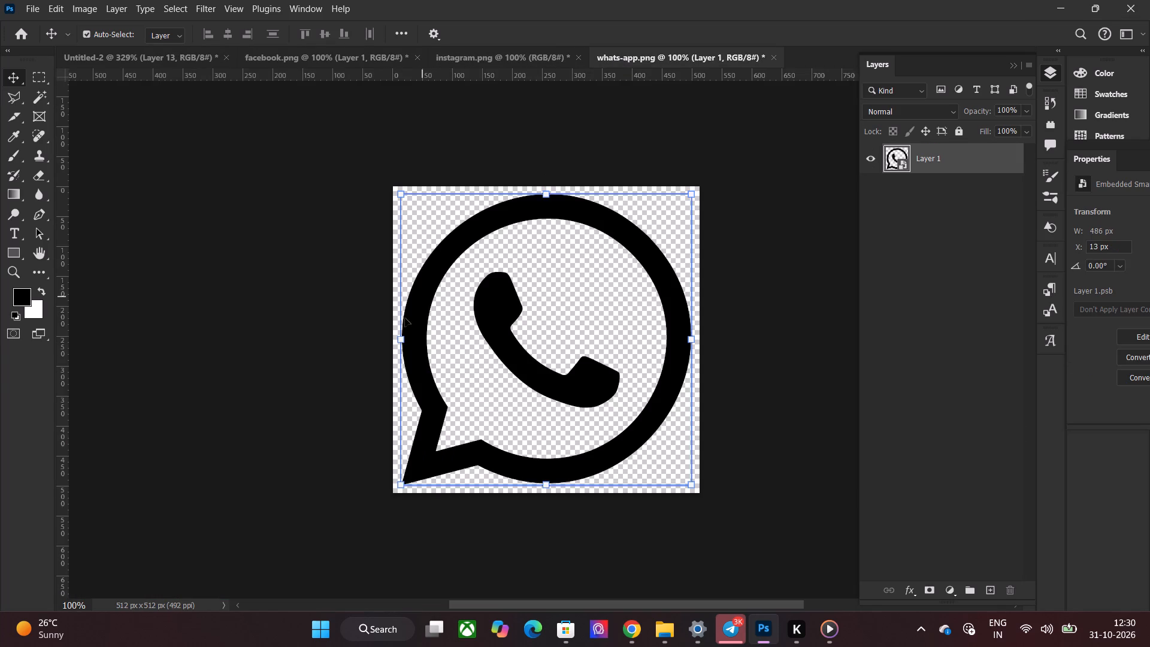
key(ctrl+c)
click(110, 62)
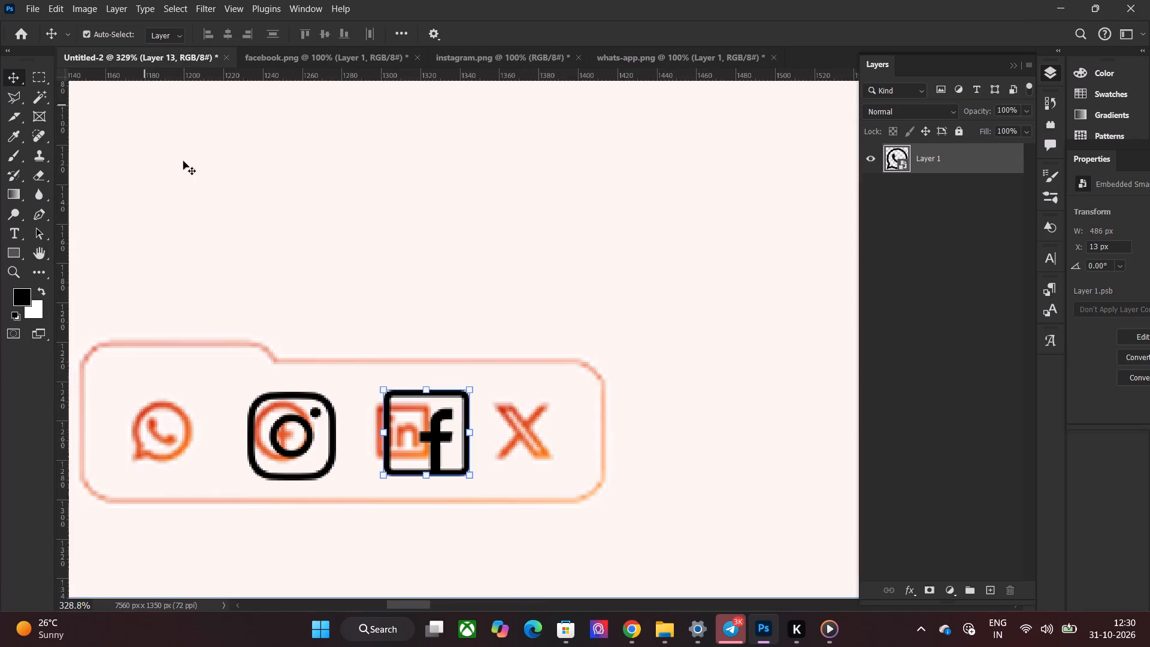
key(ctrl+v)
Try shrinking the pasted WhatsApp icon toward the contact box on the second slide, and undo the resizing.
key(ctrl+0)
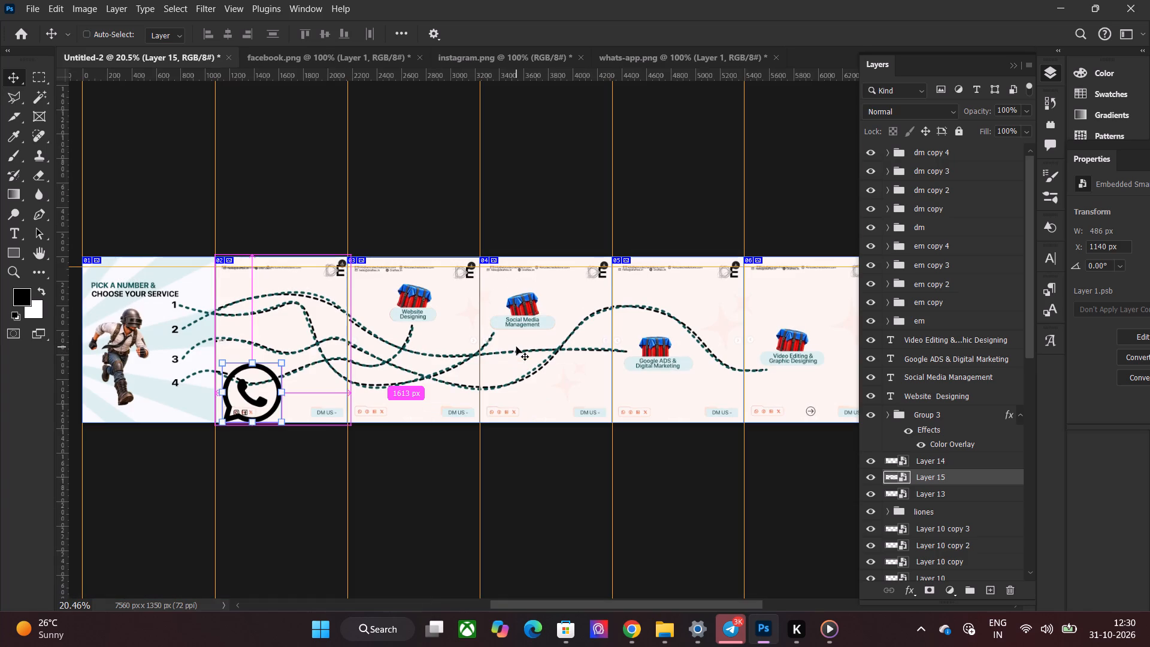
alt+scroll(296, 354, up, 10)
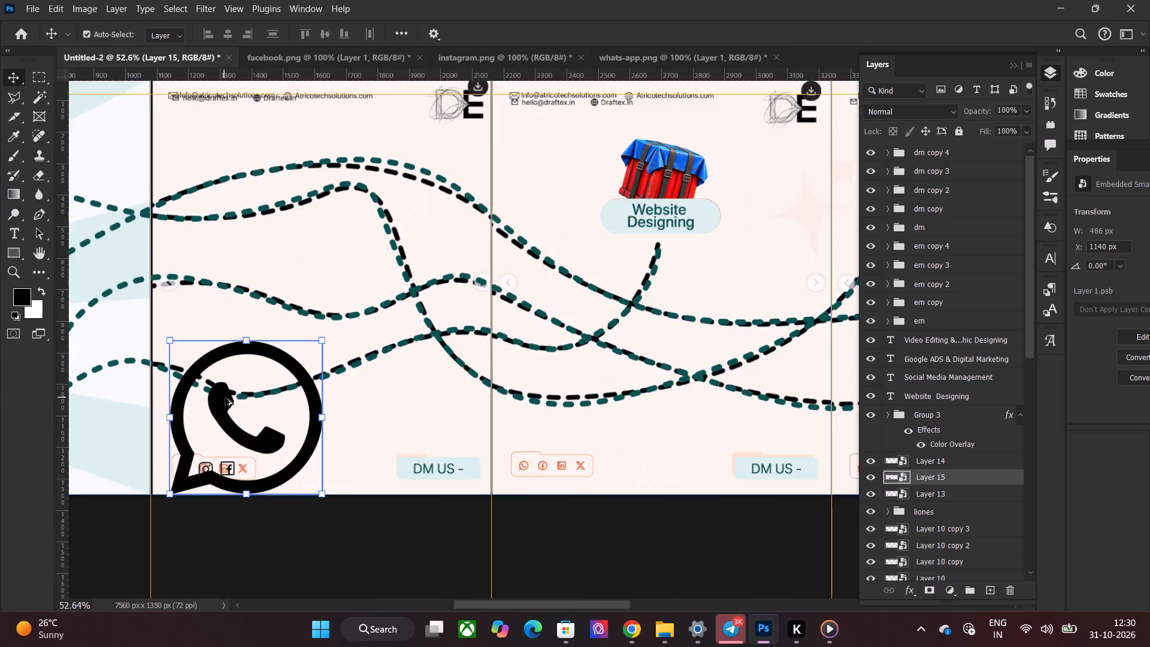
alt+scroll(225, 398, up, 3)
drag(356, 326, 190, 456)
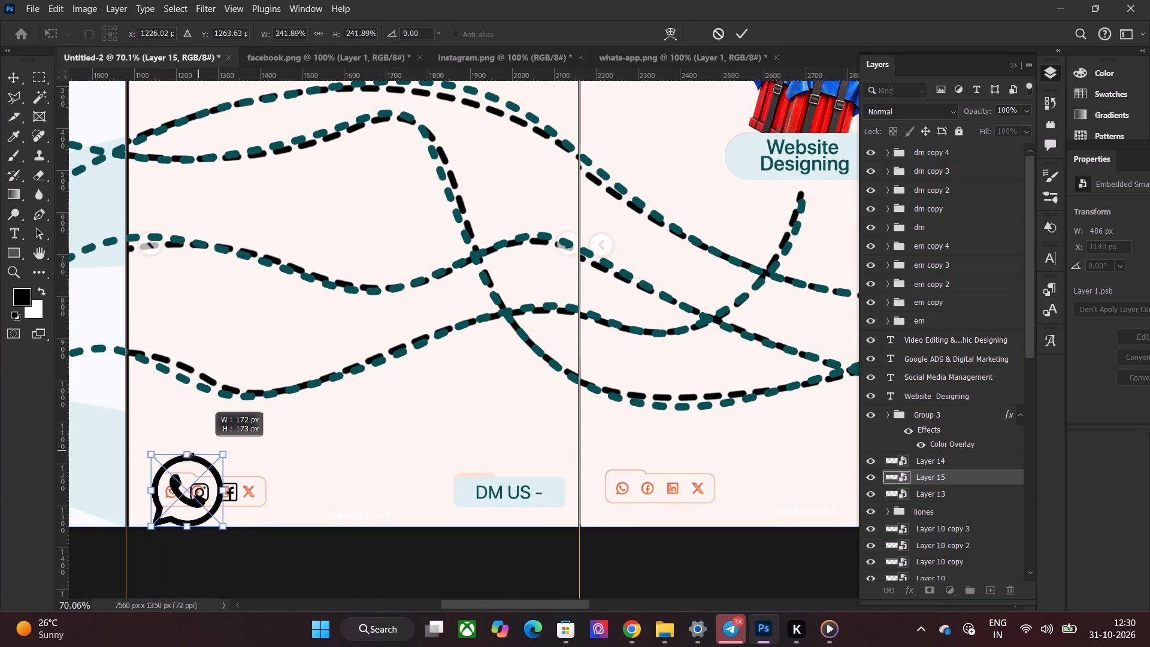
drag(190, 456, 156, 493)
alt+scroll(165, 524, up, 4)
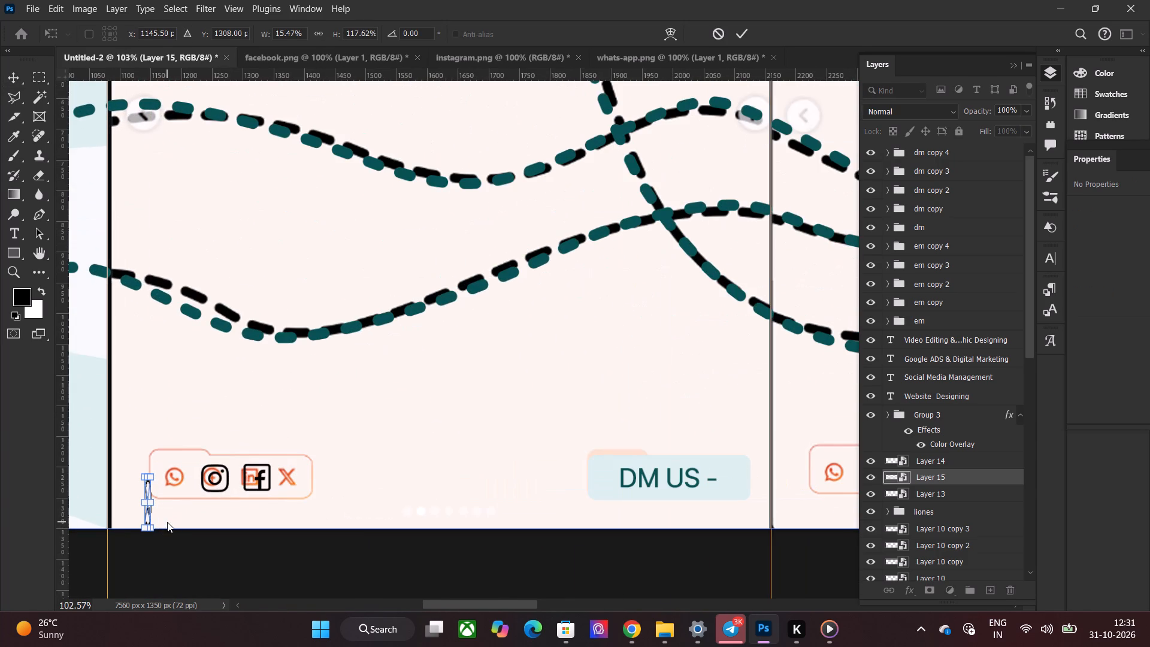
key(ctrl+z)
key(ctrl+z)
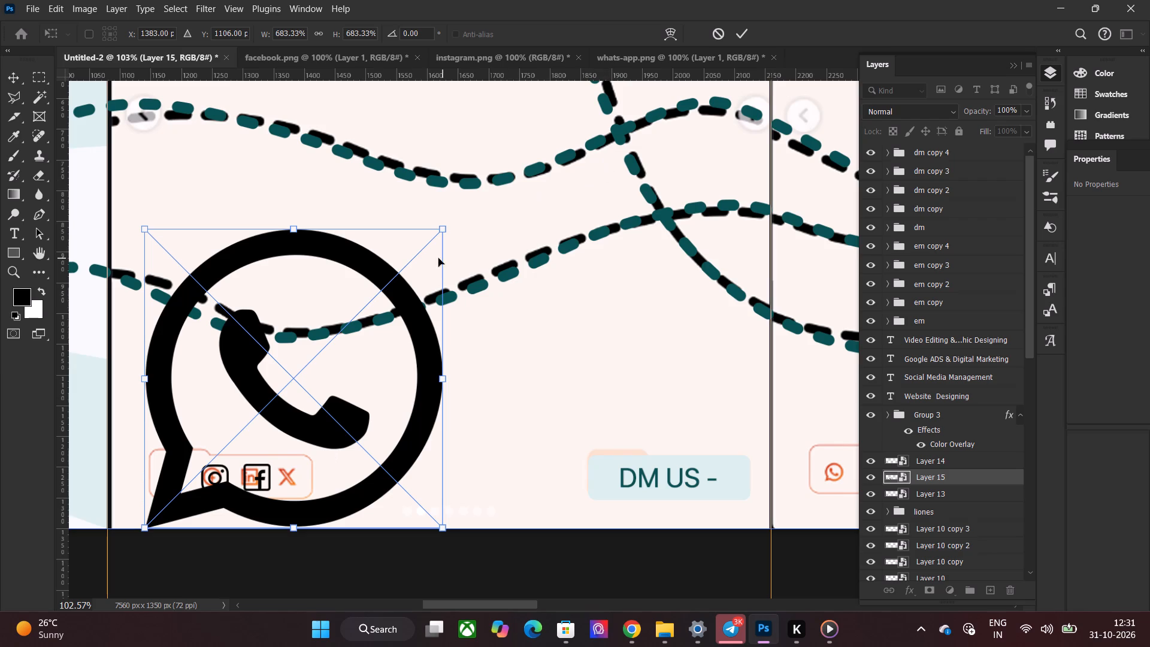
Scale the WhatsApp icon down to about 46 × 46 px, matching it against the black Instagram icon in the contact box.
drag(449, 225, 228, 500)
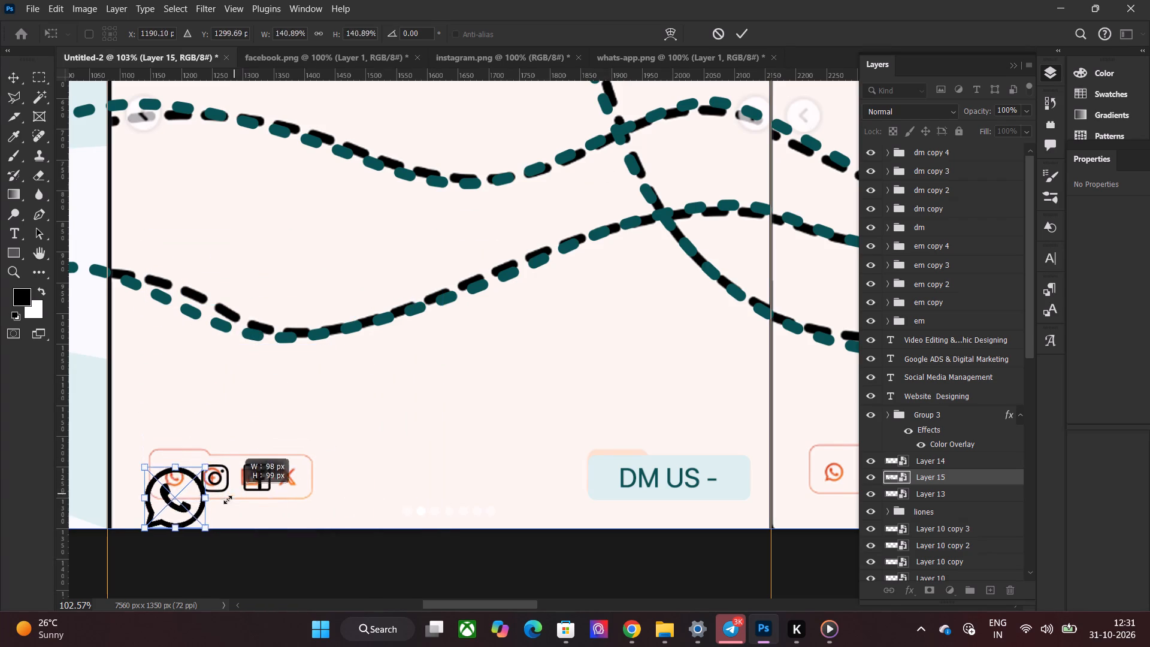
drag(228, 500, 218, 507)
alt+scroll(157, 529, up, 11)
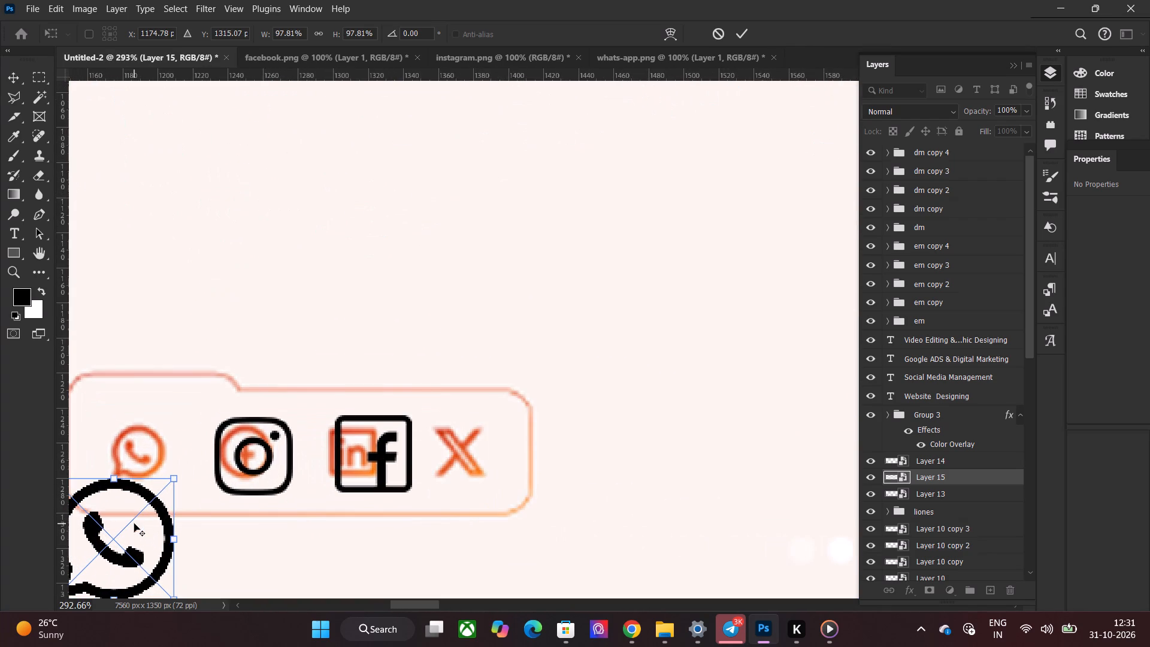
drag(155, 508, 178, 416)
shift+drag(193, 391, 138, 443)
drag(99, 493, 253, 448)
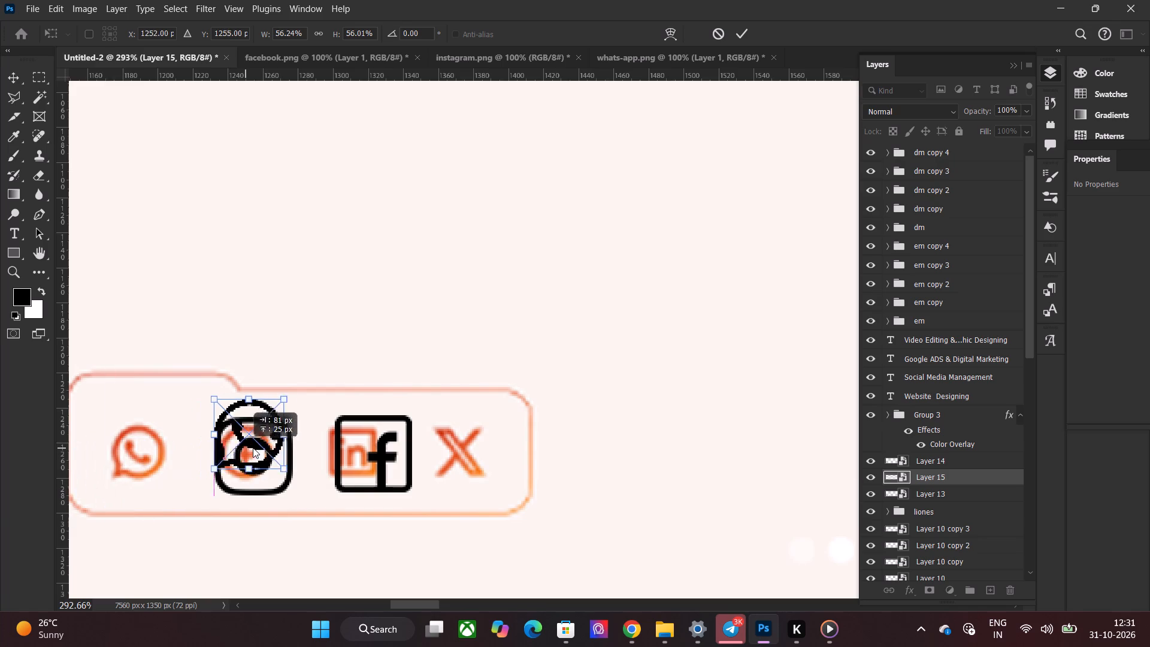
drag(253, 448, 238, 465)
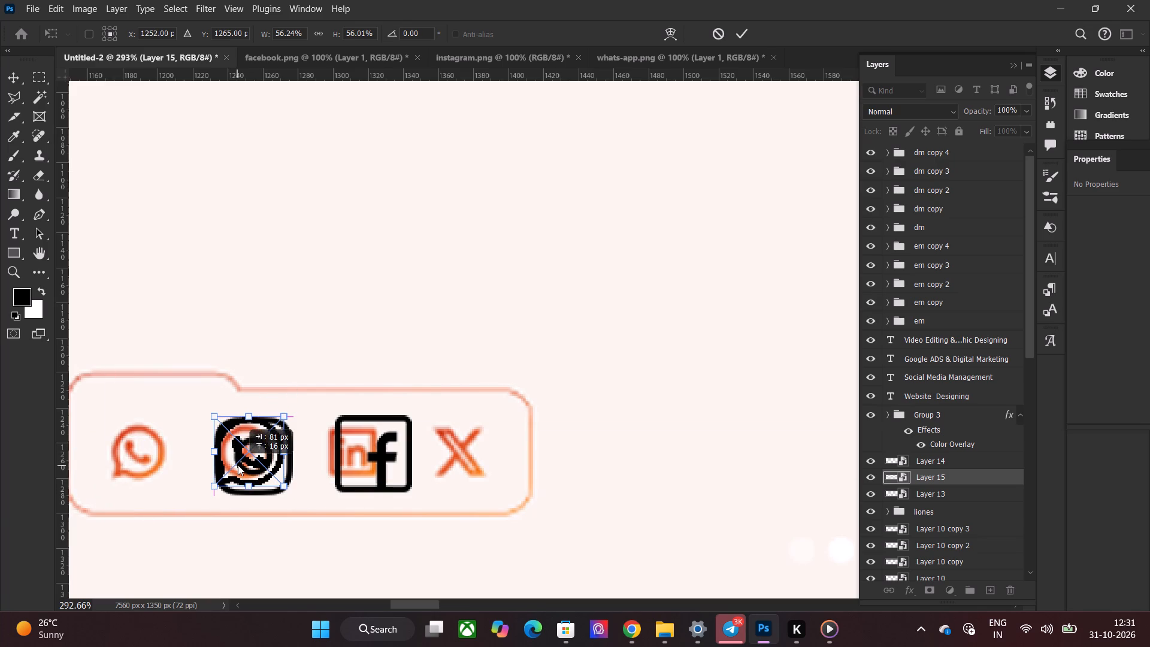
drag(238, 465, 238, 465)
shift+drag(280, 486, 295, 492)
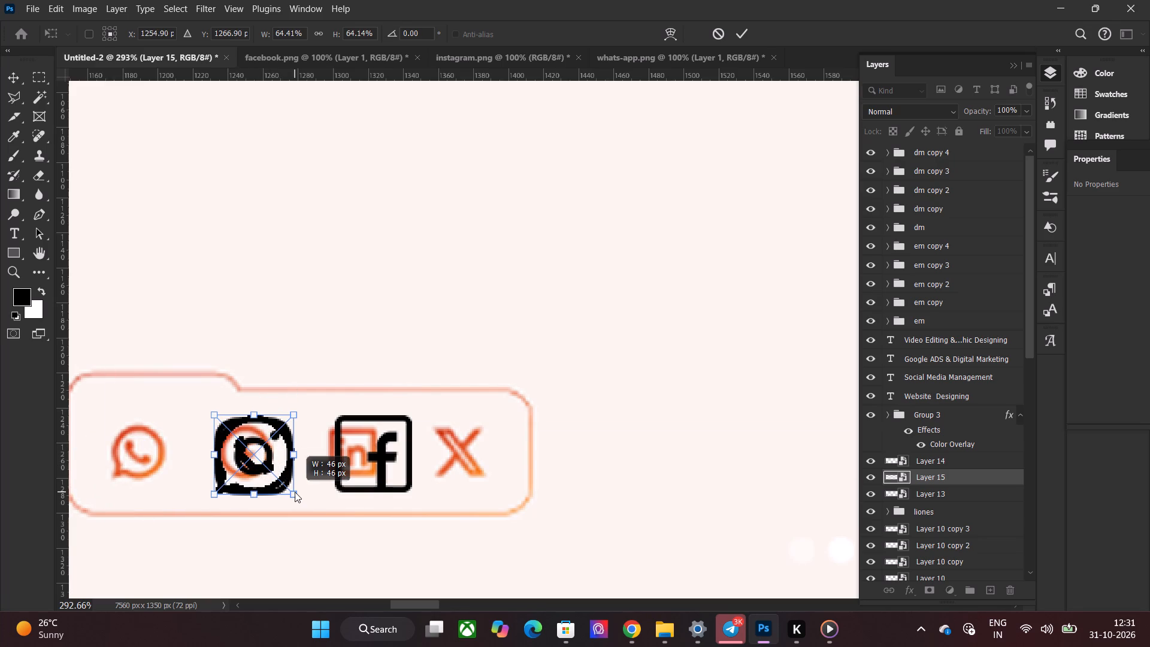
shift+drag(295, 492, 295, 492)
click(735, 40)
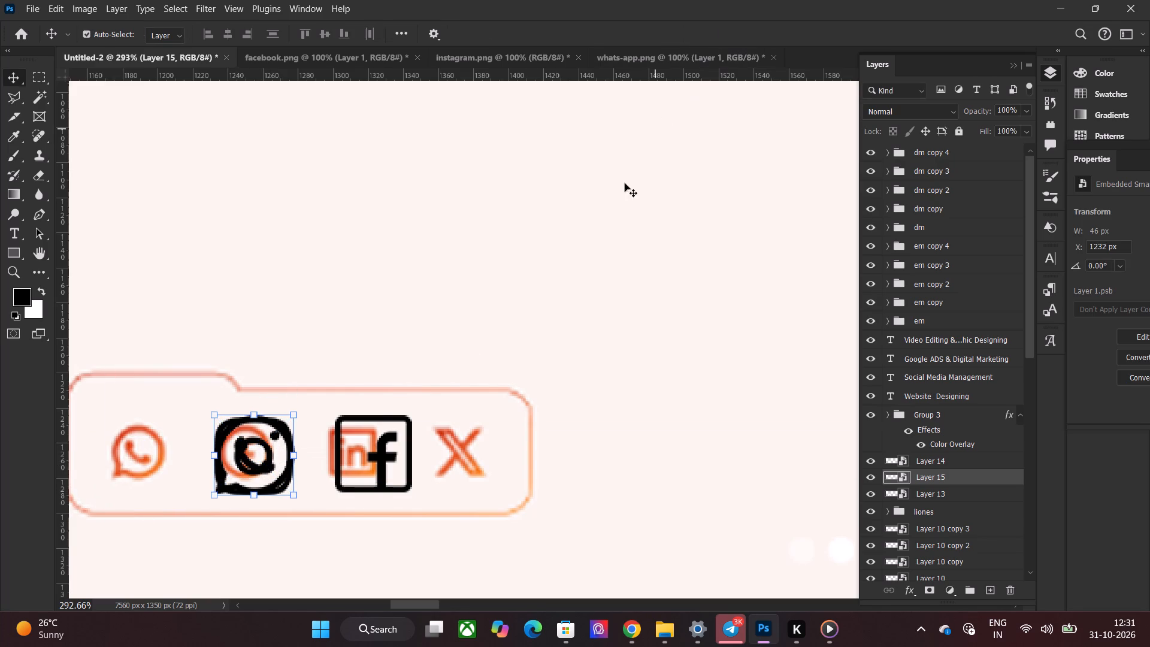
Move the black WhatsApp icon over the orange WhatsApp reference icon, level with the Instagram icon.
drag(253, 464, 143, 464)
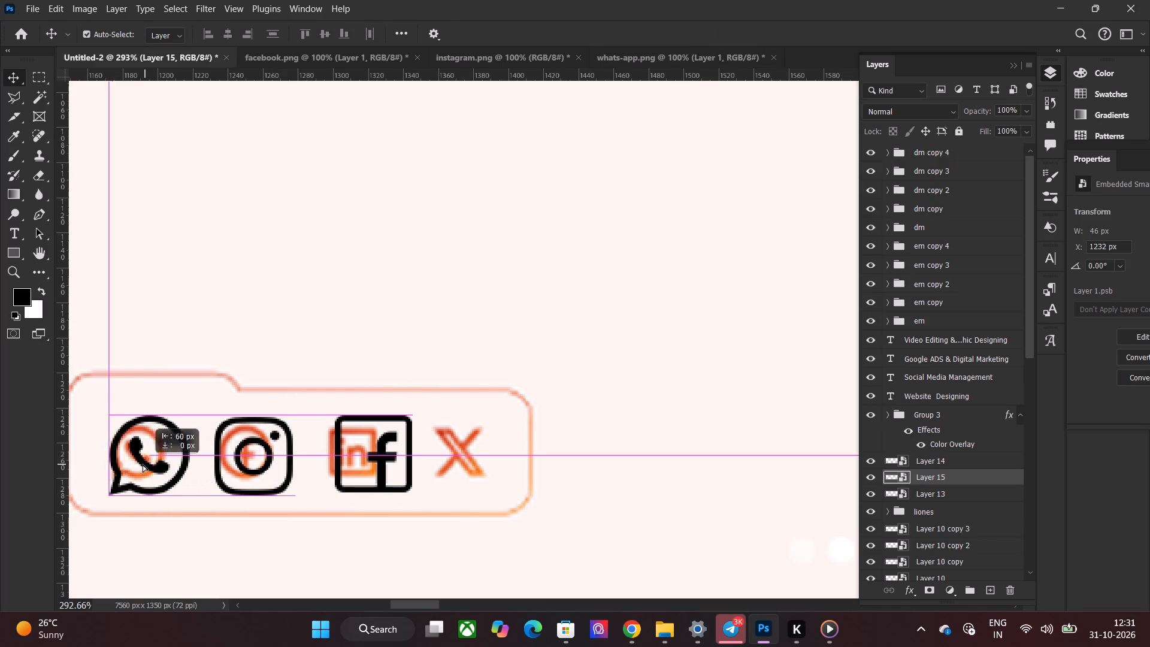
drag(143, 464, 140, 465)
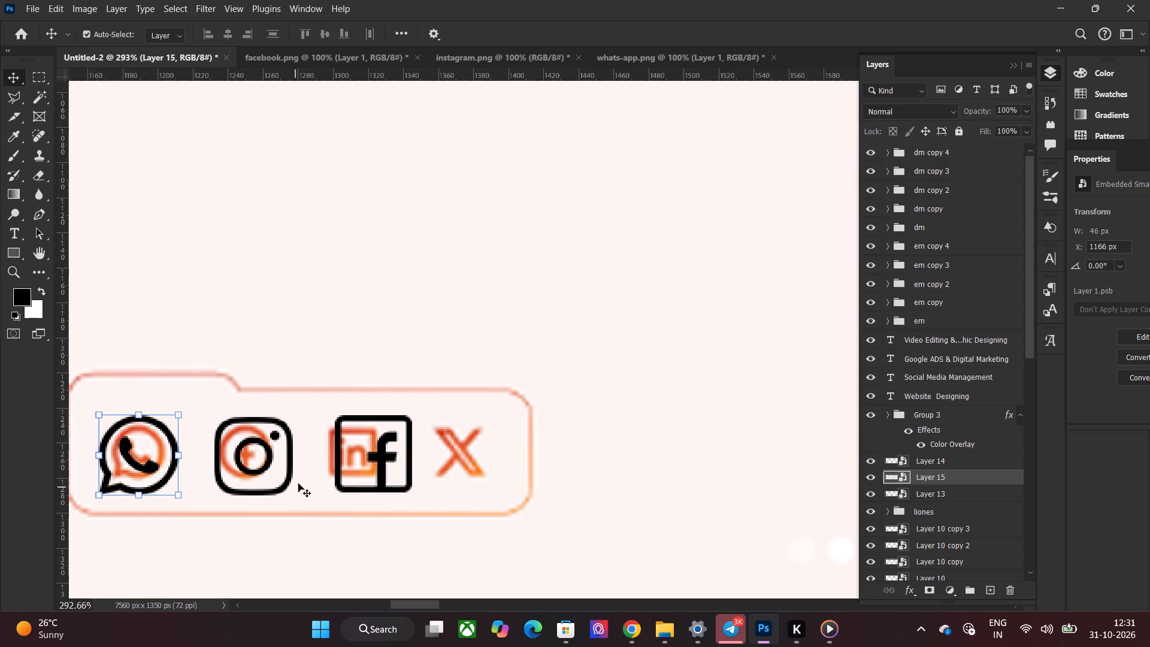
Nudge the black Instagram icon 2 px to the right to even out the spacing between the icons.
click(268, 460)
key(Right)
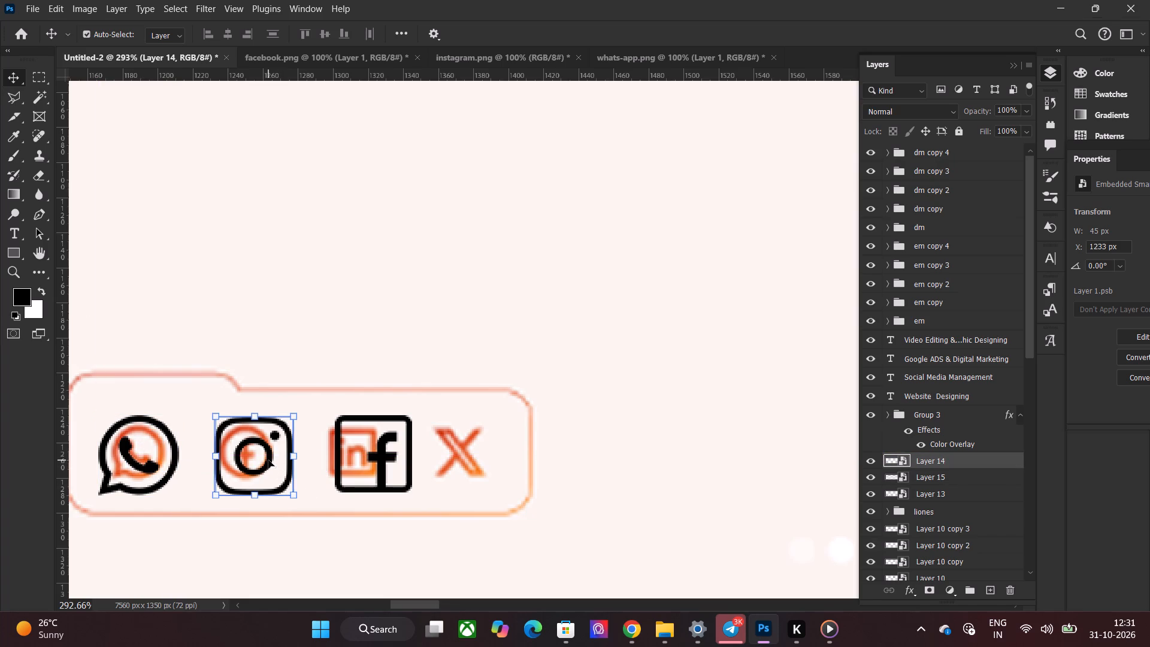
key(Right)
key(Right)
key(Left)
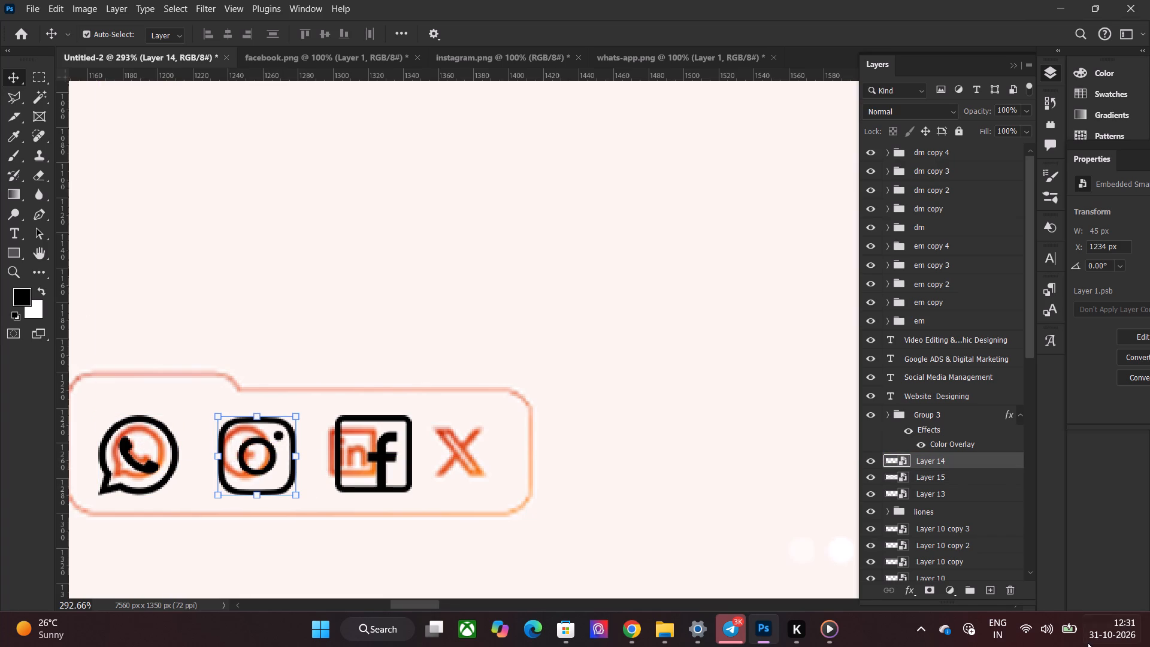
Select the black WhatsApp, Instagram and Facebook icons together and shift them horizontally to the right within the contact box.
scroll(287, 367, down, 3)
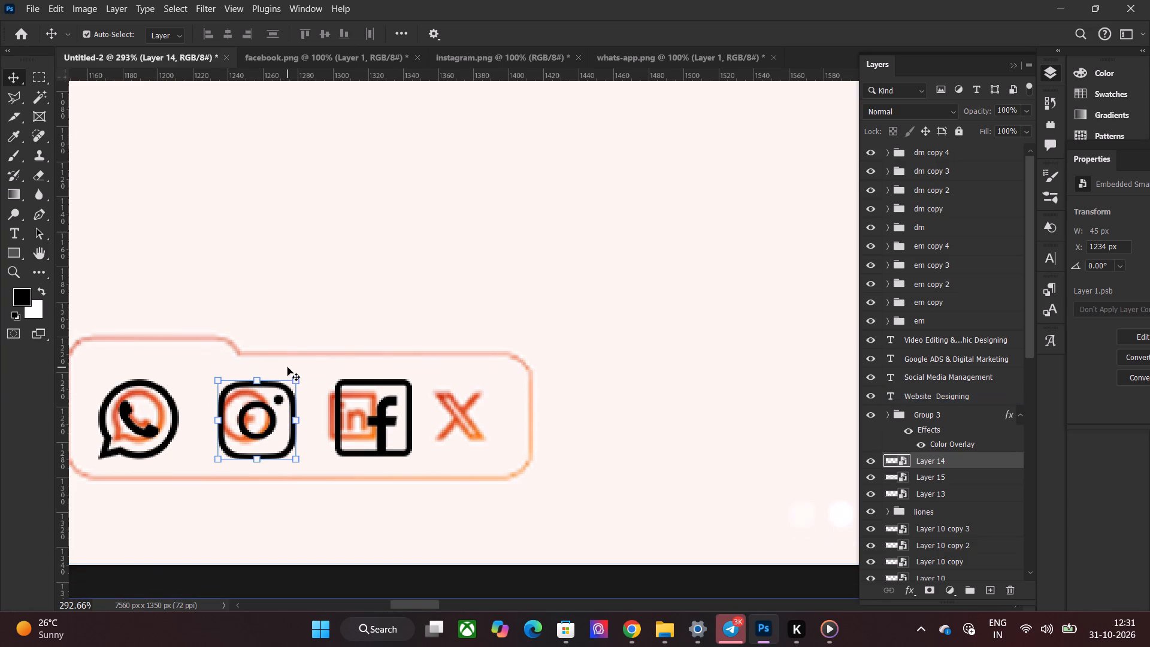
click(370, 383)
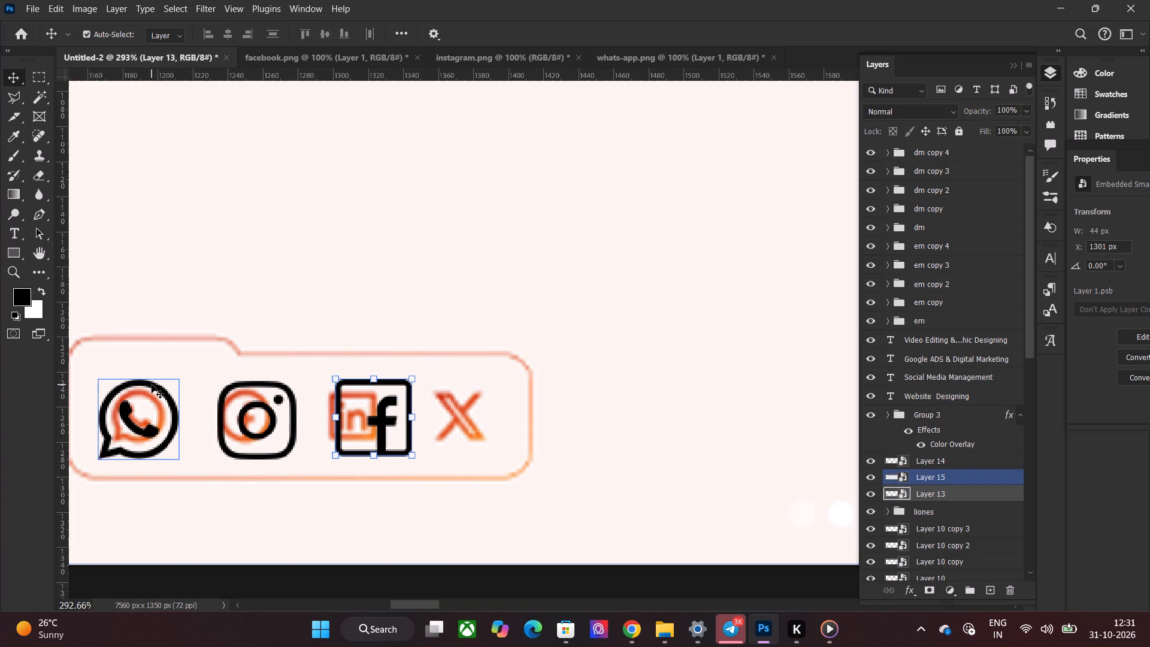
shift+click(152, 385)
shift+click(270, 389)
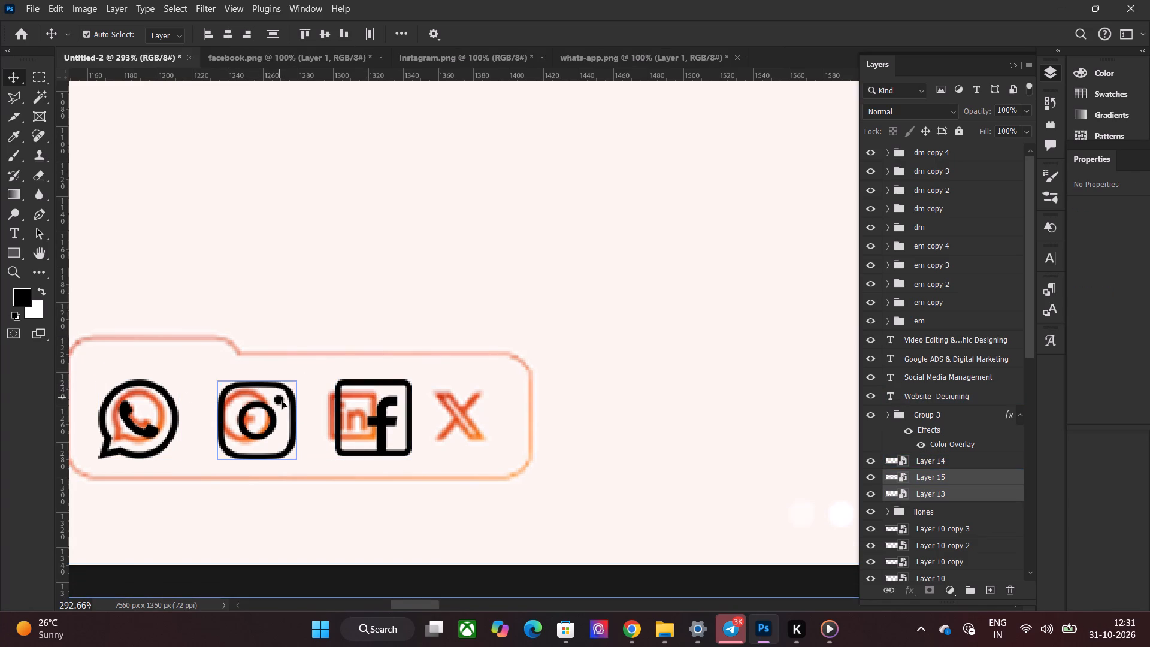
shift+click(154, 385)
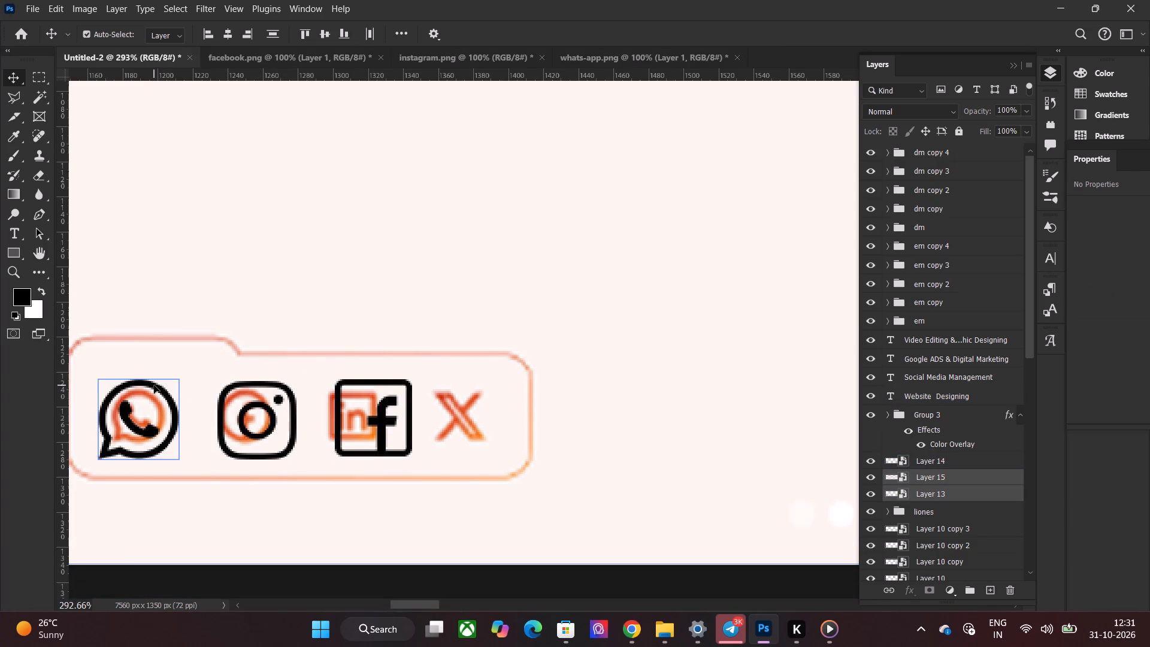
click(159, 395)
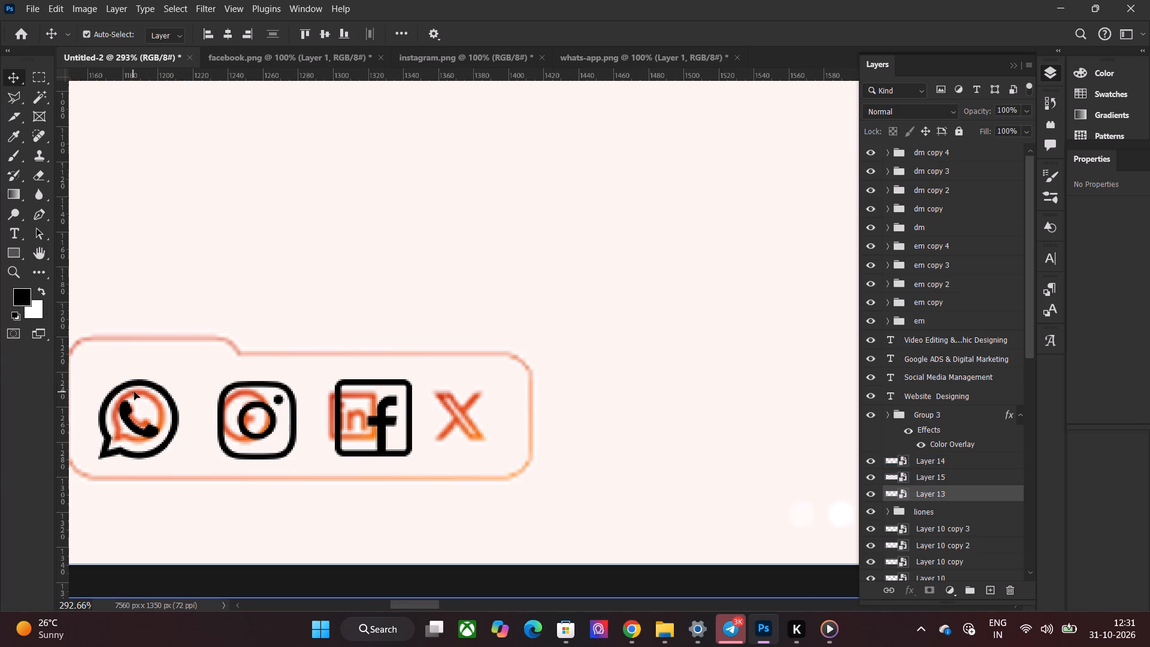
click(147, 386)
shift+click(264, 405)
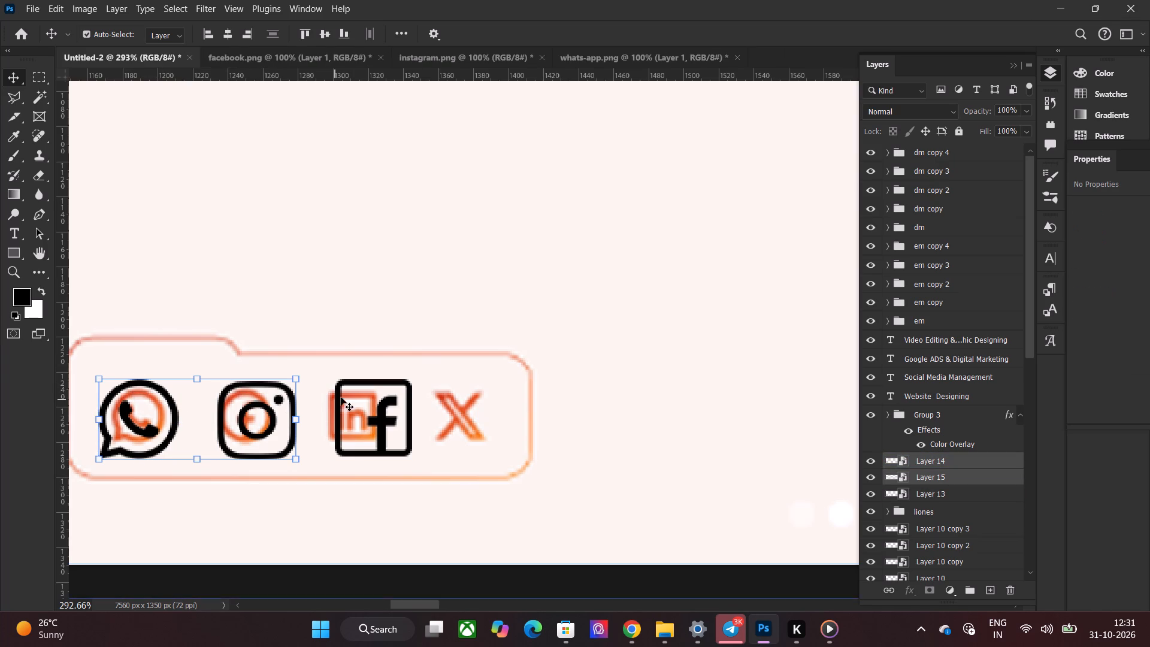
shift+click(382, 413)
drag(384, 421, 391, 421)
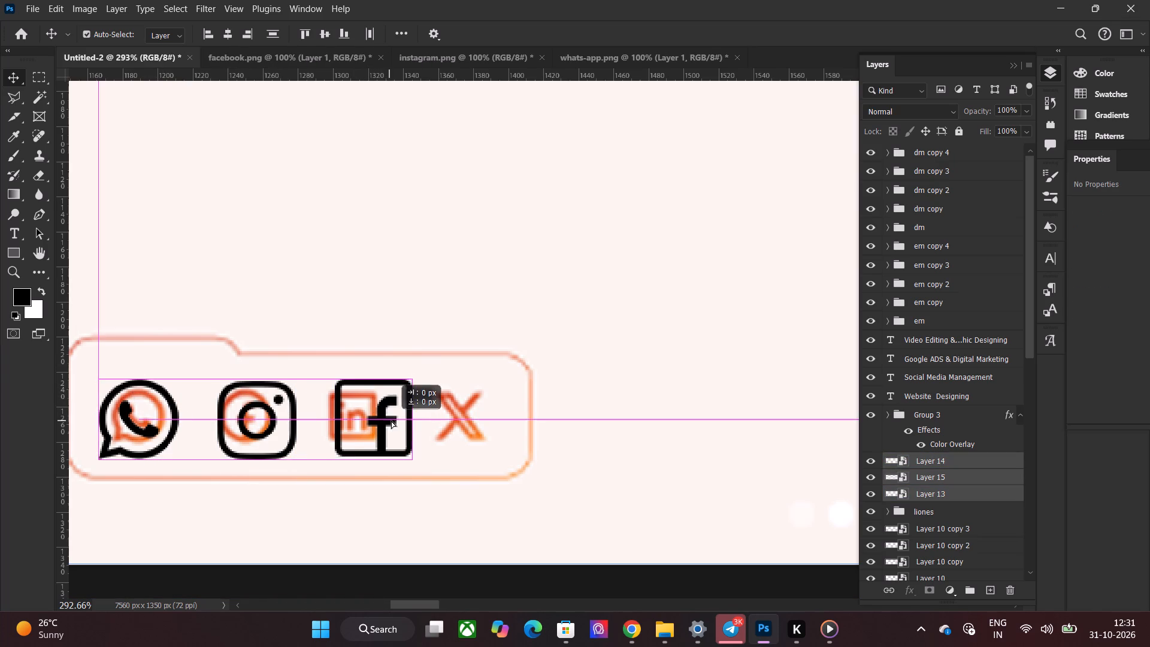
drag(391, 421, 403, 421)
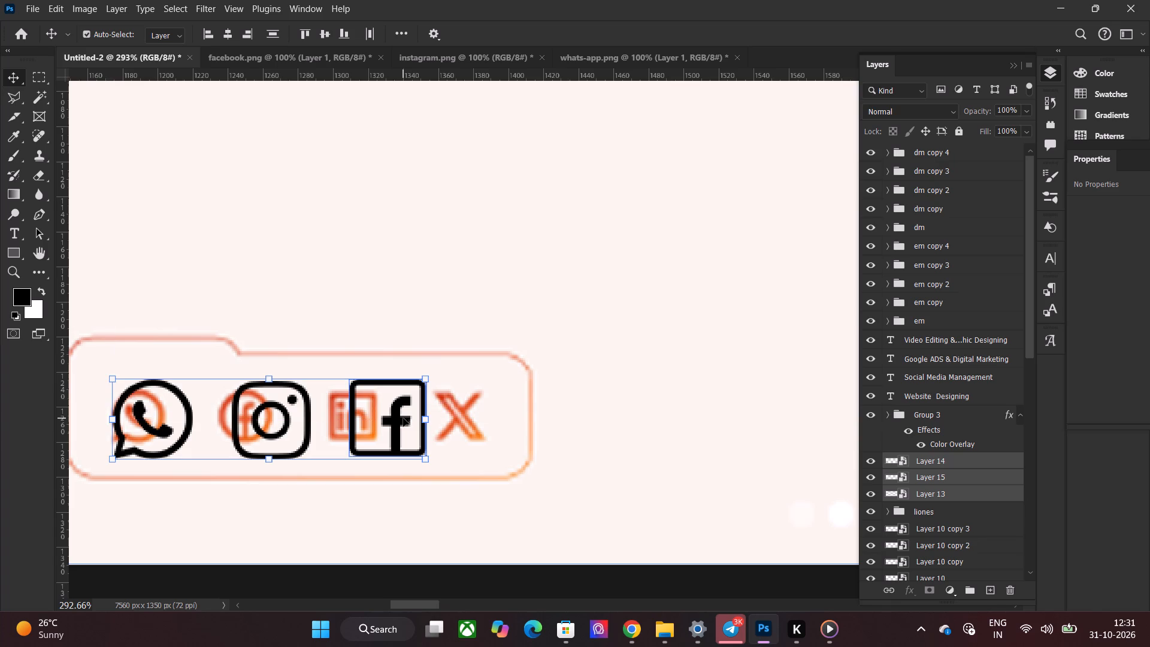
Nudge the three selected icons 2 px up and 5 px right inside the contact box.
key(Up)
key(Up)
key(Right)
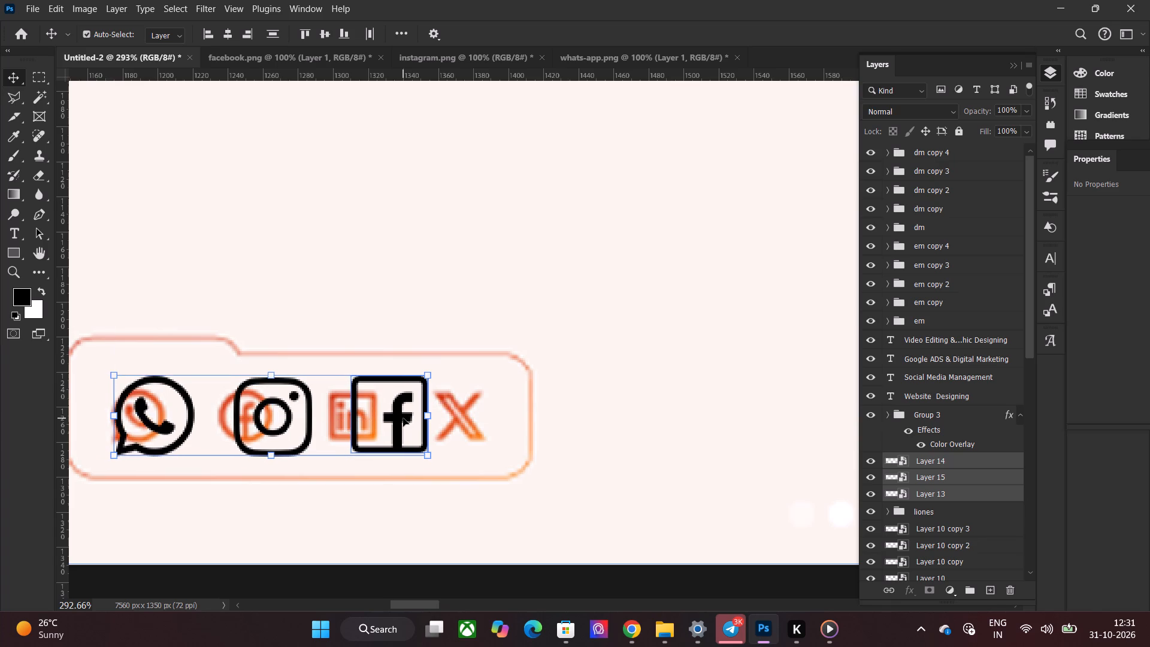
key(Right)
key(Right)
key(Right)
key(Right)
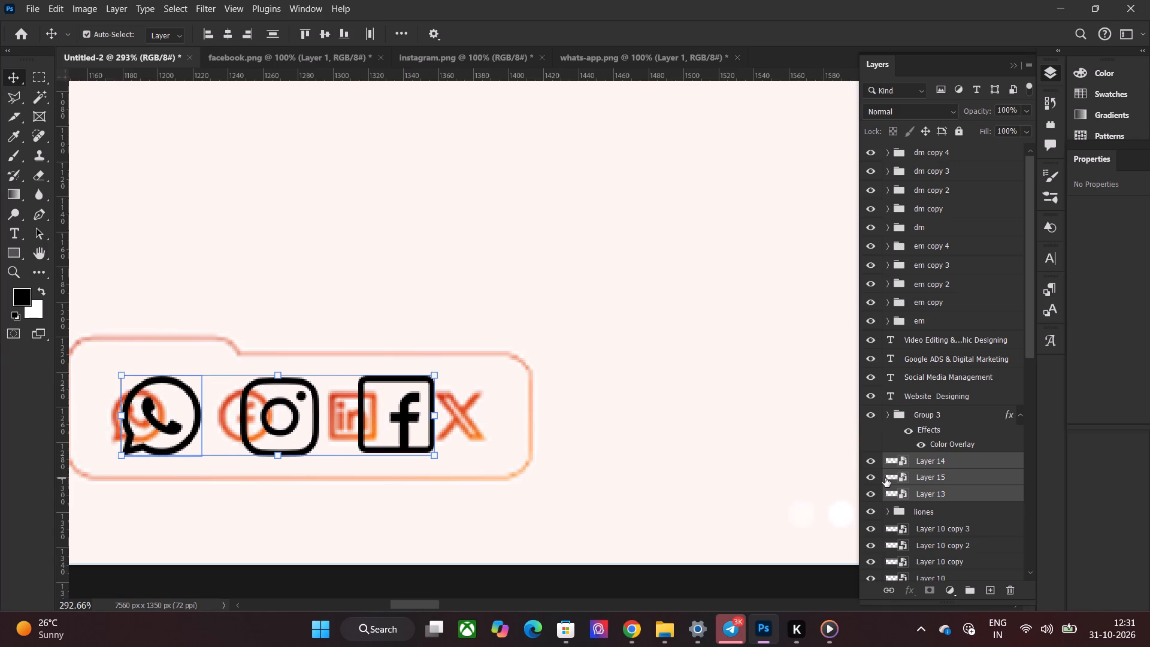
Group the three social icon layers and move the group to the top of the layer stack.
key(ctrl+g)
drag(922, 463, 922, 174)
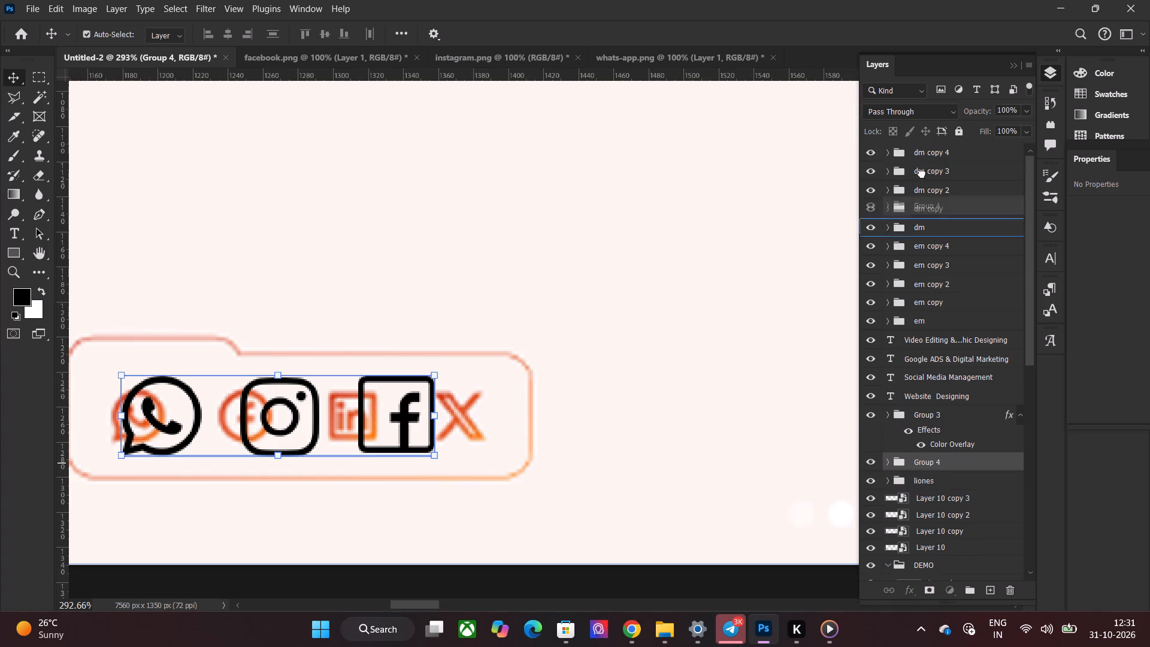
drag(922, 174, 954, 144)
Add a Color Overlay to the social icon group and set its colour to dark teal.
right_click(954, 148)
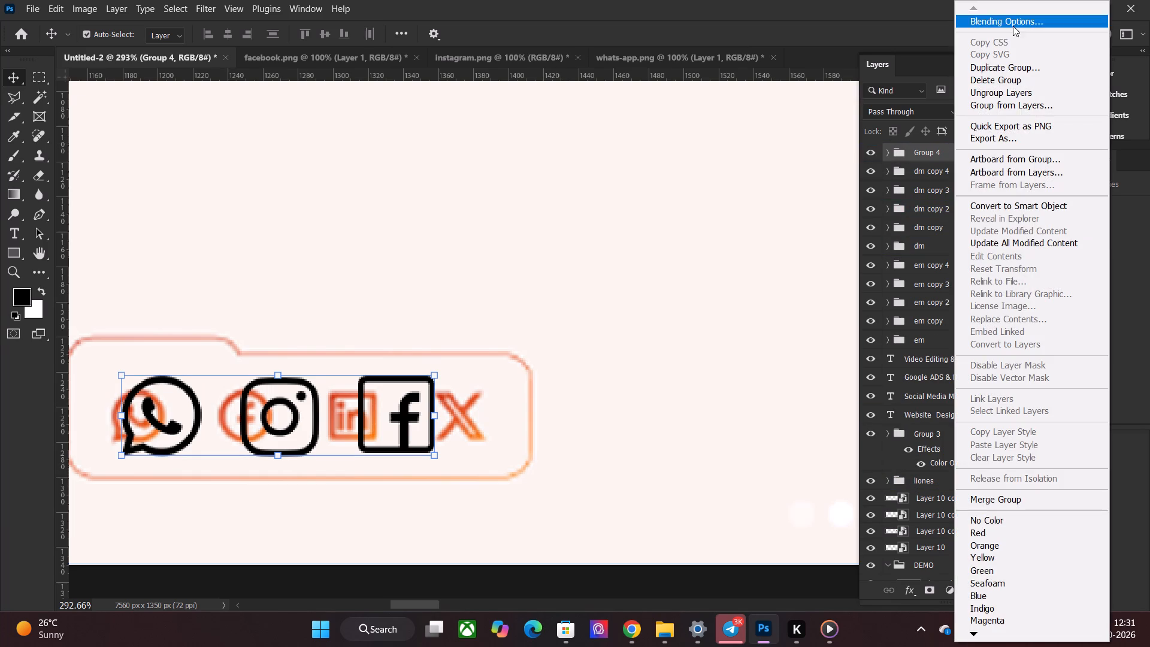
click(1013, 26)
click(564, 341)
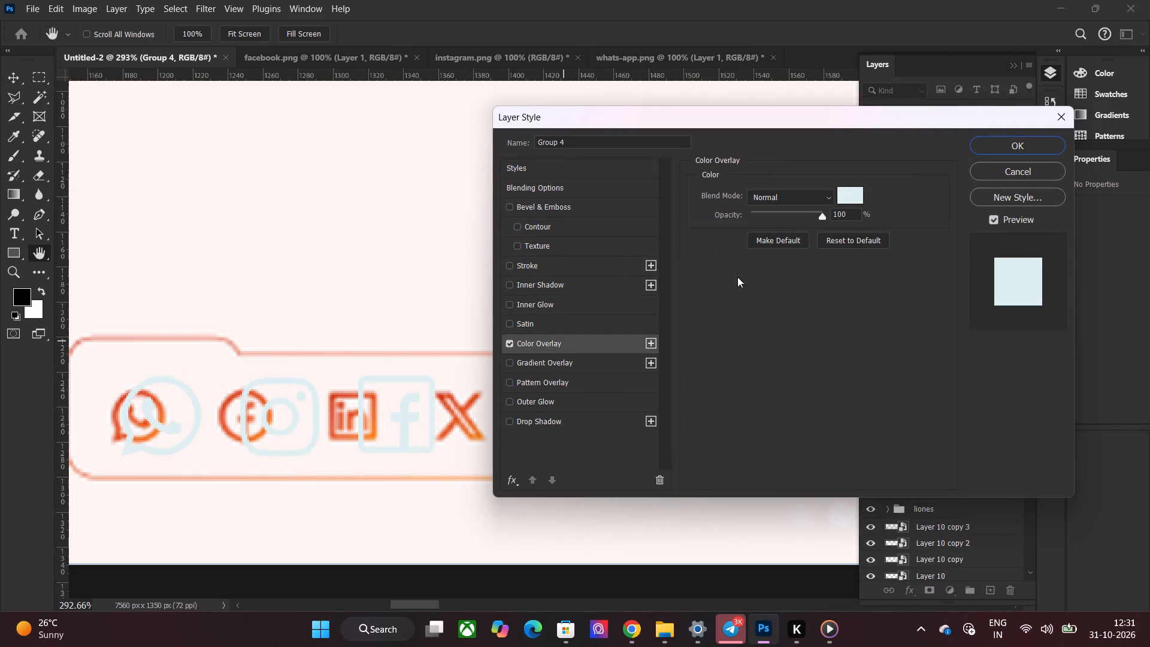
click(855, 192)
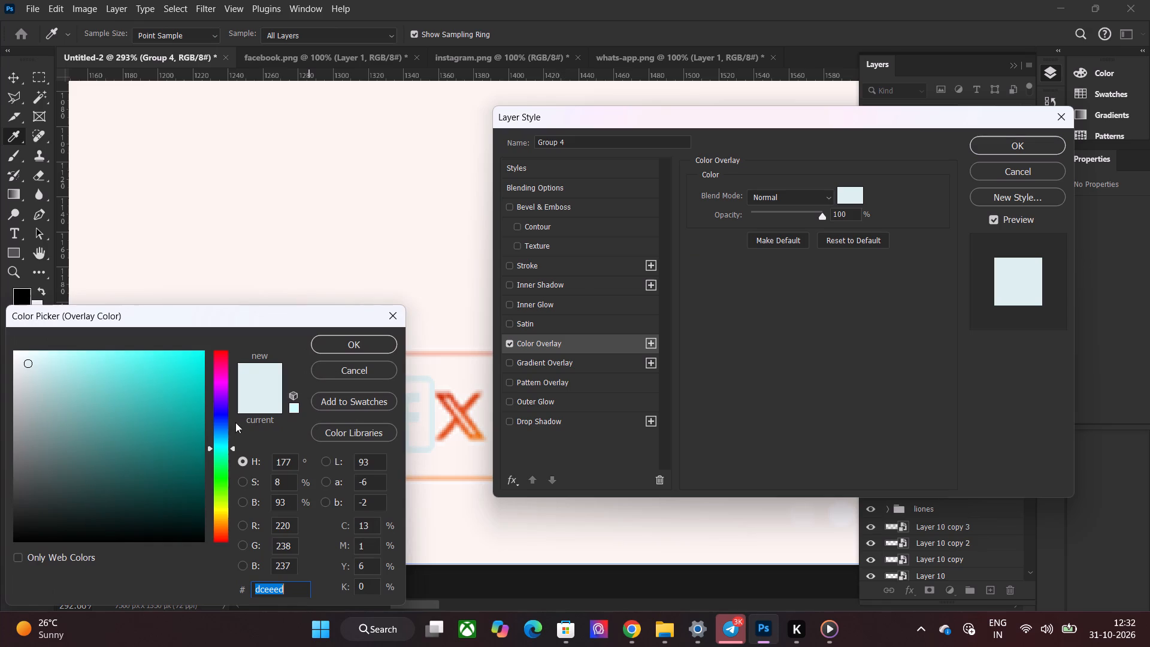
drag(187, 475, 227, 449)
drag(341, 320, 223, 335)
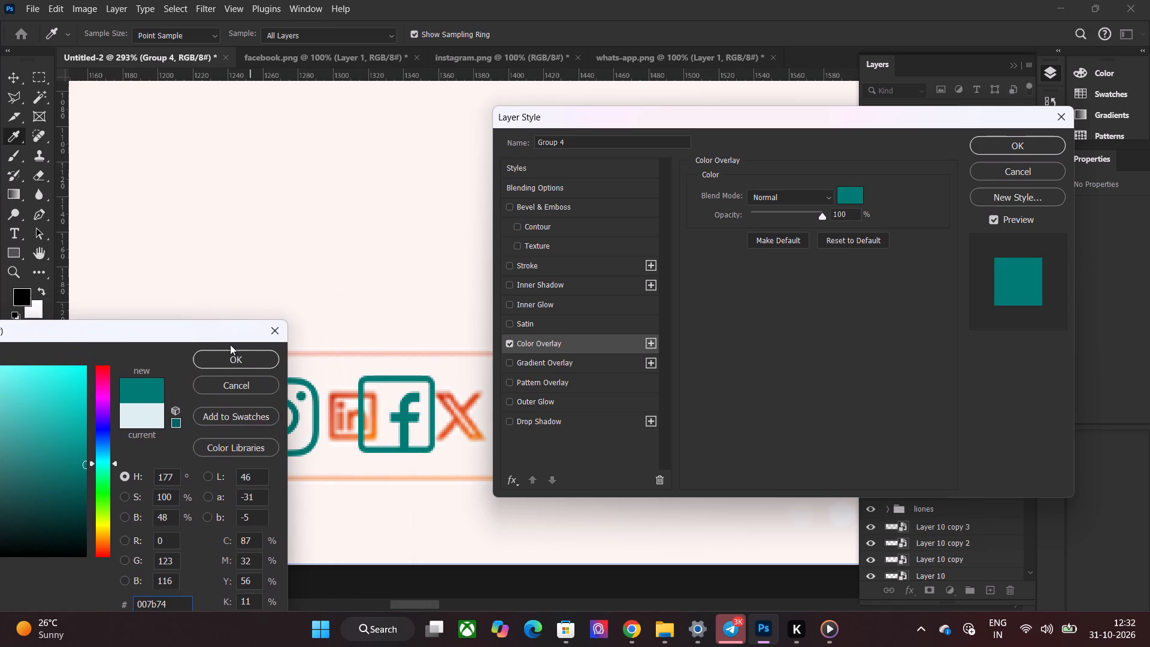
drag(72, 477, 101, 489)
click(226, 364)
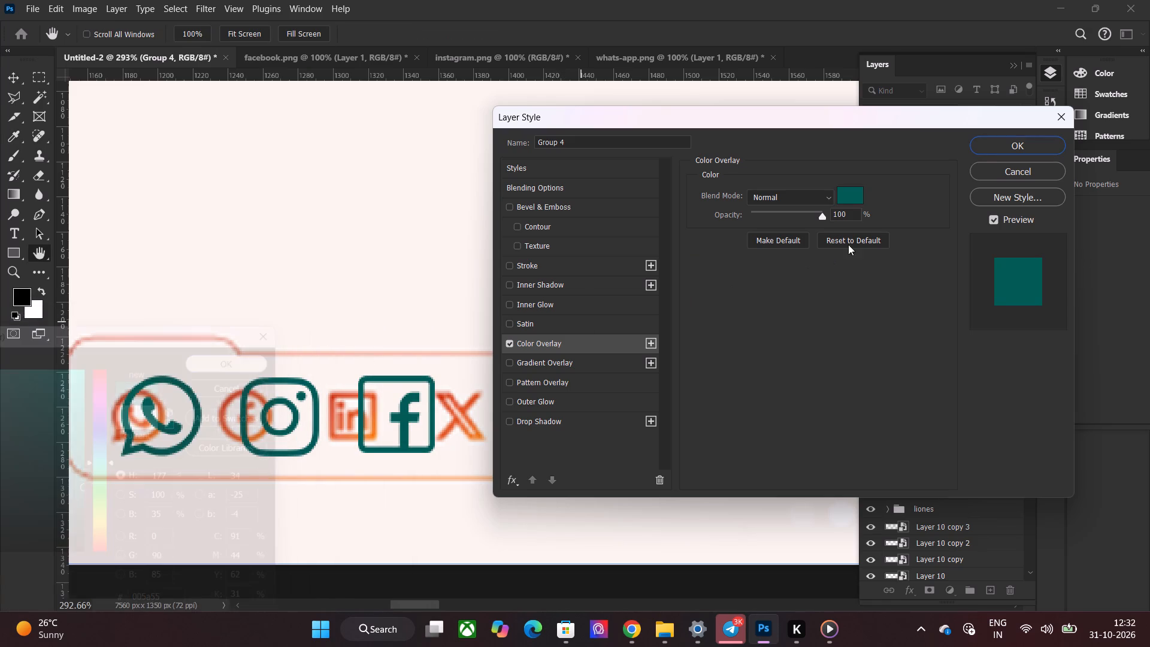
Apply the dark teal Color Overlay to the group of WhatsApp, Instagram and Facebook icons.
click(980, 146)
click(433, 210)
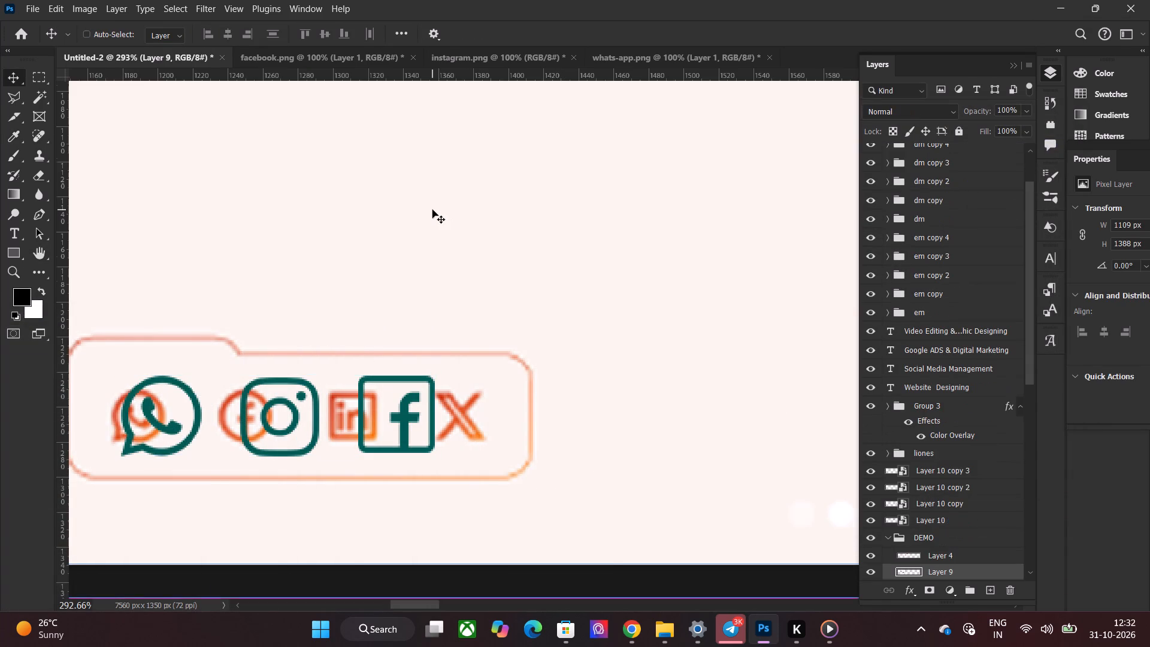
Hide the DEMO layer group.
key(ctrl+0)
alt+scroll(396, 530, up, 3)
alt+scroll(185, 522, up, 3)
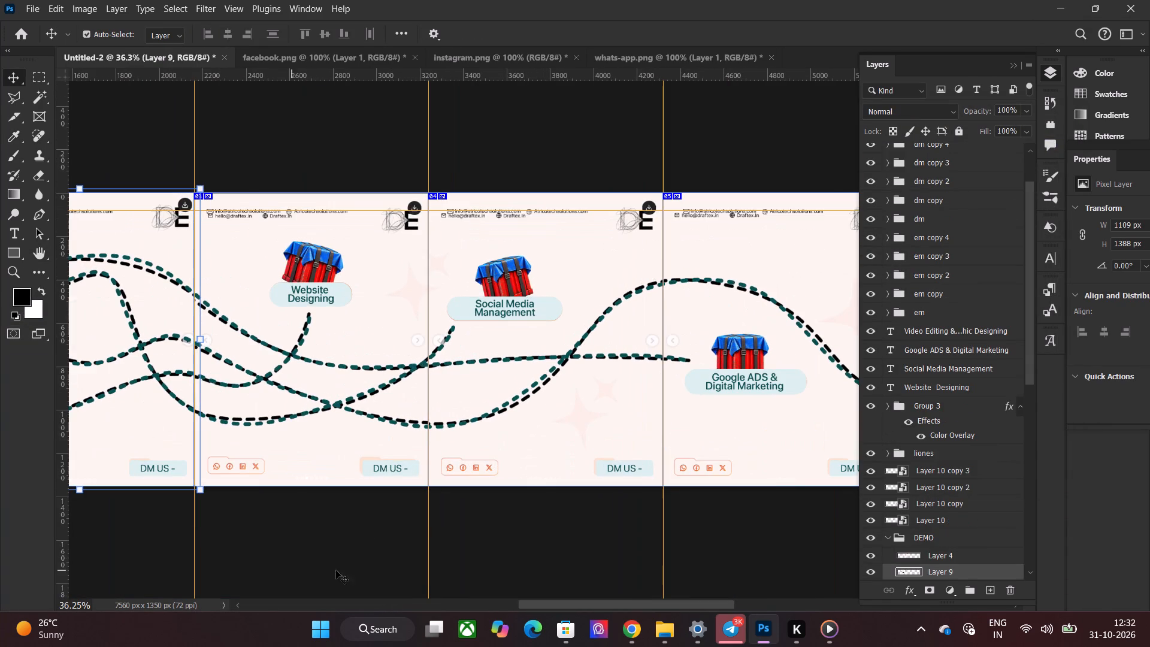
drag(570, 605, 497, 604)
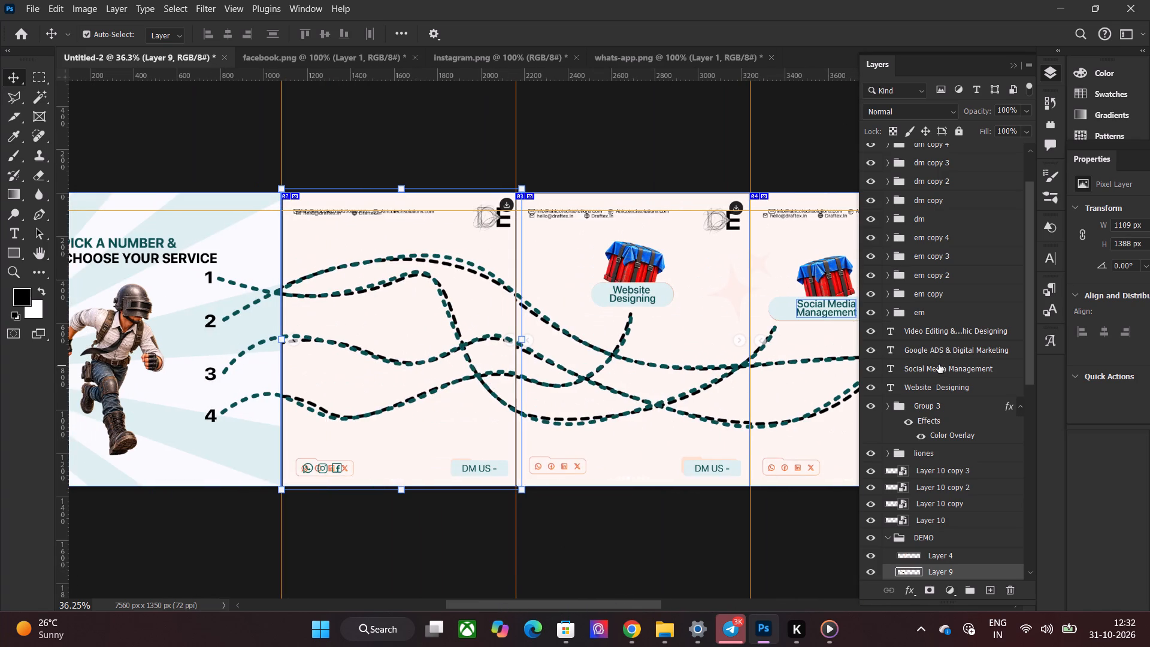
scroll(898, 430, down, 3)
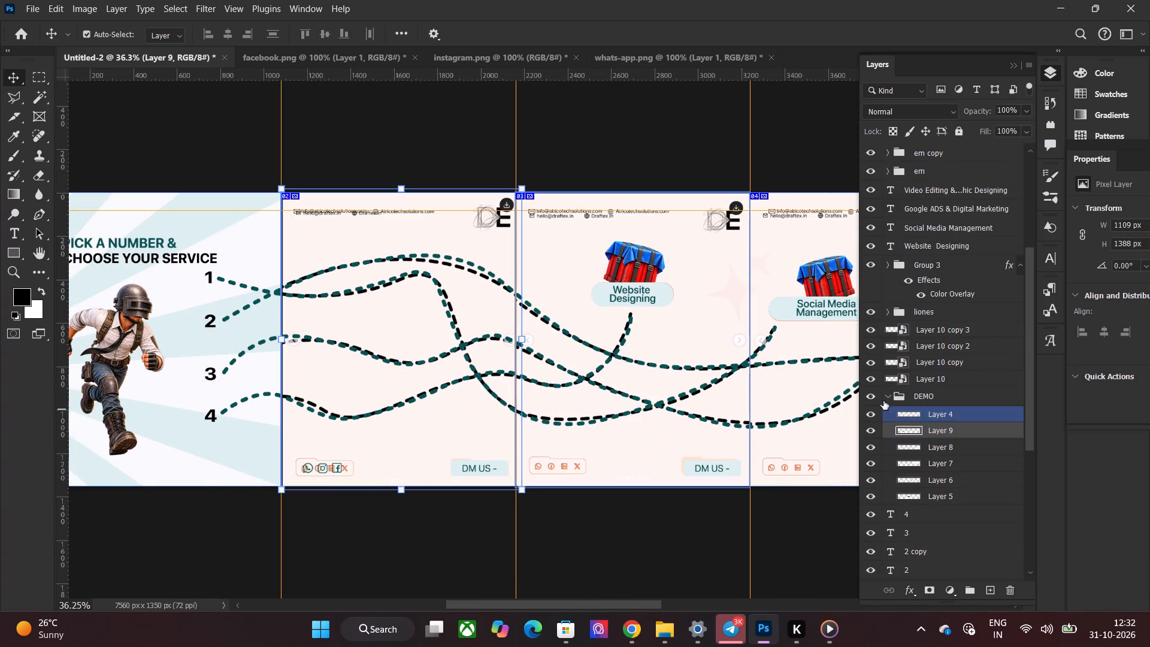
click(862, 403)
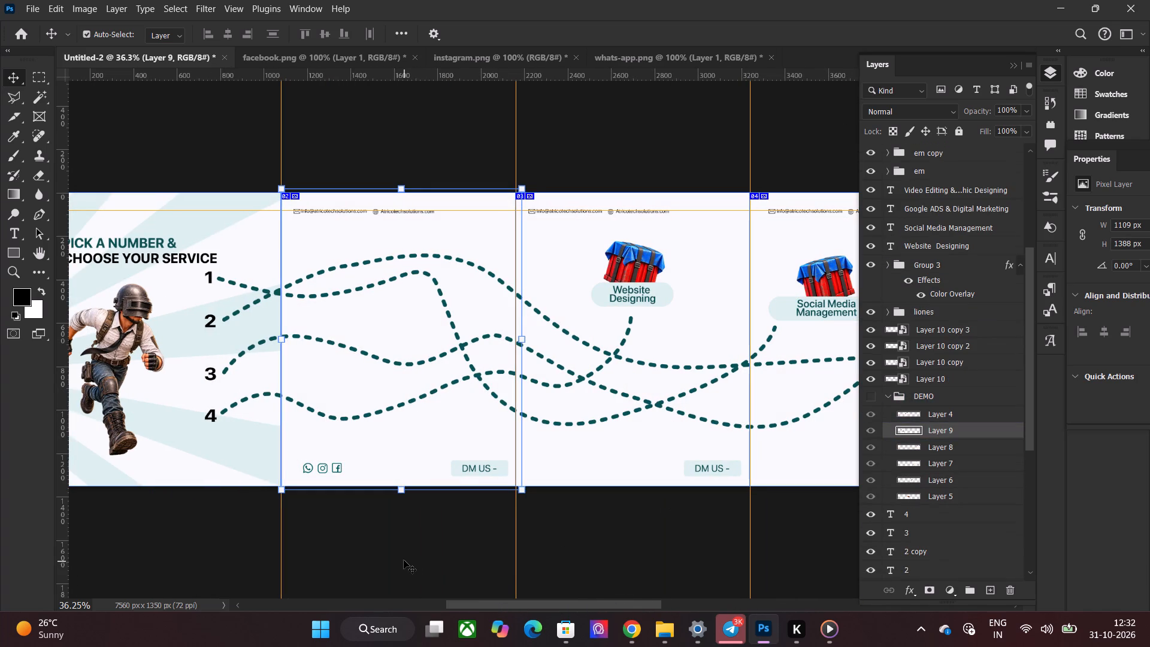
Place two horizontal guides along the upper and lower edges of the DM US button, spanning the social icon row.
click(404, 560)
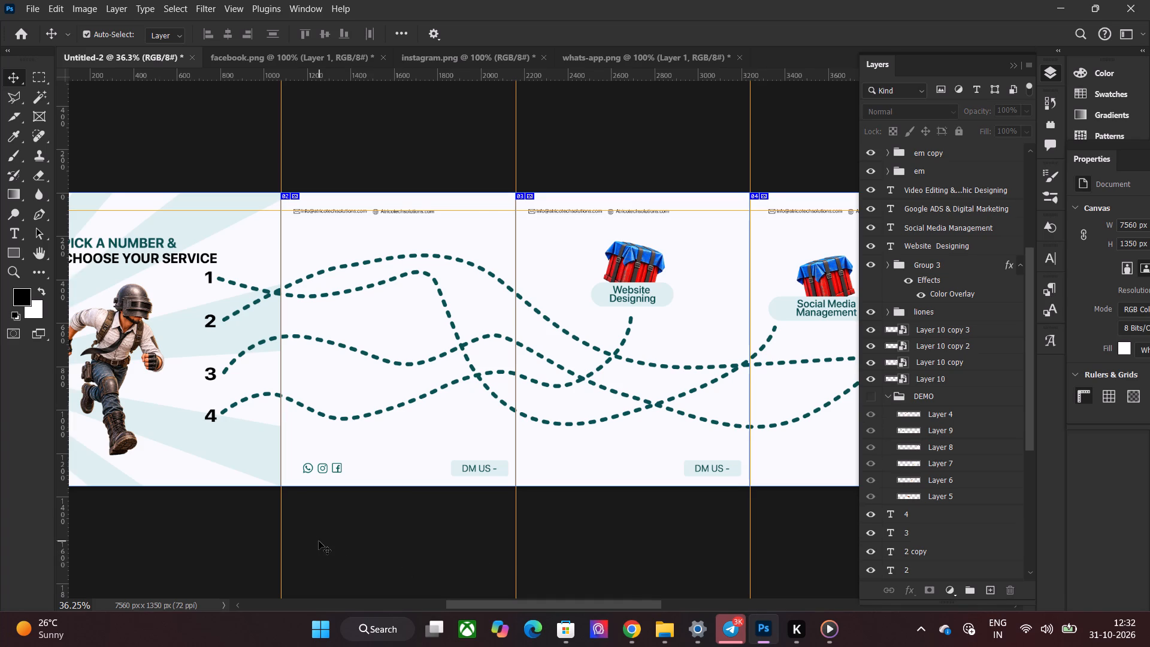
alt+scroll(317, 539, up, 3)
drag(519, 603, 481, 606)
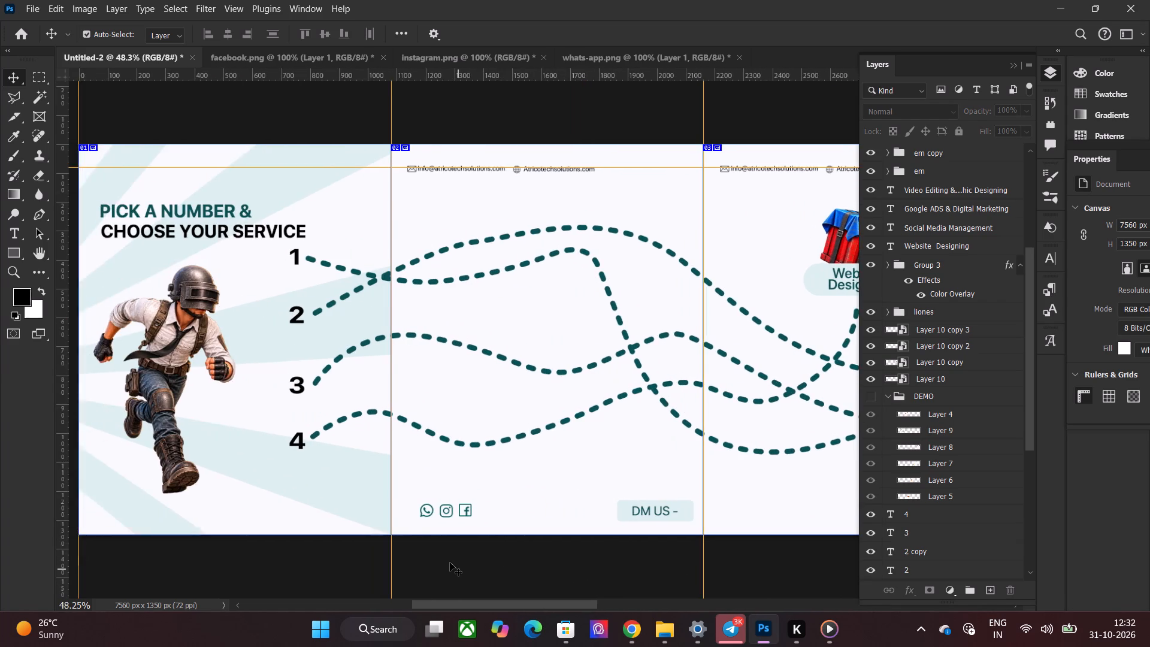
alt+scroll(444, 560, up, 3)
scroll(442, 560, down, 3)
alt+scroll(398, 546, up, 3)
alt+scroll(398, 546, down, 2)
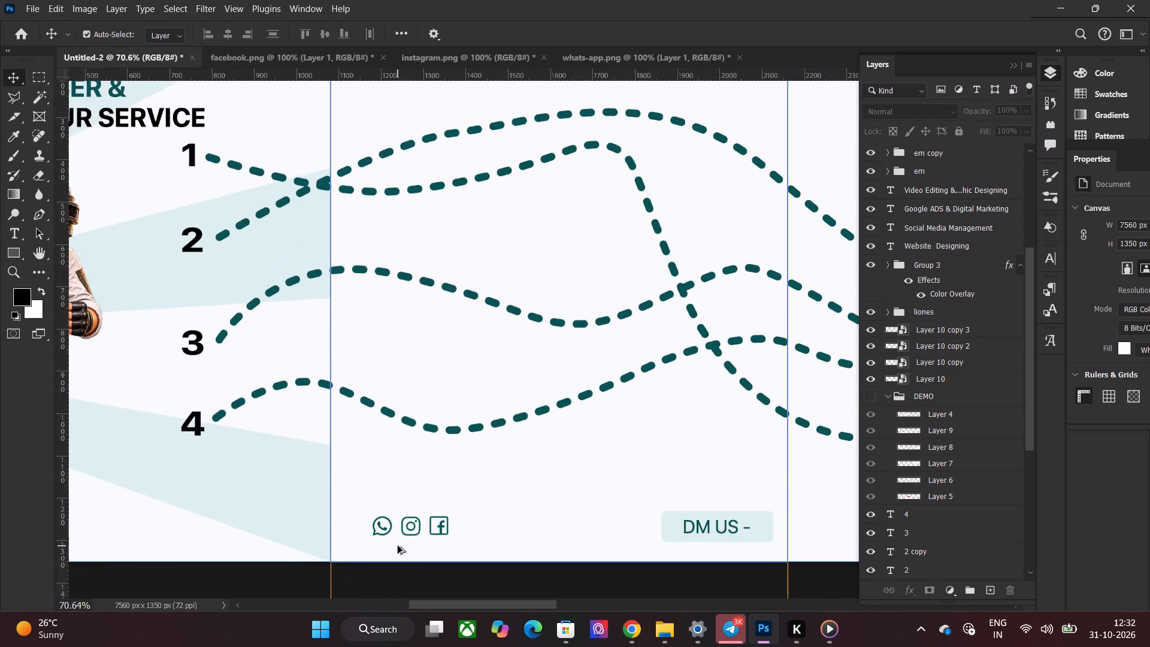
alt+scroll(398, 546, up, 3)
scroll(432, 554, down, 3)
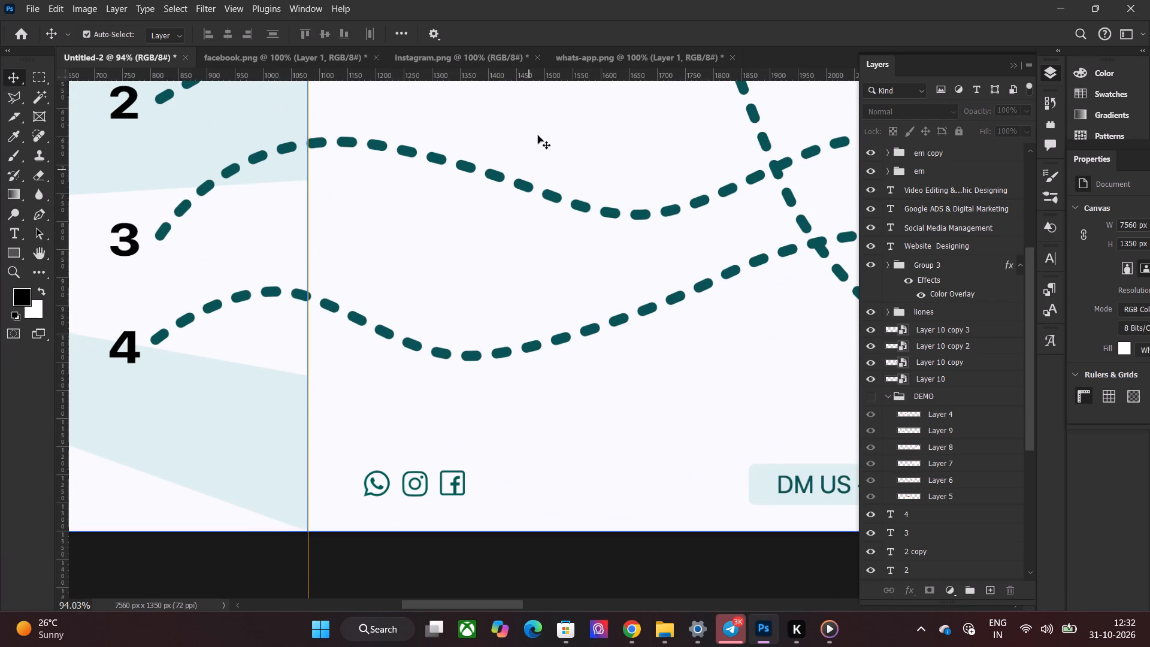
drag(558, 71, 597, 443)
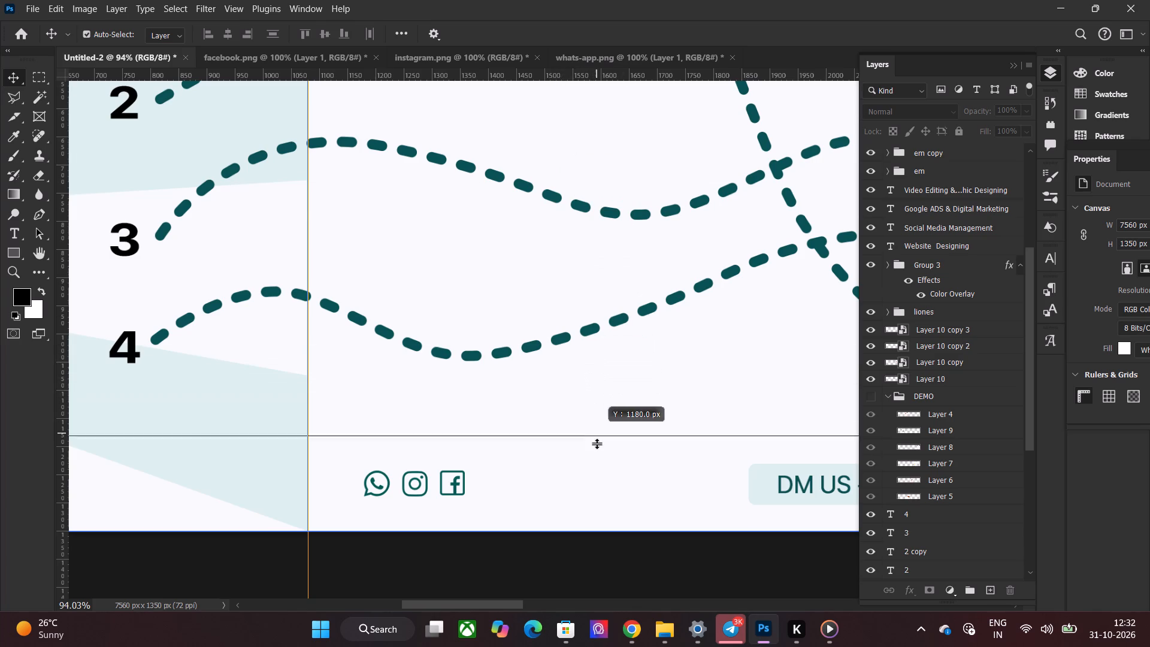
drag(597, 443, 599, 463)
drag(537, 69, 544, 110)
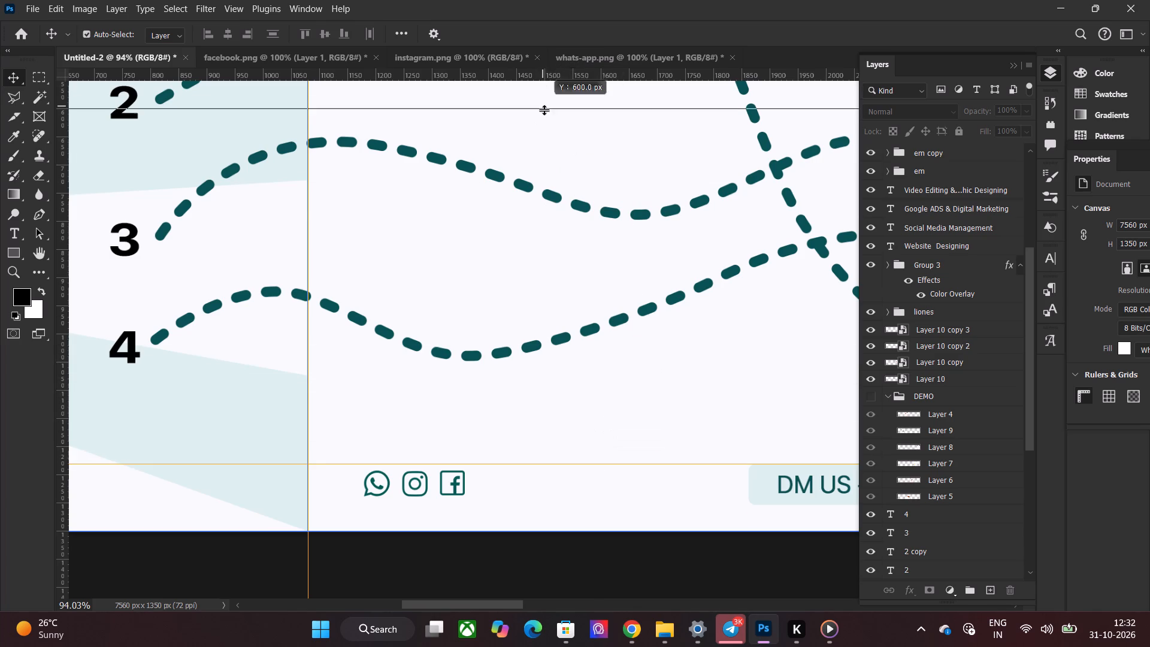
drag(544, 110, 579, 503)
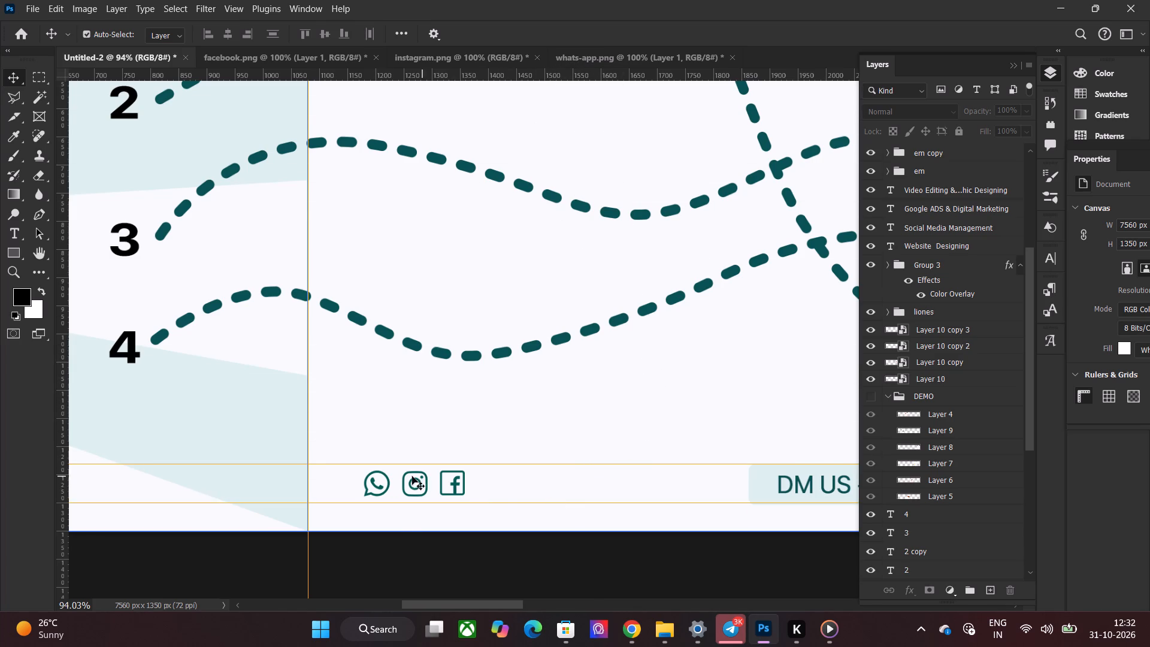
Nudge the WhatsApp, Instagram and Facebook icons together slightly down between the two new guides, and deselect them.
alt+scroll(392, 543, down, 3)
alt+scroll(392, 544, up, 5)
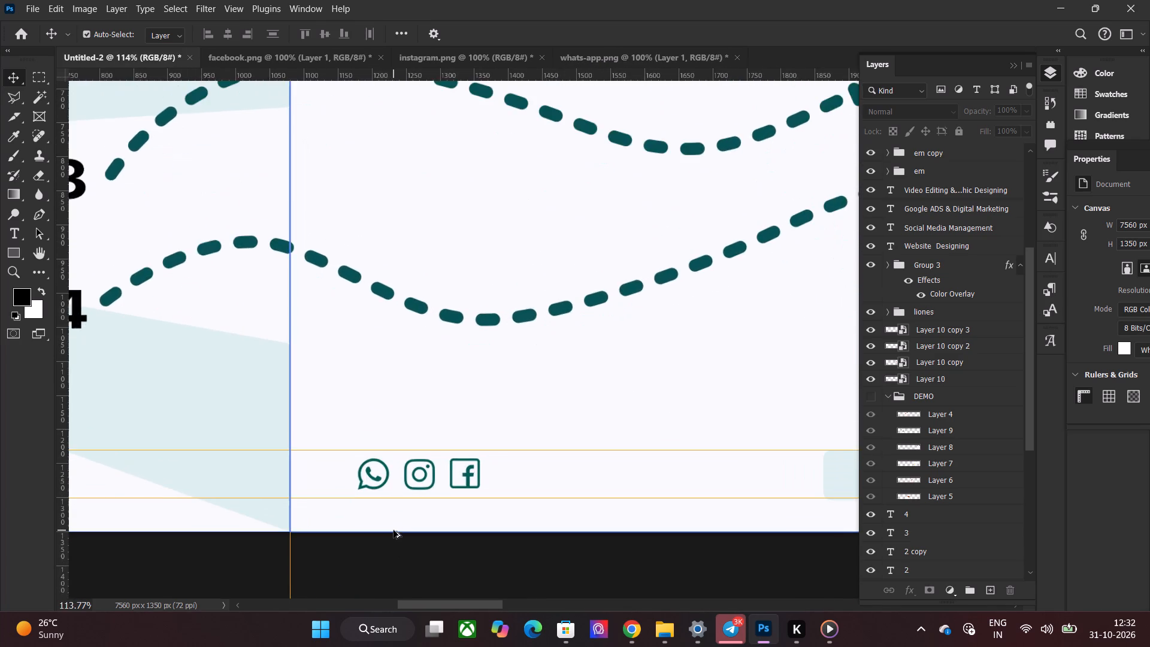
alt+scroll(394, 530, up, 2)
drag(352, 547, 500, 437)
key(Down)
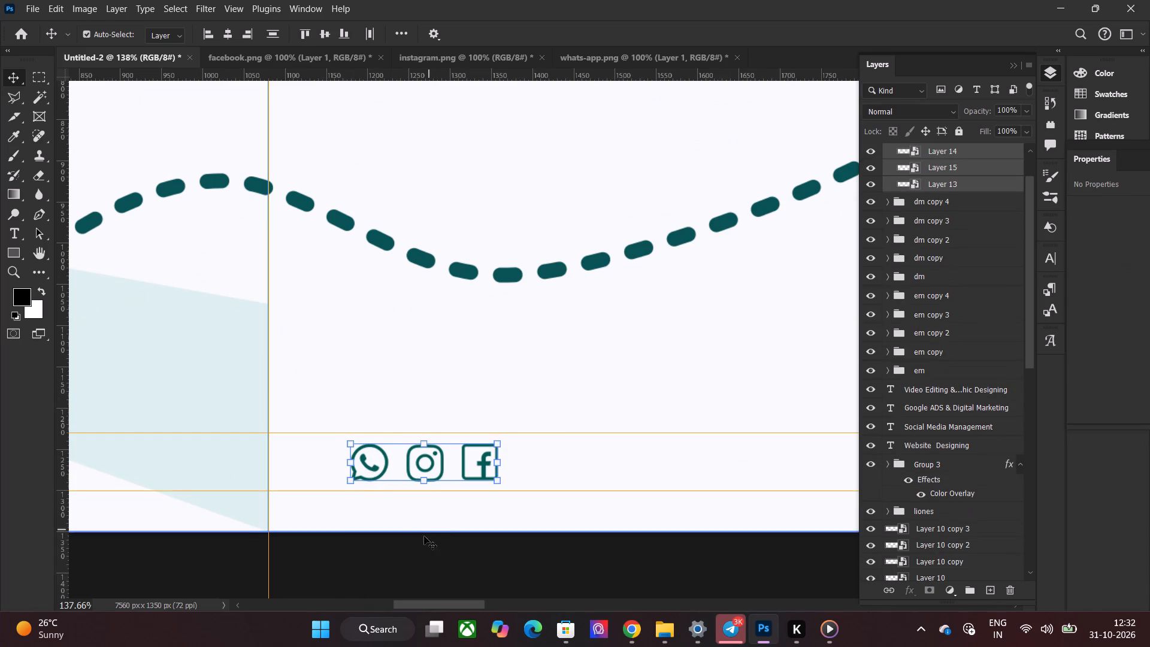
click(414, 549)
Set up the Rectangle tool for a new shape with no stroke and no fill.
click(14, 256)
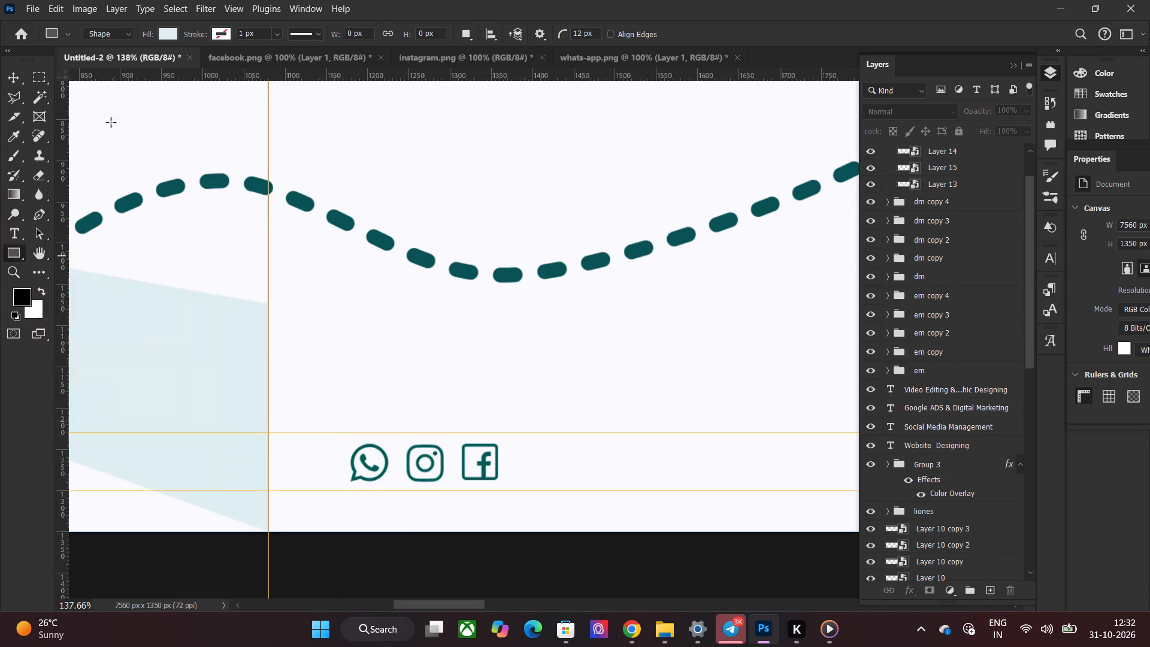
click(214, 38)
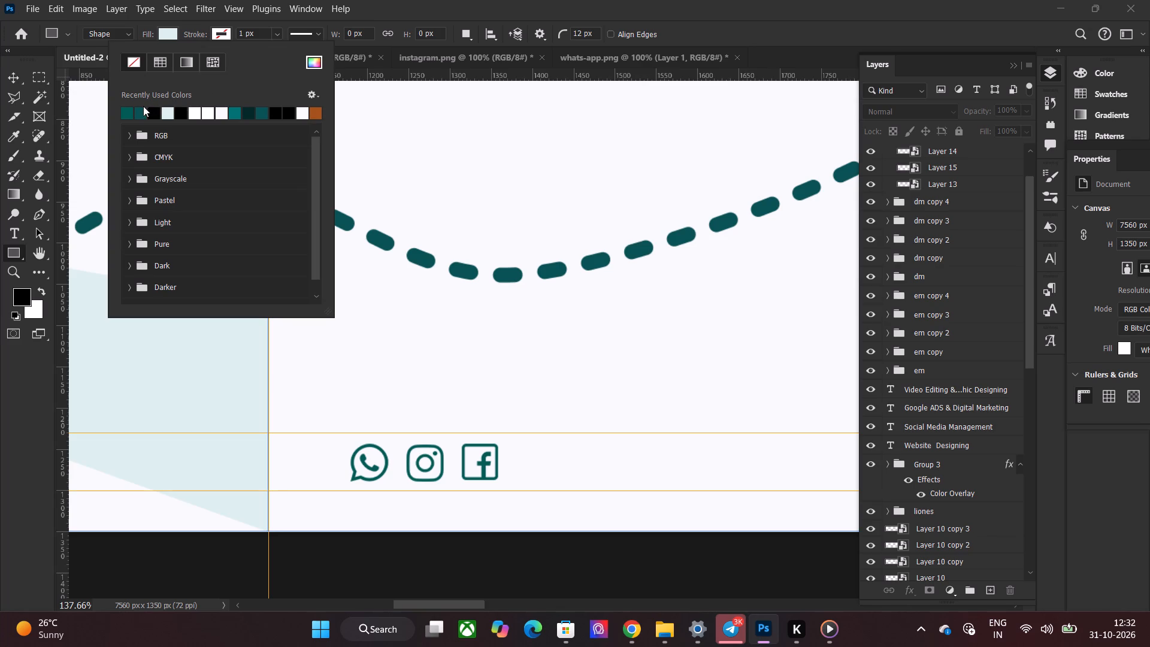
click(168, 116)
click(135, 56)
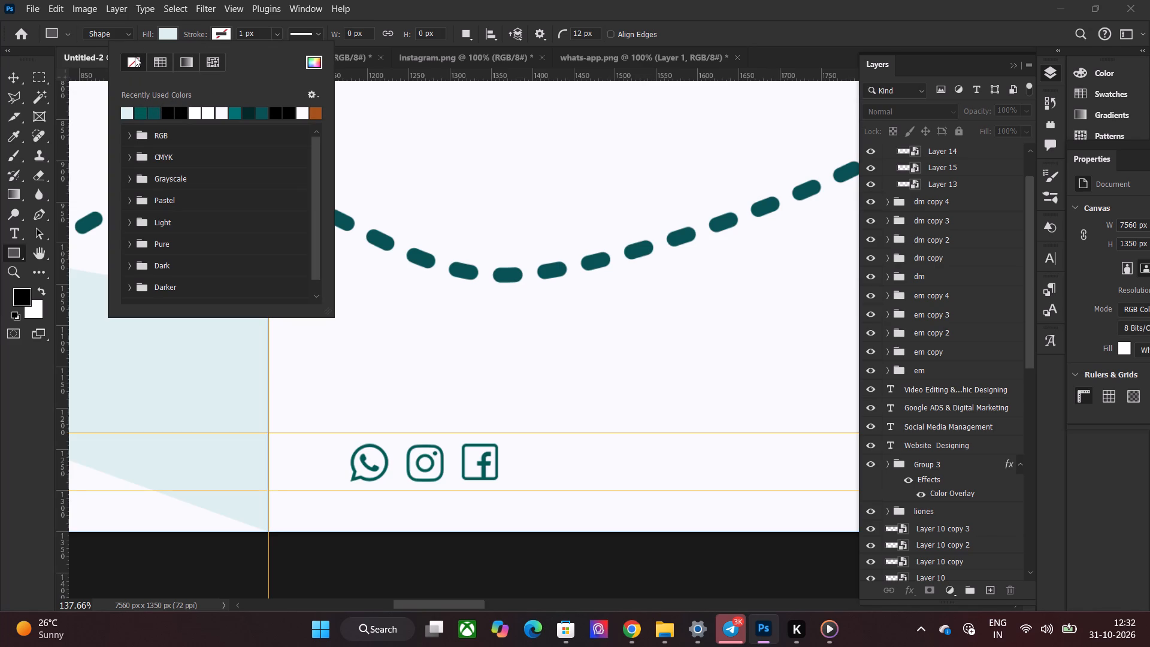
click(166, 38)
click(81, 63)
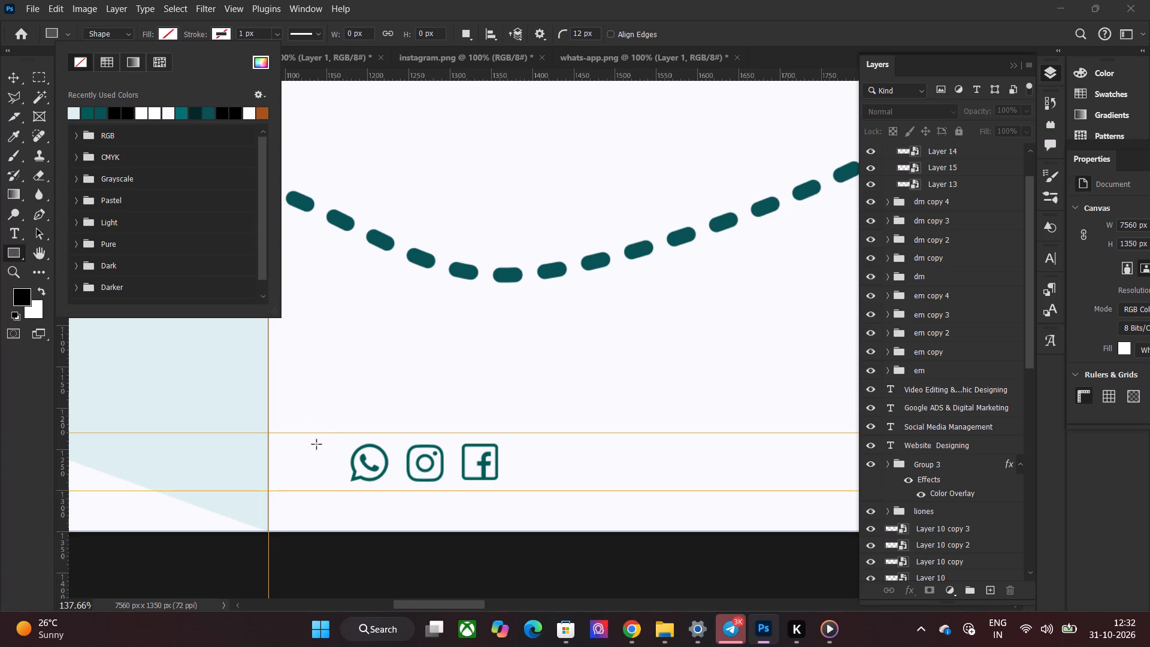
Draw a rounded rectangle about 231 by 70 px with 12 px corners around the three social icons, between the footer guides.
drag(329, 432, 470, 482)
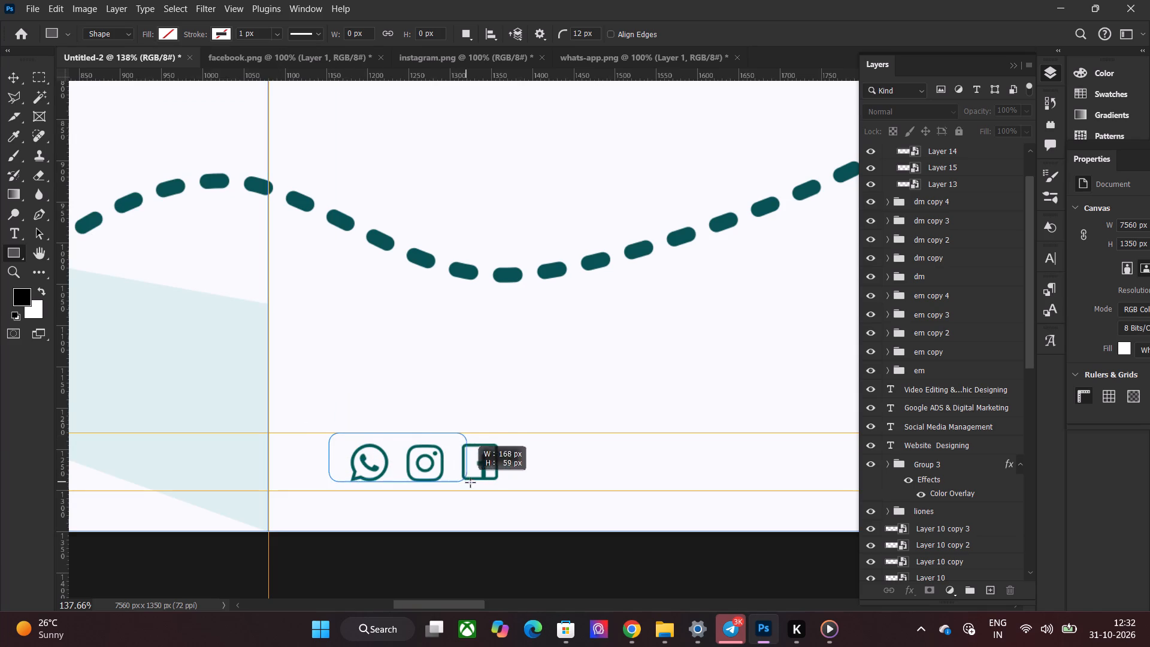
drag(470, 482, 519, 487)
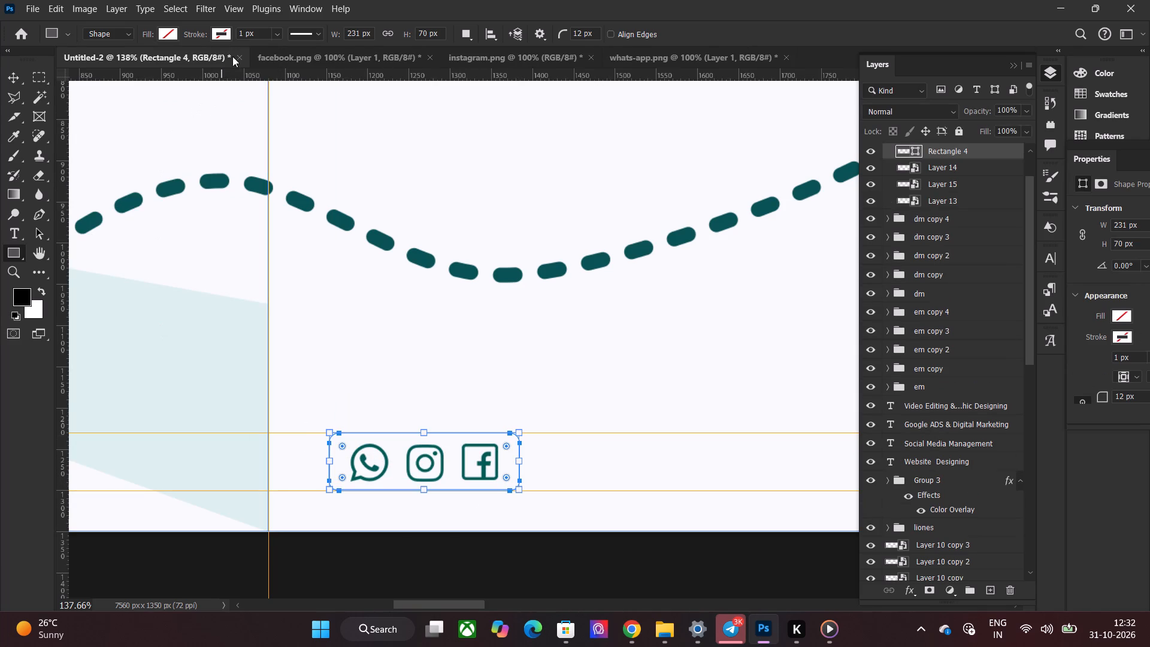
Give the rounded rectangle around the social icons a dark teal stroke and enter a 2 px stroke width.
click(213, 34)
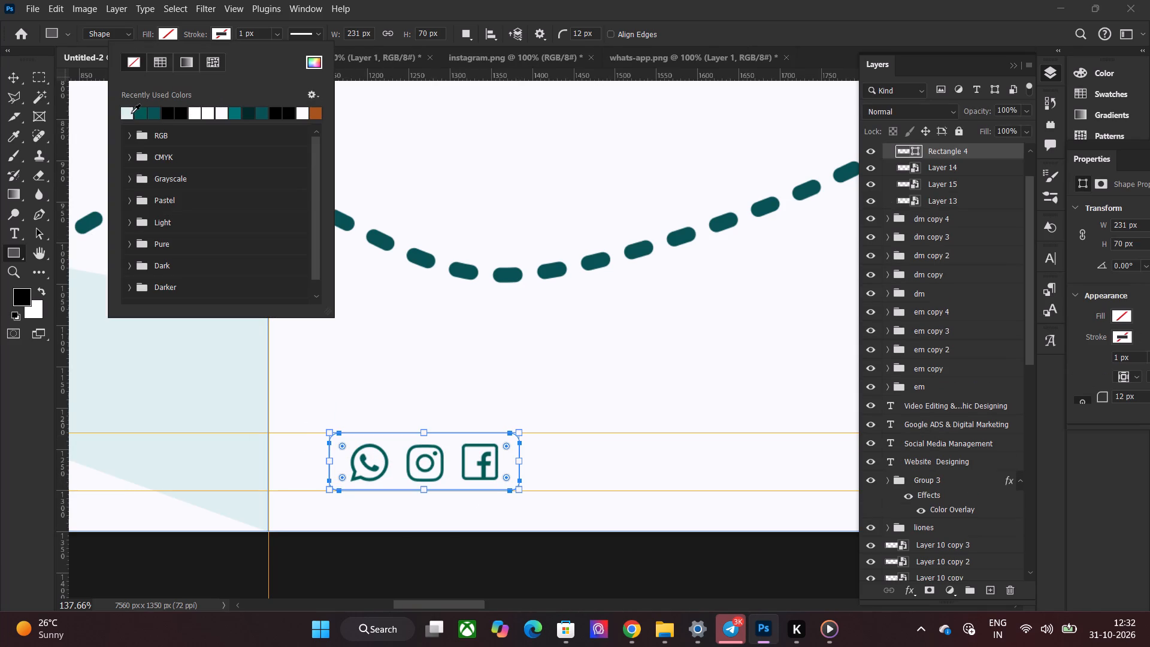
click(129, 113)
drag(254, 35, 187, 35)
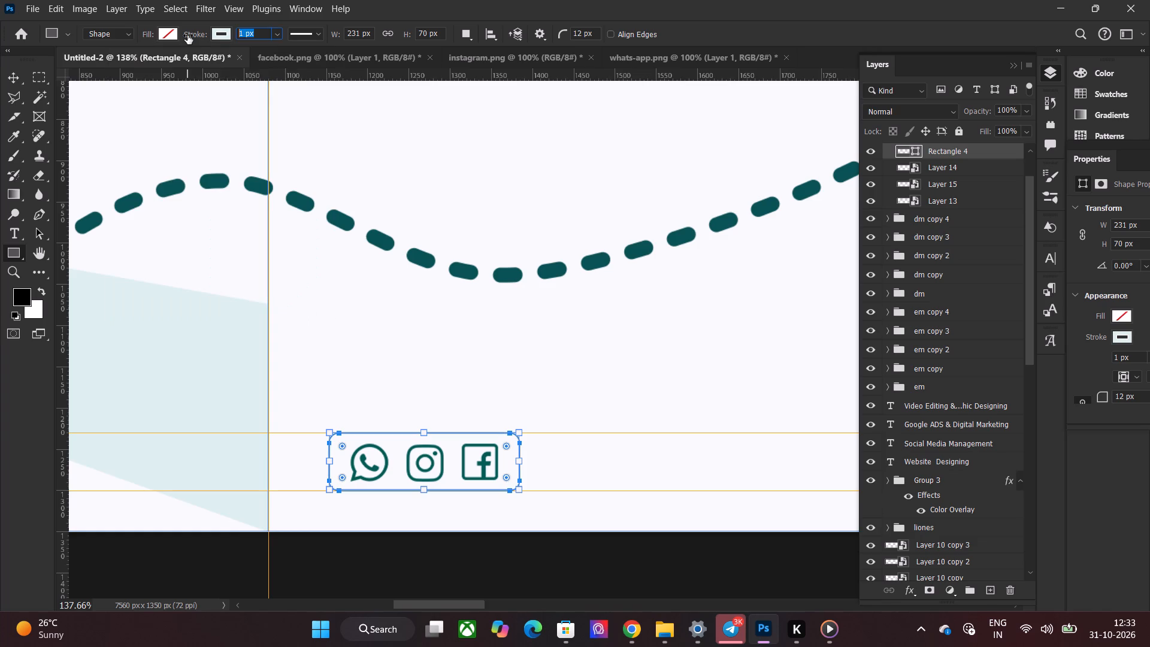
key(2)
click(10, 75)
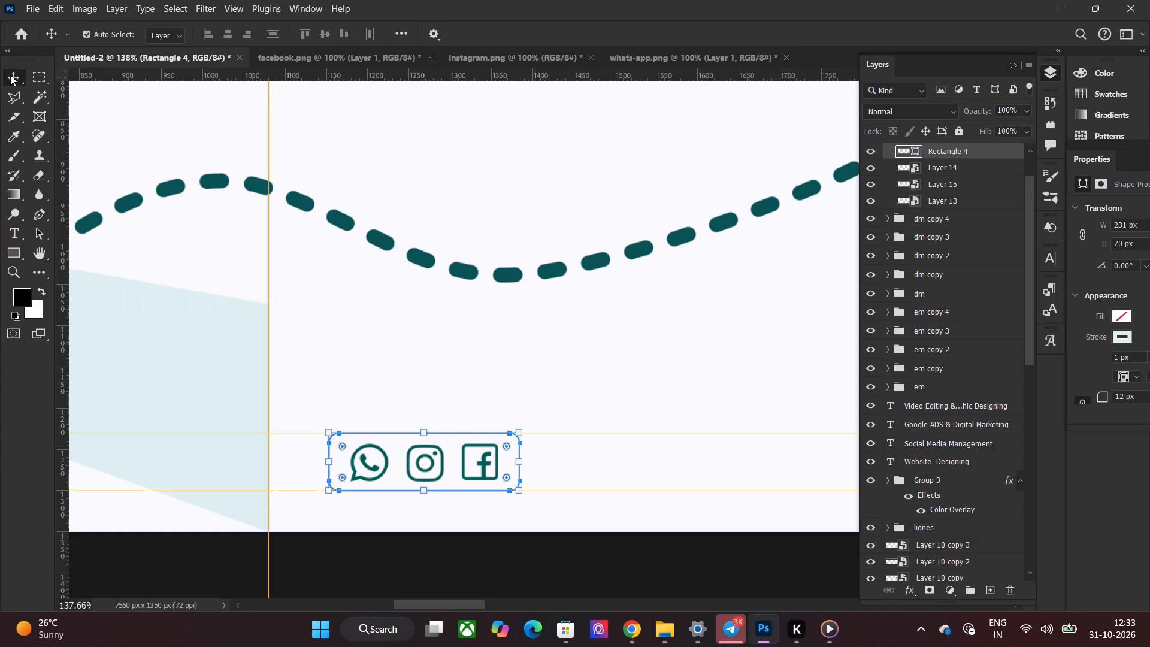
click(335, 350)
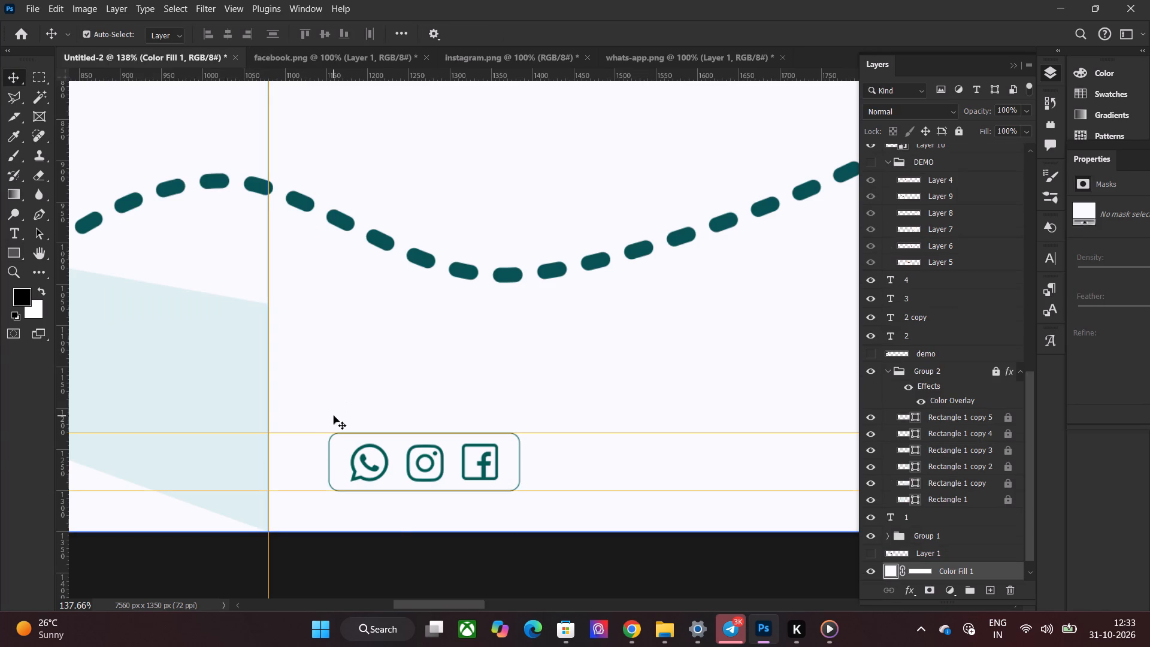
Set the stroke width of the dashed line starting at number 4 to 14 px.
drag(431, 603, 470, 603)
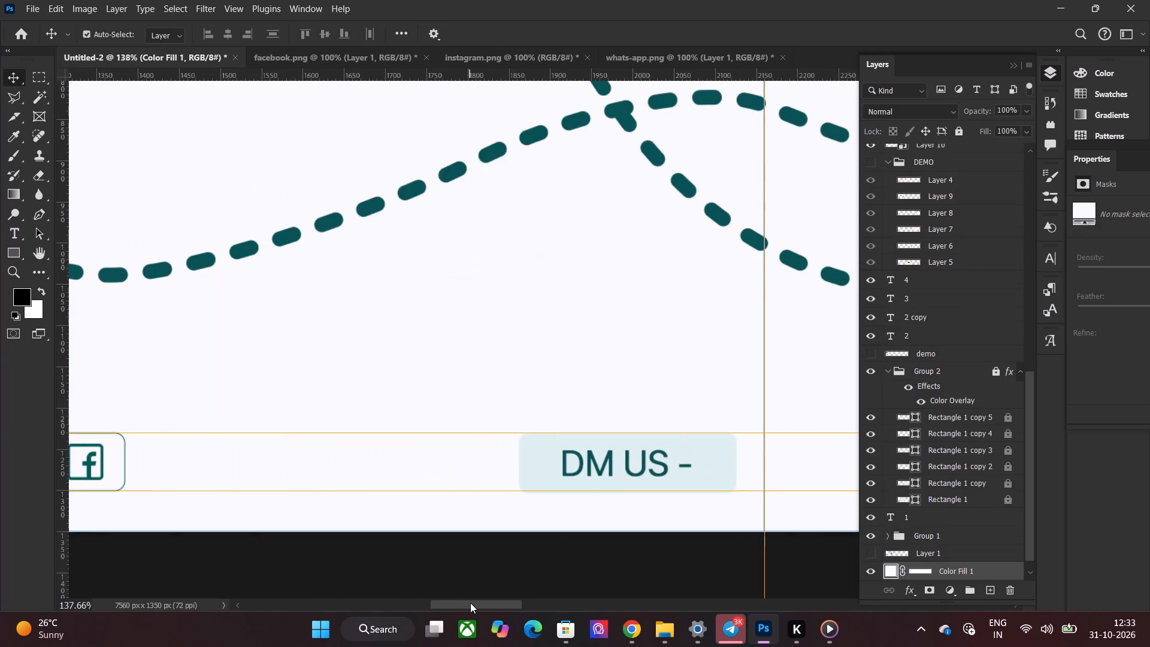
drag(470, 603, 447, 603)
click(358, 558)
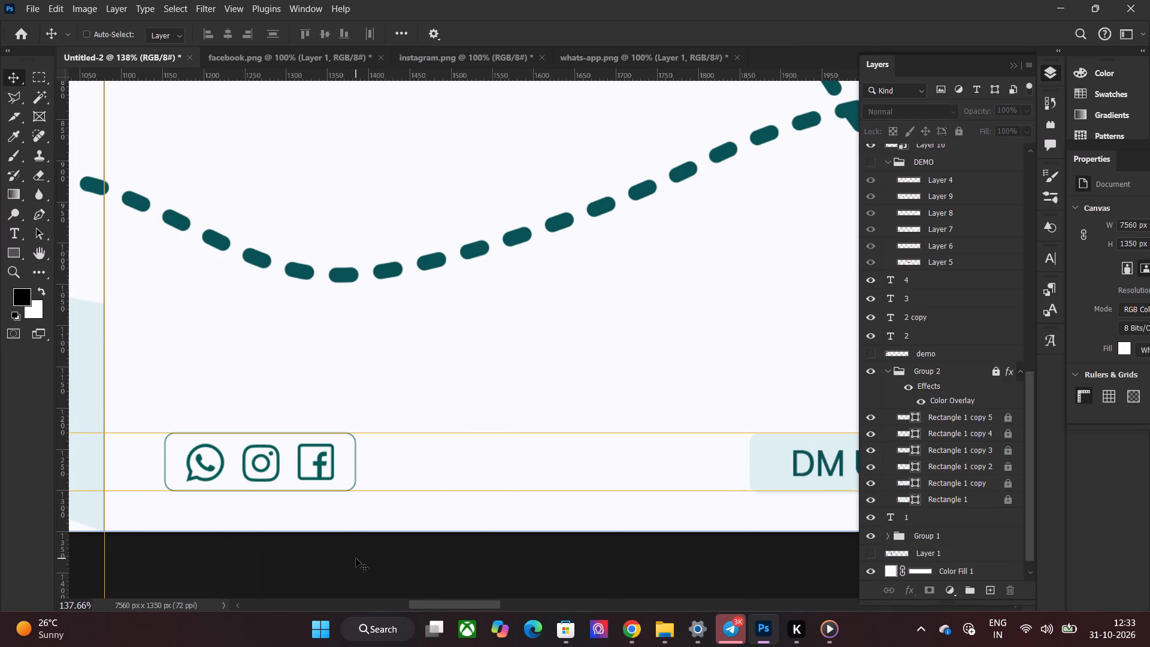
key(ctrl+0)
alt+scroll(335, 562, up, 5)
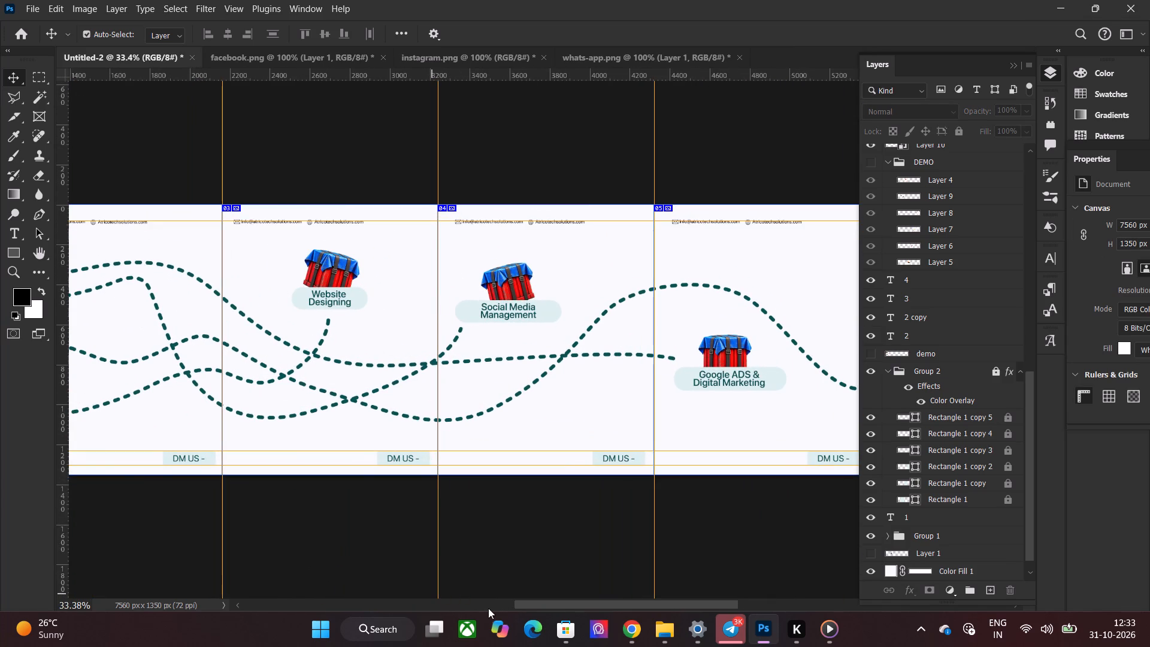
drag(543, 604, 458, 606)
alt+scroll(446, 576, up, 6)
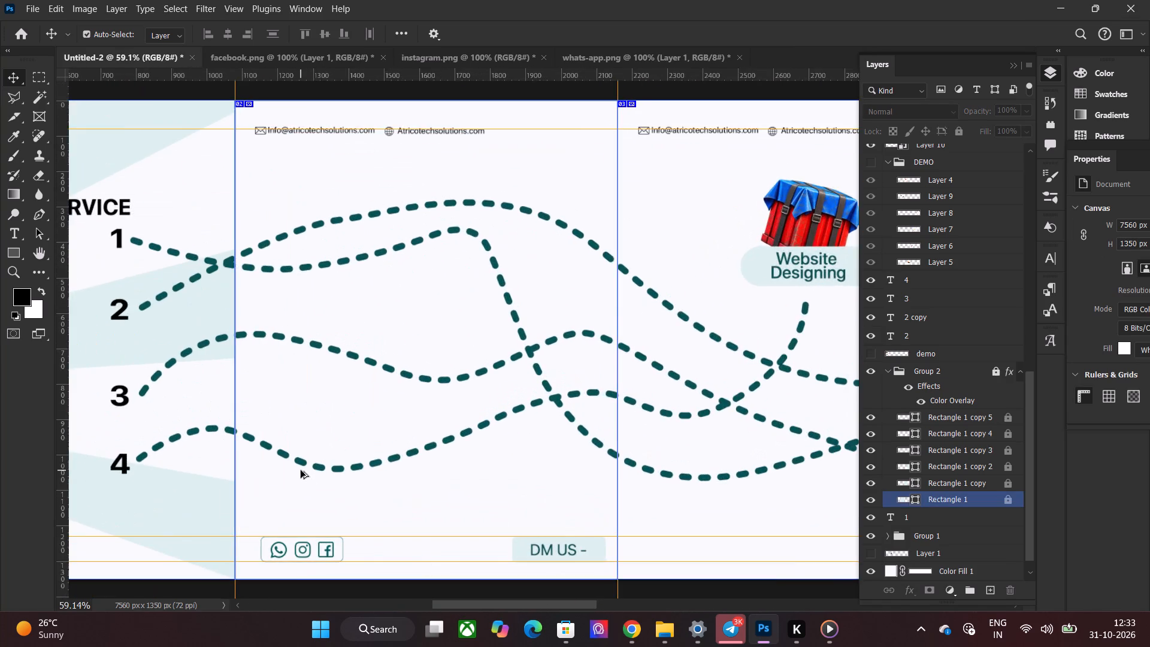
alt+scroll(301, 470, up, 2)
click(328, 470)
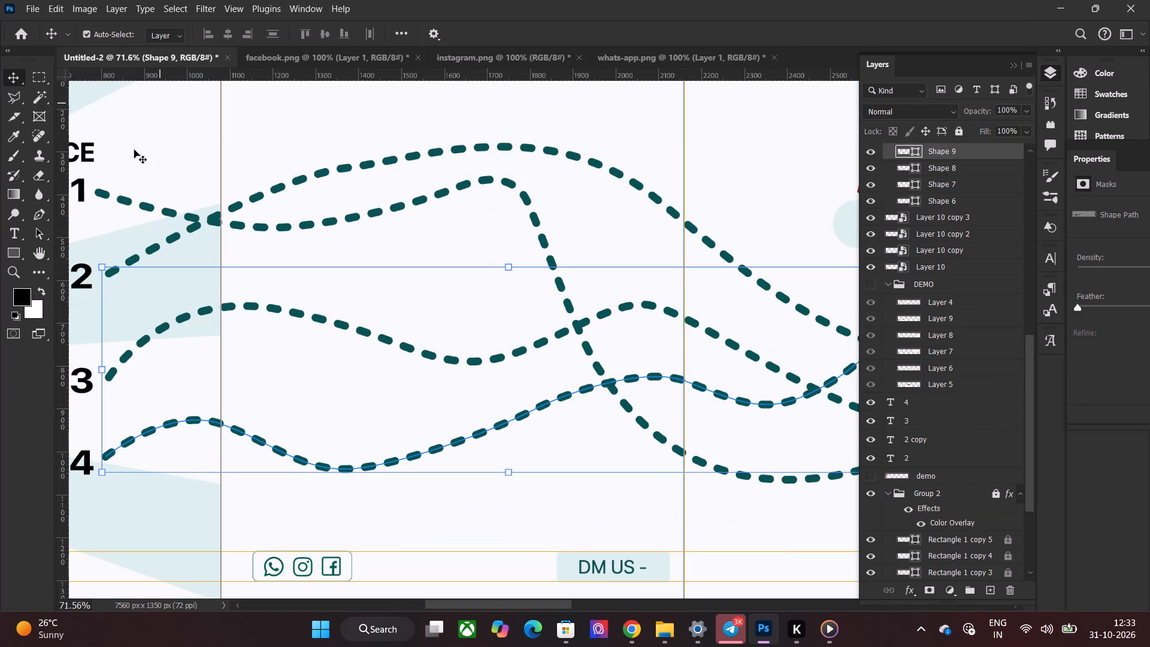
click(30, 220)
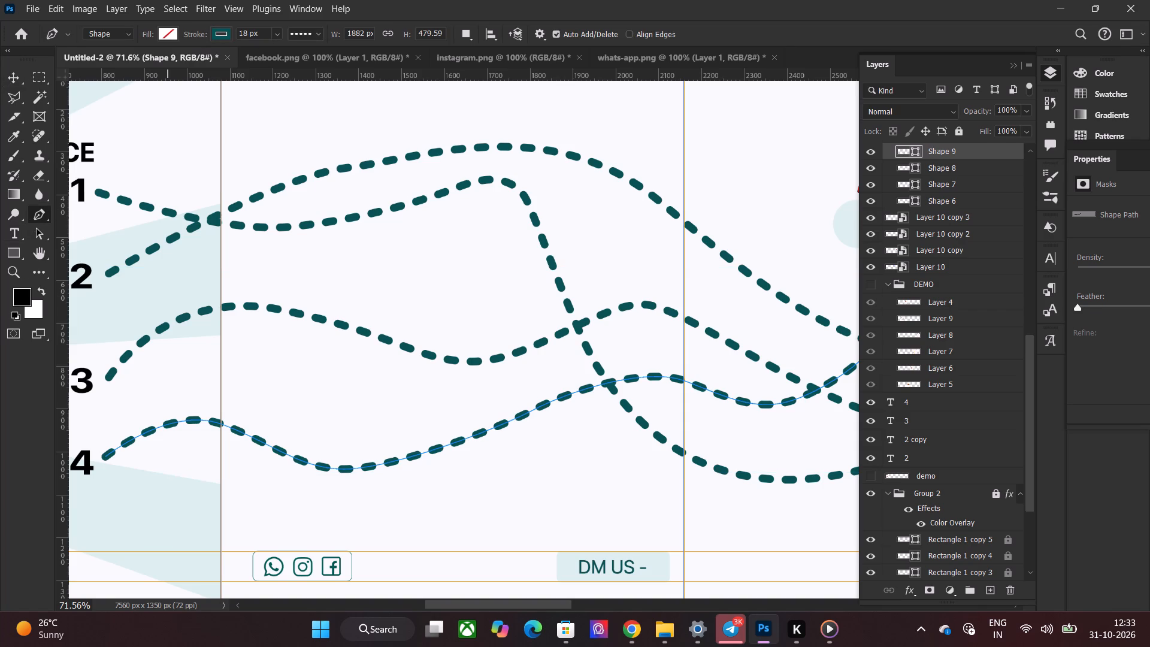
drag(264, 34, 207, 40)
text(14)
key(Return)
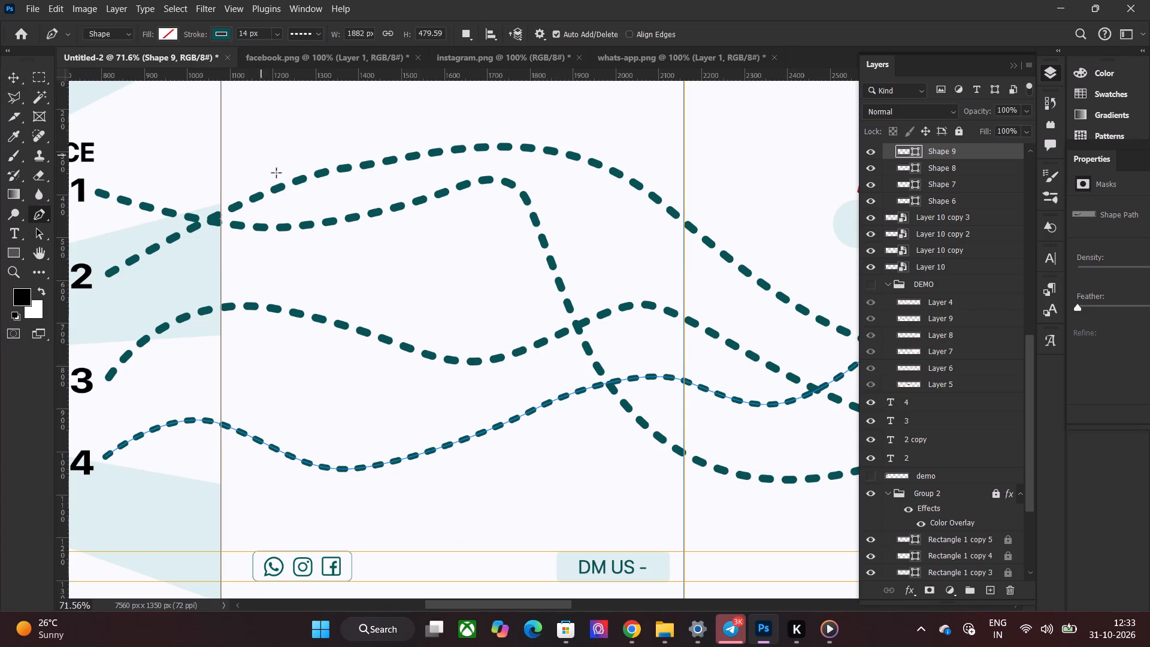
click(14, 80)
click(249, 131)
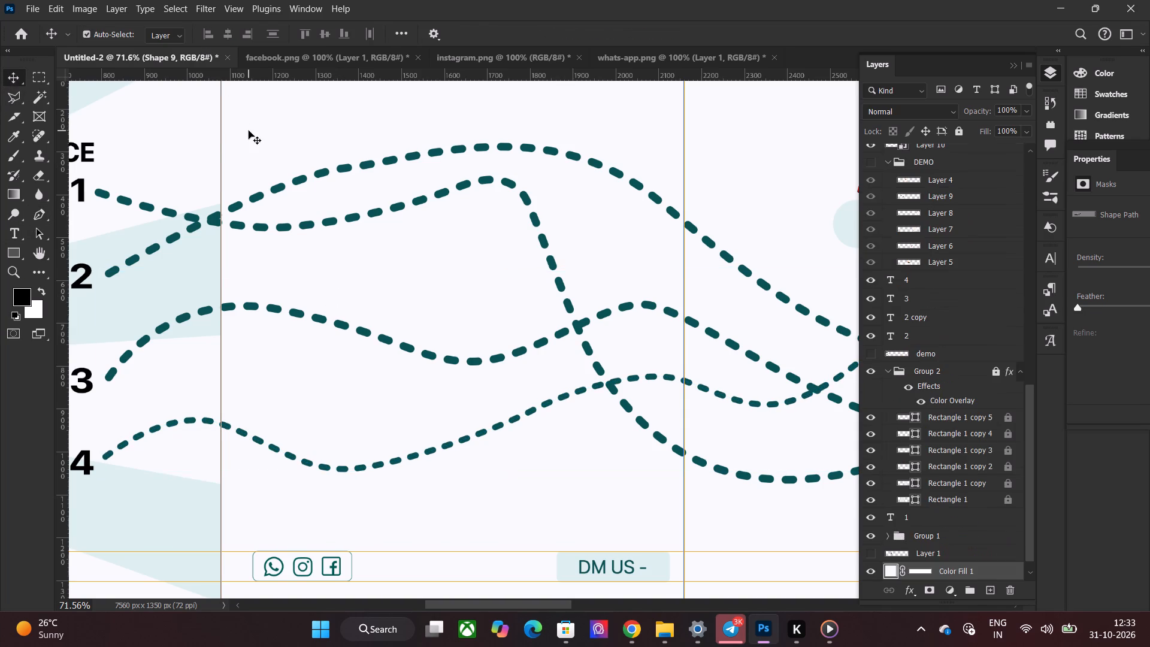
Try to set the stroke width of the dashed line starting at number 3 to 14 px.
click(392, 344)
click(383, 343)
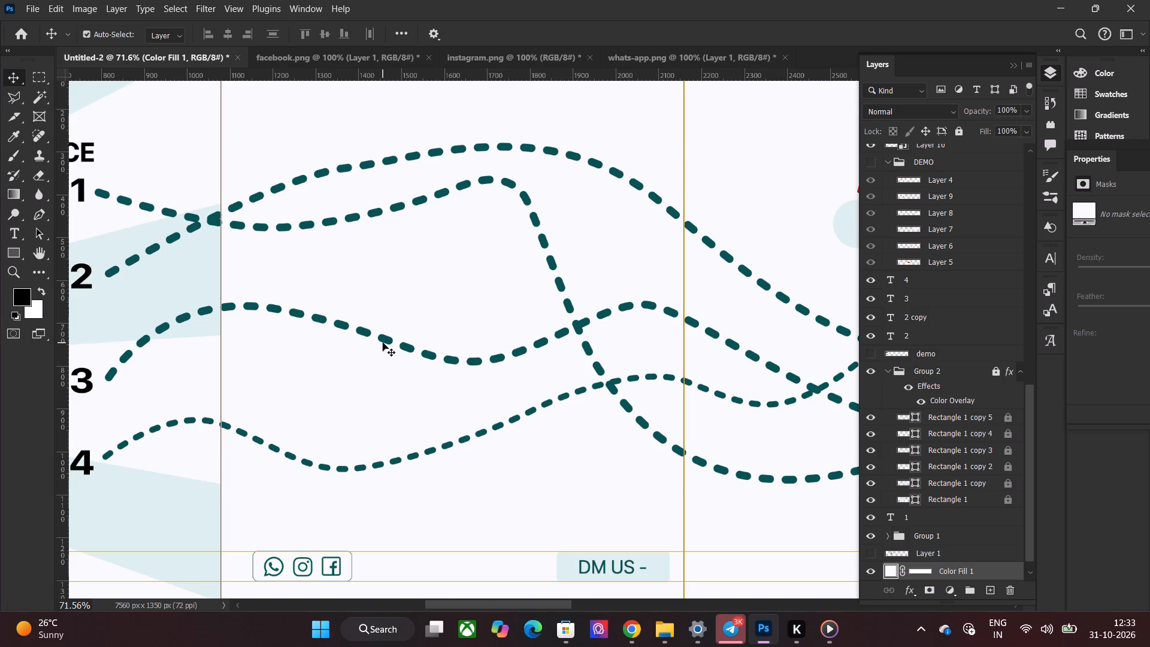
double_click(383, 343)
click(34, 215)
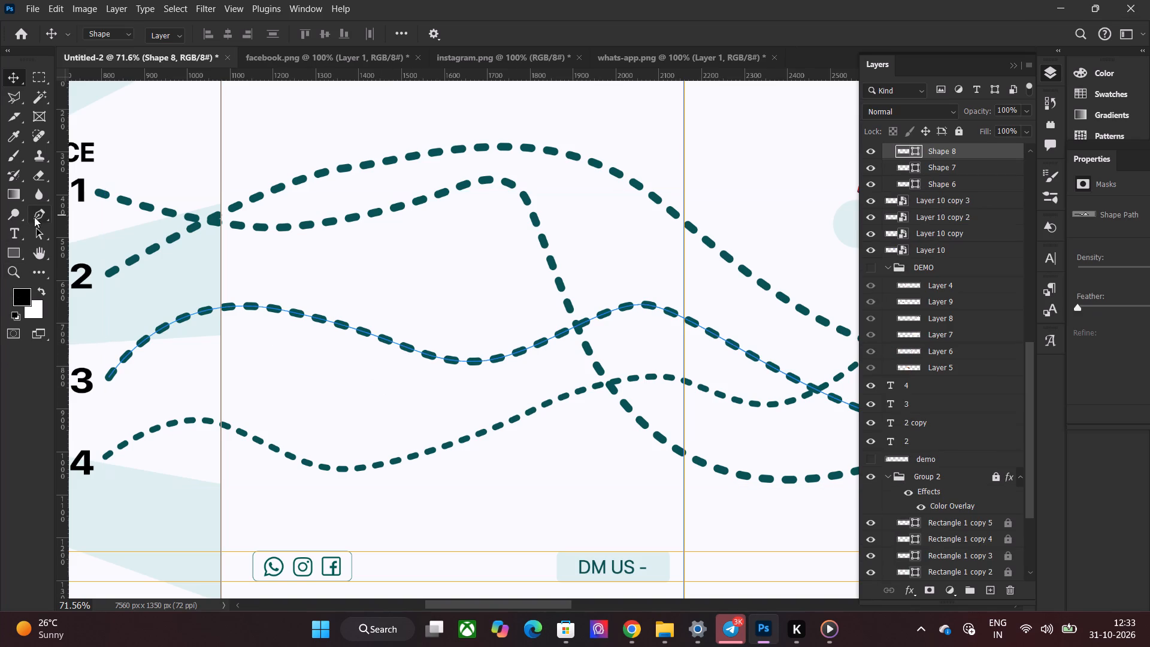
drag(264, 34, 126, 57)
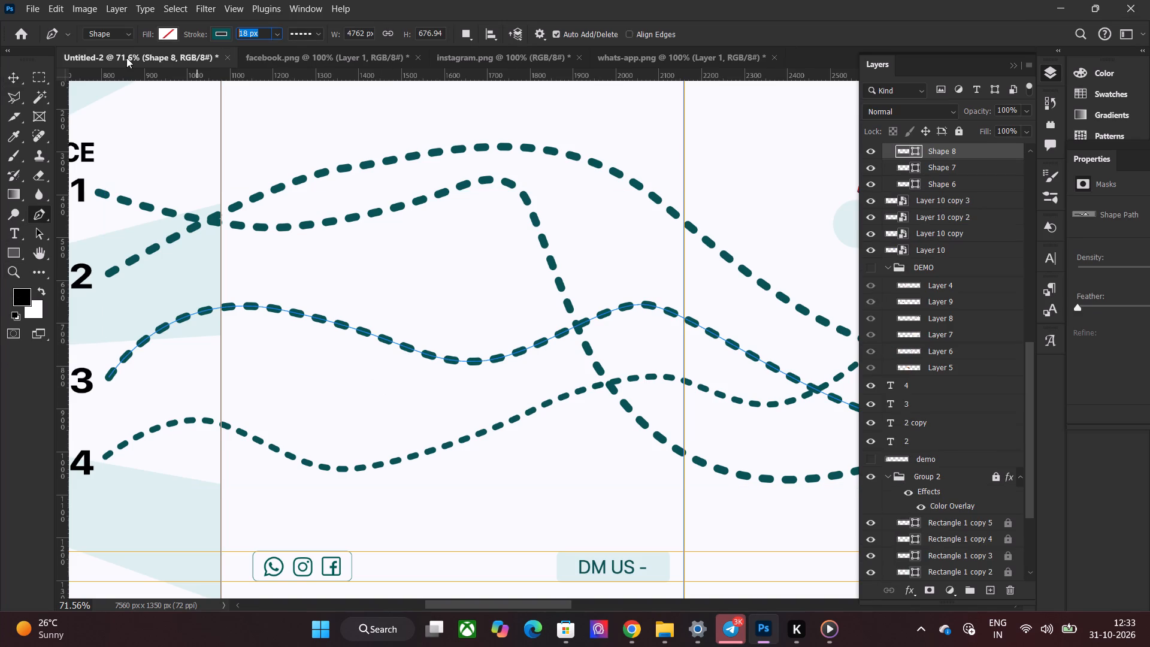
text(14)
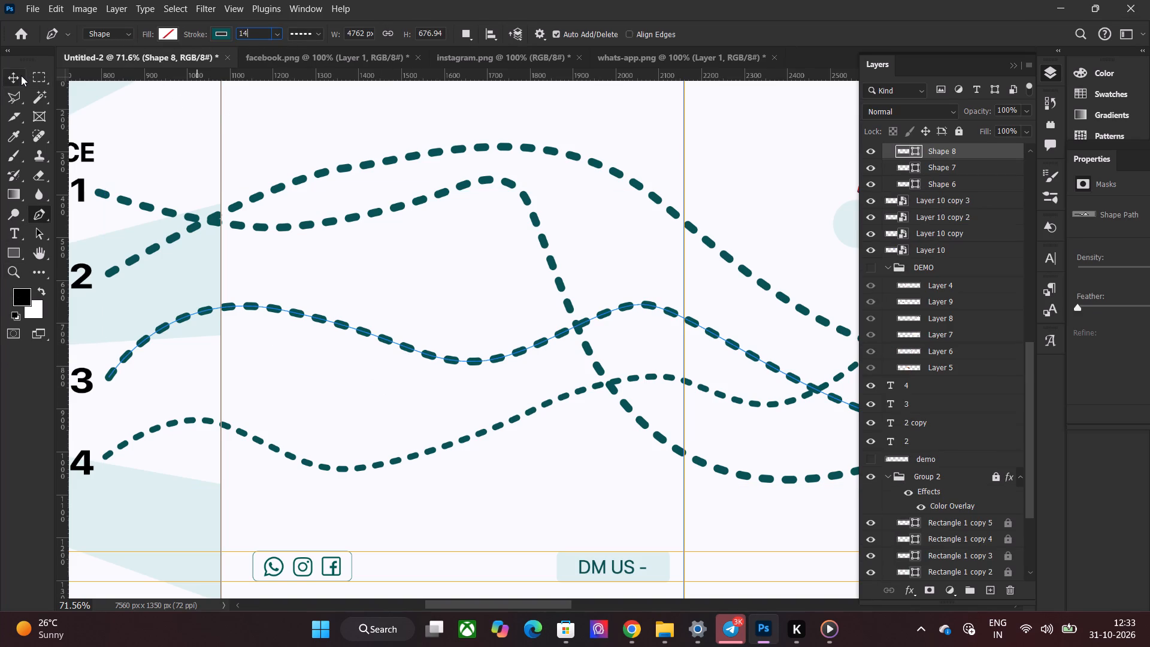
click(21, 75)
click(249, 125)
Set the stroke width of the dashed line starting at number 3 to 14 px.
click(273, 309)
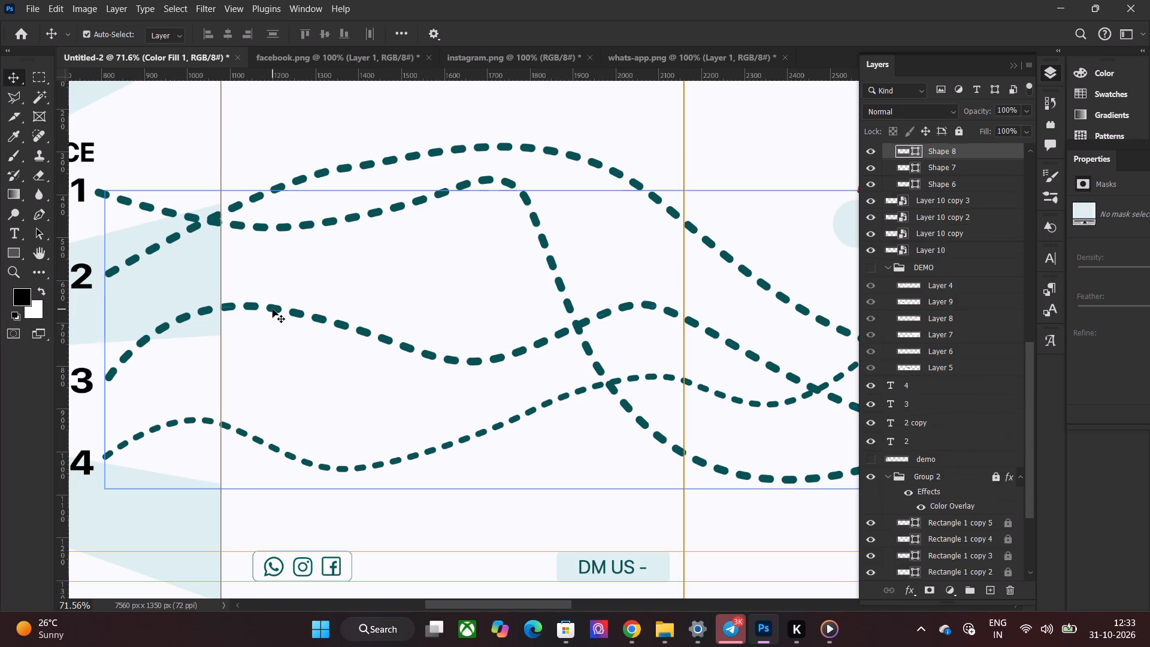
click(33, 215)
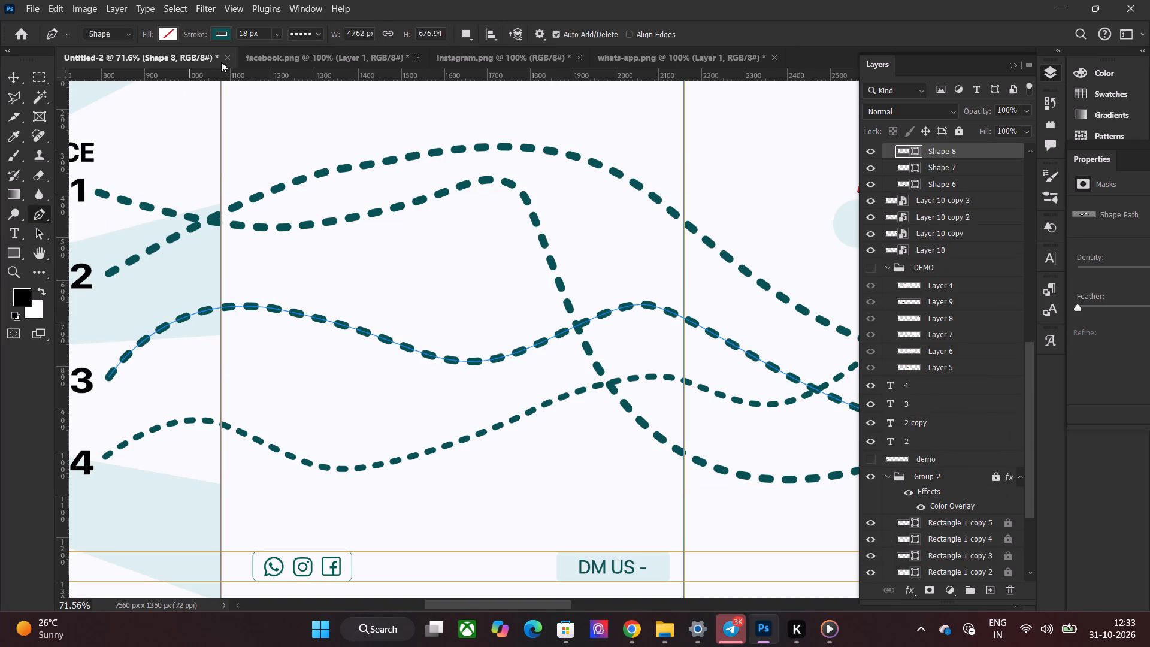
drag(261, 34, 139, 37)
text(14)
key(Return)
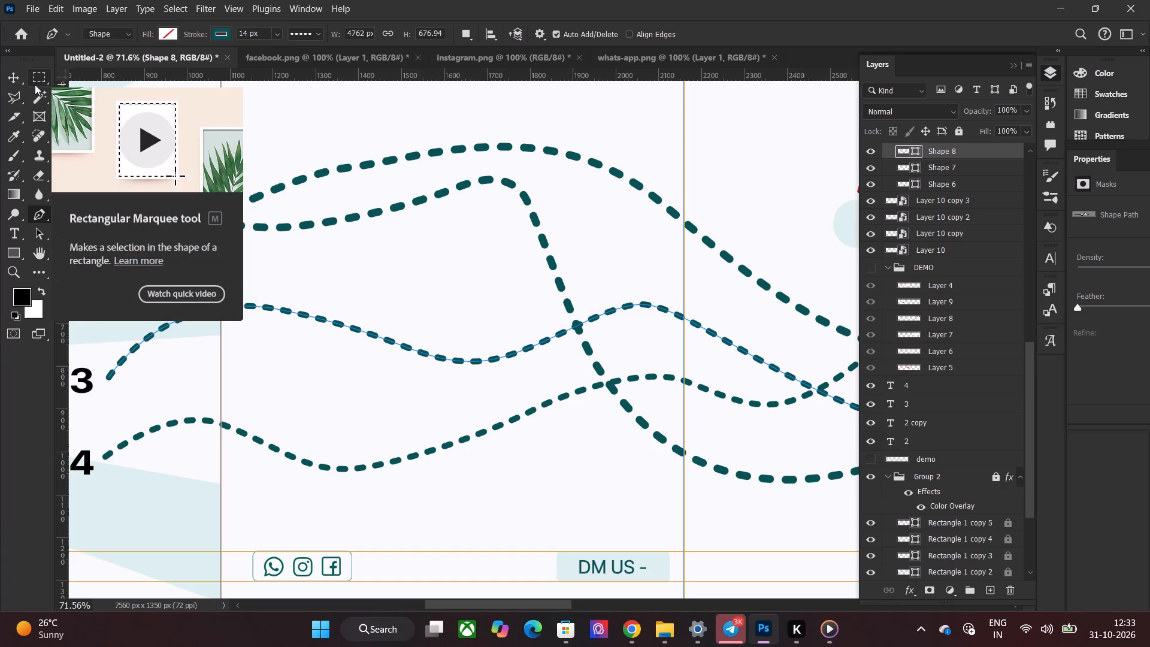
click(17, 77)
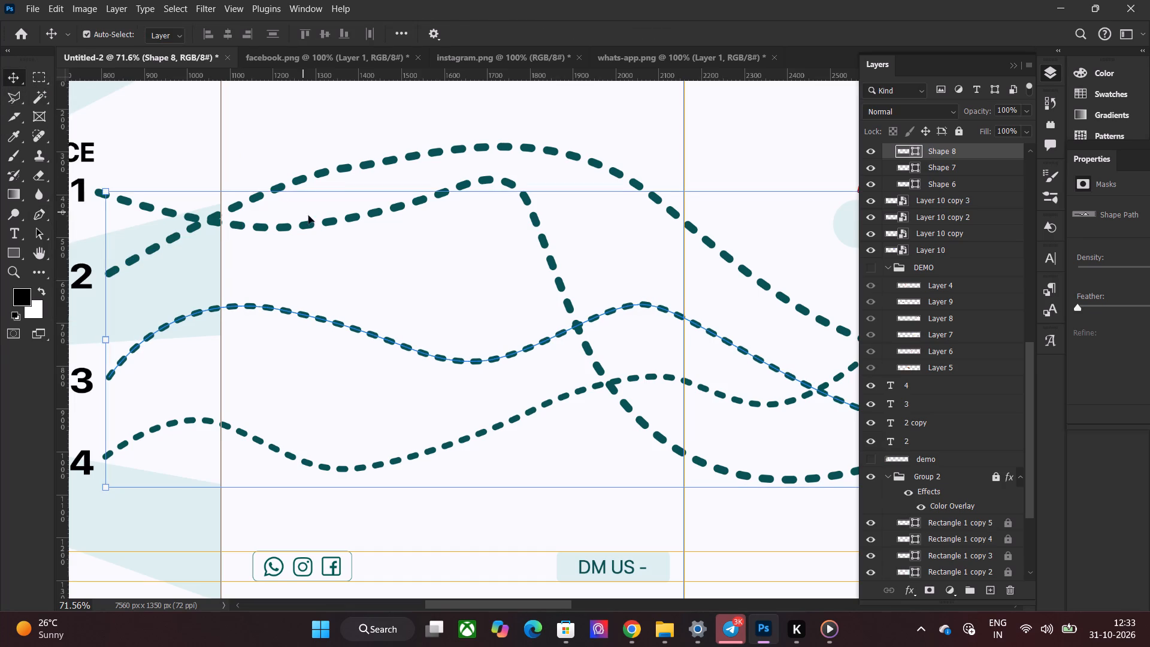
Set the stroke width of the dashed line starting at number 1 to 14 px.
click(322, 225)
click(346, 214)
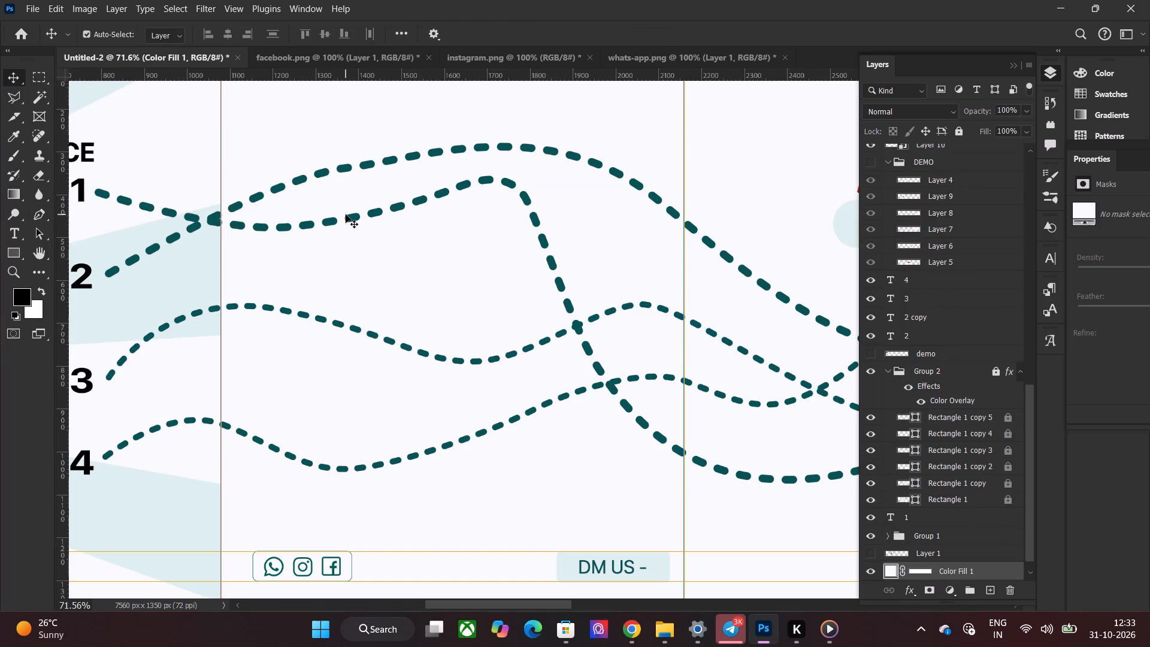
click(330, 219)
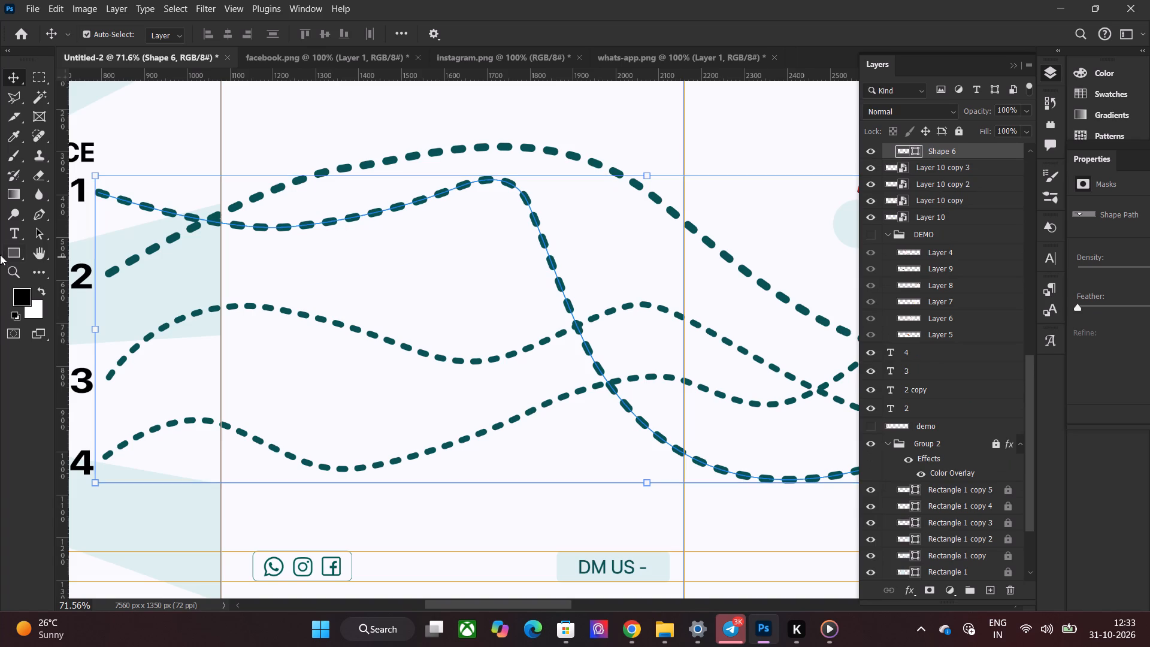
click(36, 210)
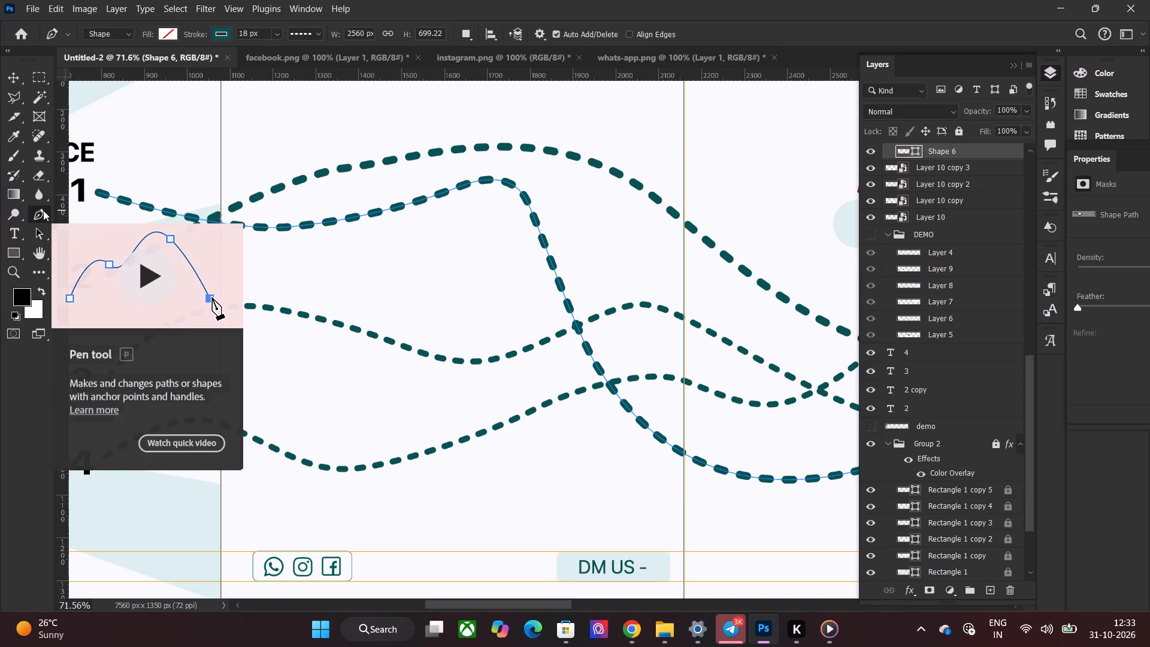
drag(262, 32, 187, 38)
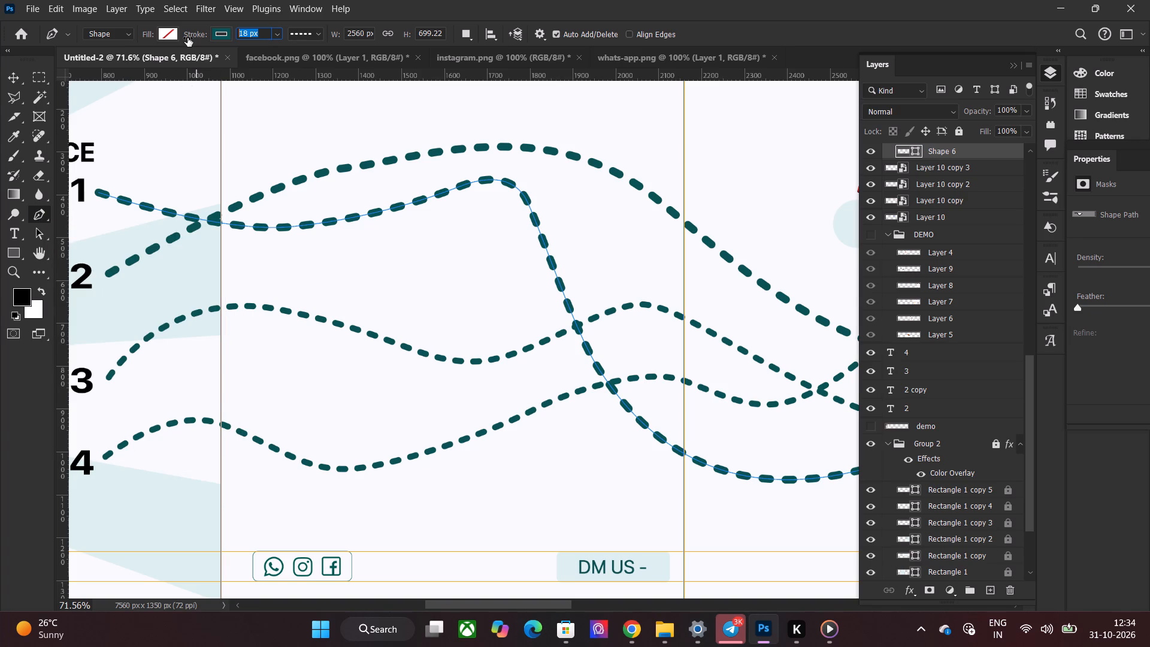
text(13)
key(BackSpace)
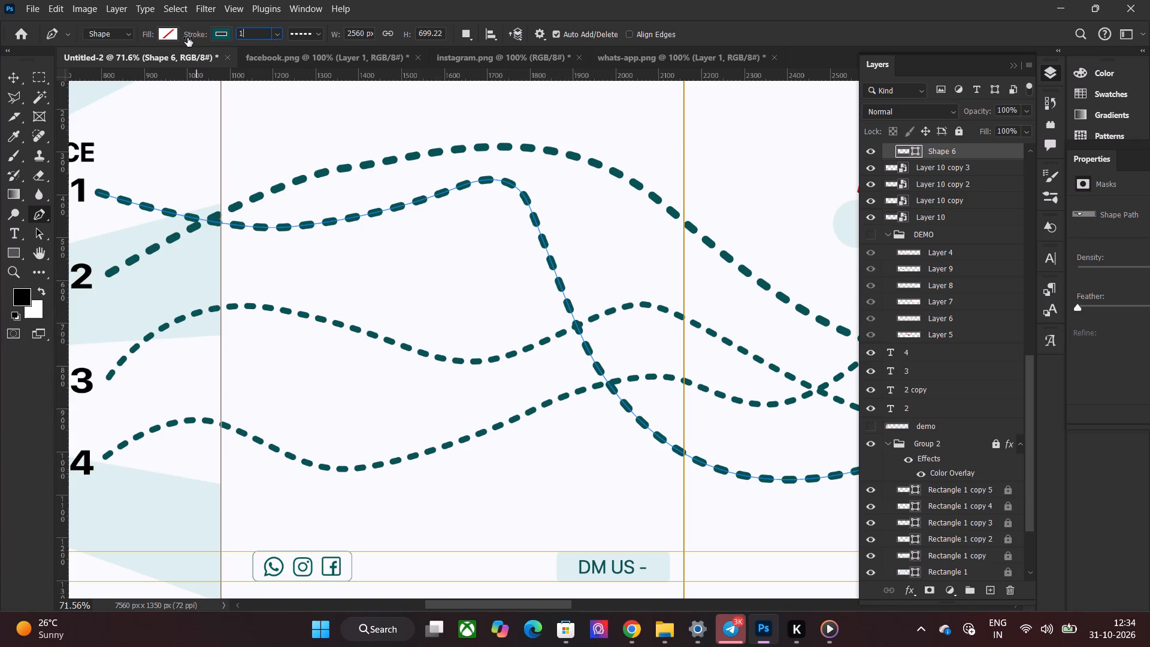
key(4)
key(Return)
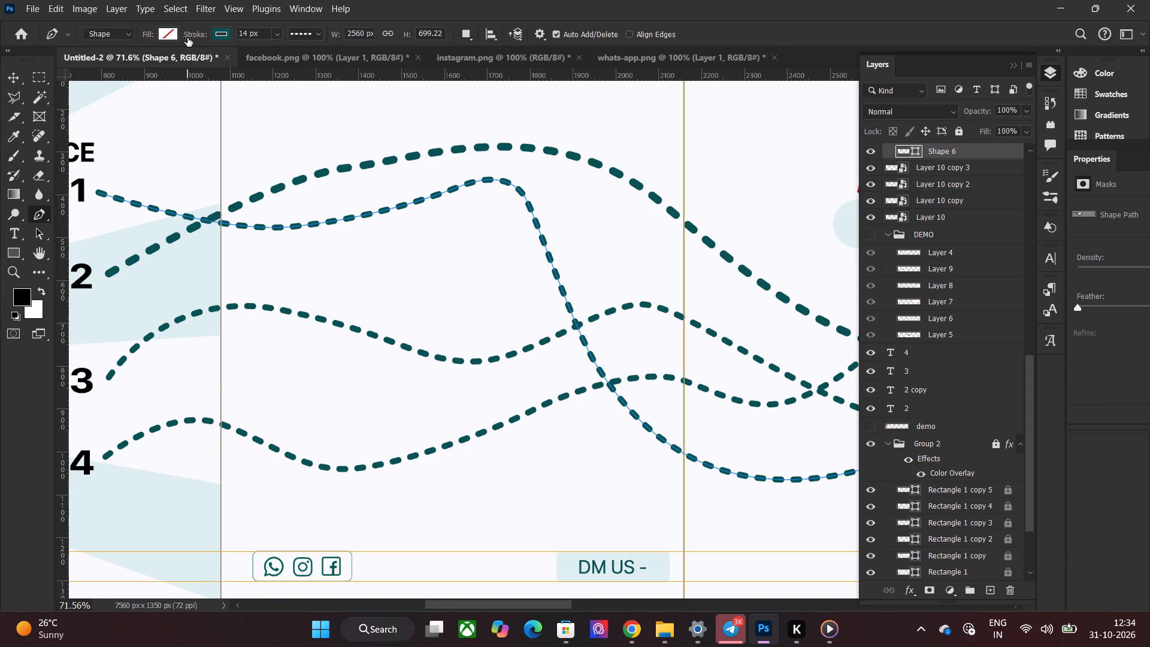
Set the stroke width of the dashed line starting at number 2 to 14 px.
click(13, 76)
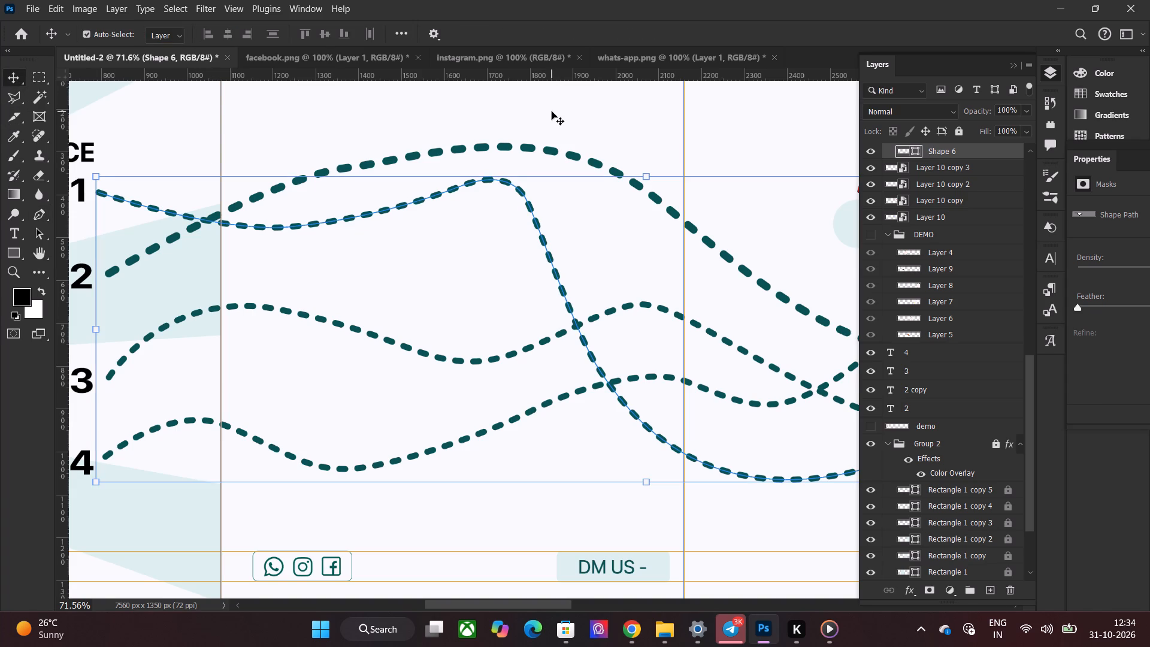
click(551, 149)
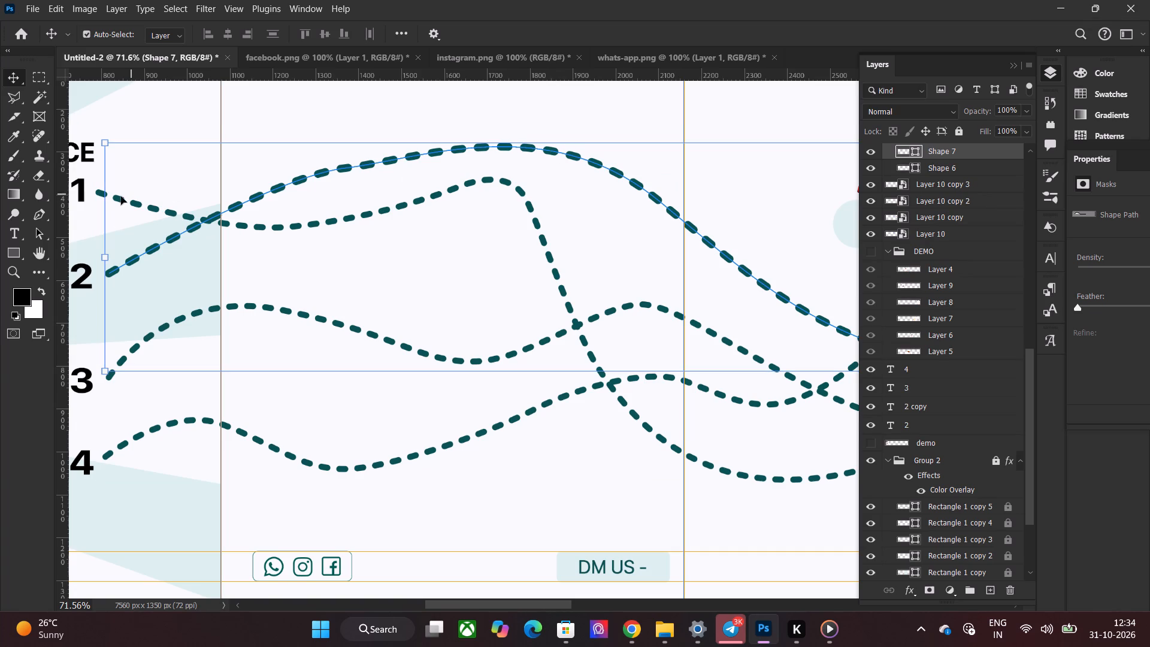
click(32, 215)
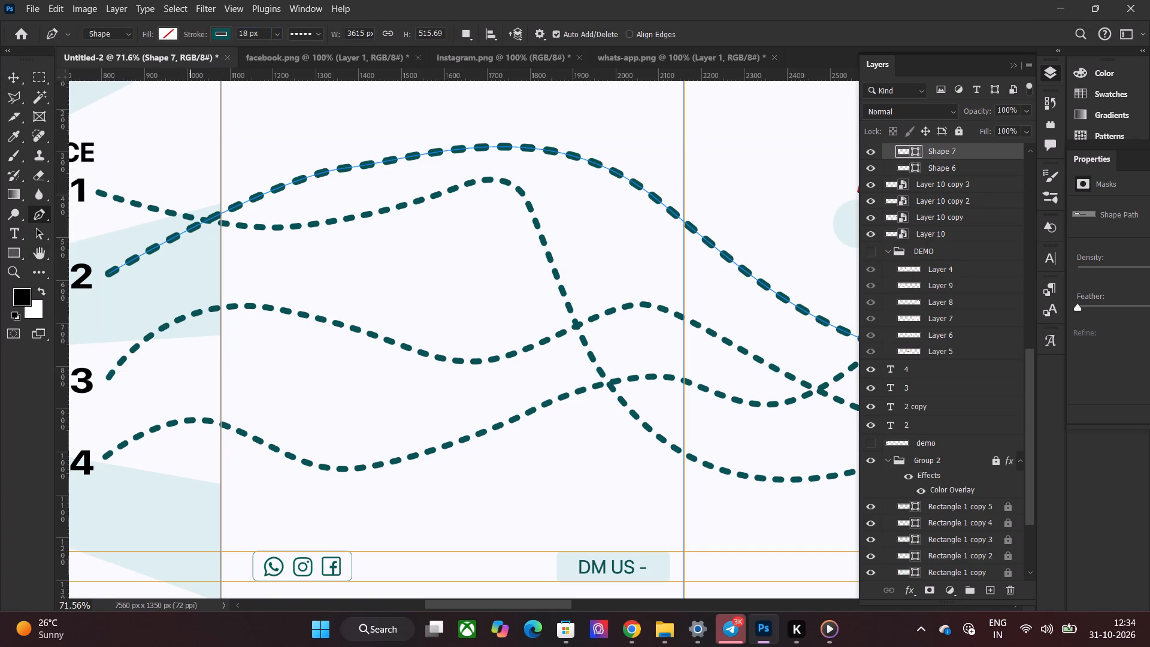
drag(264, 32, 183, 41)
text(14)
key(Return)
click(16, 80)
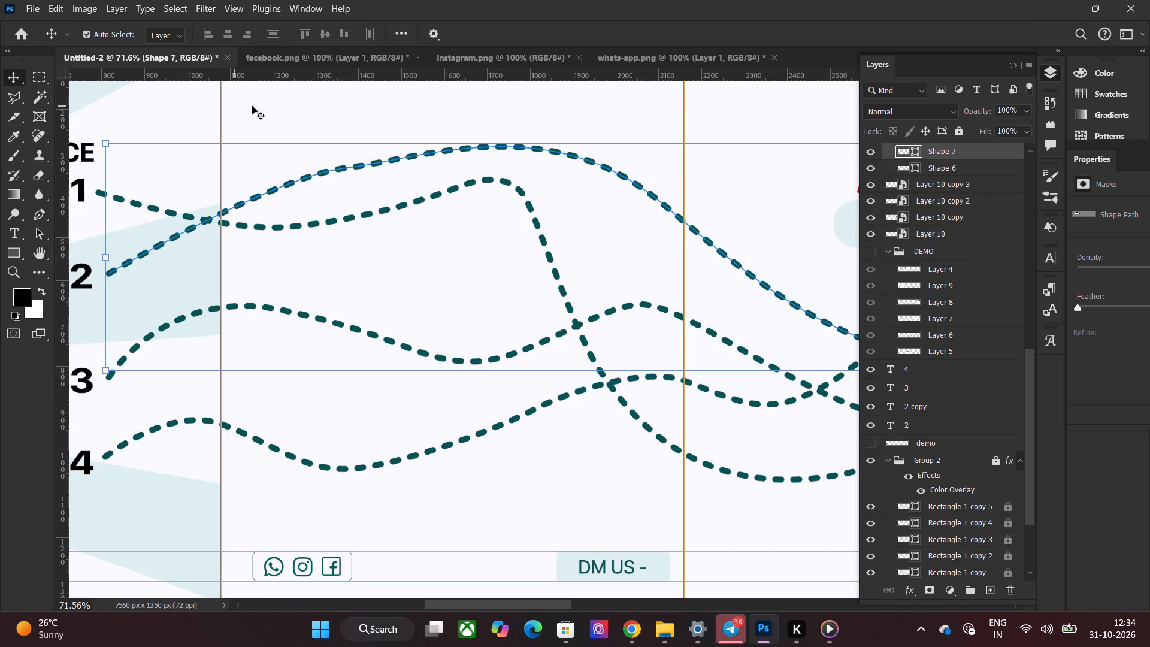
click(285, 107)
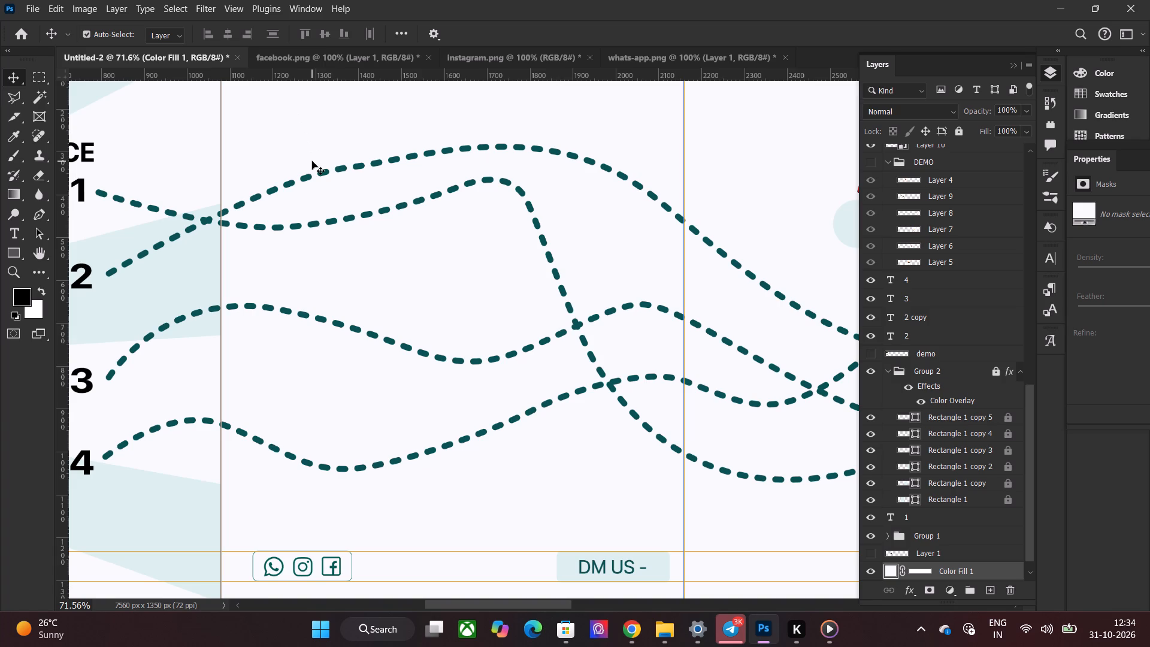
click(421, 201)
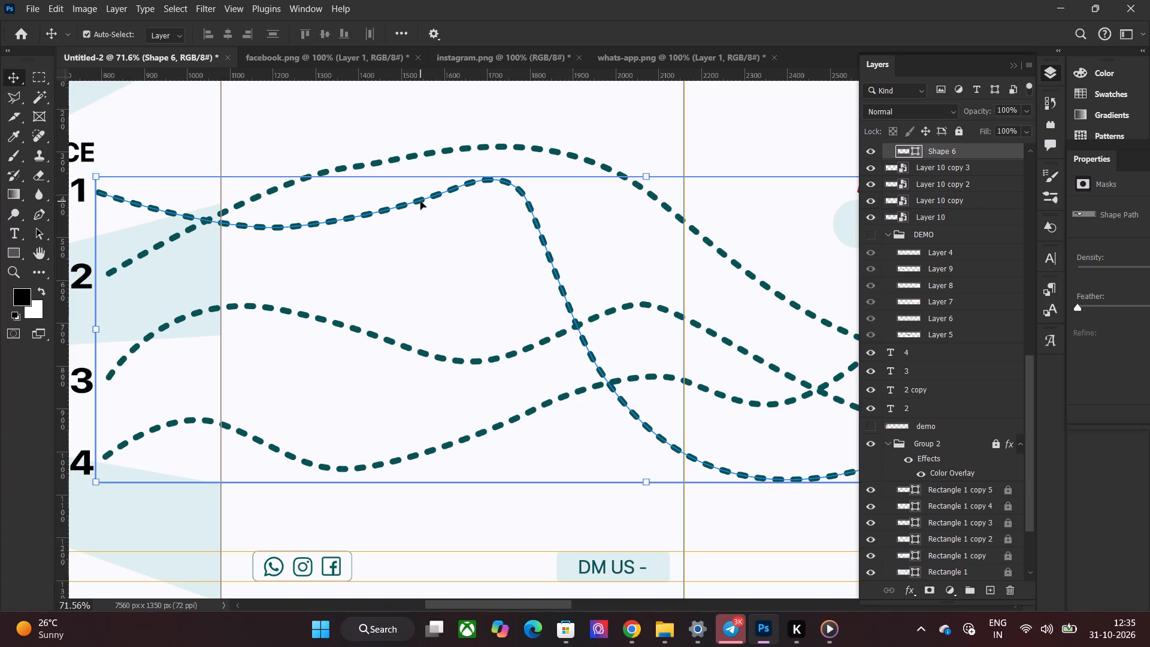
click(427, 244)
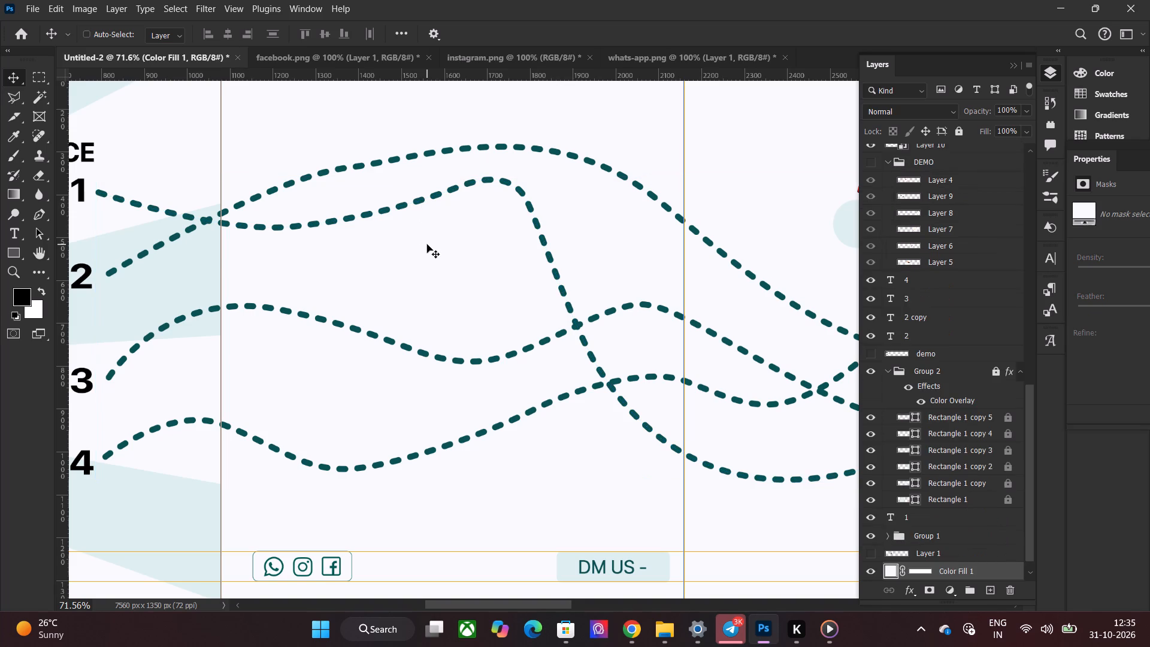
Group the five light teal ray shapes of the first slide's background.
key(ctrl+0)
alt+scroll(410, 362, up, 3)
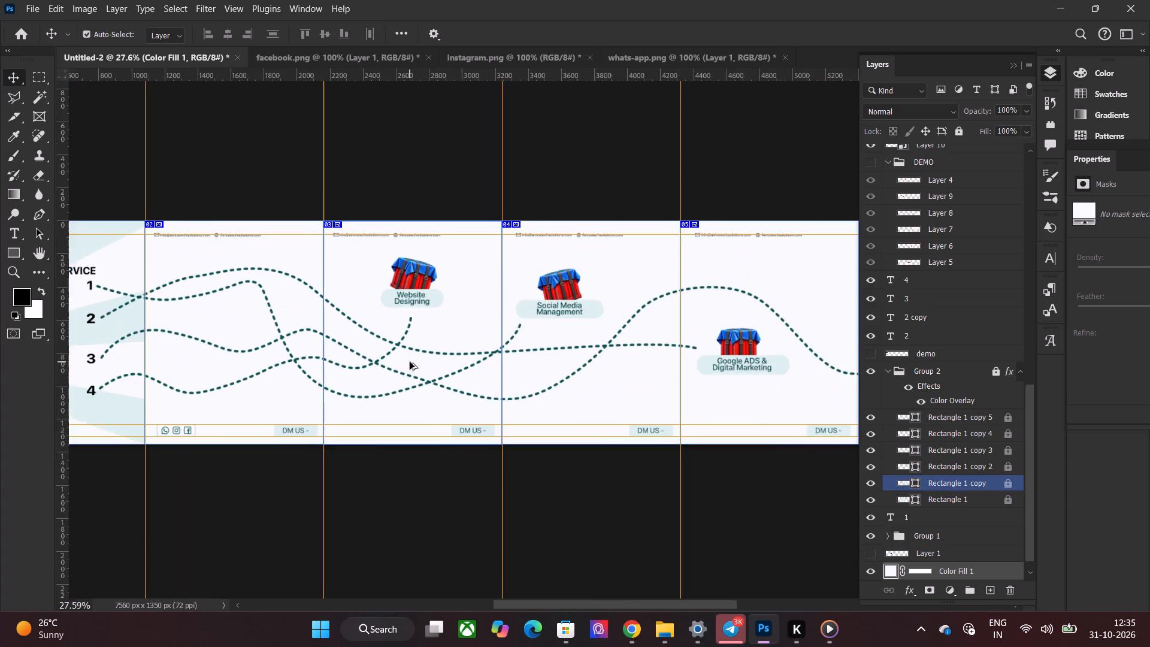
alt+scroll(409, 362, up, 2)
drag(567, 606, 547, 605)
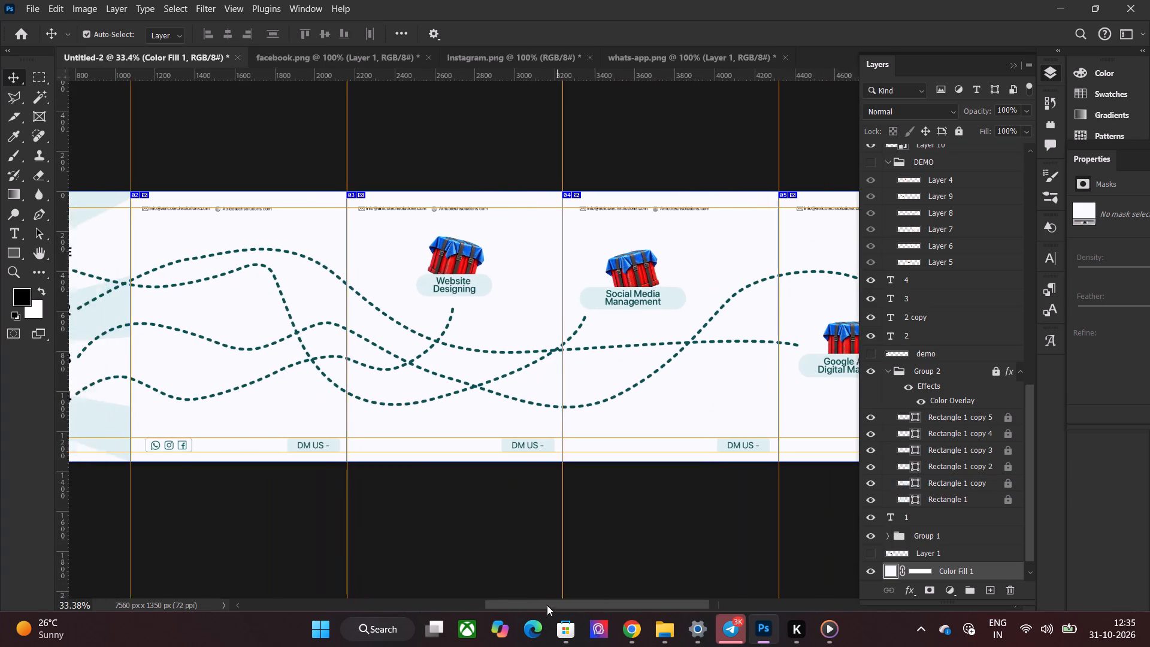
drag(547, 605, 498, 602)
alt+scroll(402, 519, up, 2)
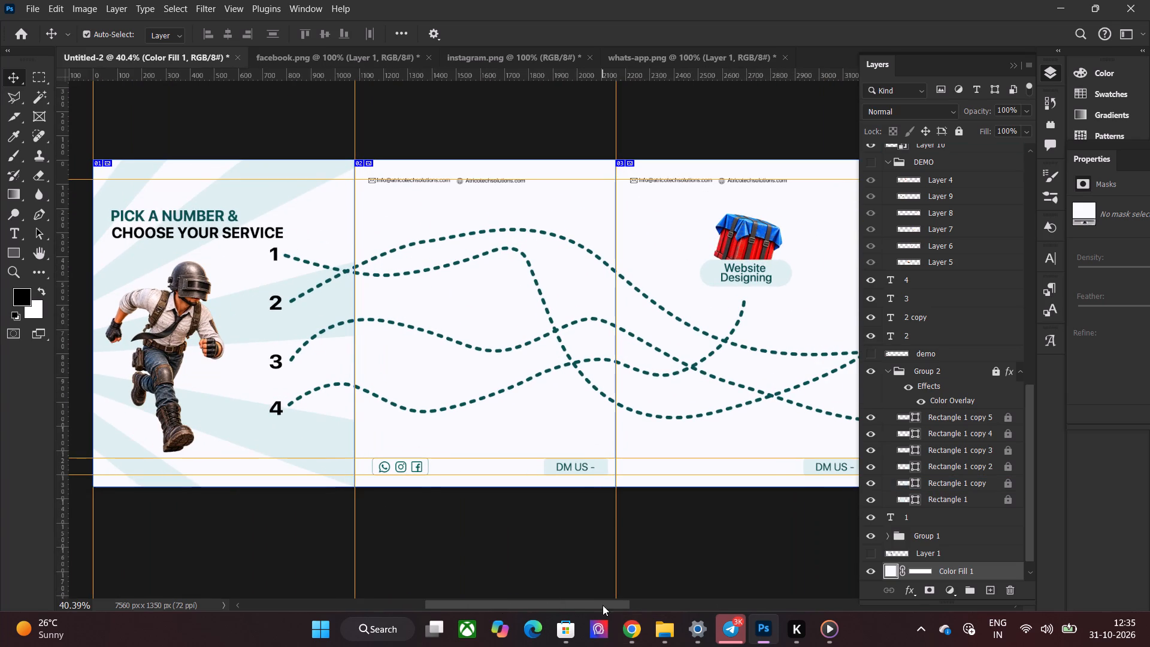
drag(601, 604, 579, 606)
click(236, 446)
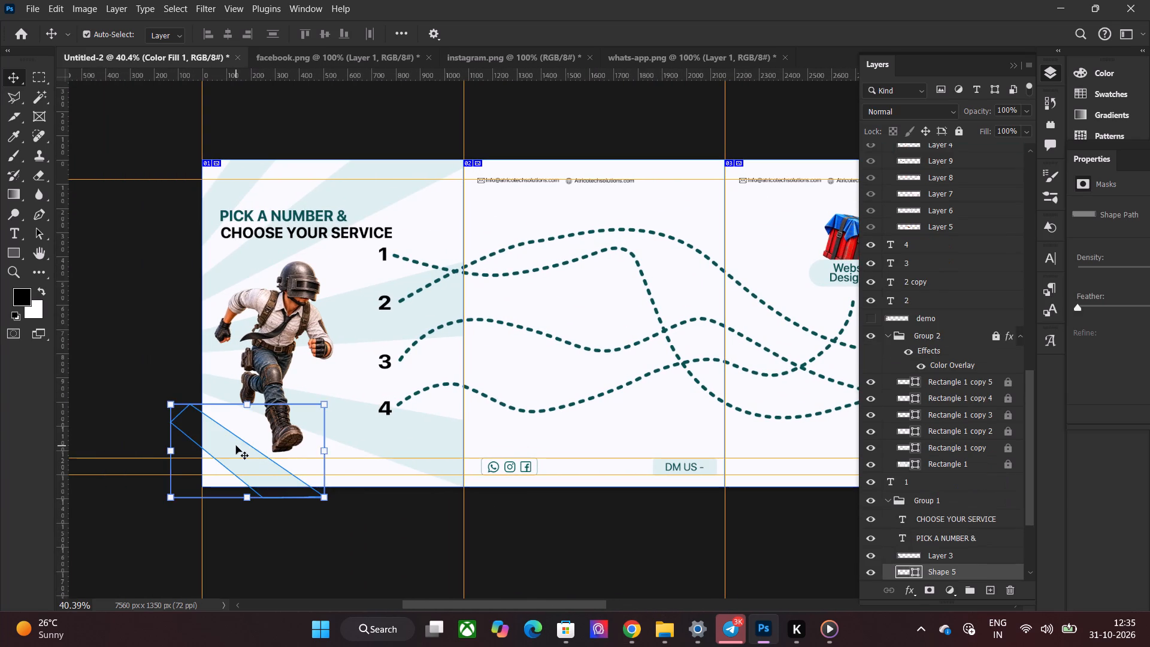
shift+click(367, 428)
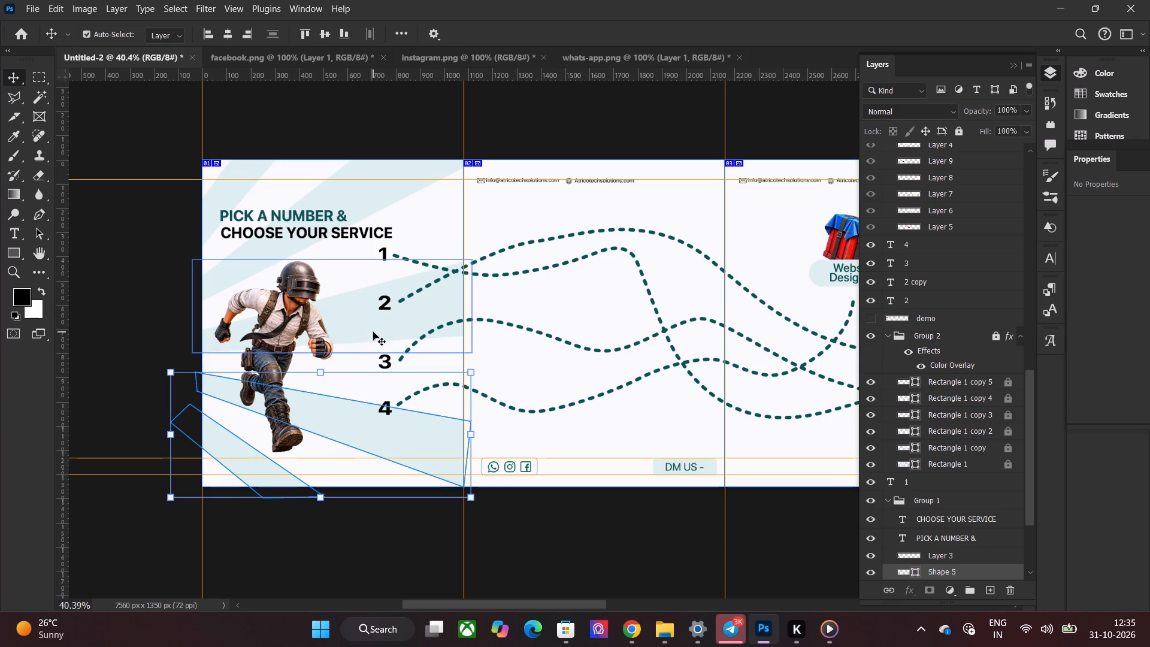
shift+click(373, 332)
shift+click(365, 210)
shift+click(238, 183)
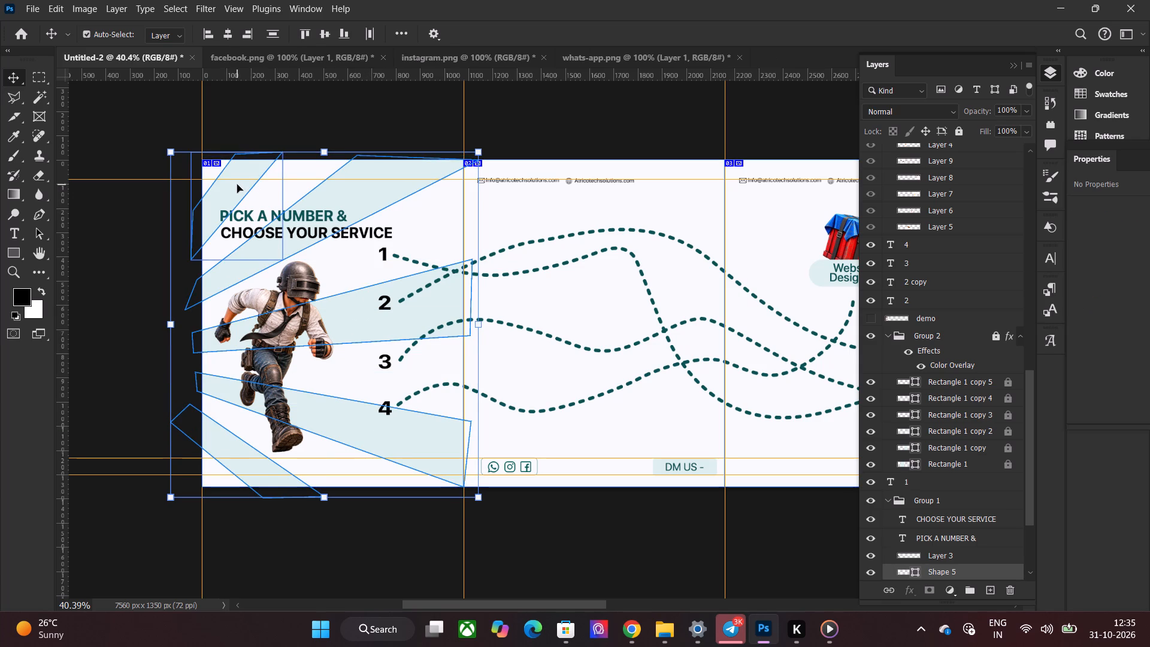
scroll(923, 416, down, 7)
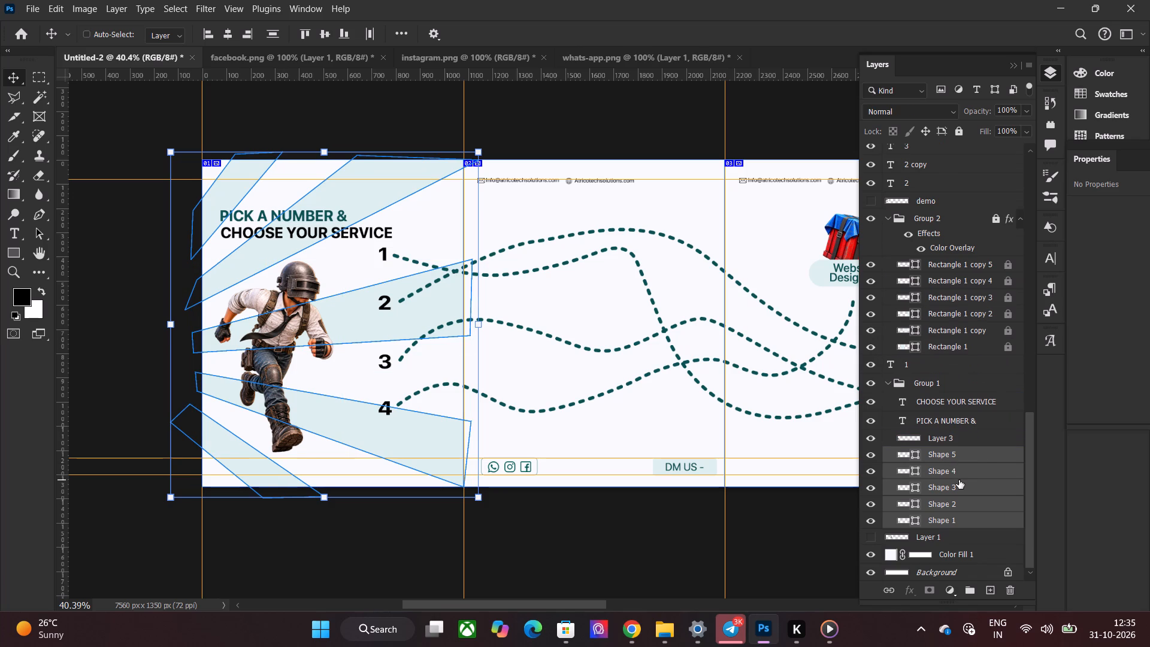
key(ctrl+g)
Duplicate the ray group and place the copy at the top of the layer stack, outside Group 1.
click(968, 519)
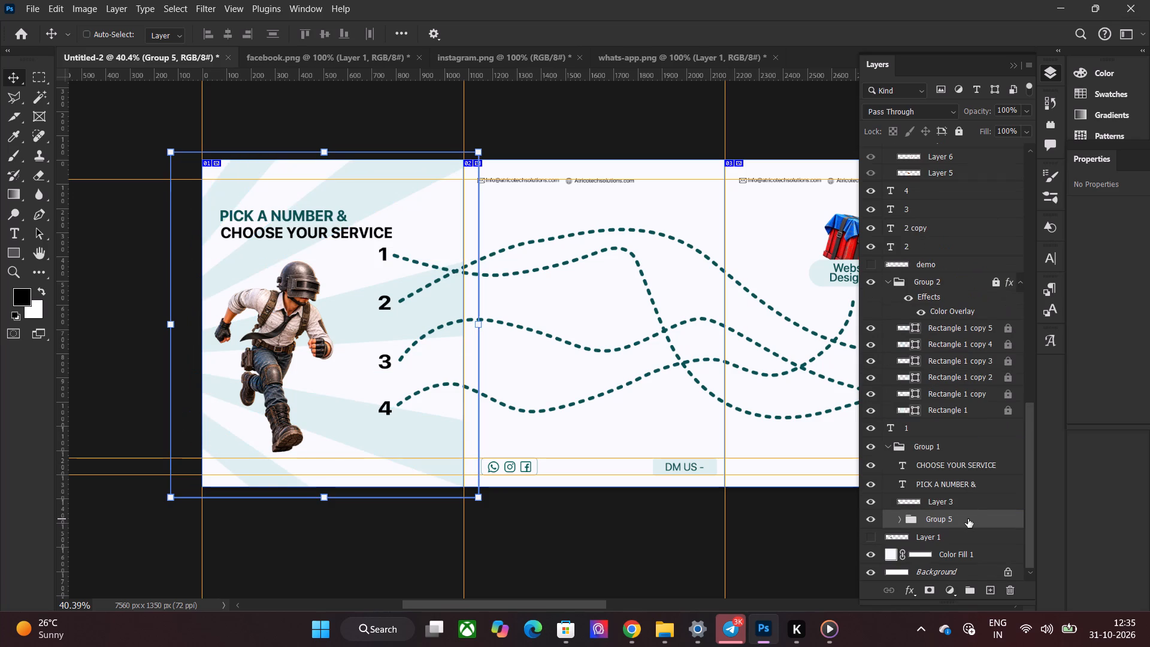
key(ctrl+j)
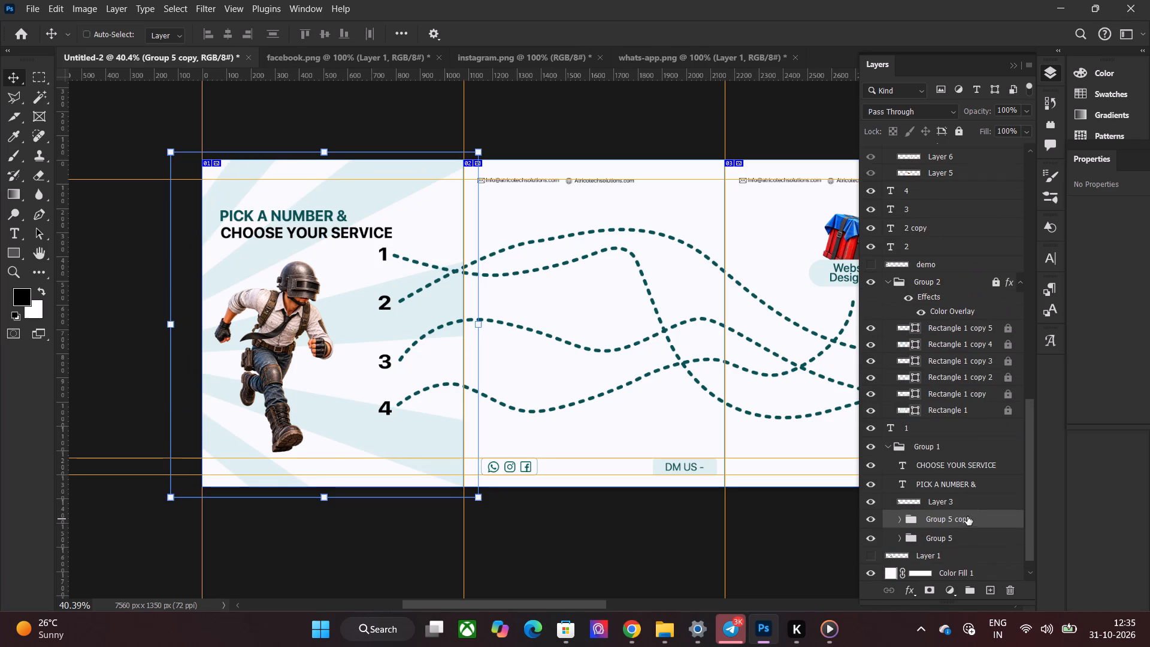
drag(951, 513, 921, 147)
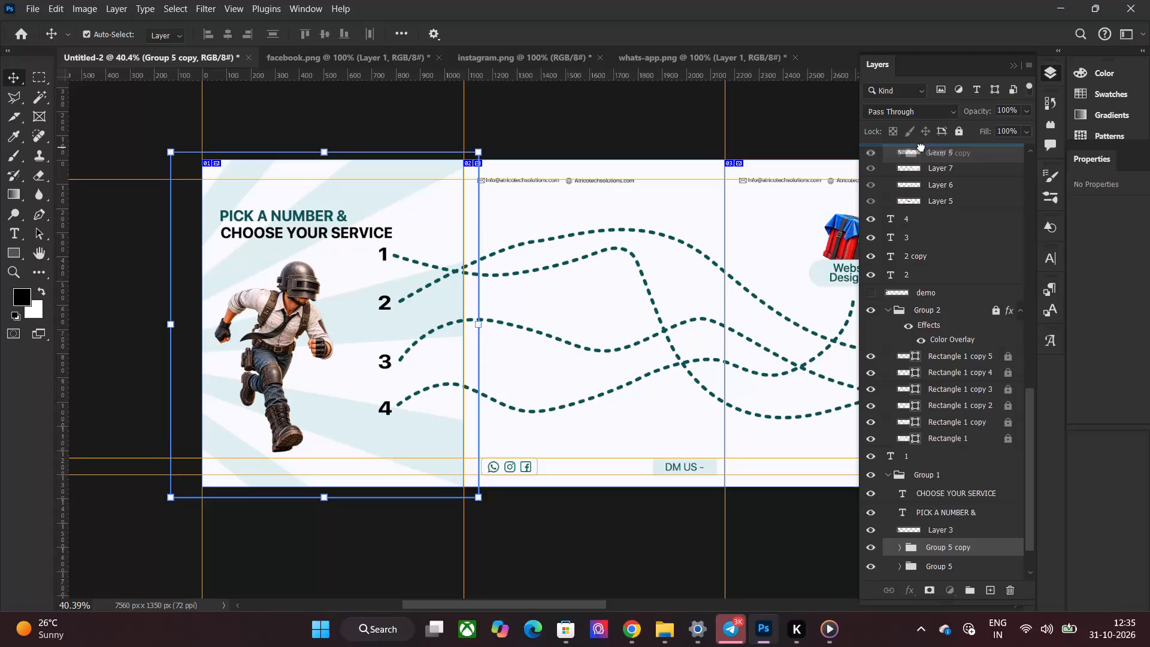
drag(921, 147, 935, 140)
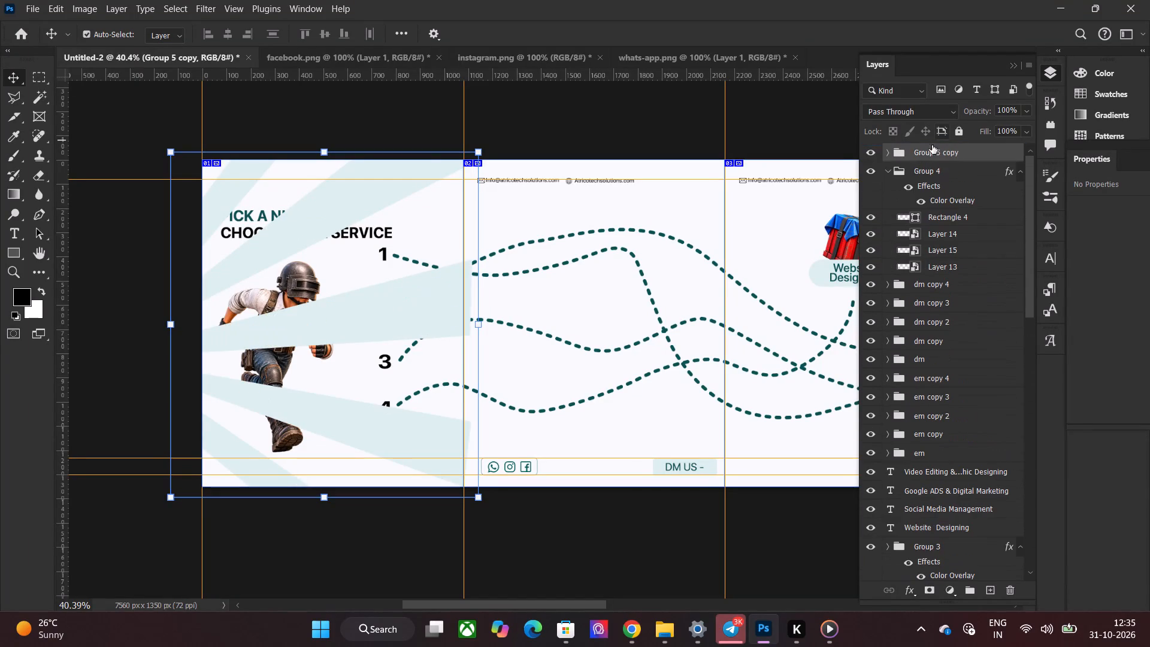
Move the copied ray group about 1106 px horizontally onto the second slide.
key(ctrl+t)
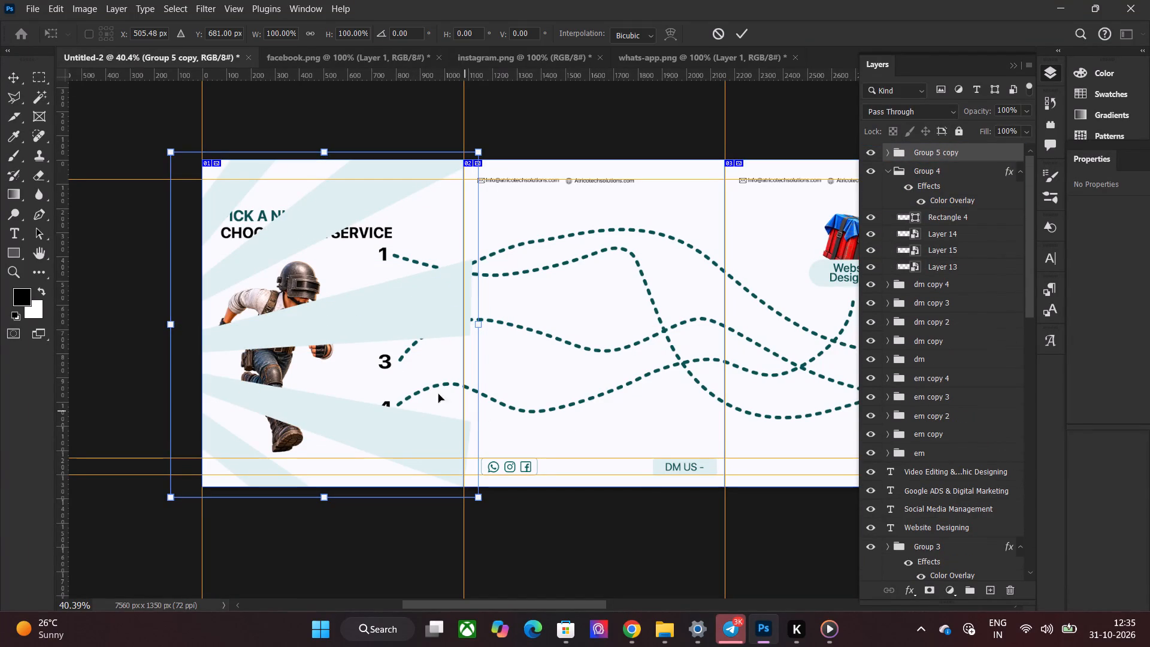
drag(361, 325, 632, 325)
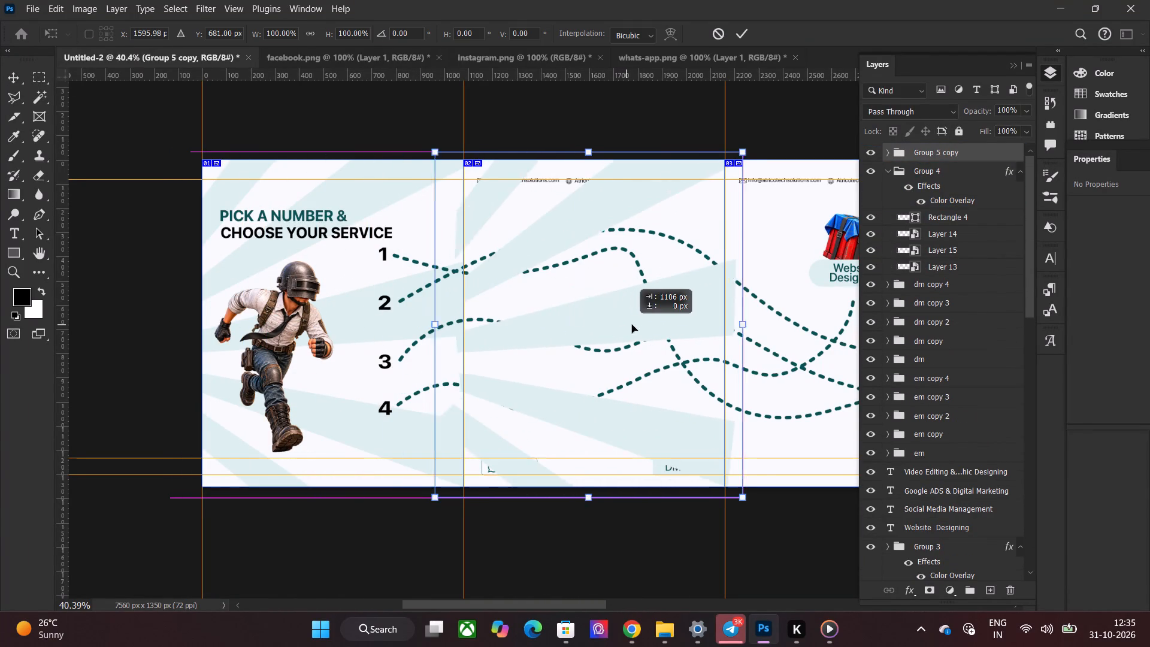
drag(632, 325, 629, 325)
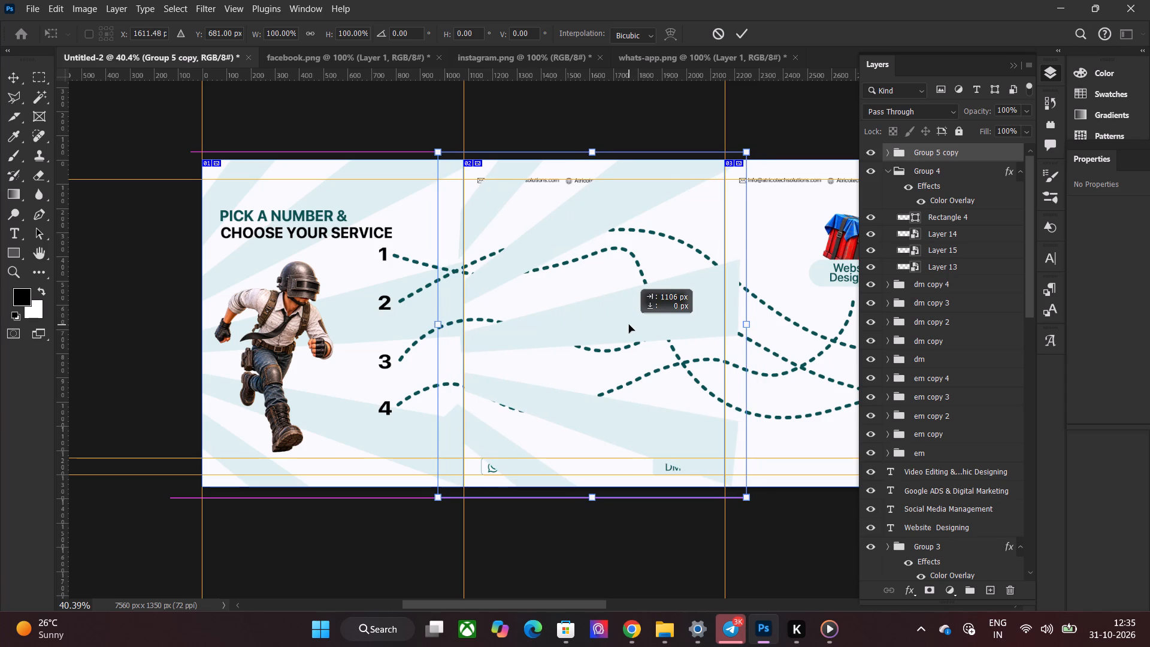
drag(629, 325, 628, 325)
click(743, 31)
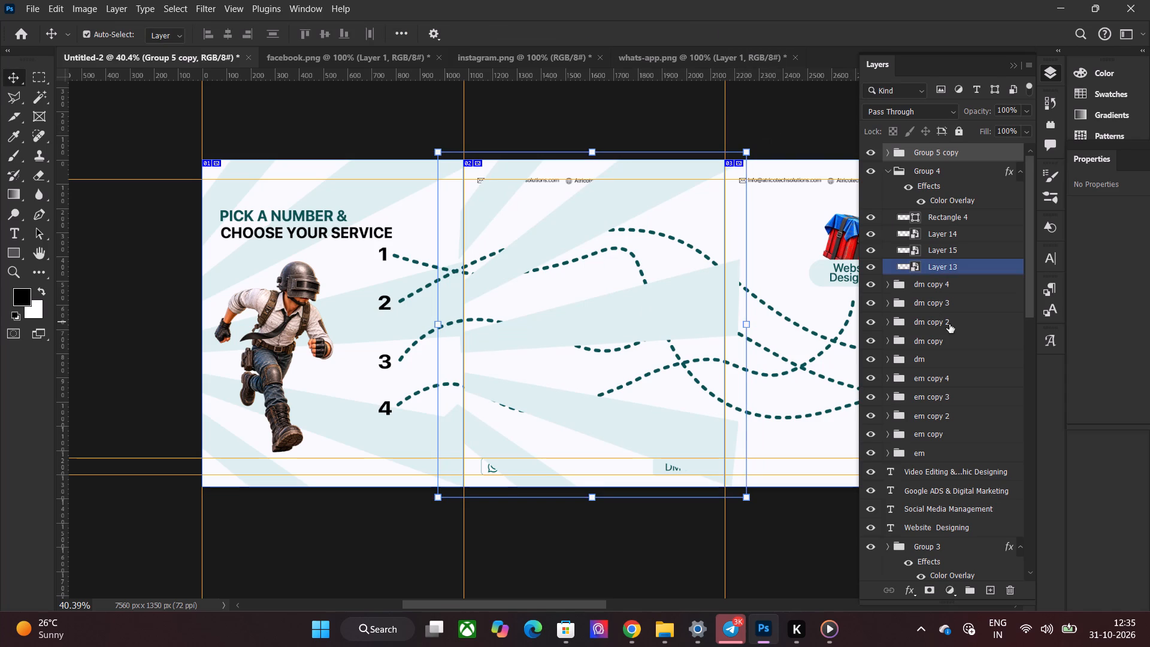
Unlock Group 2, which holds the slide background rectangles.
scroll(949, 324, down, 14)
scroll(952, 372, down, 3)
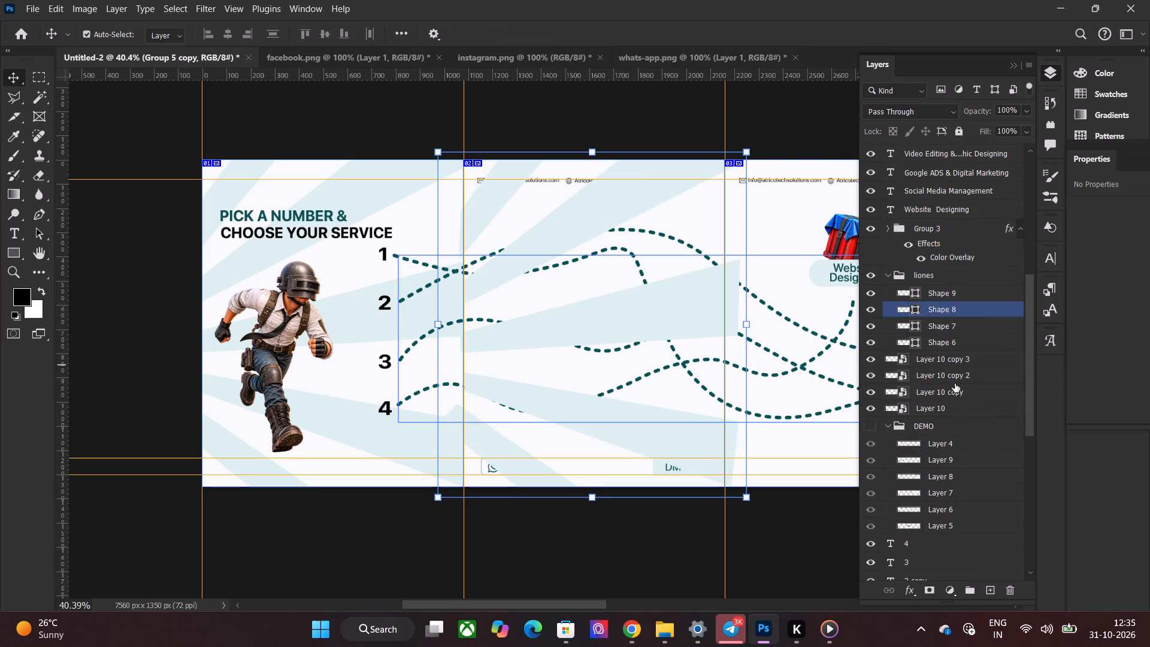
scroll(948, 403, down, 11)
click(952, 425)
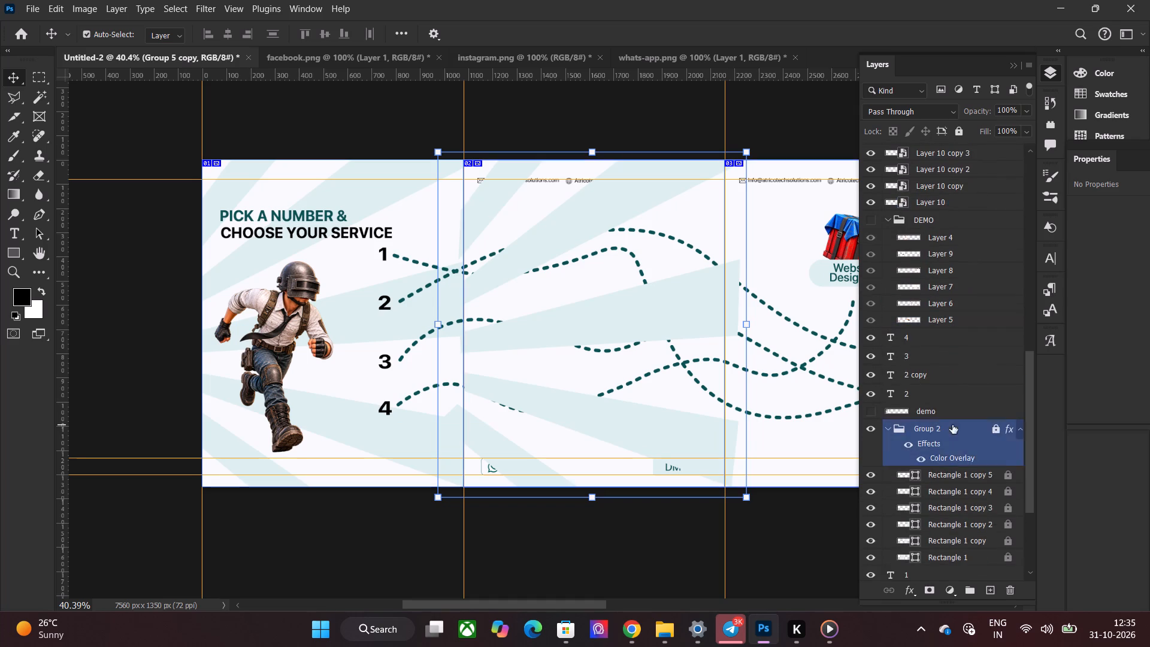
click(958, 132)
click(837, 561)
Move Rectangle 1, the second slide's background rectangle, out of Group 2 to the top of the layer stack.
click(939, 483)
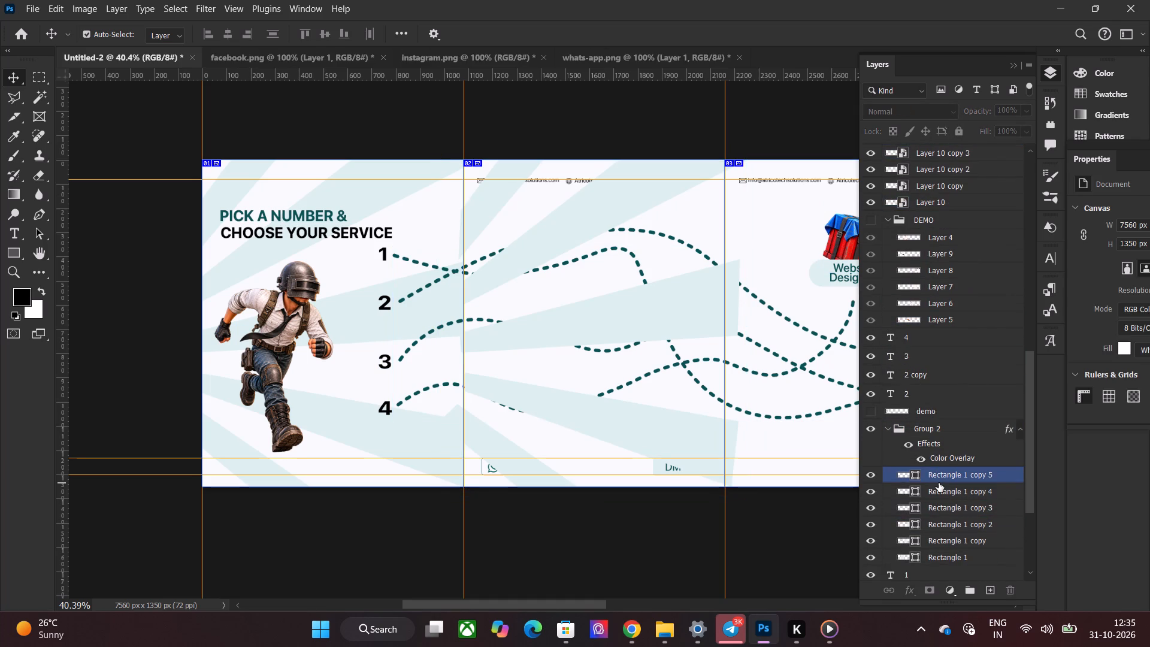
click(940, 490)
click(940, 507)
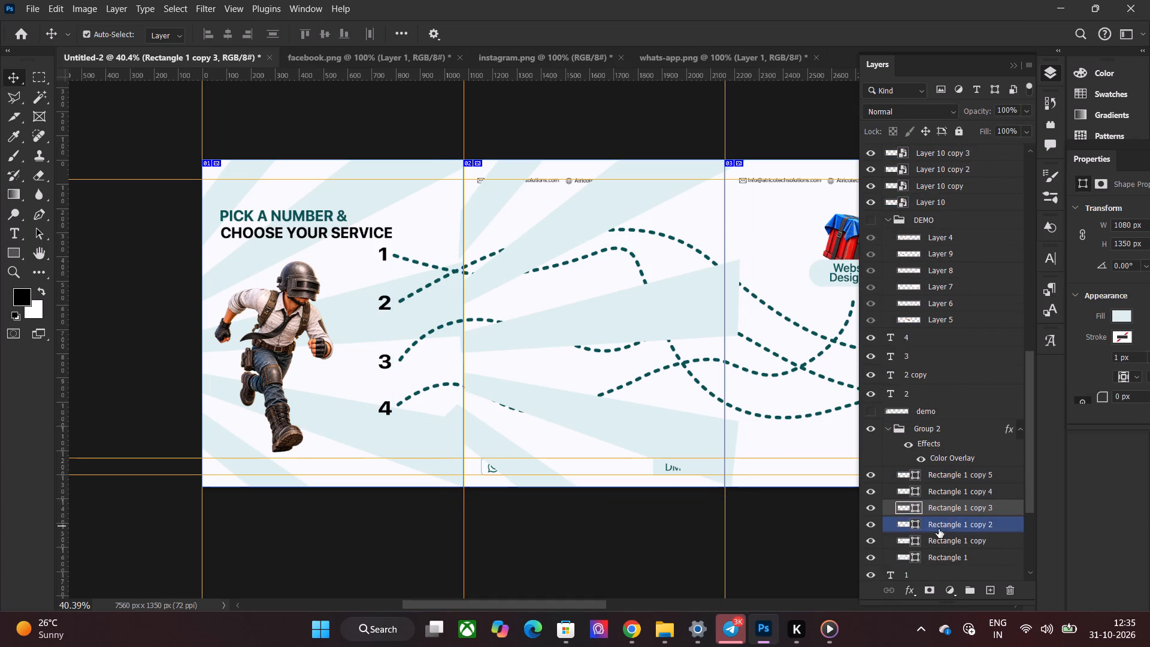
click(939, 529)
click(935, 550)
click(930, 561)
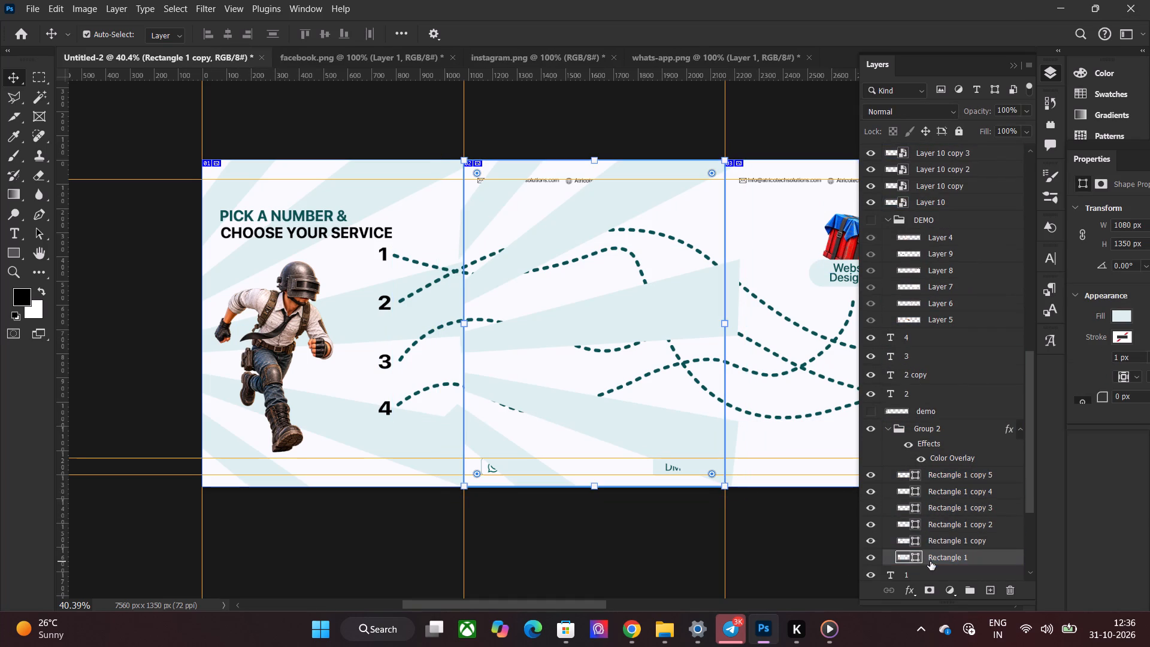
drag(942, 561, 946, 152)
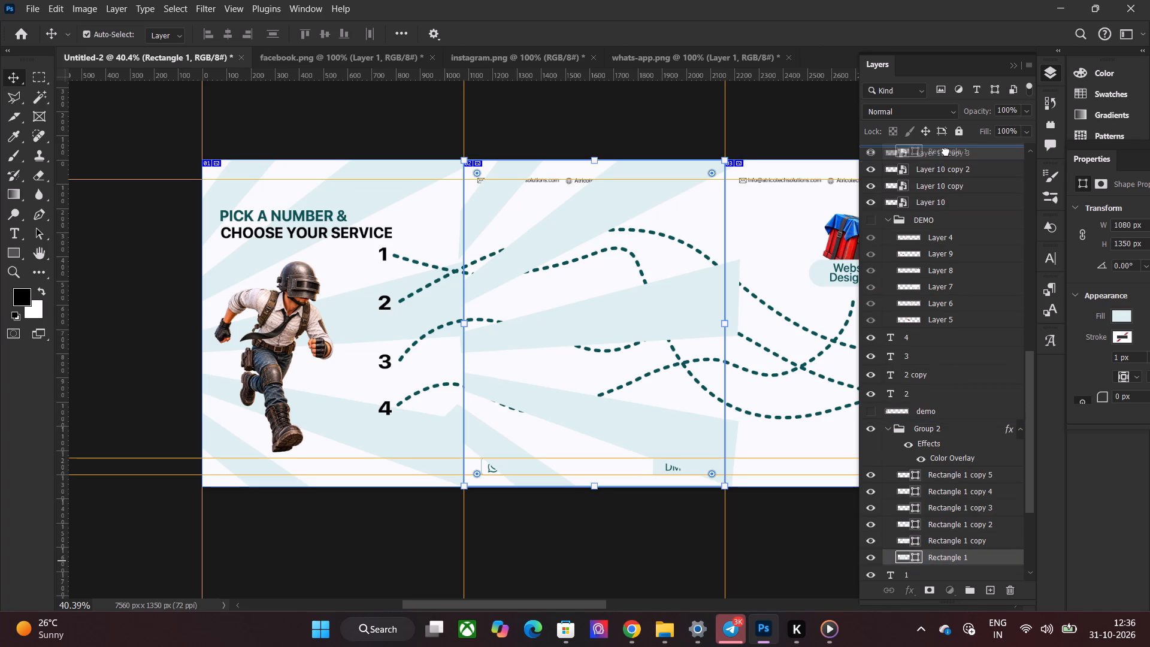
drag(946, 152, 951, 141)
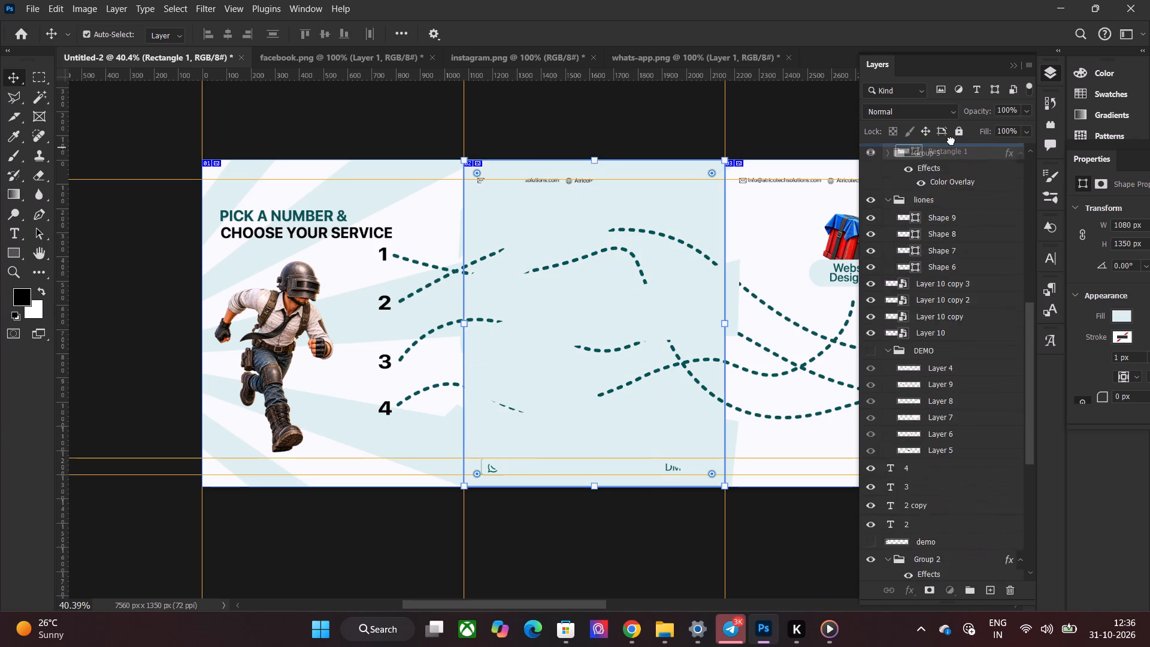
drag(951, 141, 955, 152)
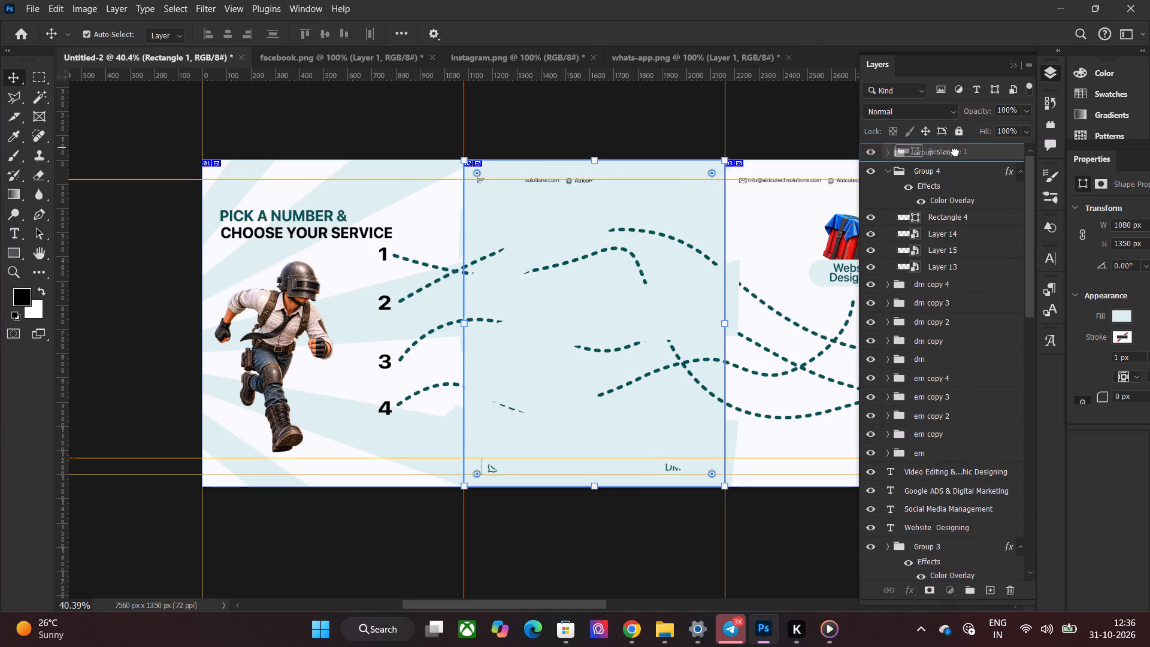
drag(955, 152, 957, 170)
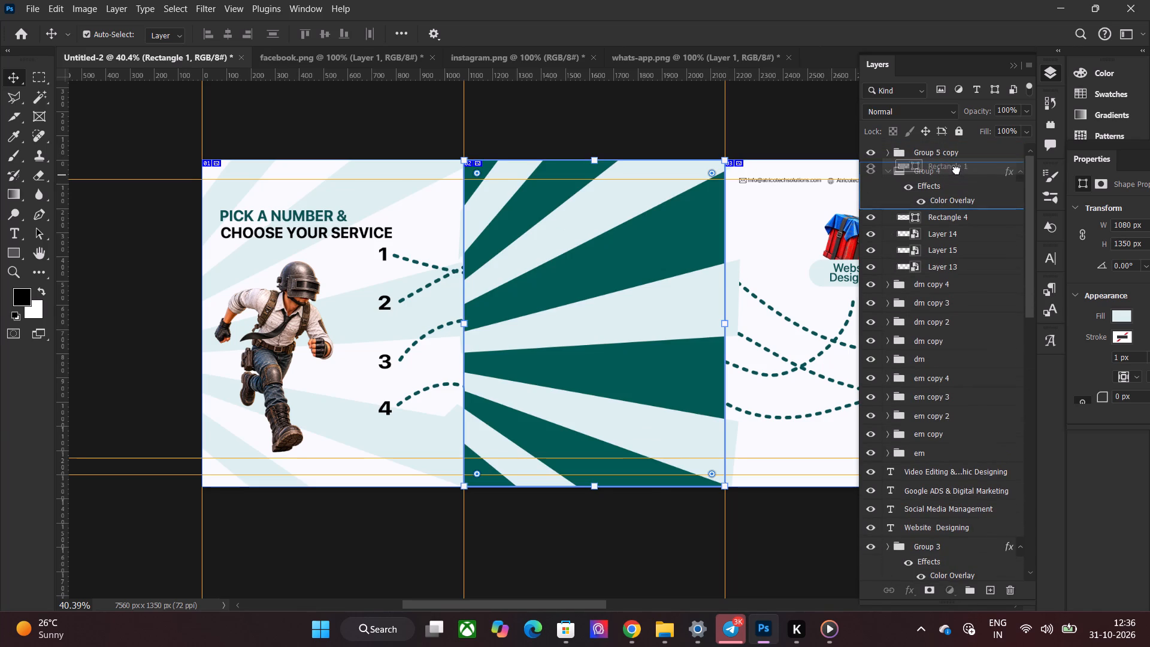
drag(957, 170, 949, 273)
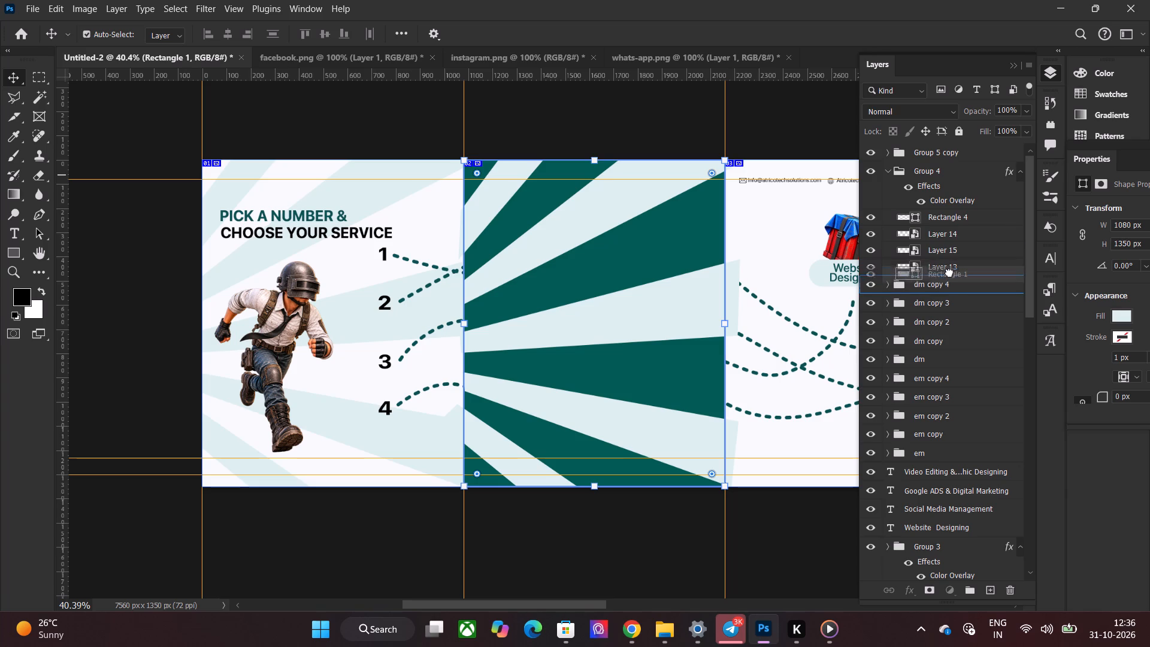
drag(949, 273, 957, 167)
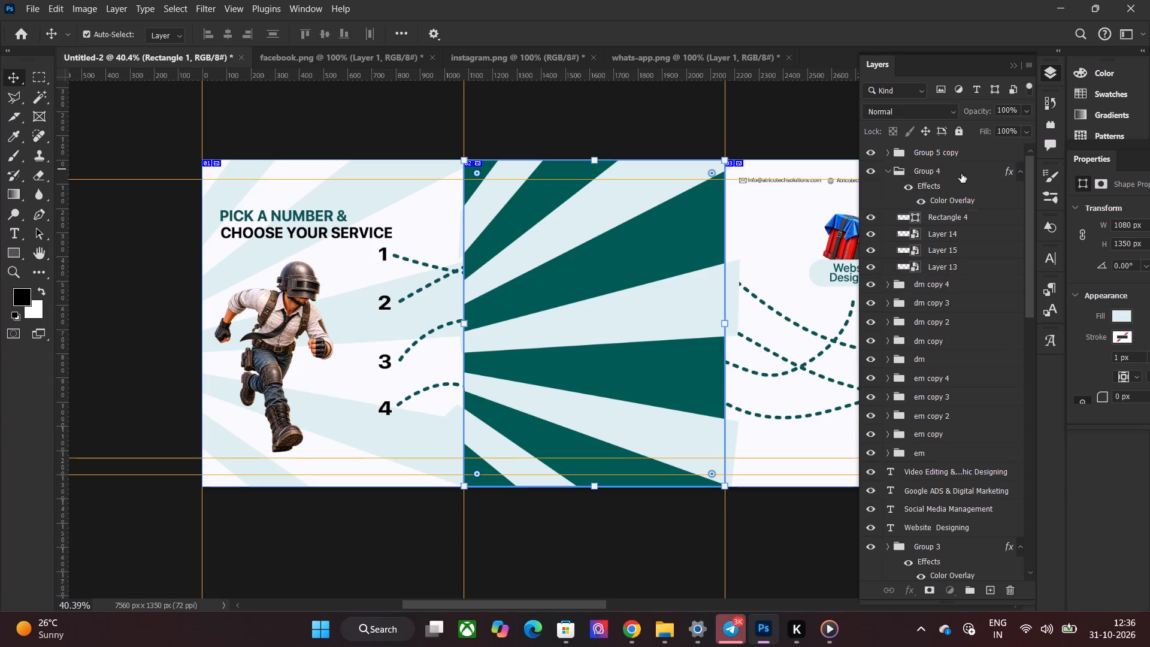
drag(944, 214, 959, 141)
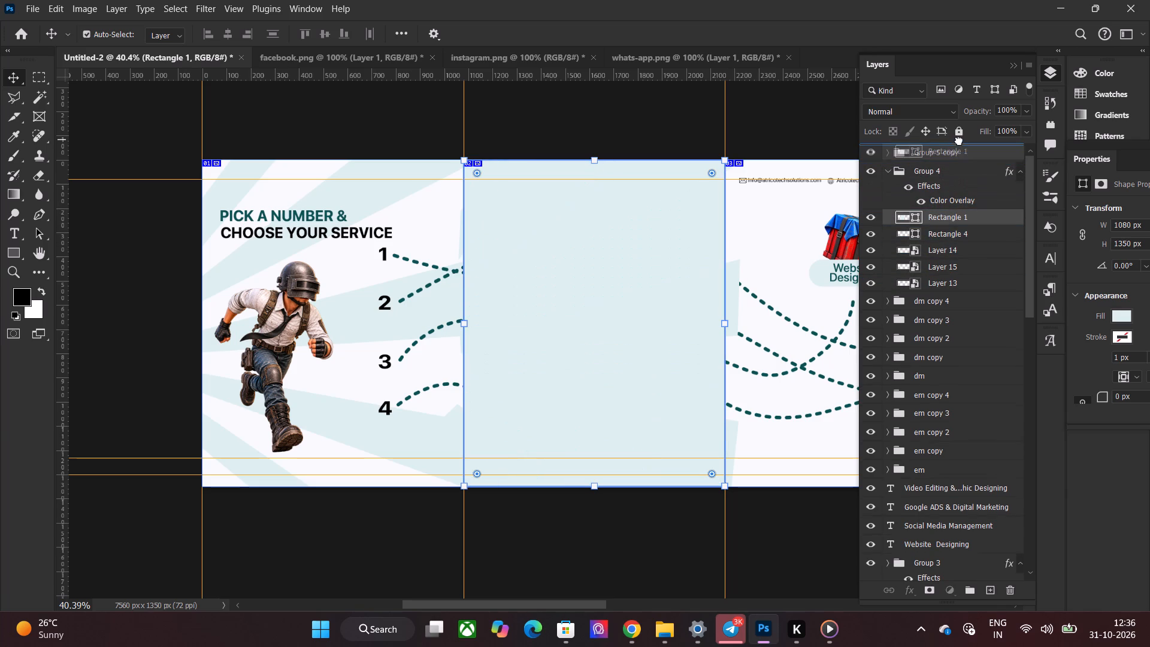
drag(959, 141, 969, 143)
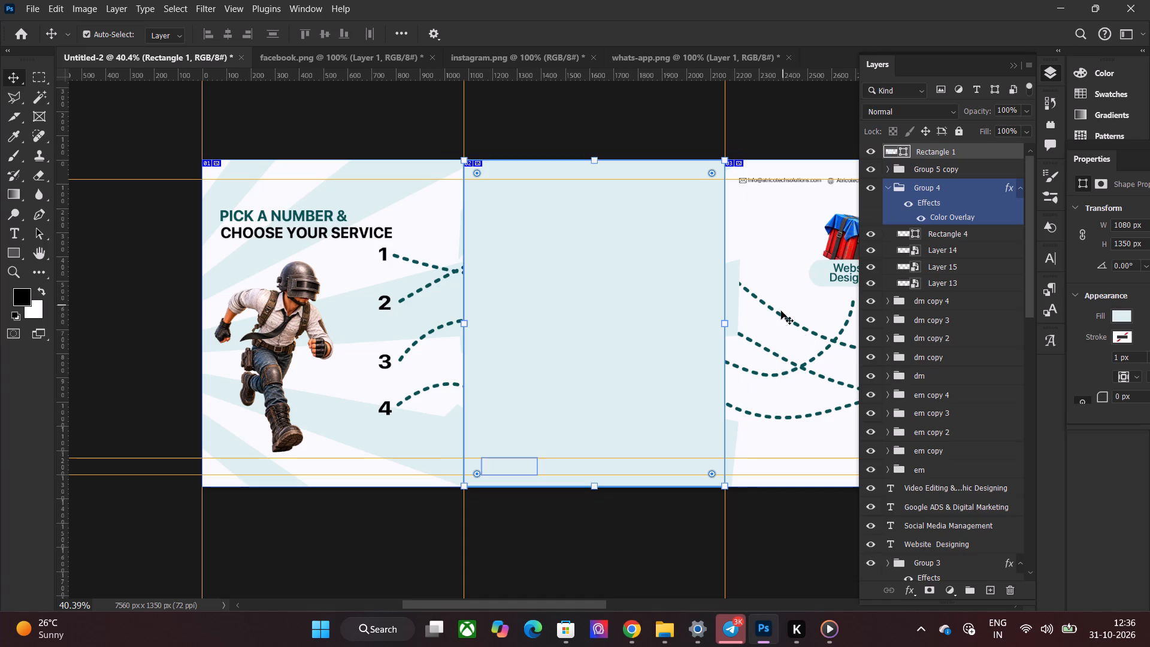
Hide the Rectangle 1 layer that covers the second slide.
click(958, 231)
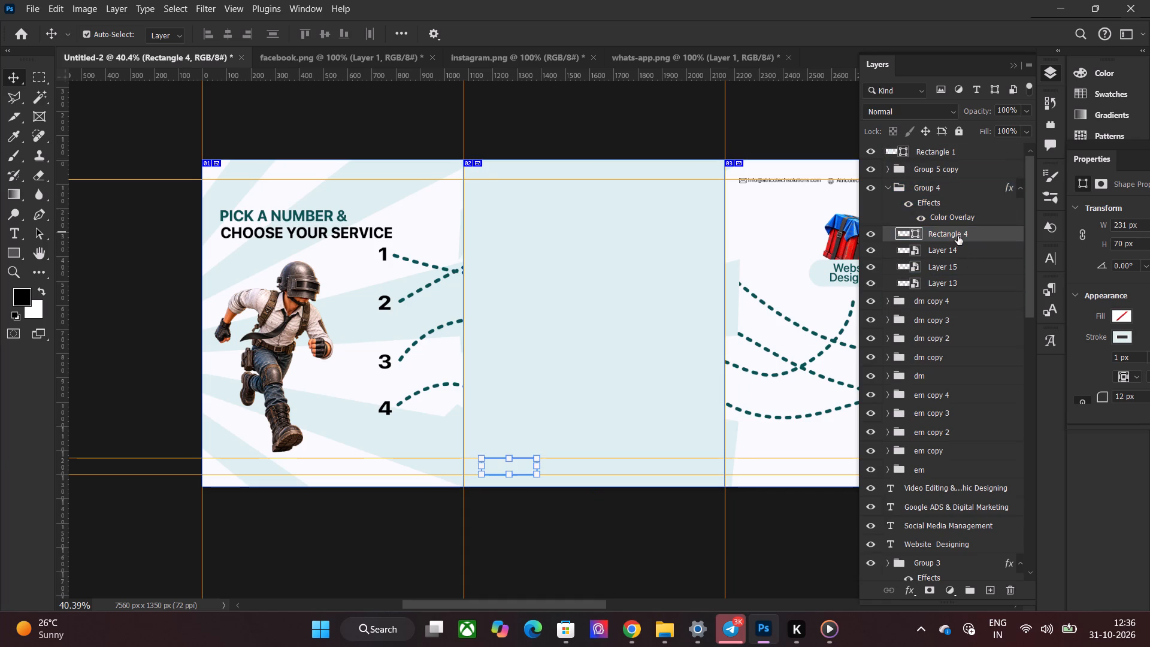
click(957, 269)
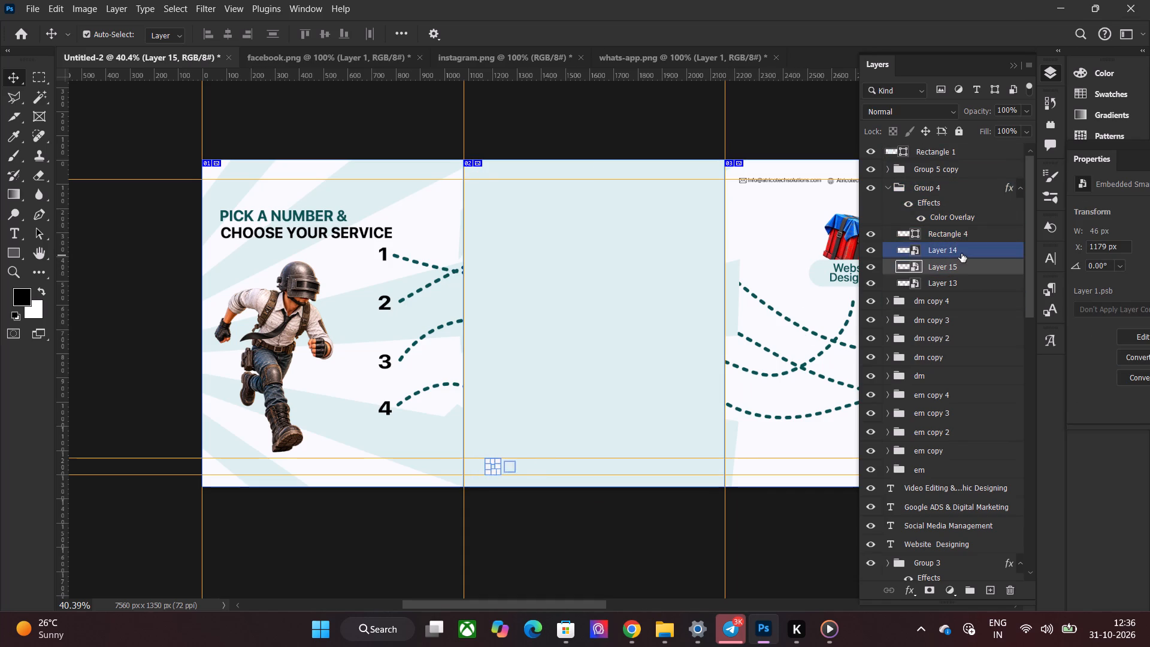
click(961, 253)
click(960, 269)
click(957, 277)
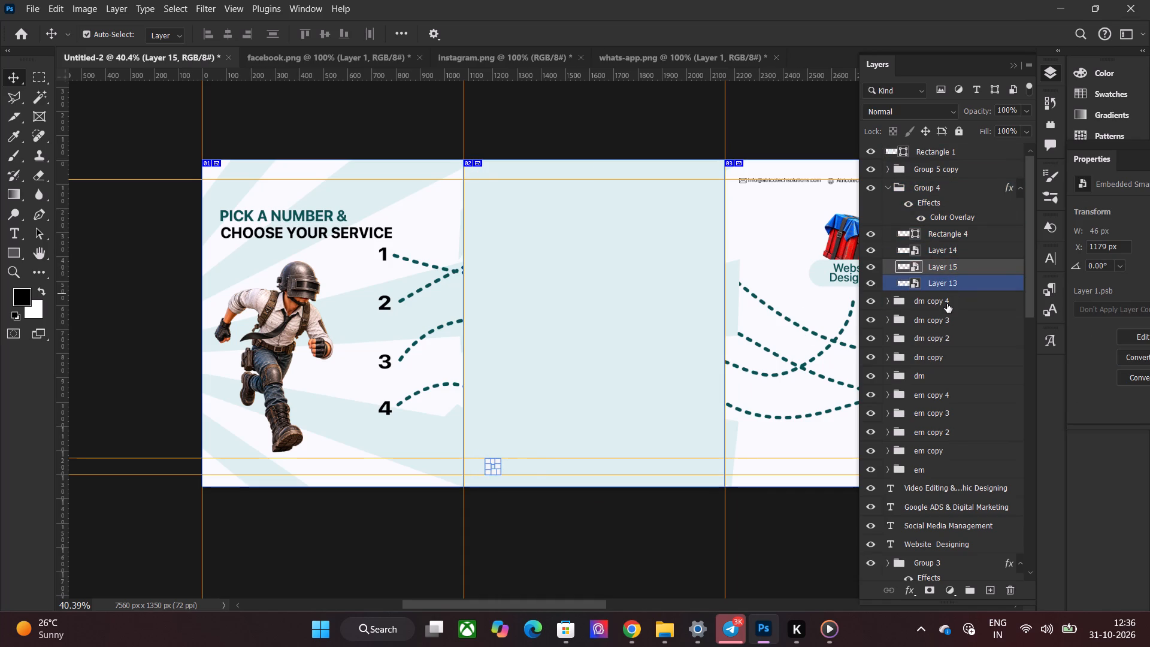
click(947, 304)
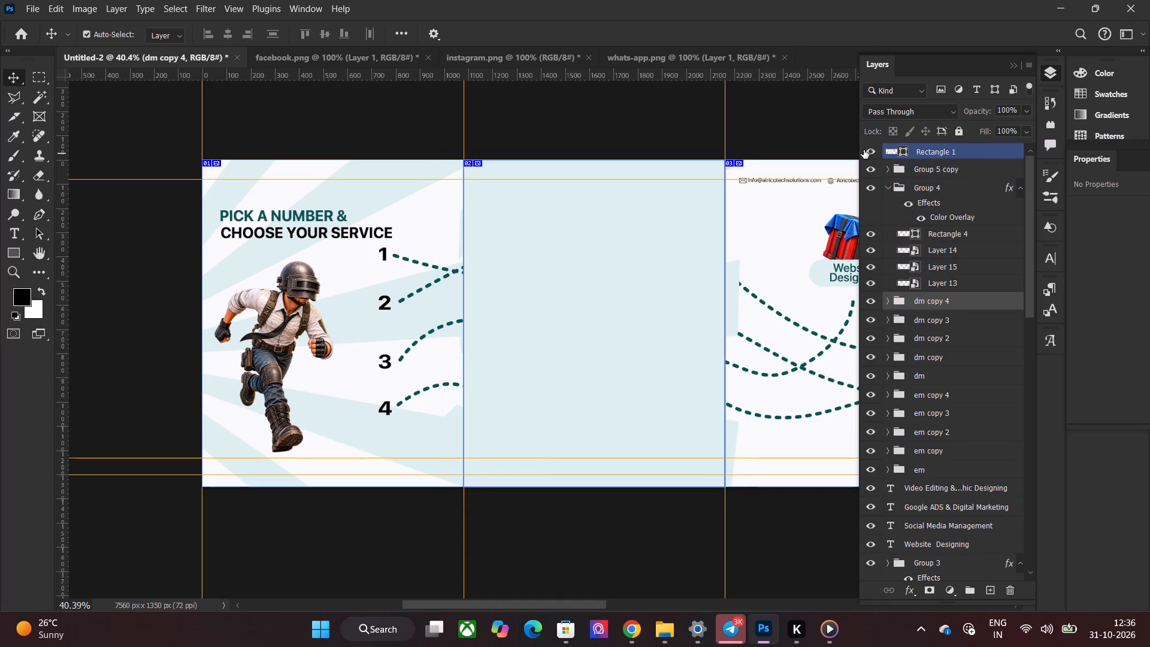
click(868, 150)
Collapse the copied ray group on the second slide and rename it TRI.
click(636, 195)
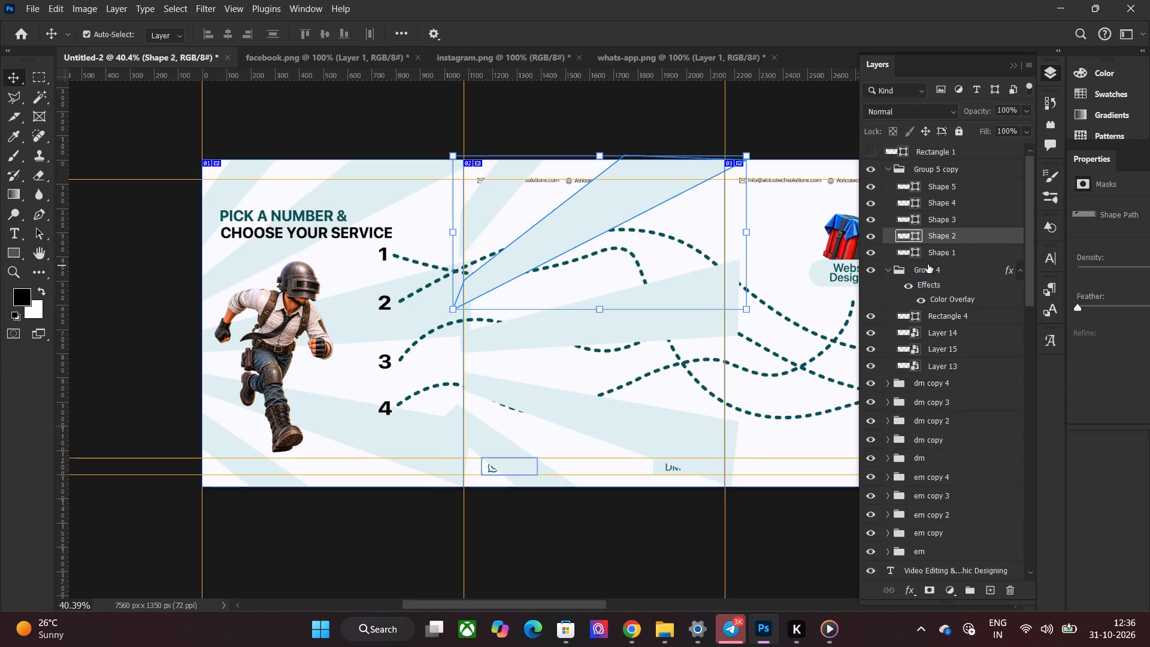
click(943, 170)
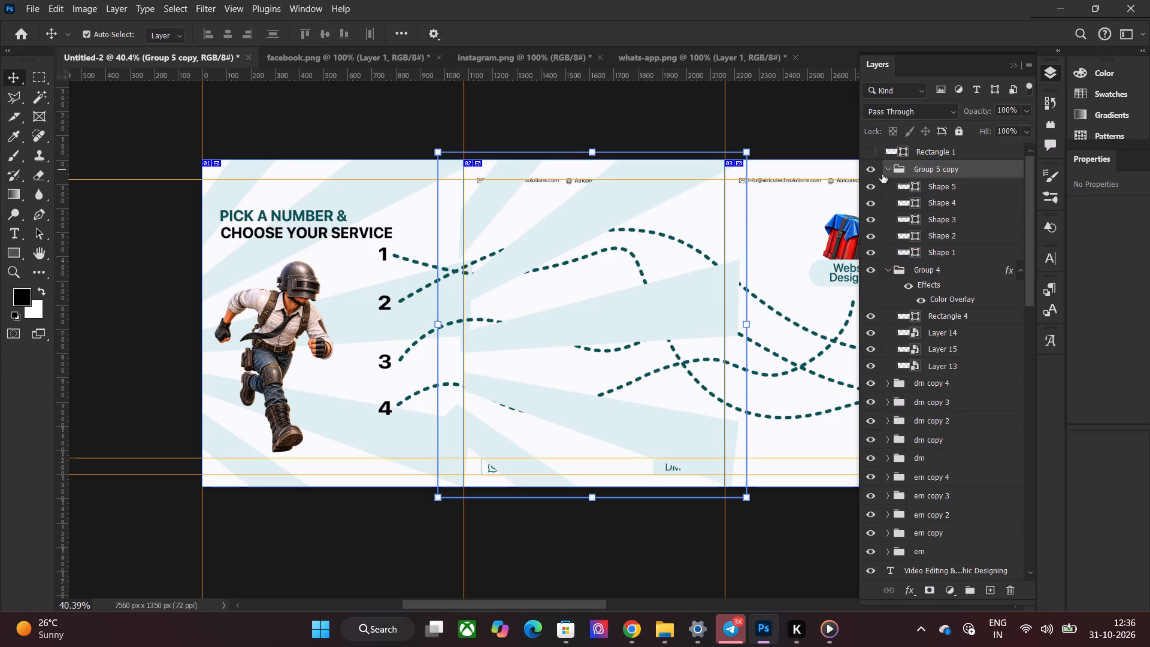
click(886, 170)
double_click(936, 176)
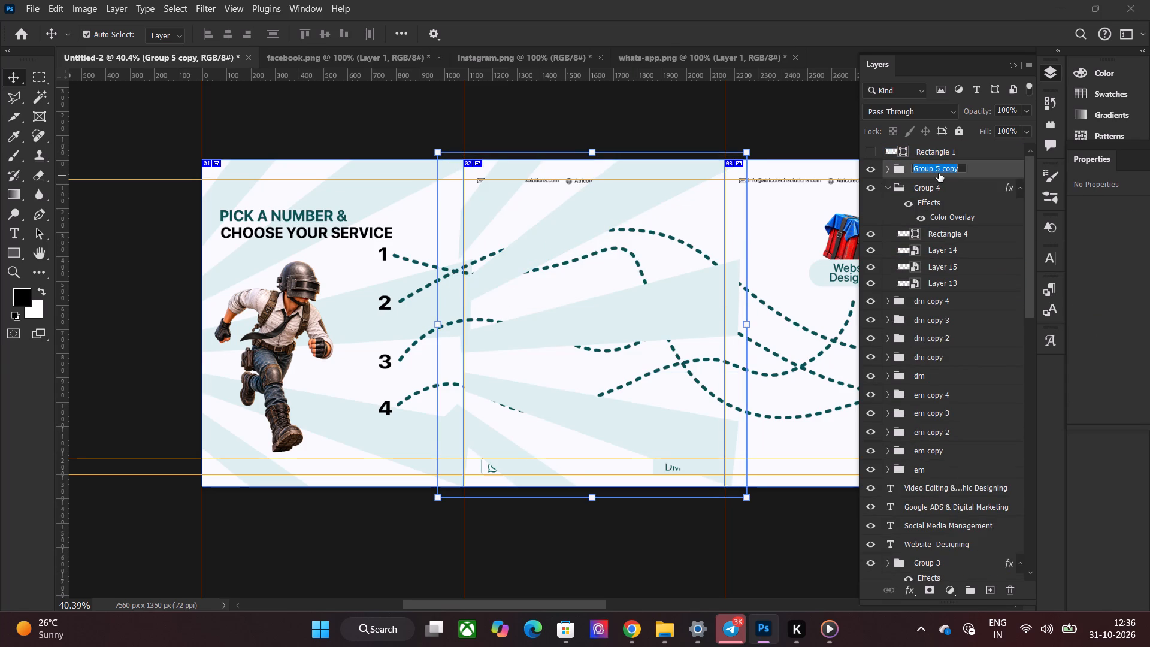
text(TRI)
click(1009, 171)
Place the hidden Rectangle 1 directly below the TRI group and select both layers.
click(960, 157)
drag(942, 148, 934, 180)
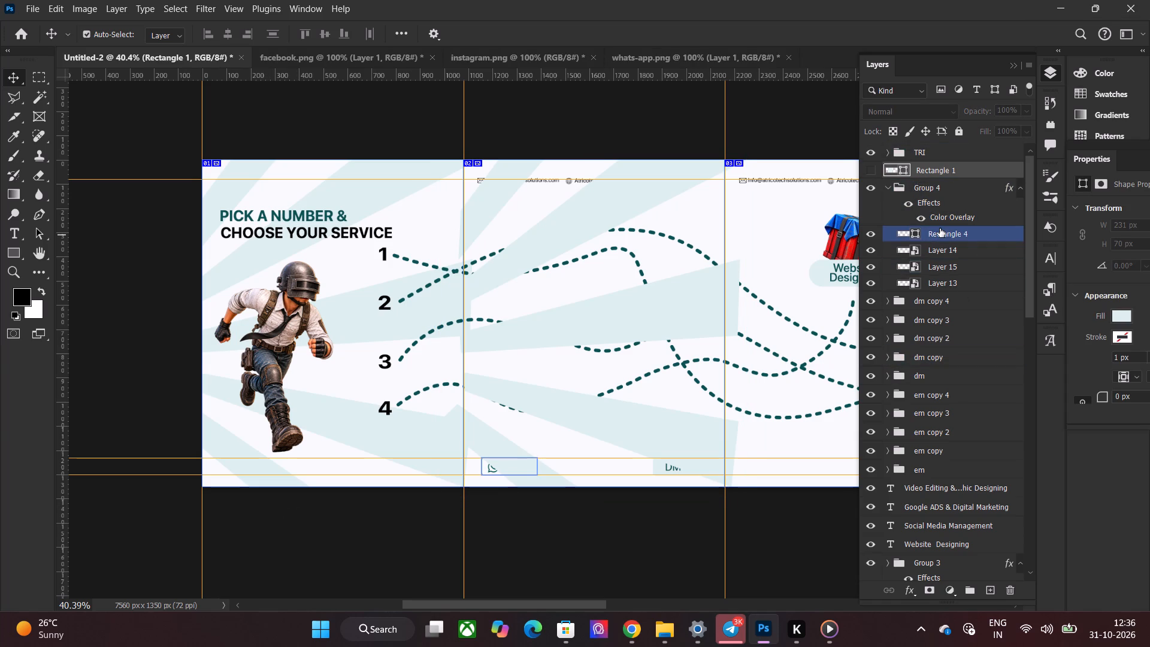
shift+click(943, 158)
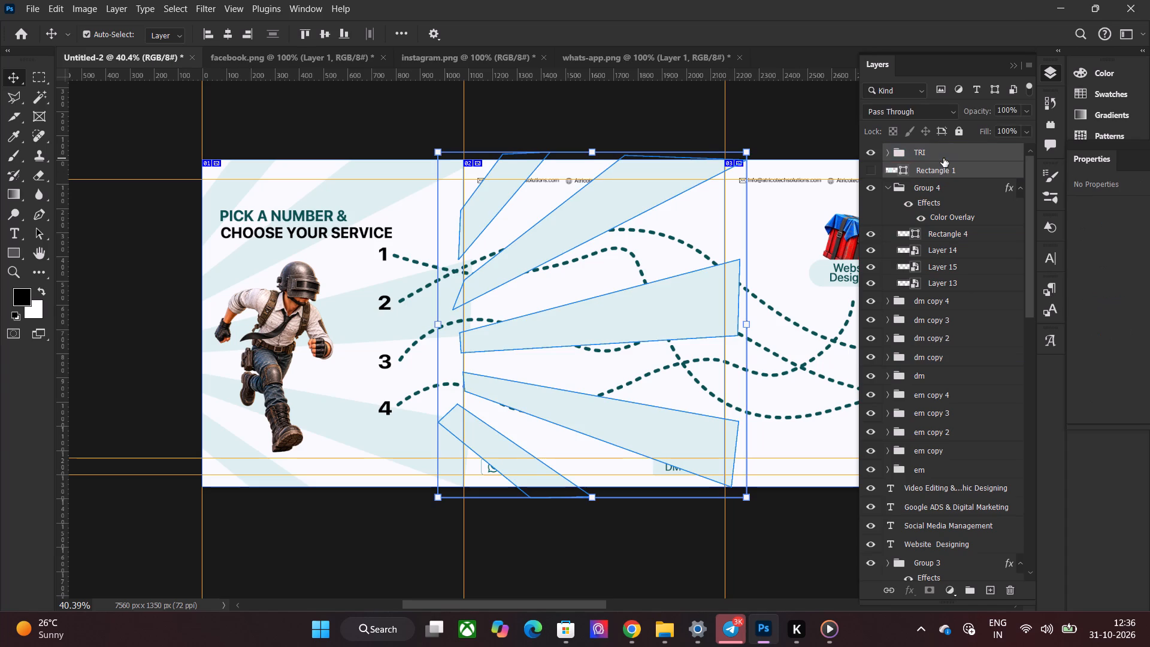
Undo the recent changes back to the state with only the original ray group, Group 5, on the first slide.
key(ctrl+z)
key(ctrl+z)
key(ctrl+z)
key(ctrl+z)
key(ctrl+z)
key(ctrl+z)
key(ctrl+z)
key(ctrl+z)
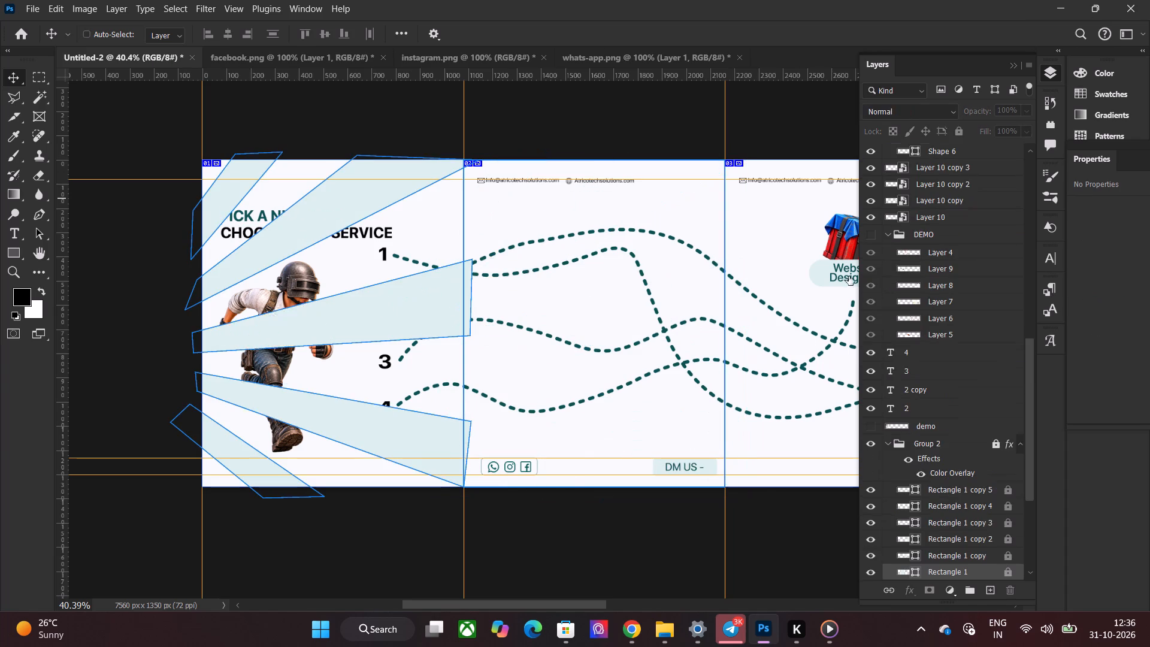
key(ctrl+z)
ctrl+click(559, 537)
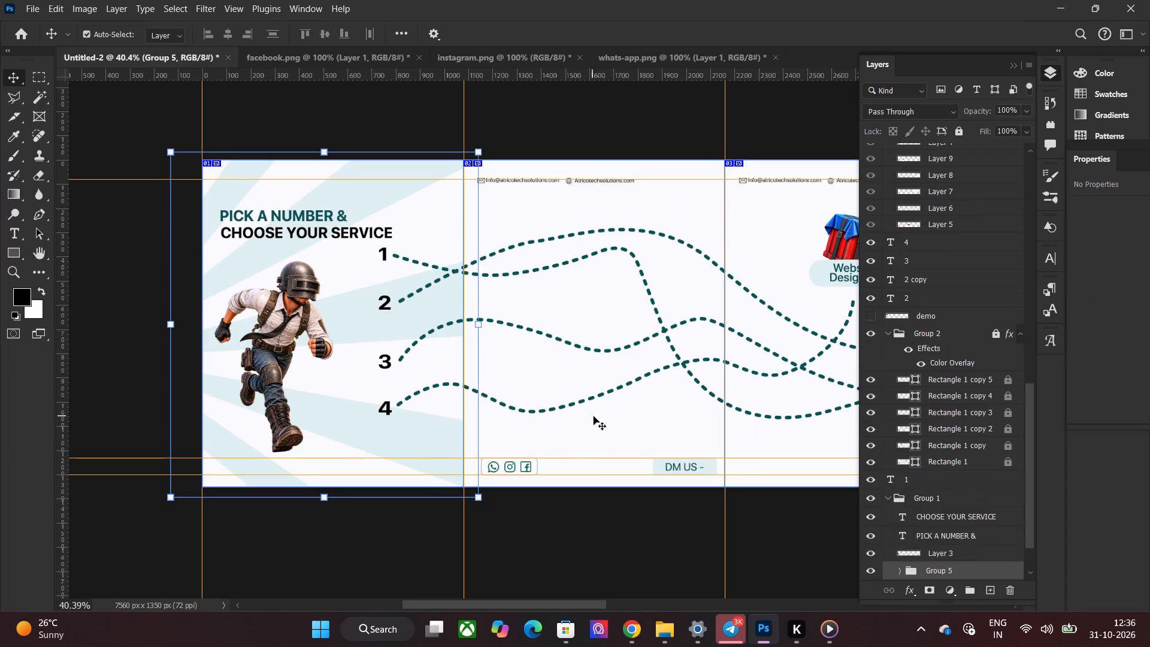
Collapse Group 2, which holds the slide background rectangles, in the layer list.
click(597, 419)
scroll(598, 419, down, 10)
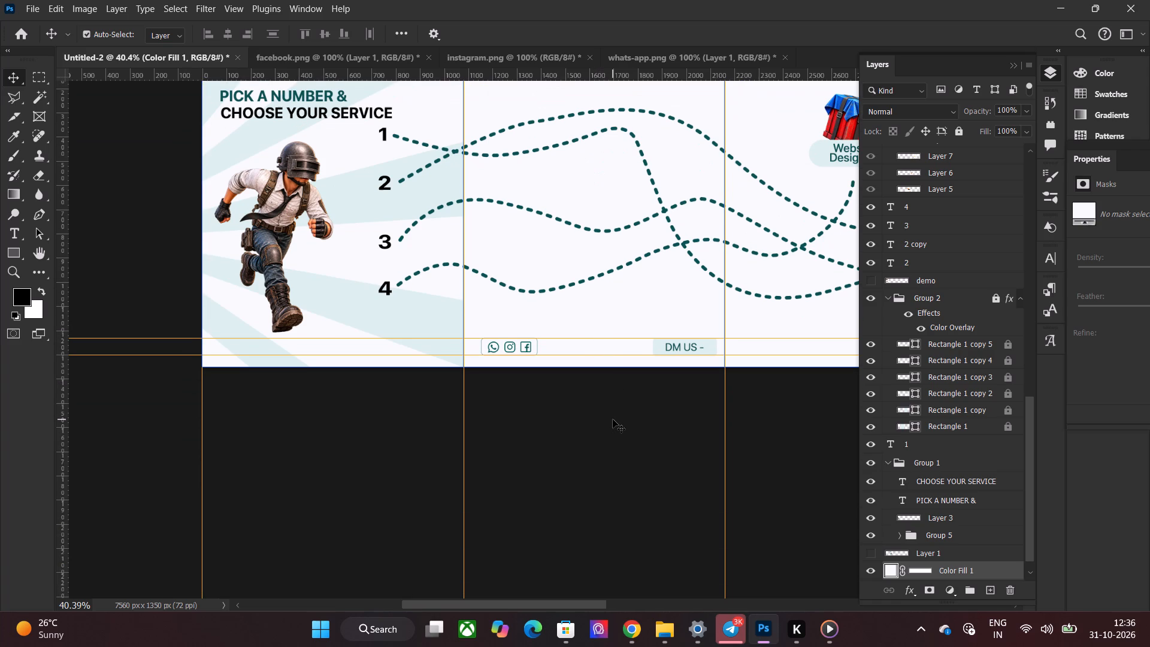
scroll(613, 407, down, 4)
scroll(691, 438, down, 2)
scroll(958, 500, down, 3)
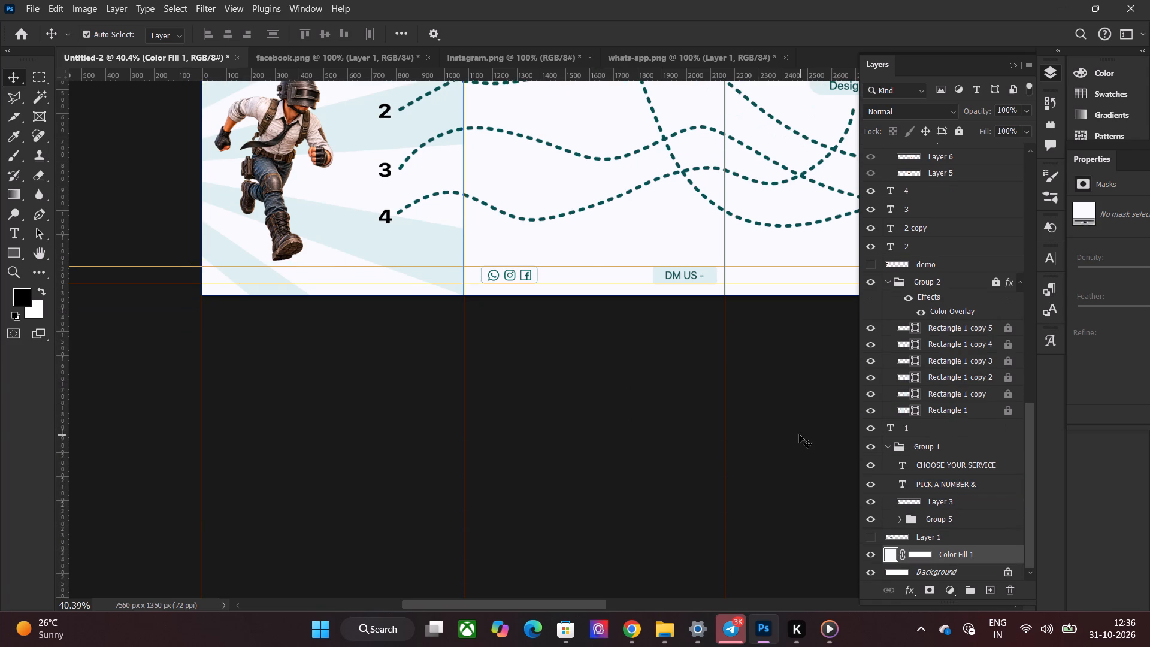
scroll(799, 434, up, 12)
scroll(954, 466, down, 8)
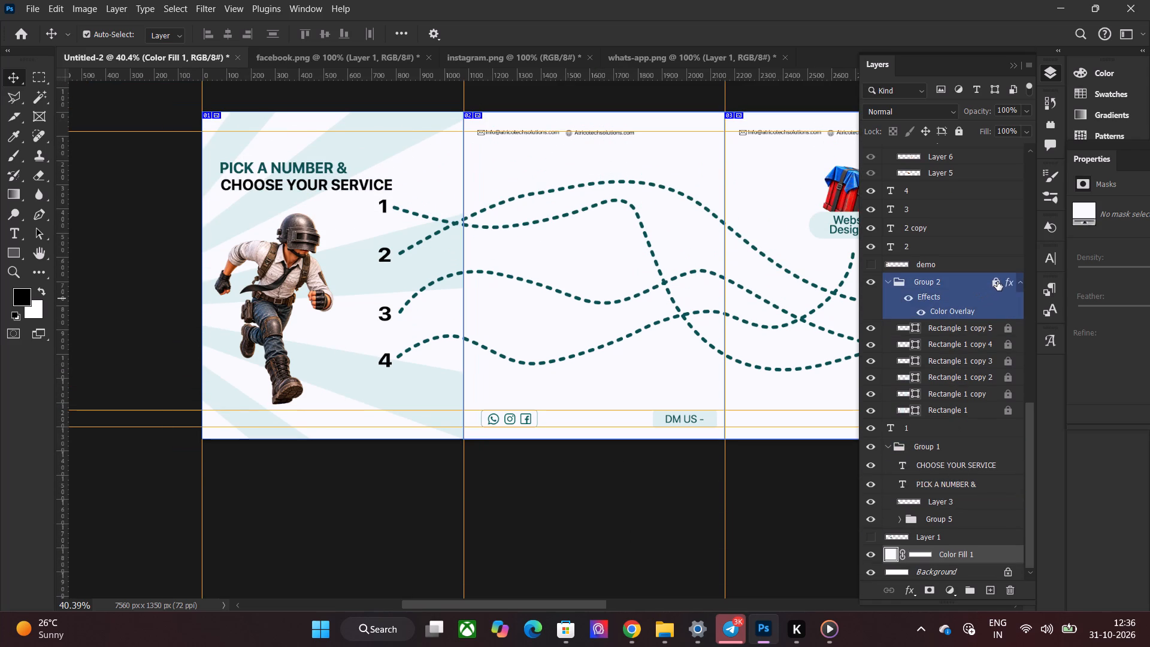
click(941, 289)
click(886, 278)
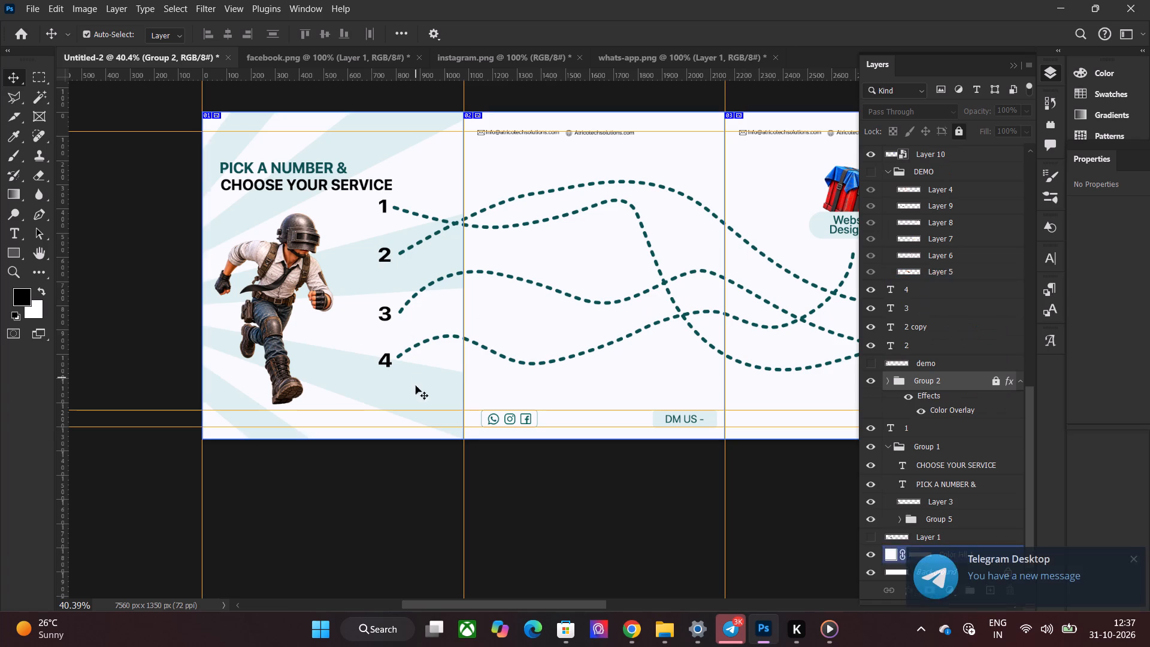
Rename the first slide's ray group, Group 5, as TRI and collapse it.
click(410, 396)
scroll(852, 424, down, 12)
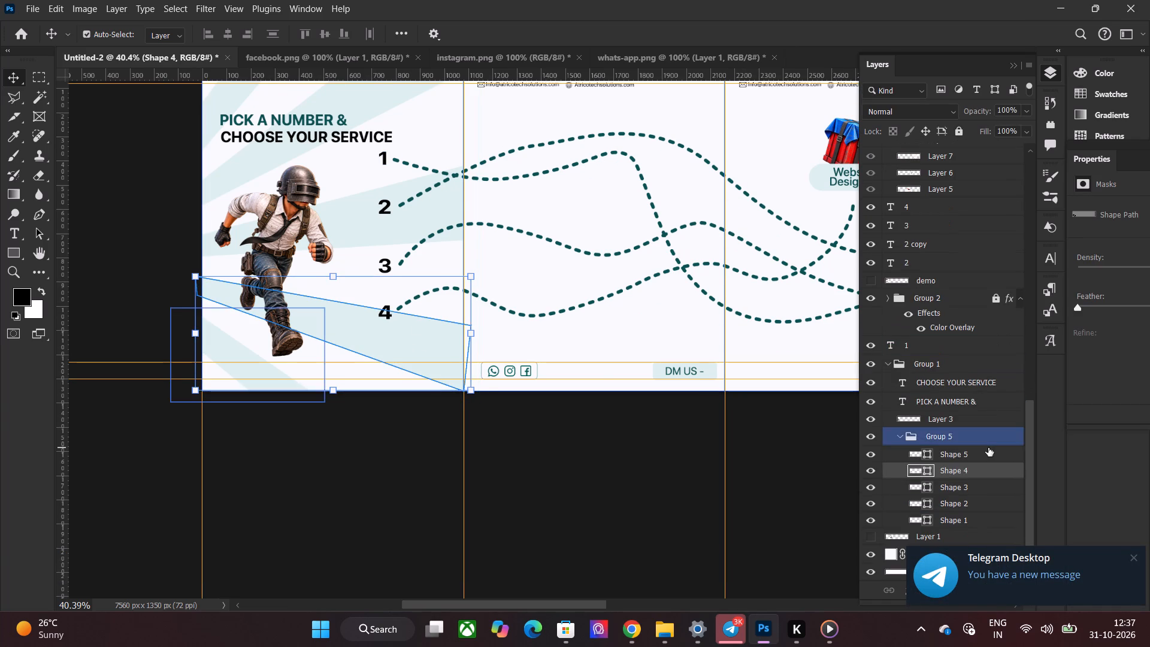
click(947, 439)
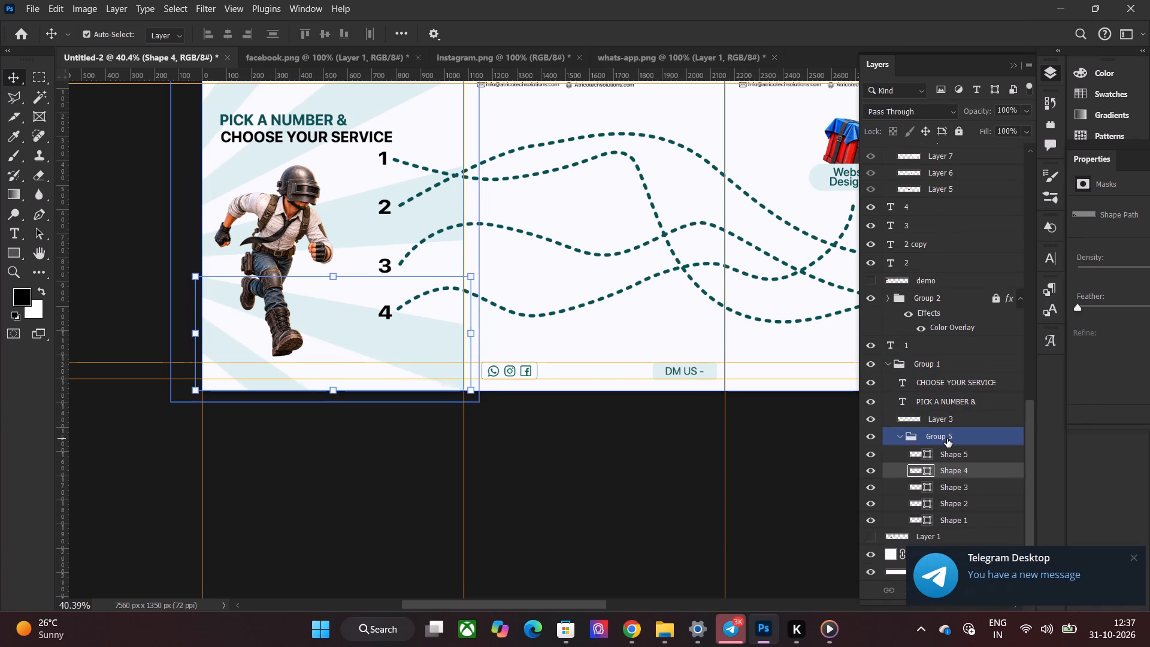
click(965, 470)
click(961, 455)
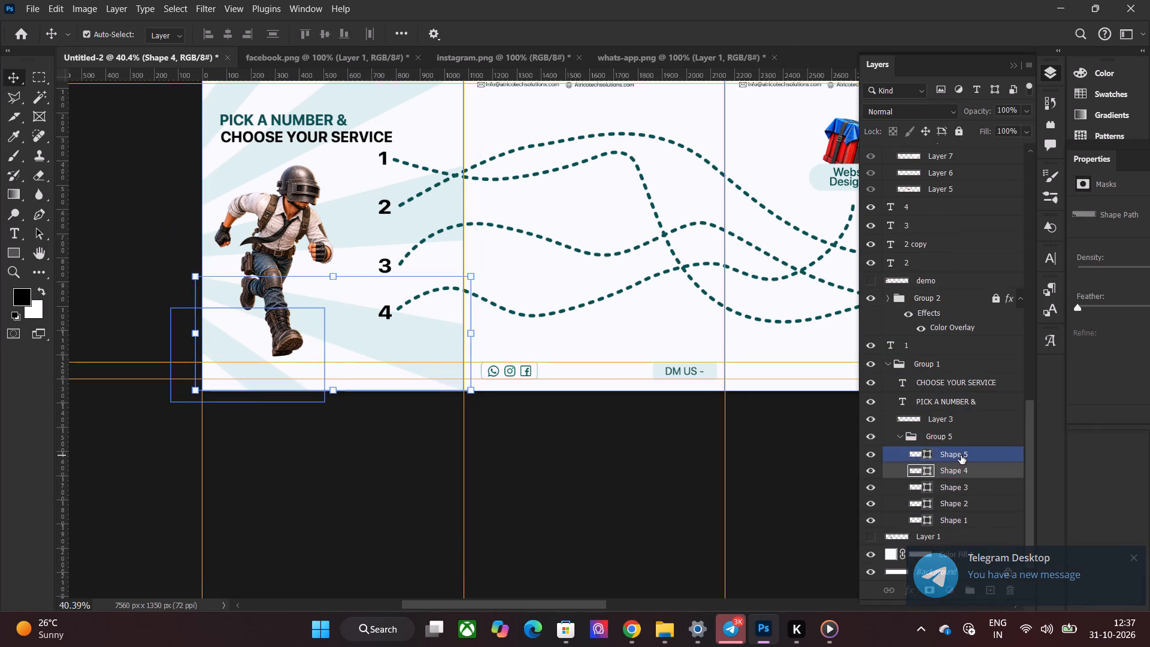
click(955, 489)
click(951, 507)
click(951, 526)
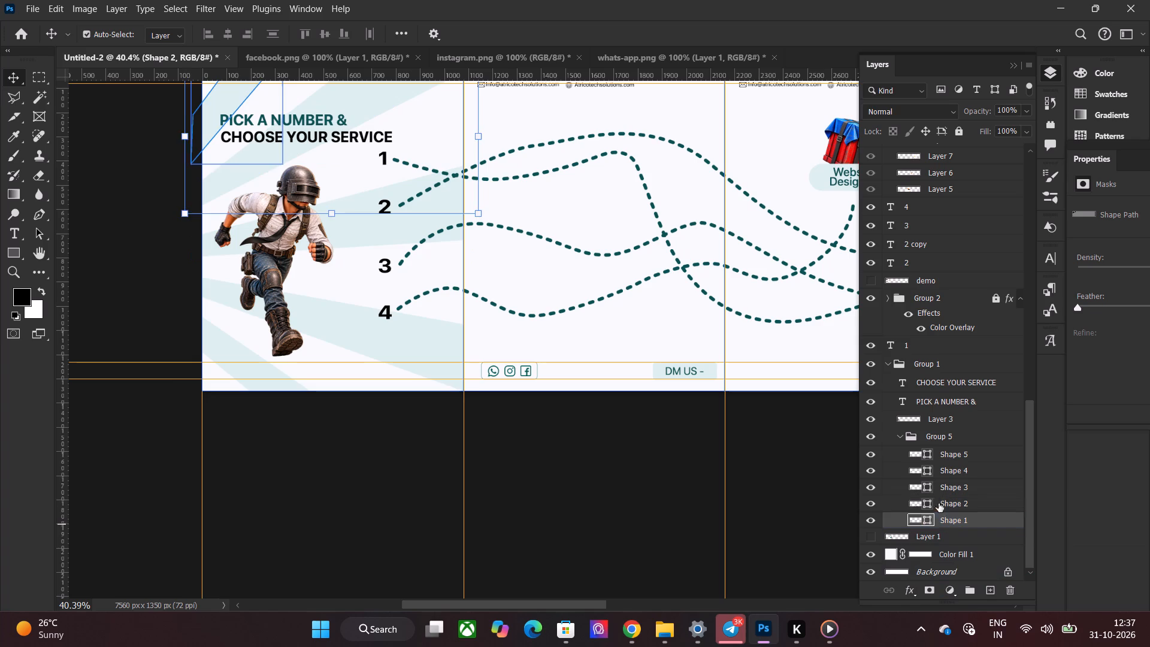
click(931, 439)
double_click(942, 437)
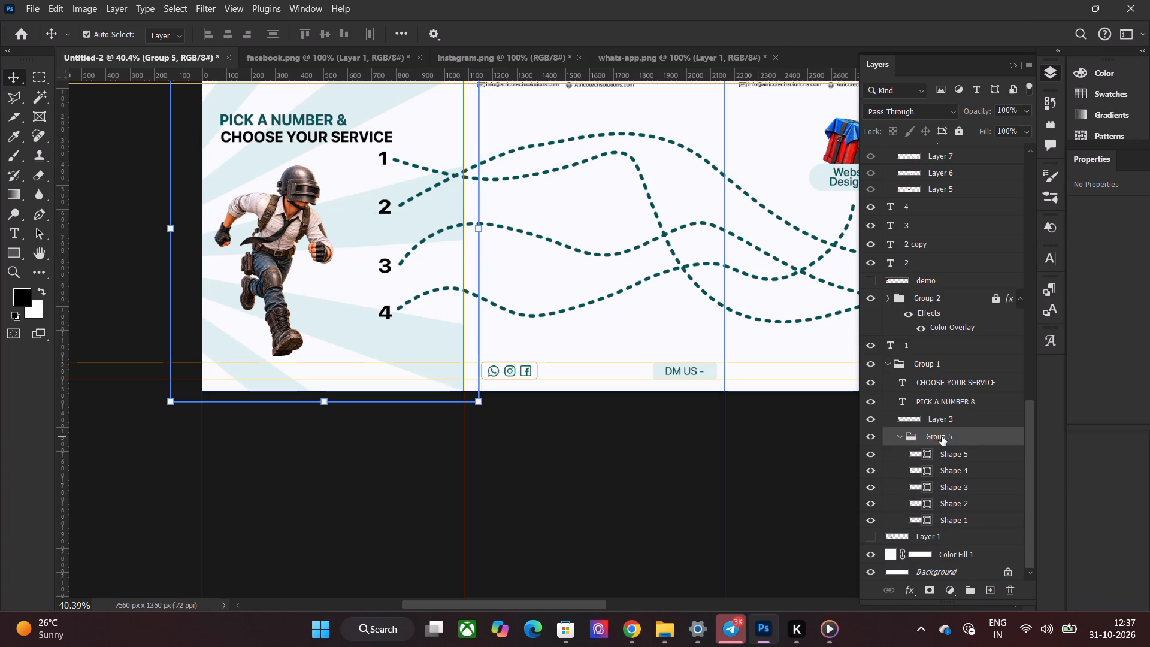
text(TRI)
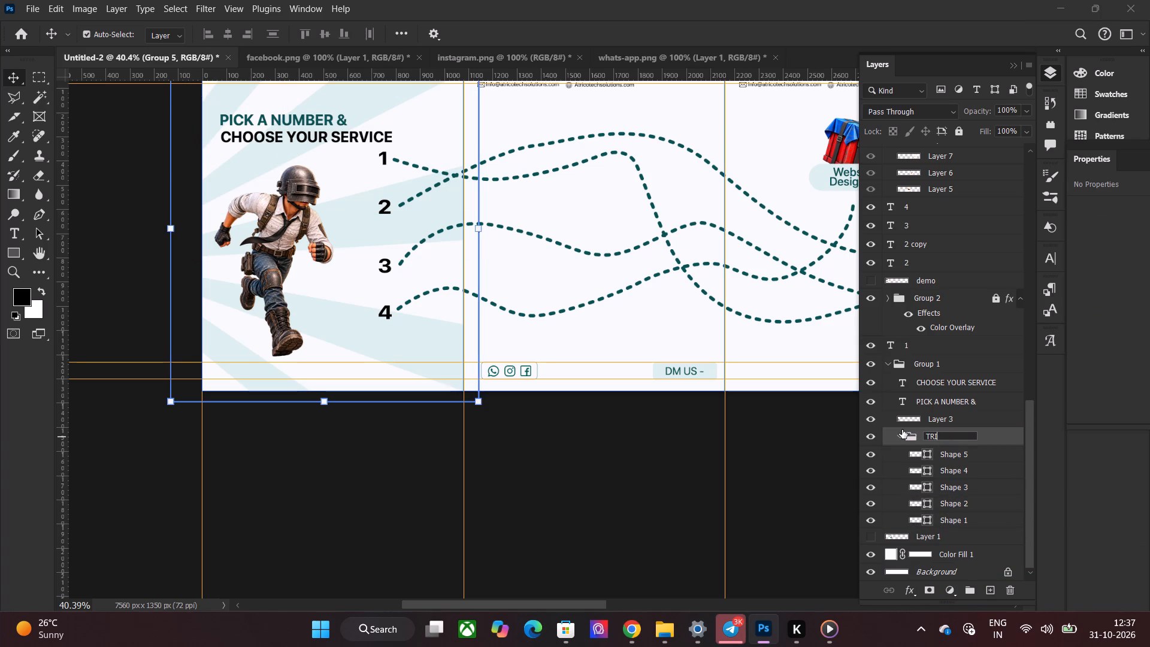
click(898, 434)
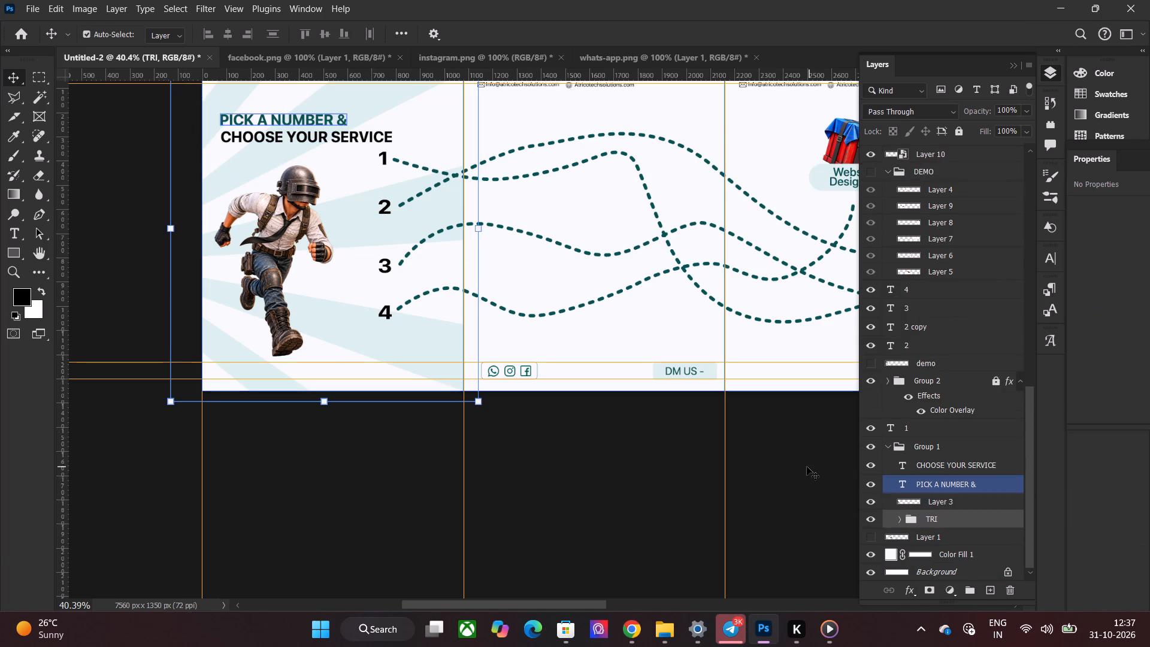
key(ctrl+d)
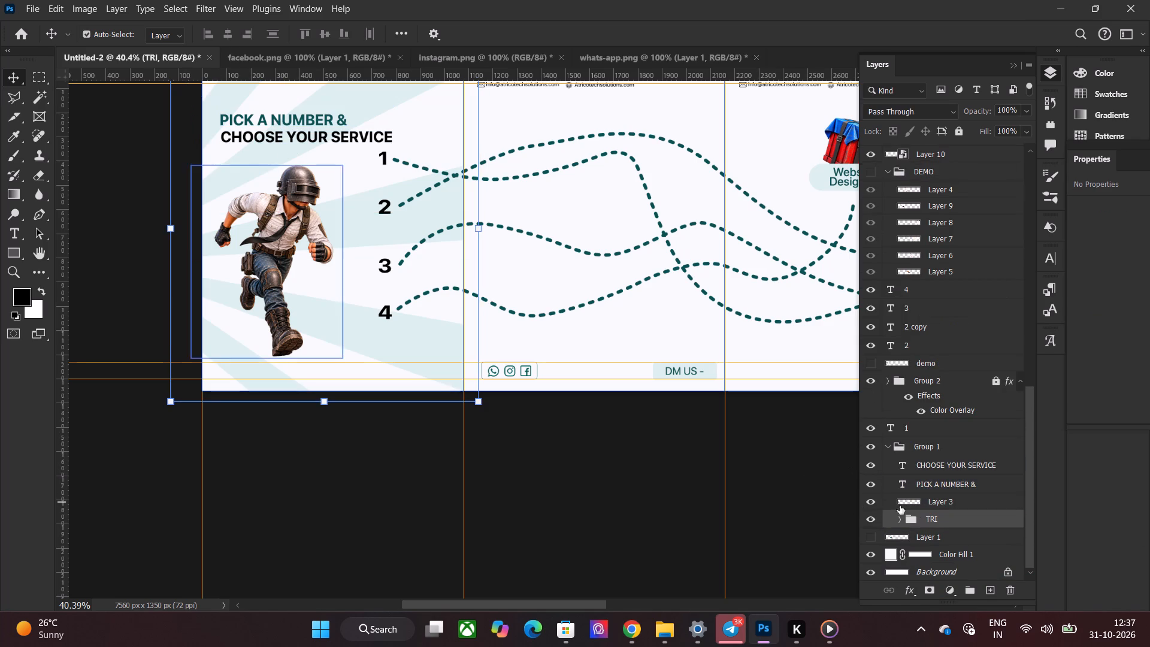
Duplicate the TRI ray group on the first slide.
click(928, 513)
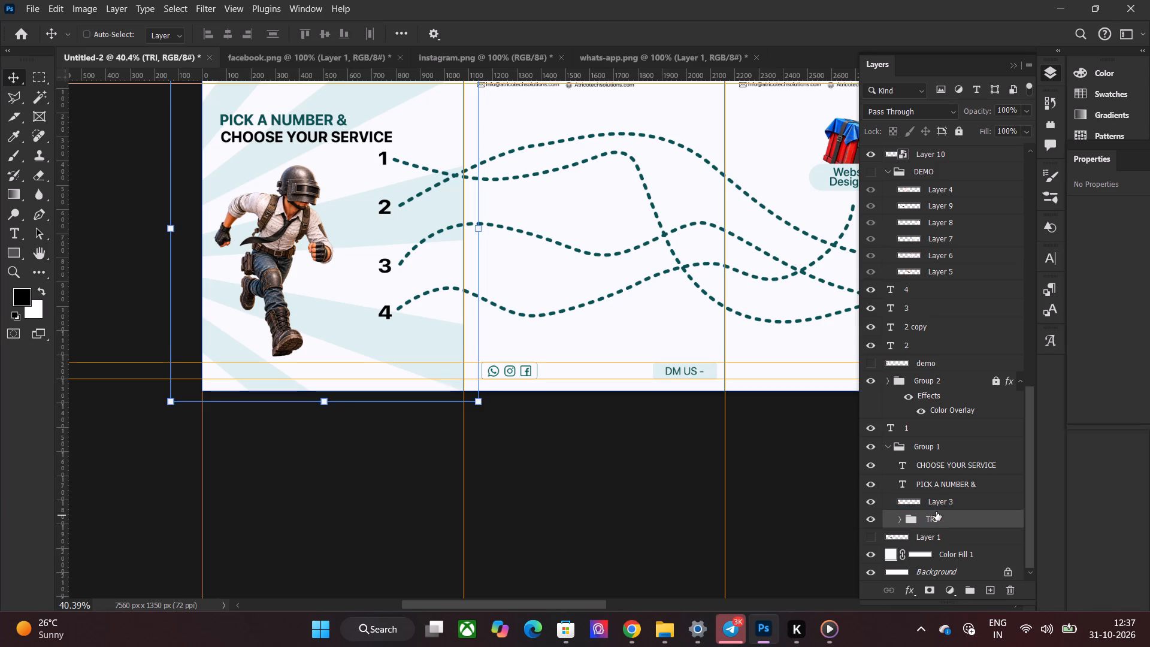
key(ctrl+j)
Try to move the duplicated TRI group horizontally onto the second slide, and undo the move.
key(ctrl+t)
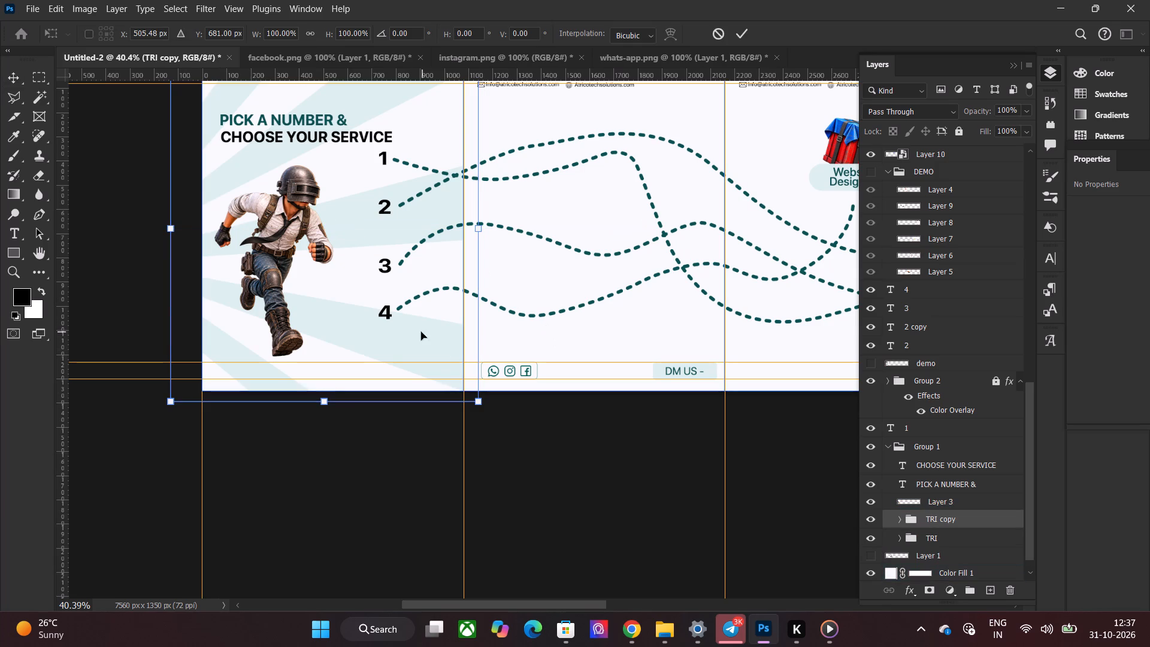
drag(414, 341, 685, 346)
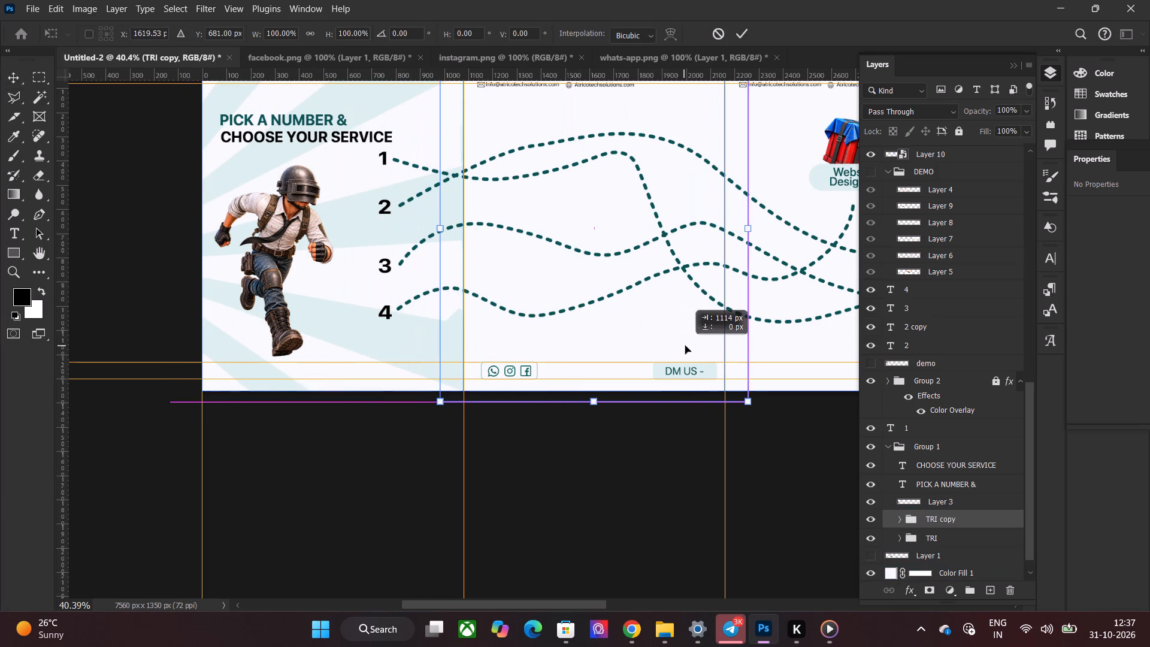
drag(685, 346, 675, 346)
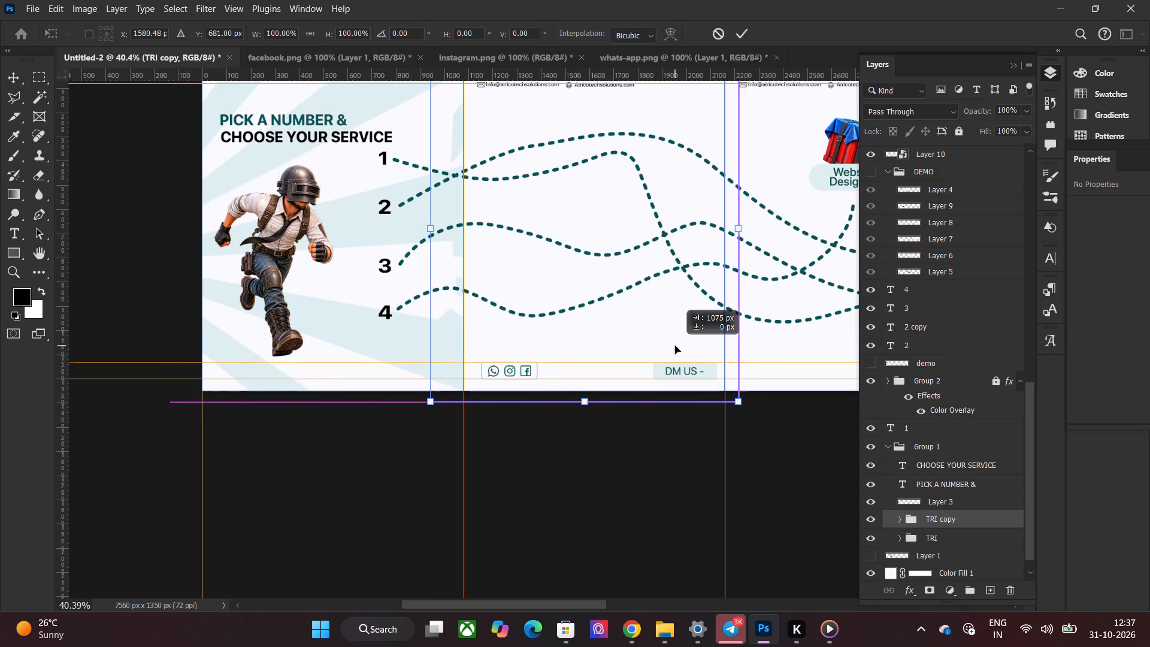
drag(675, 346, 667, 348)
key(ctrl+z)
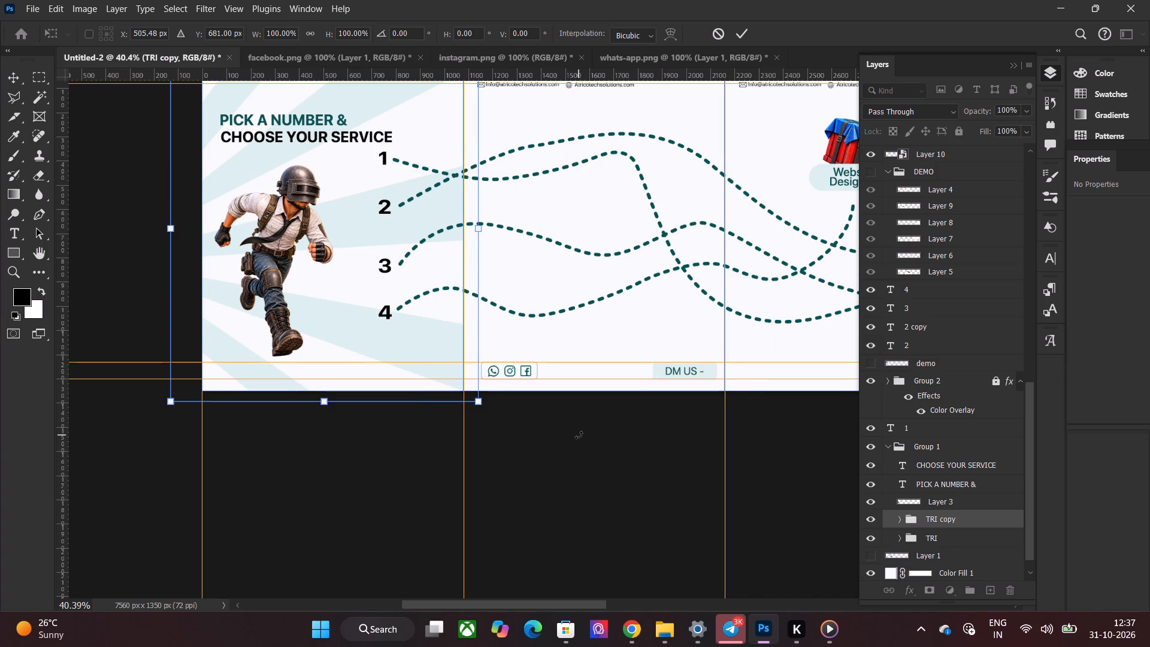
Hide the TRI copy group.
scroll(580, 437, up, 3)
click(873, 515)
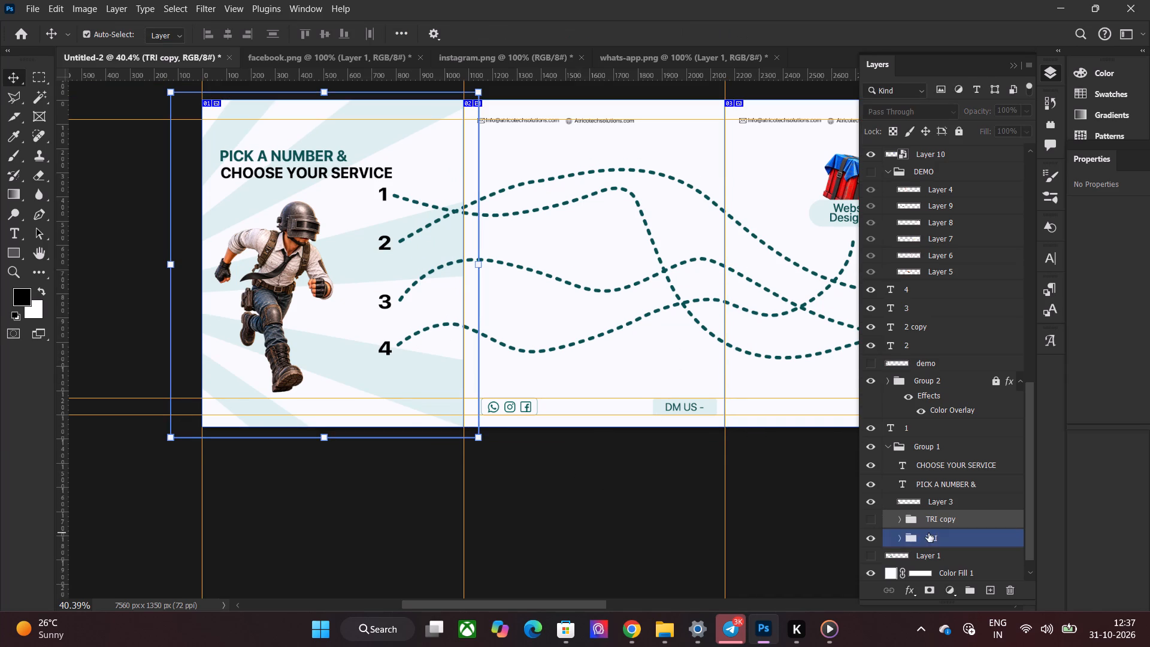
Merge the shape layers Shape 1 through Shape 5 inside the original TRI group into one shape.
click(929, 533)
click(900, 537)
scroll(948, 508, down, 3)
click(961, 462)
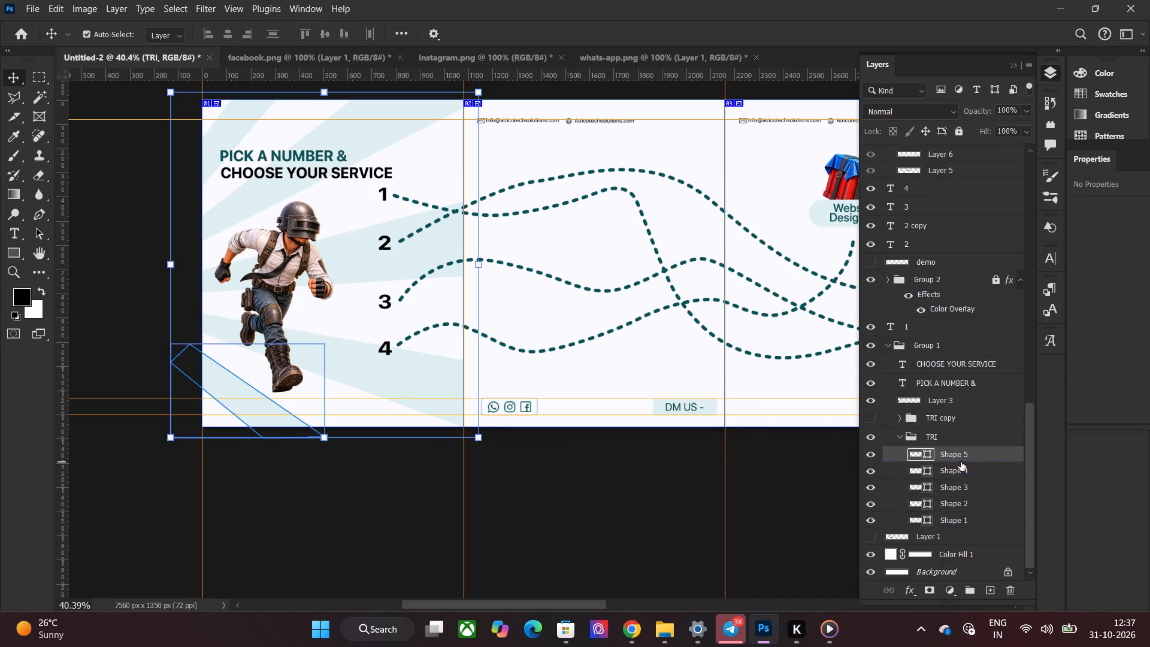
shift+click(949, 512)
shift+click(949, 518)
right_click(951, 508)
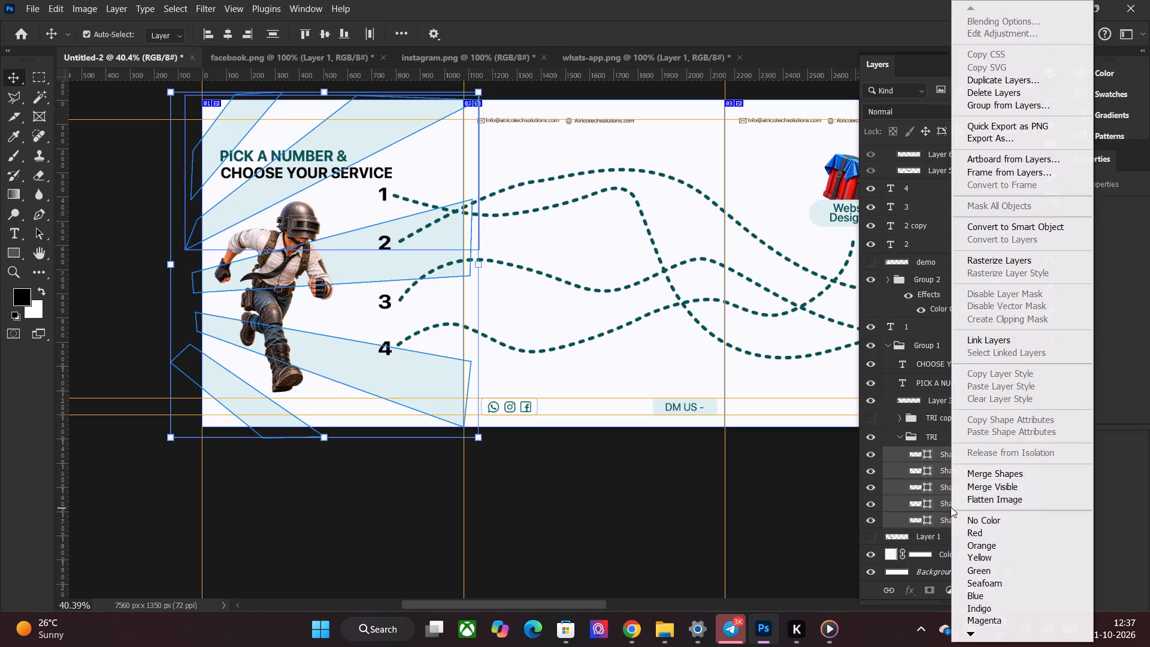
click(993, 477)
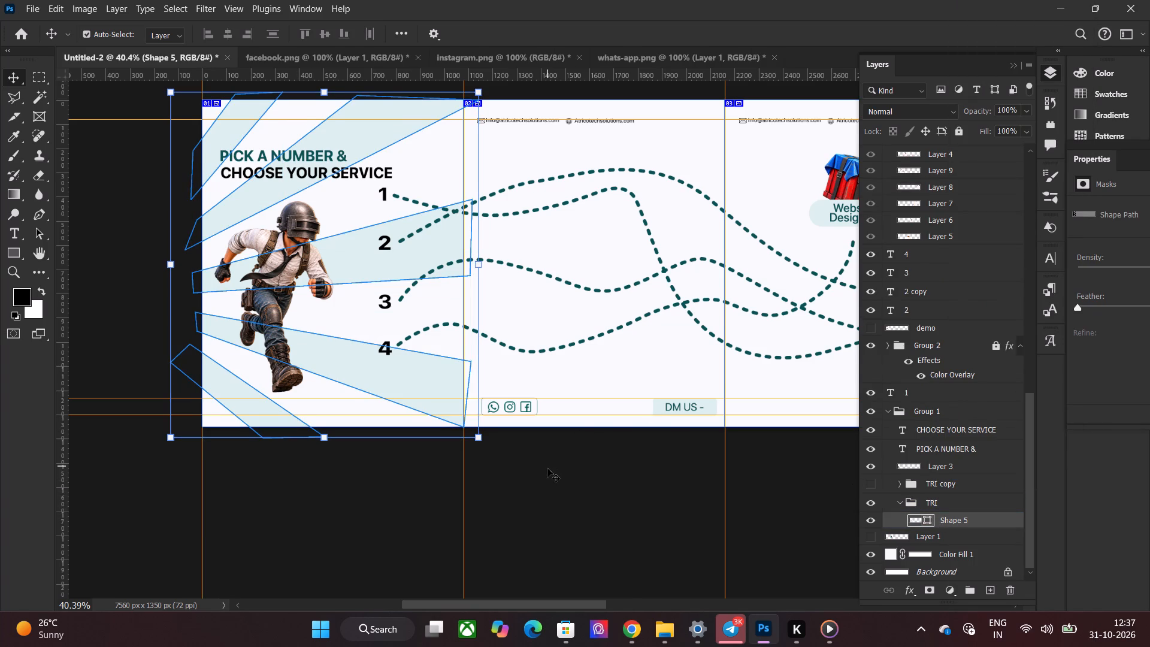
Make a rectangular marquee selection covering the entire first slide.
scroll(547, 468, up, 3)
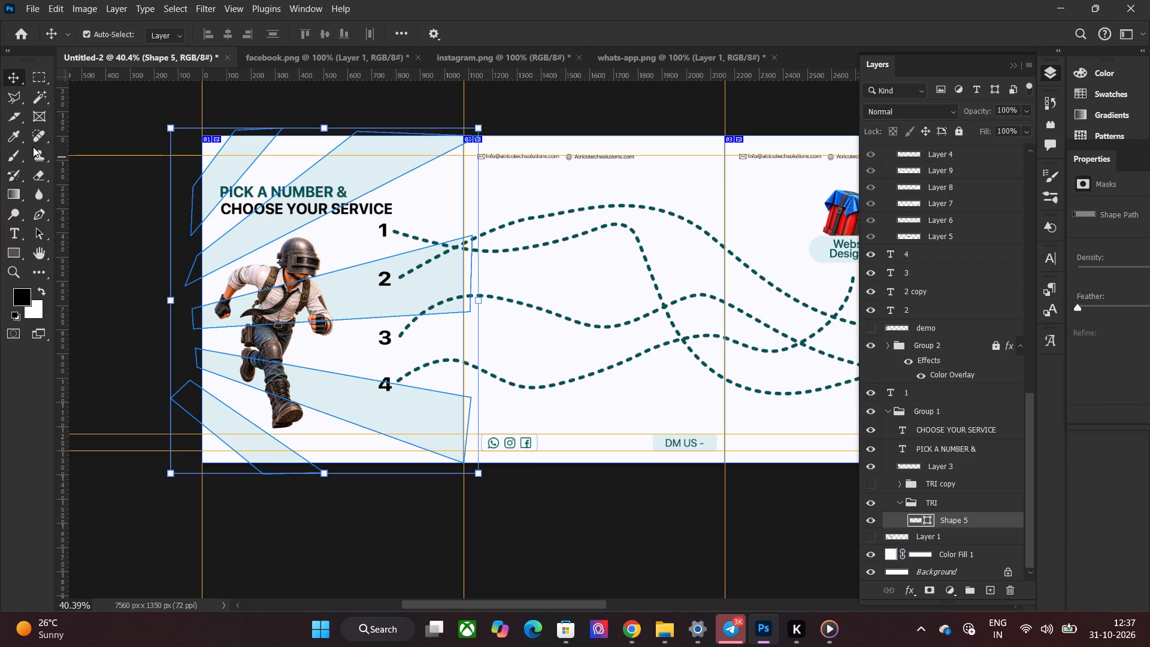
click(35, 75)
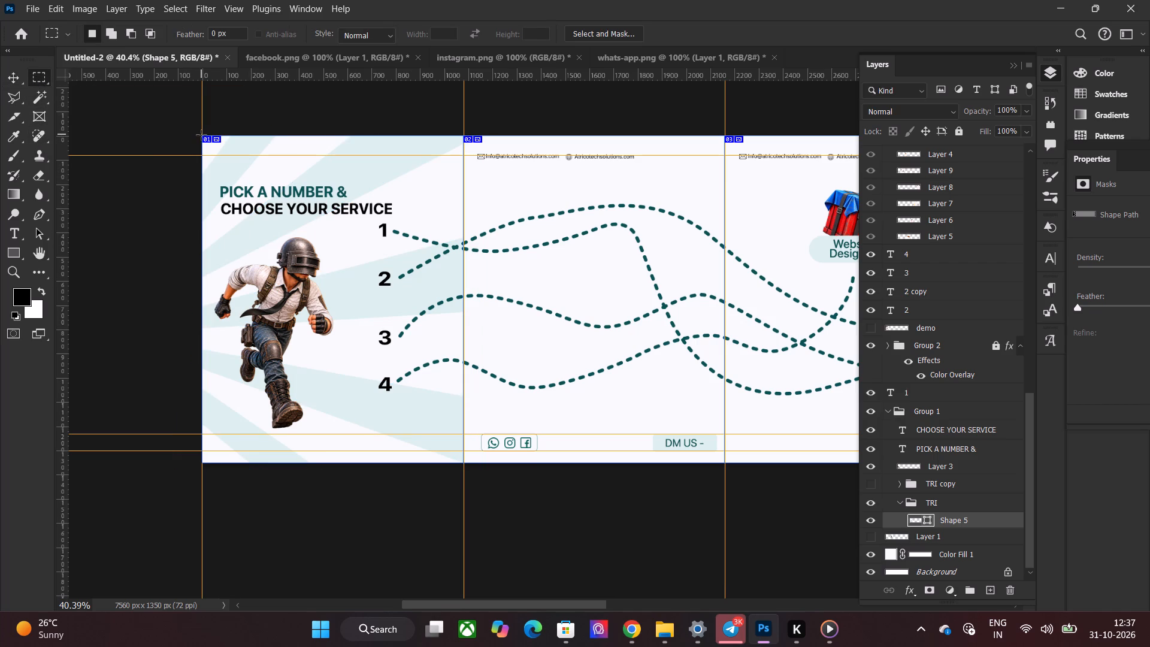
drag(201, 135, 436, 437)
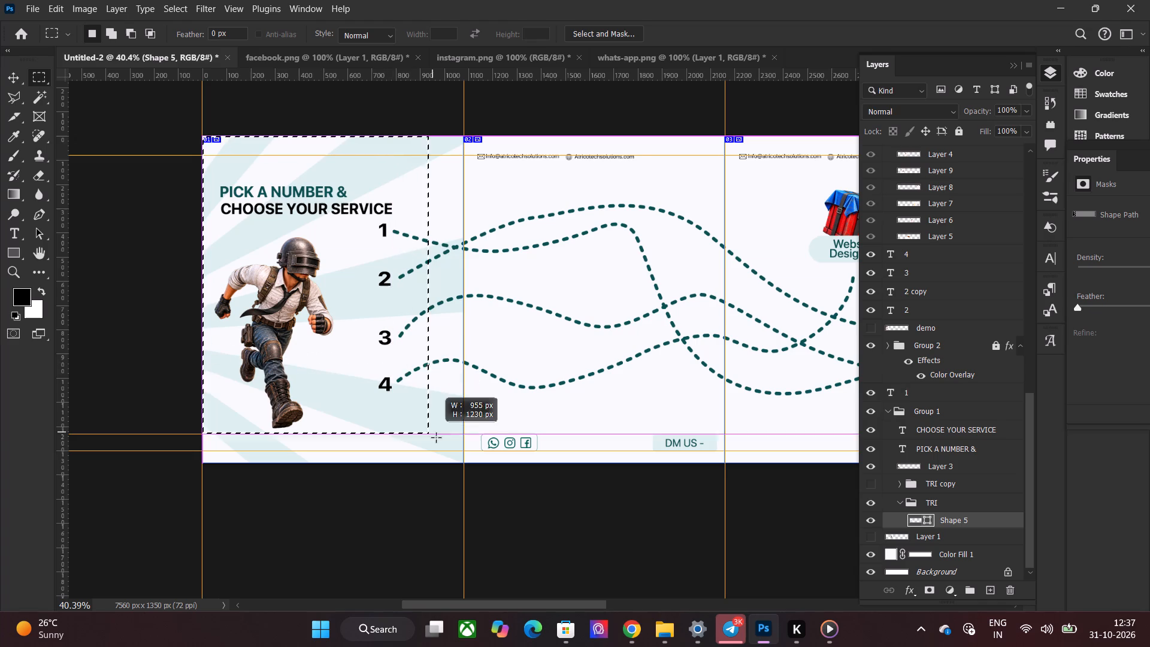
drag(436, 437, 467, 474)
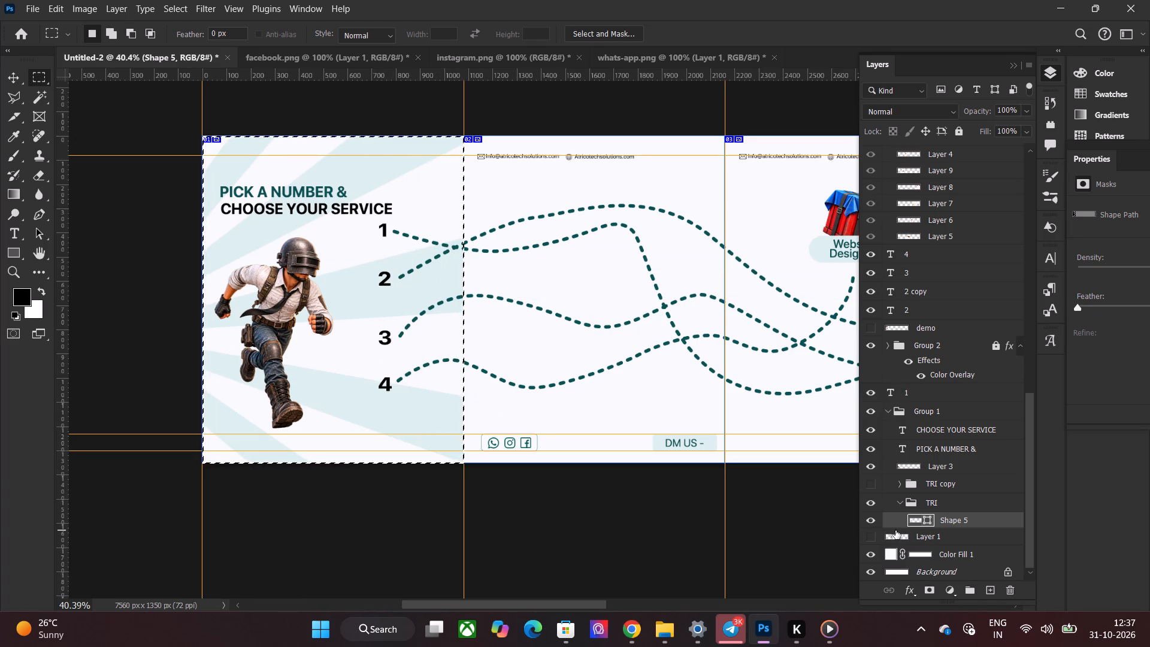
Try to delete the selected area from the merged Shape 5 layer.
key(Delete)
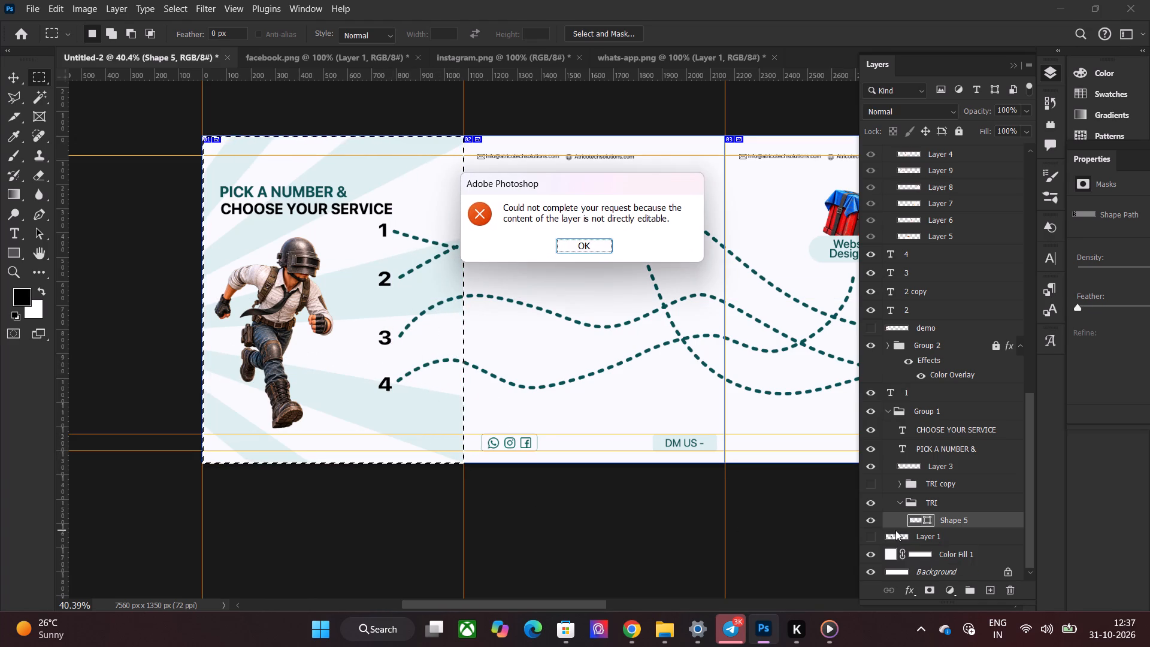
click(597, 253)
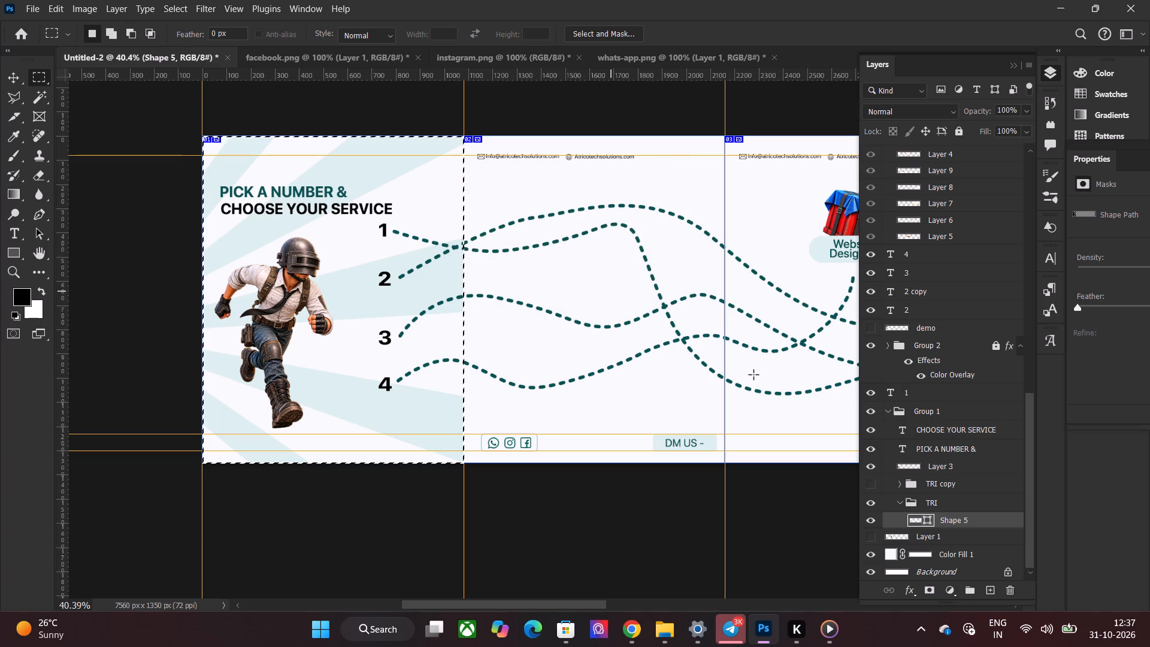
Rasterize the merged Shape 5 ray layer in the TRI group.
right_click(955, 515)
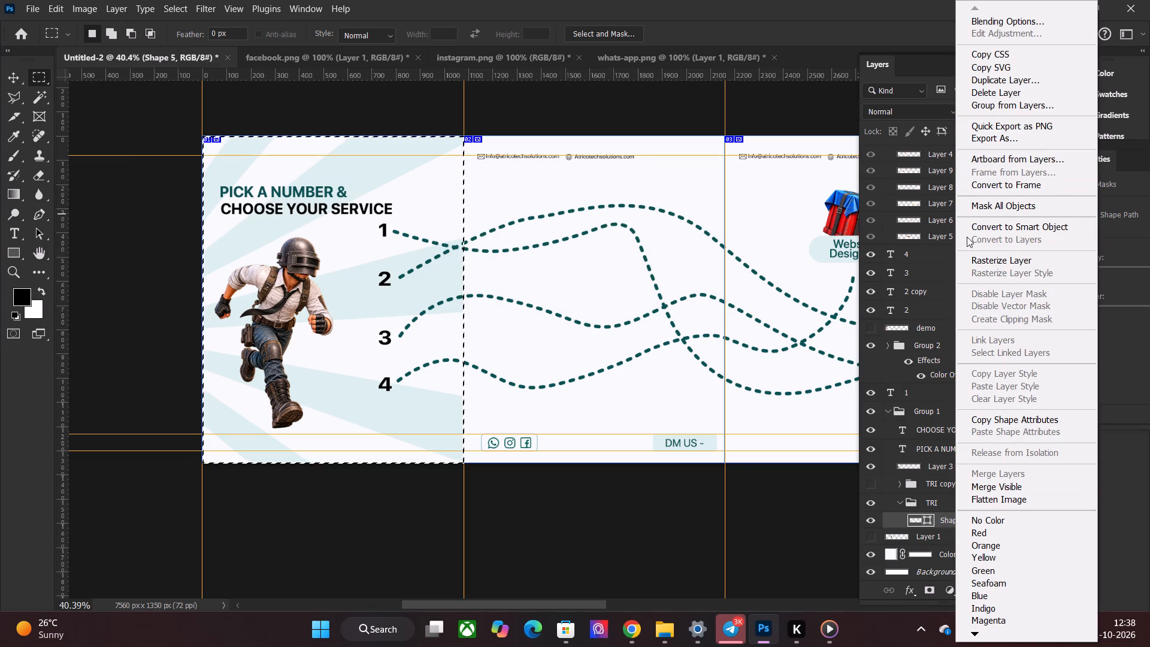
click(981, 256)
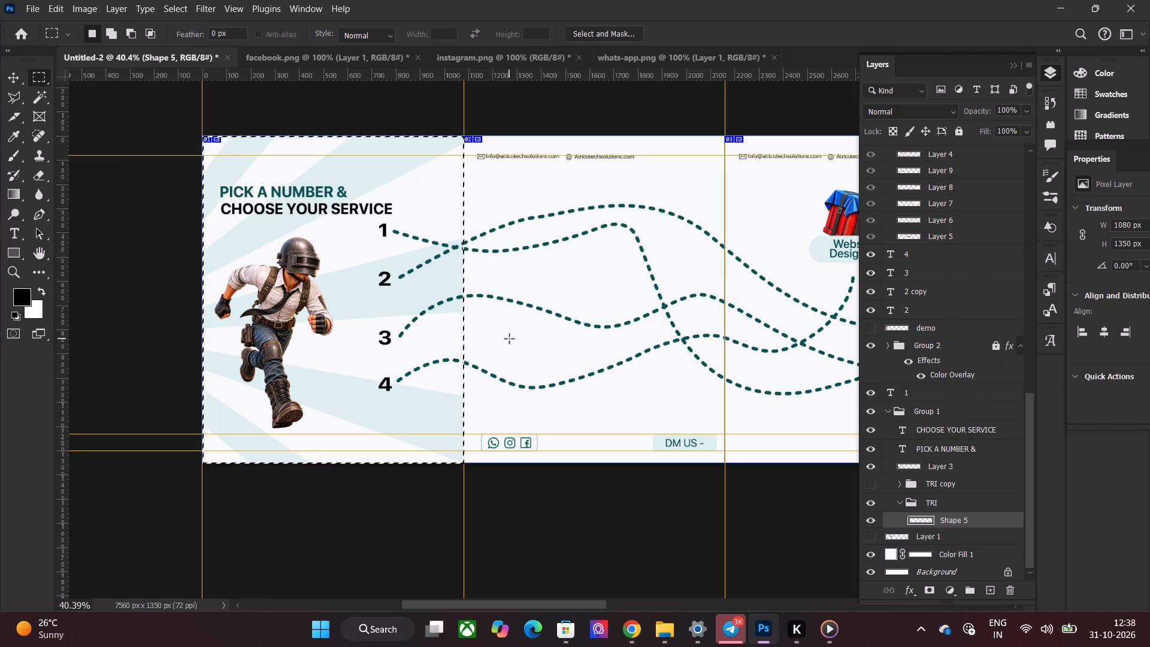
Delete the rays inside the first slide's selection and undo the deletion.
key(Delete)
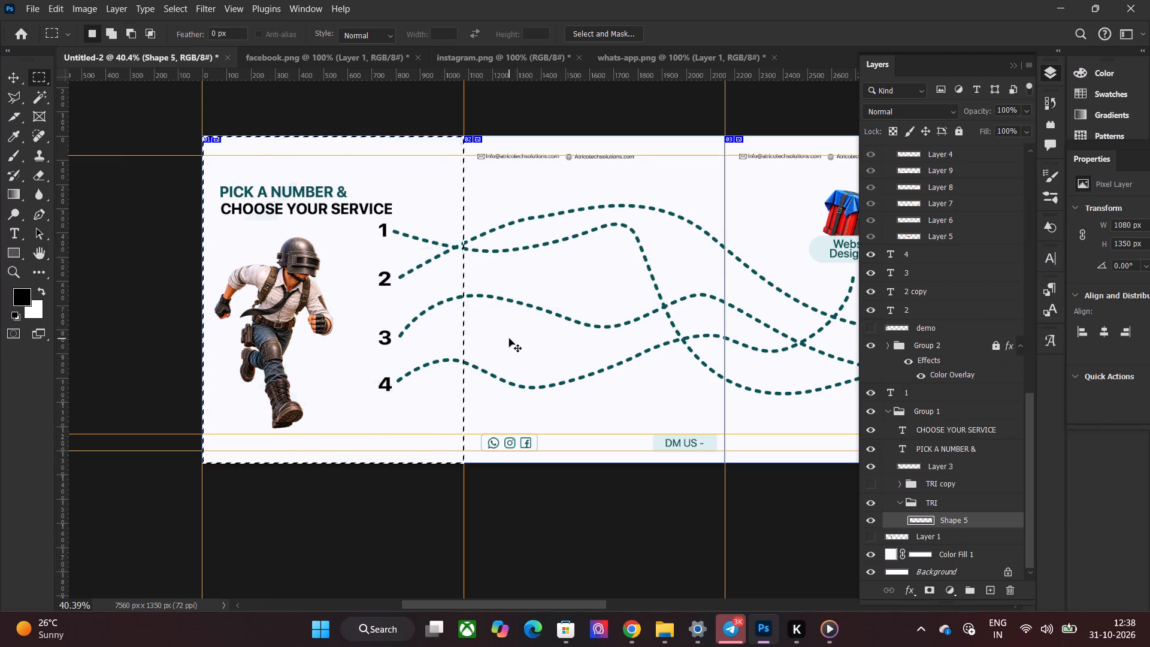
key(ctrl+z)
Copy the selected part of Shape 5 to a new layer and hide the original Shape 5 layer.
right_click(361, 325)
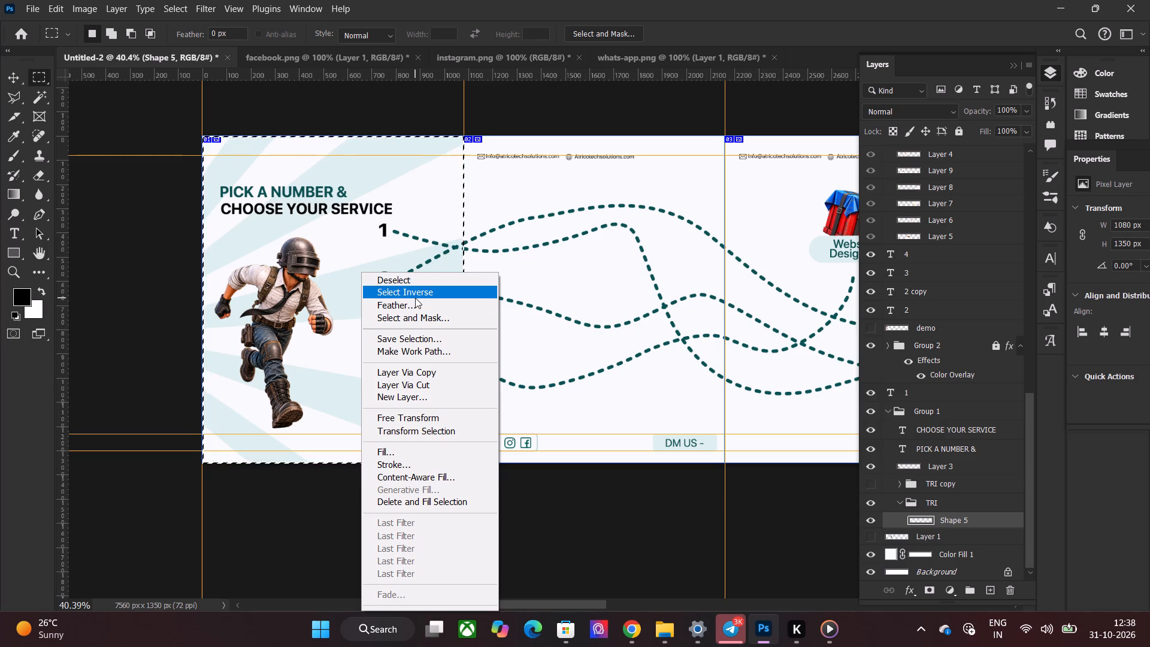
click(943, 521)
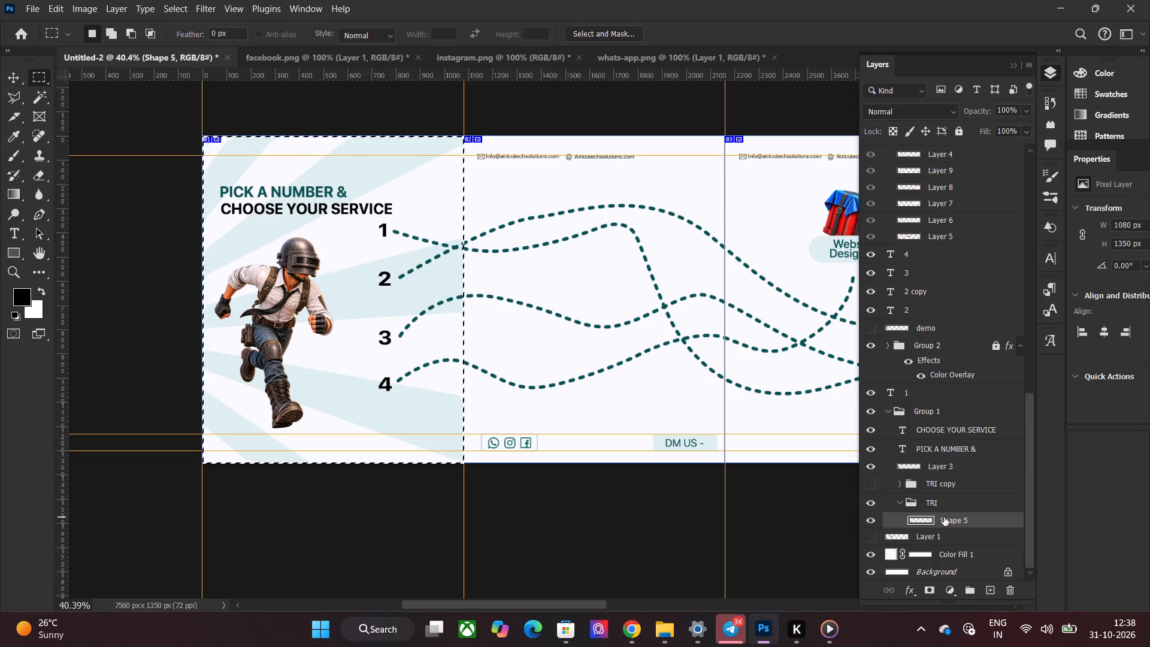
key(ctrl+j)
click(873, 539)
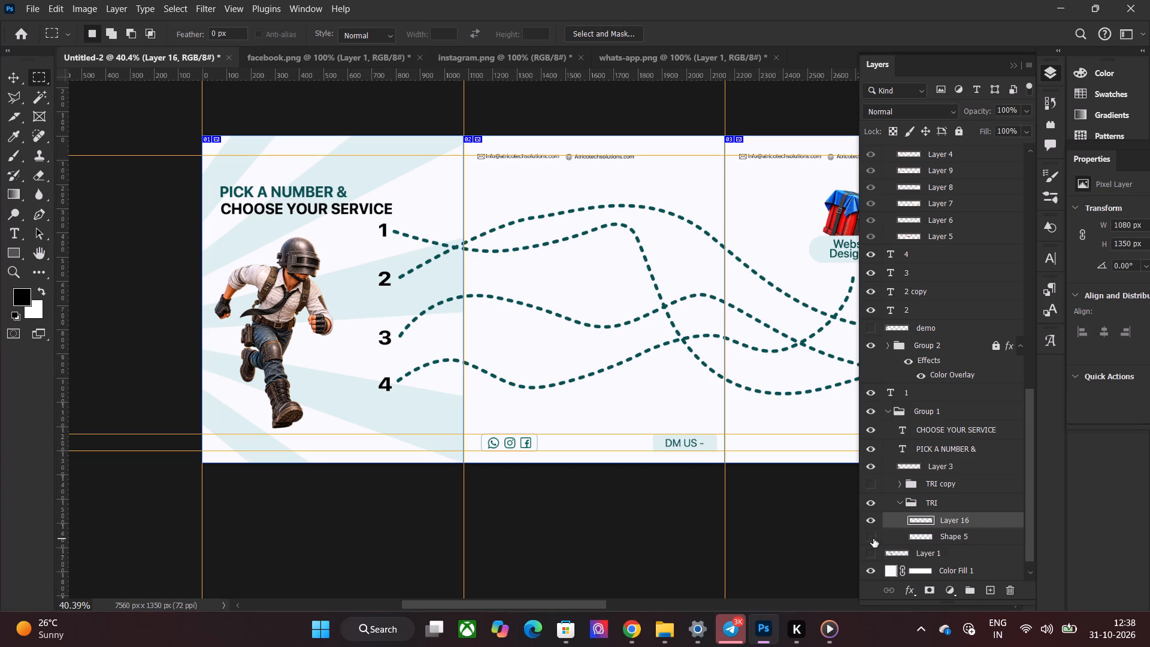
Collapse the TRI group and duplicate it with its cropped ray layer.
click(978, 524)
click(900, 503)
click(944, 514)
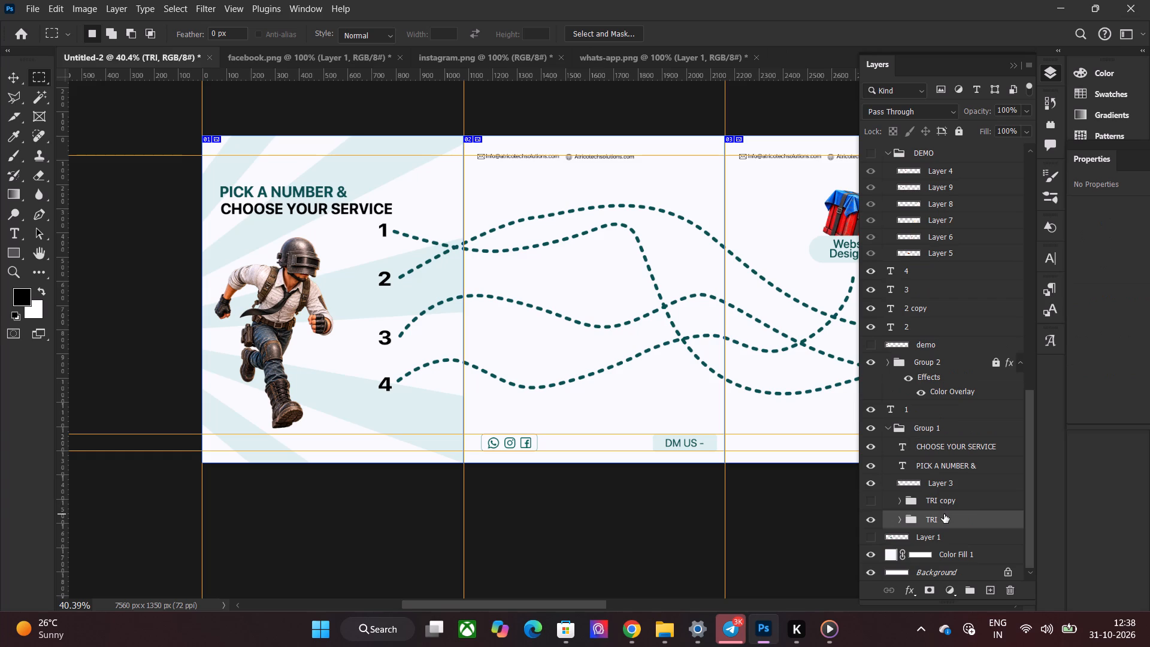
key(ctrl+j)
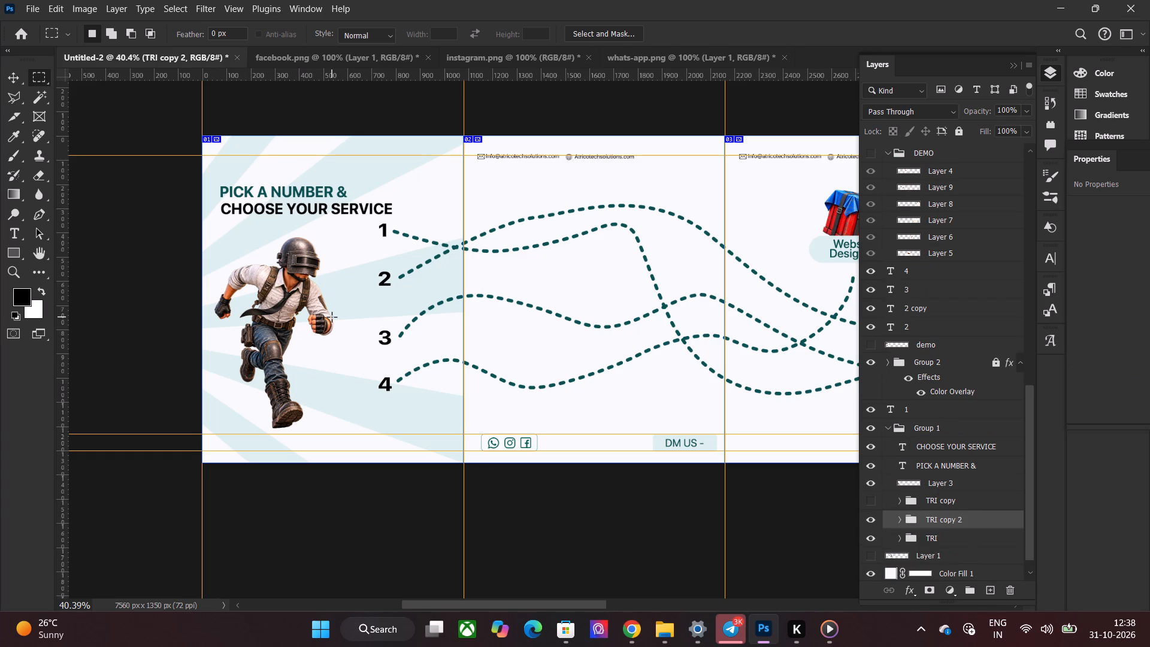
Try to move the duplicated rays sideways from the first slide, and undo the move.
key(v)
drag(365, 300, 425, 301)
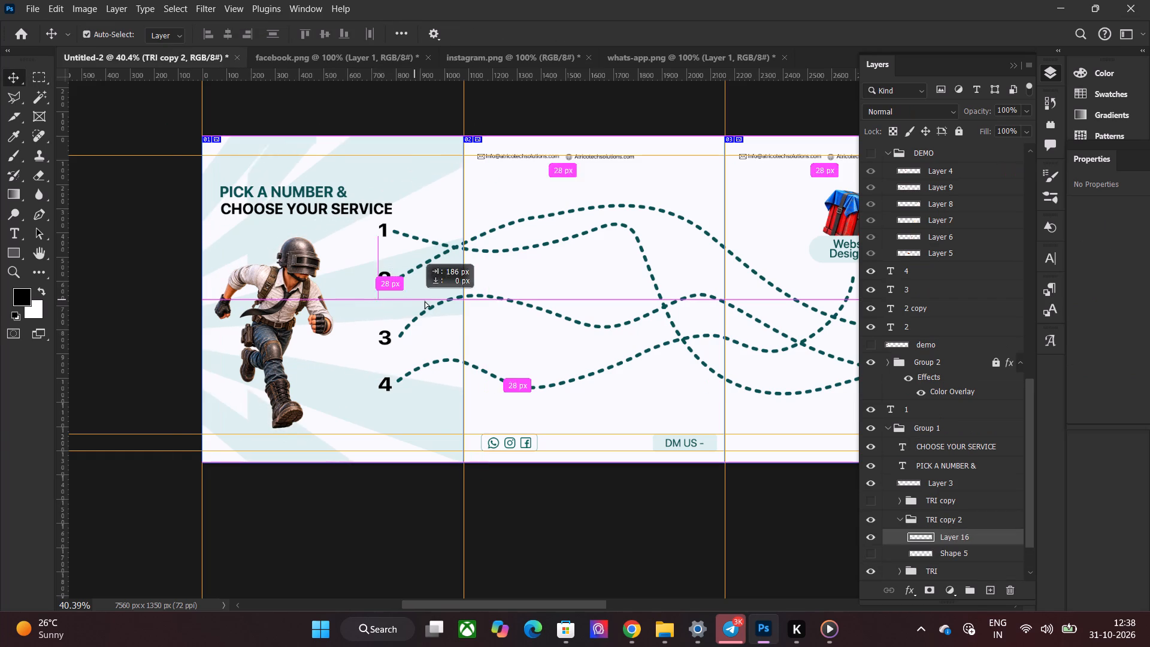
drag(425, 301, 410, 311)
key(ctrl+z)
Collapse the TRI copy 2 group and move it out of Group 1 to directly above Group 2 in the layer order.
click(932, 525)
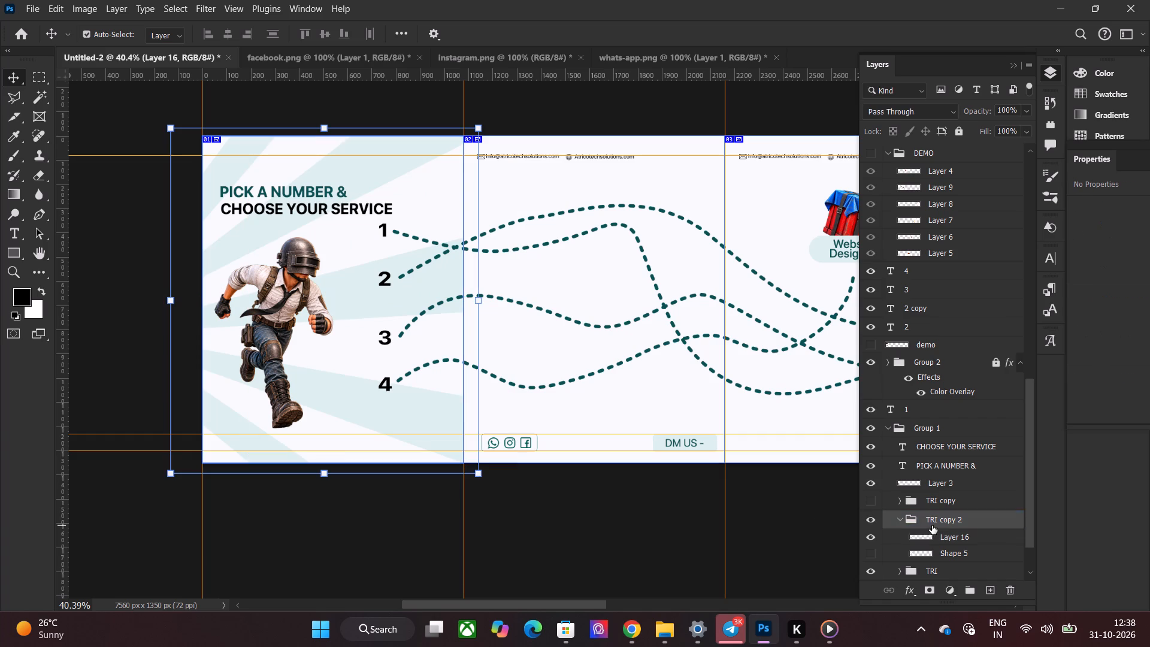
click(895, 522)
click(901, 519)
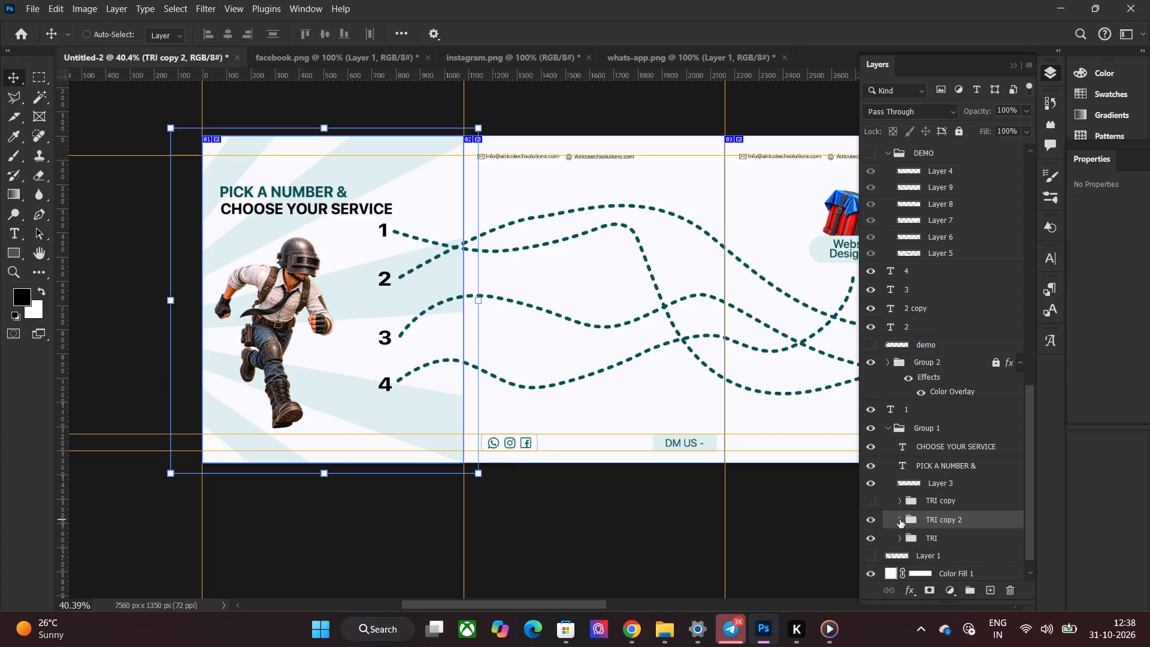
key(ctrl+t)
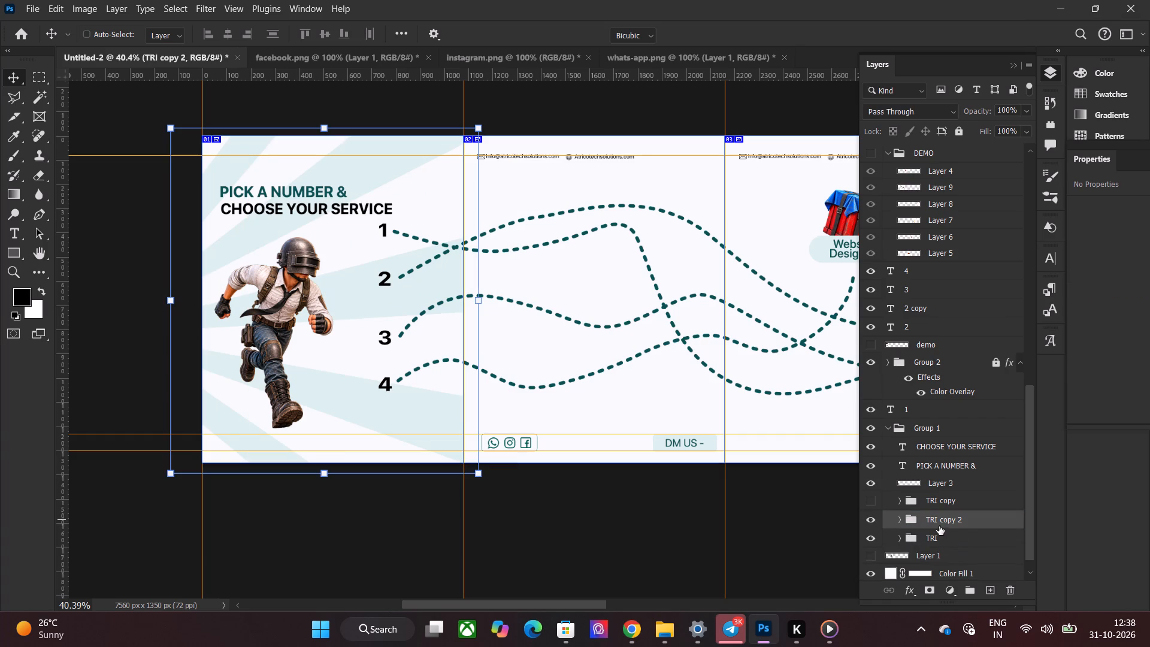
scroll(925, 366, up, 3)
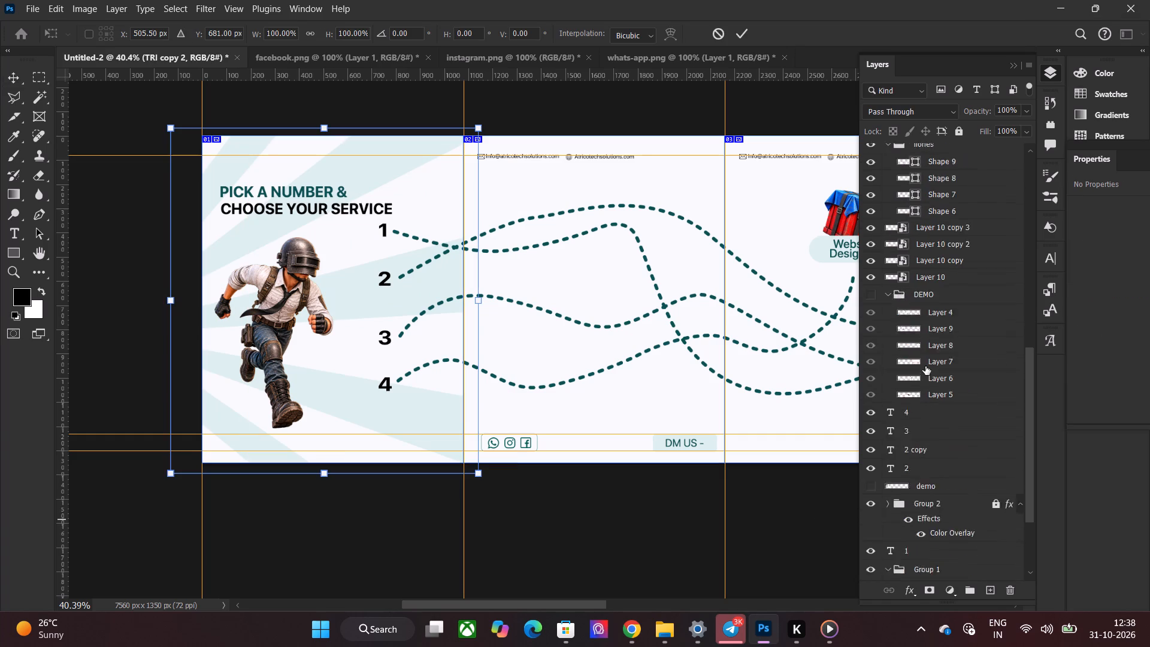
scroll(925, 366, up, 1)
scroll(960, 361, down, 4)
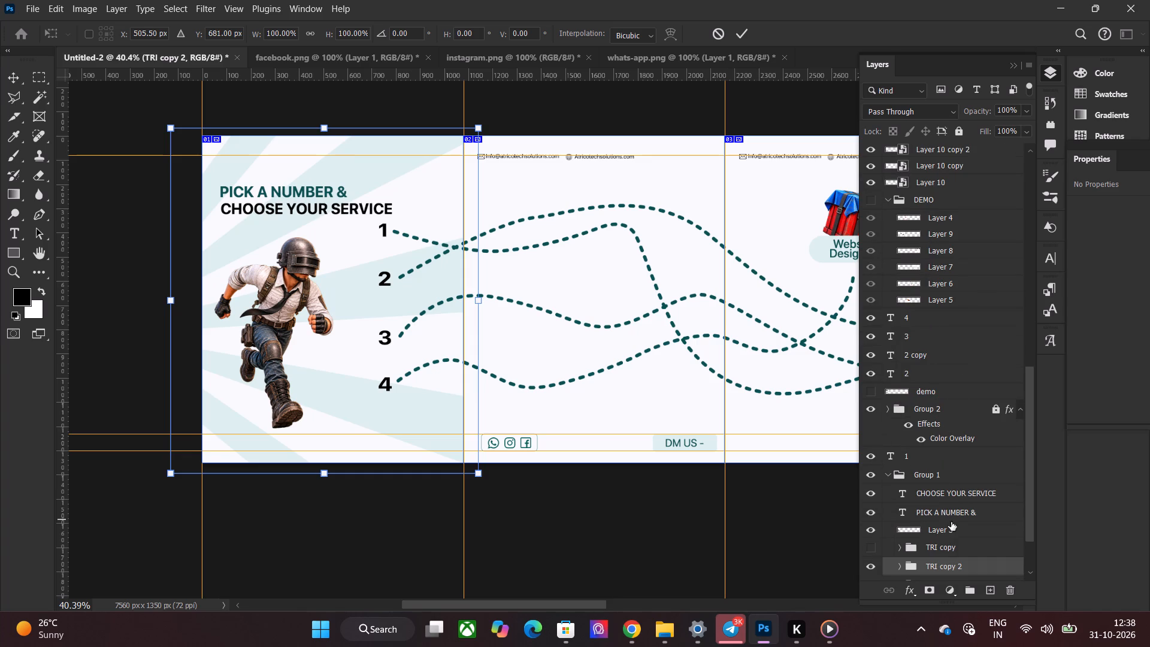
drag(951, 522, 959, 352)
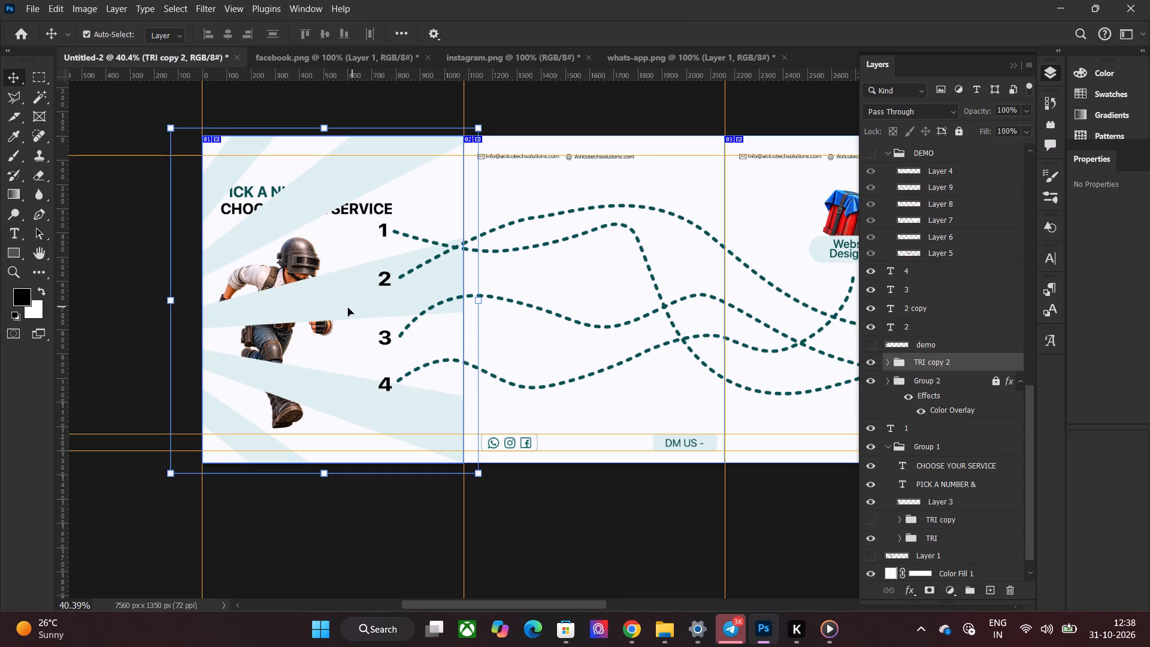
Move the cropped ray layer in TRI copy 2 horizontally to fill the second slide, aligned with its edges.
drag(348, 308, 609, 308)
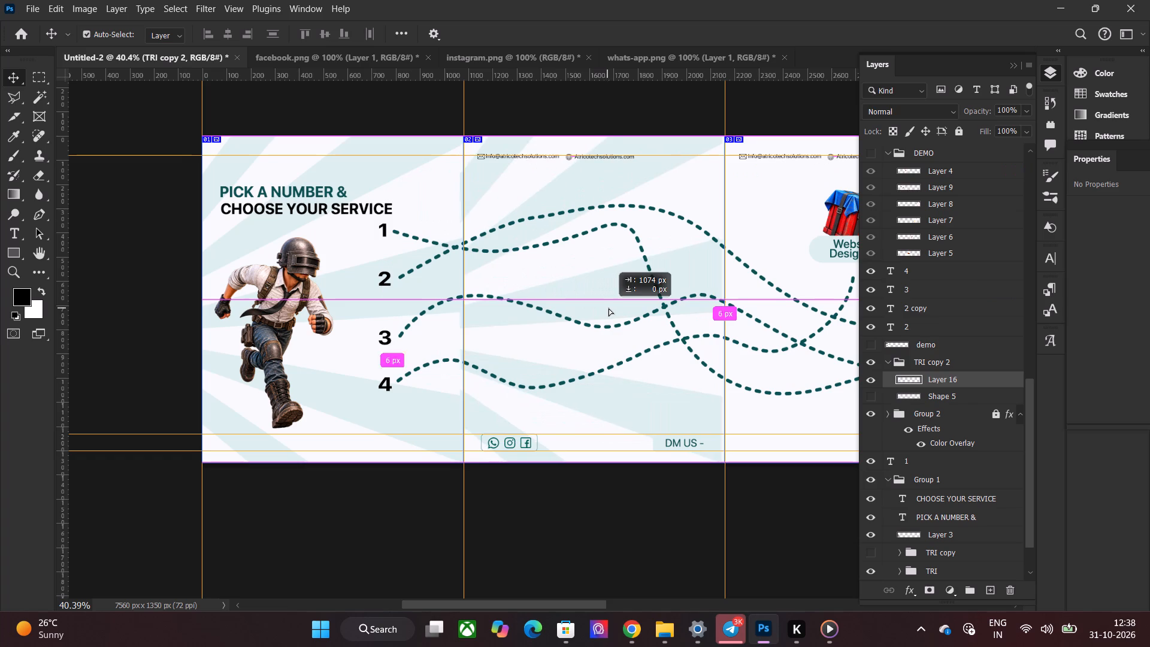
drag(609, 308, 610, 308)
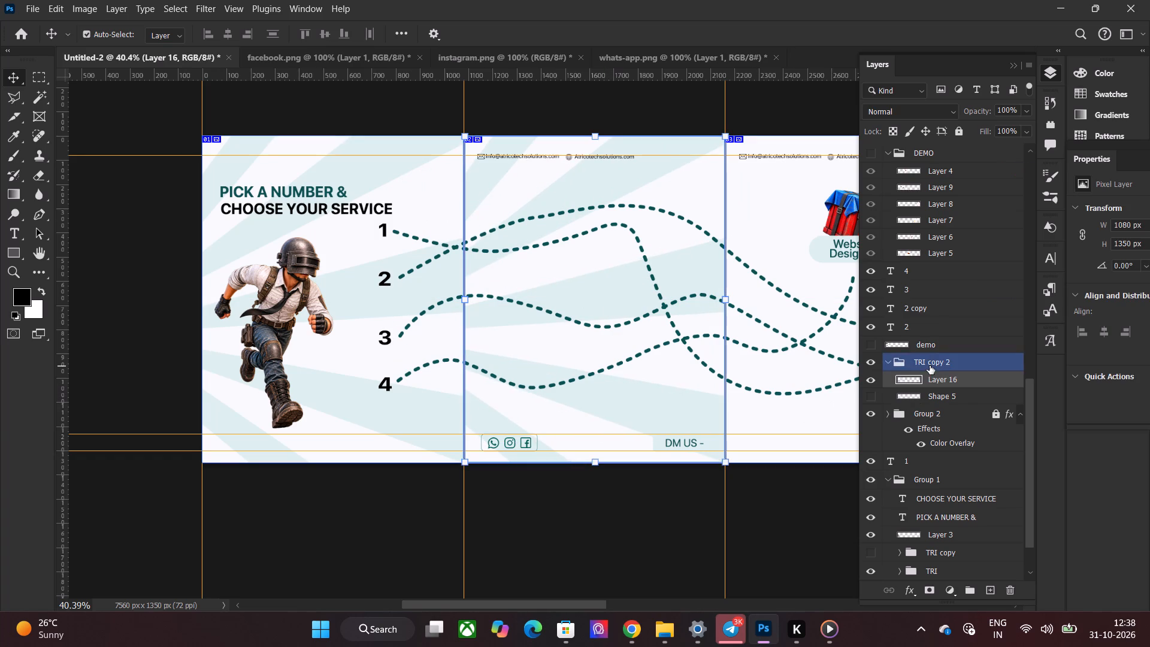
Collapse the TRI copy 2 group and duplicate it.
click(929, 365)
click(886, 365)
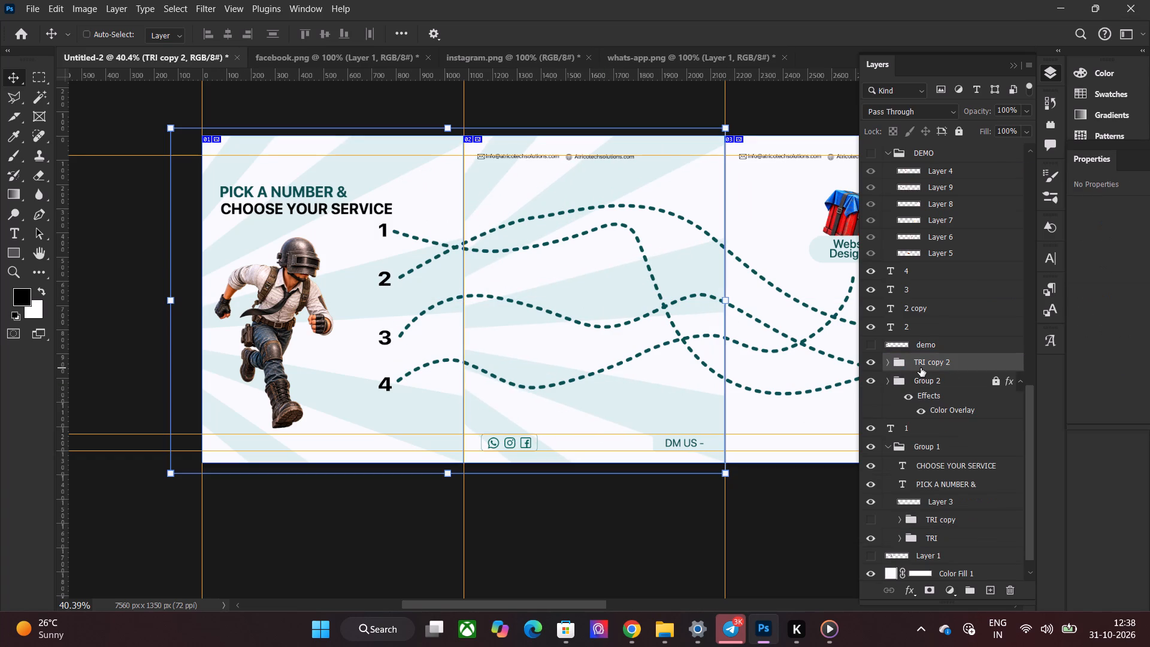
key(ctrl+j)
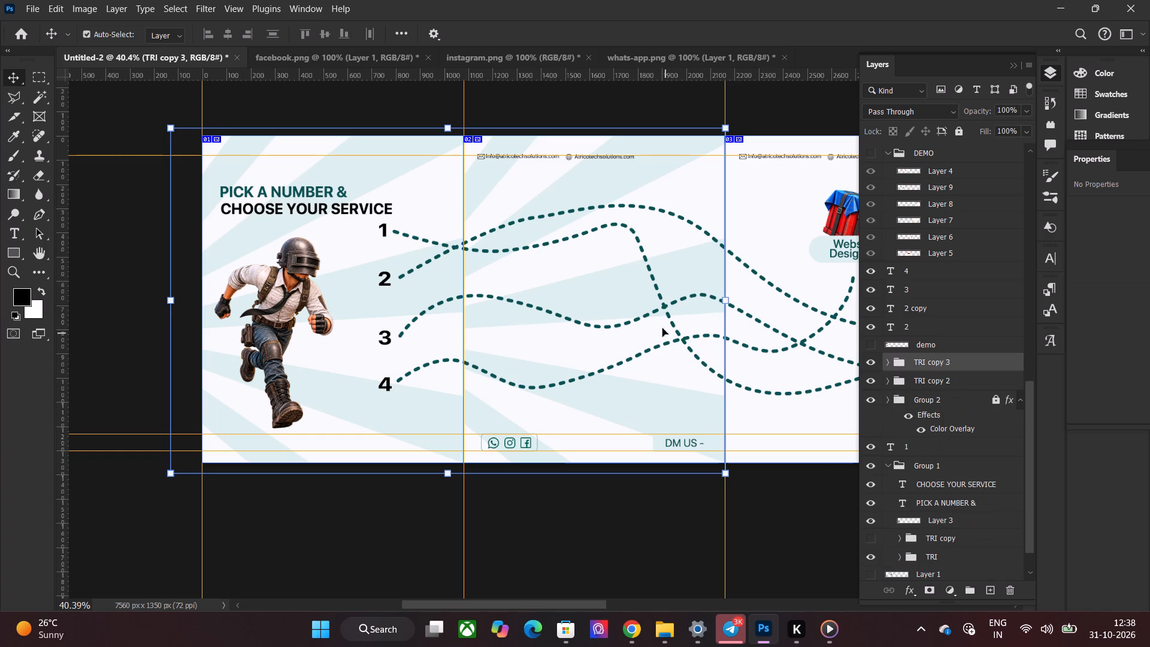
Move the TRI copy 3 rays horizontally to fill the third slide, aligned with its edges.
key(ctrl+t)
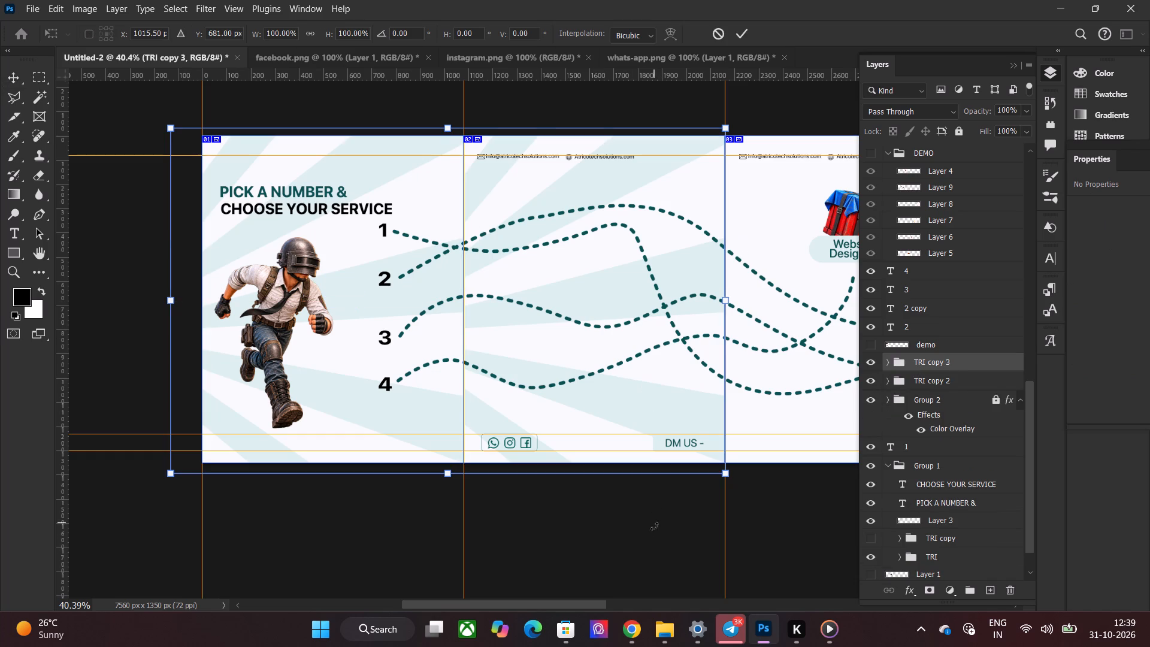
drag(574, 606, 638, 606)
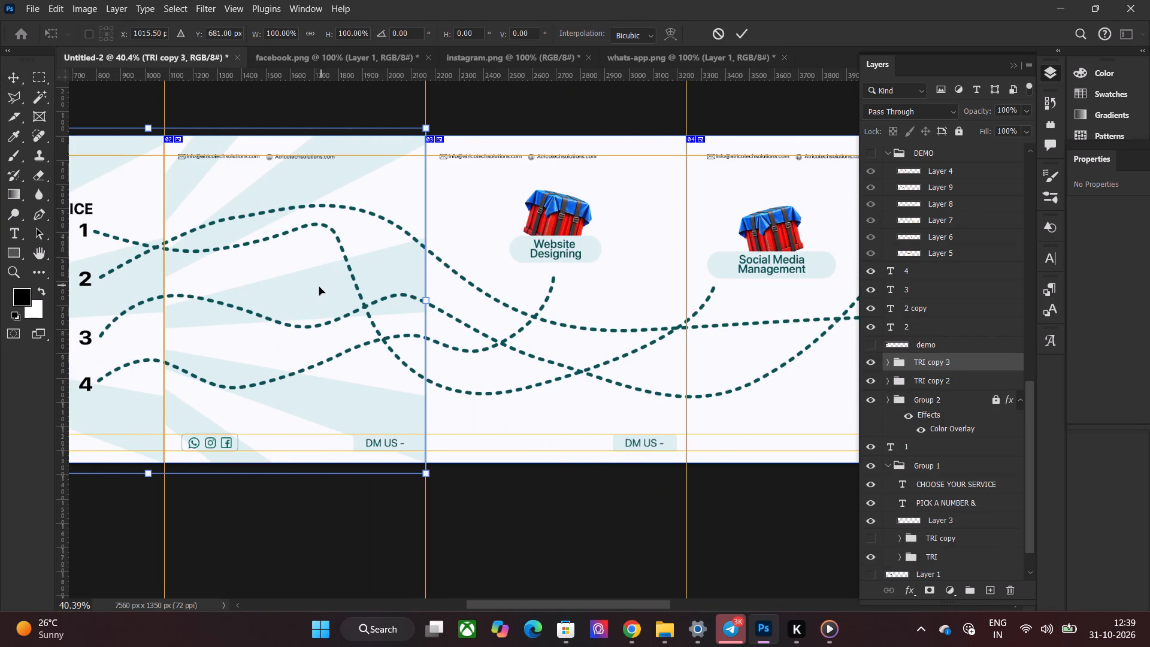
drag(316, 288, 550, 293)
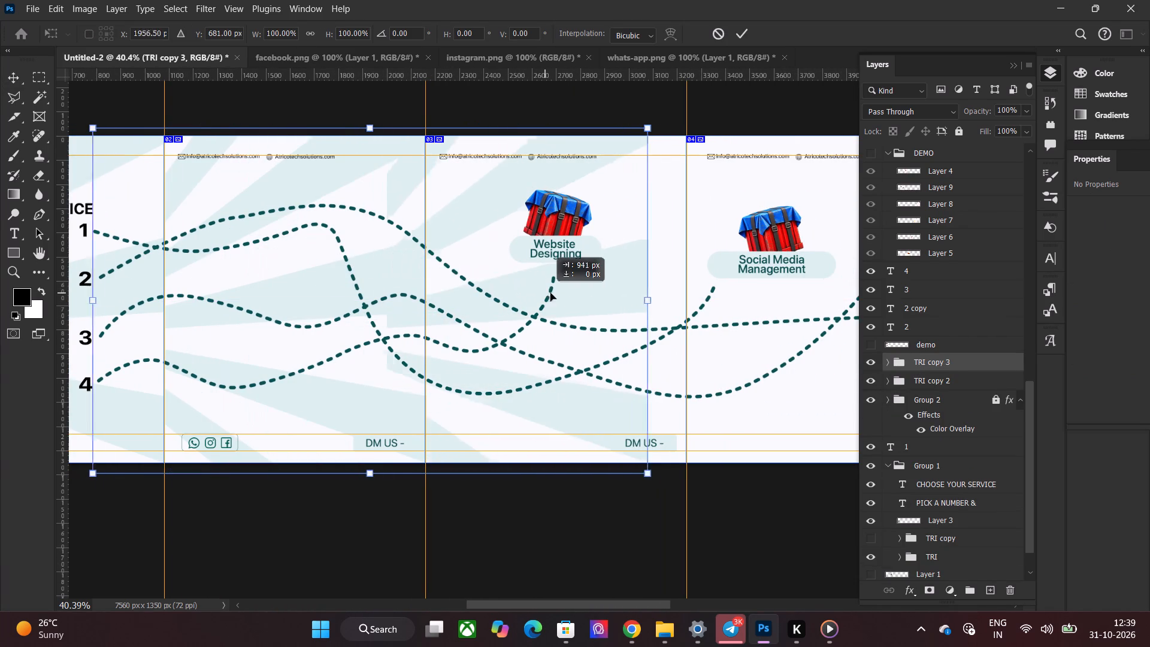
drag(550, 293, 577, 293)
click(742, 29)
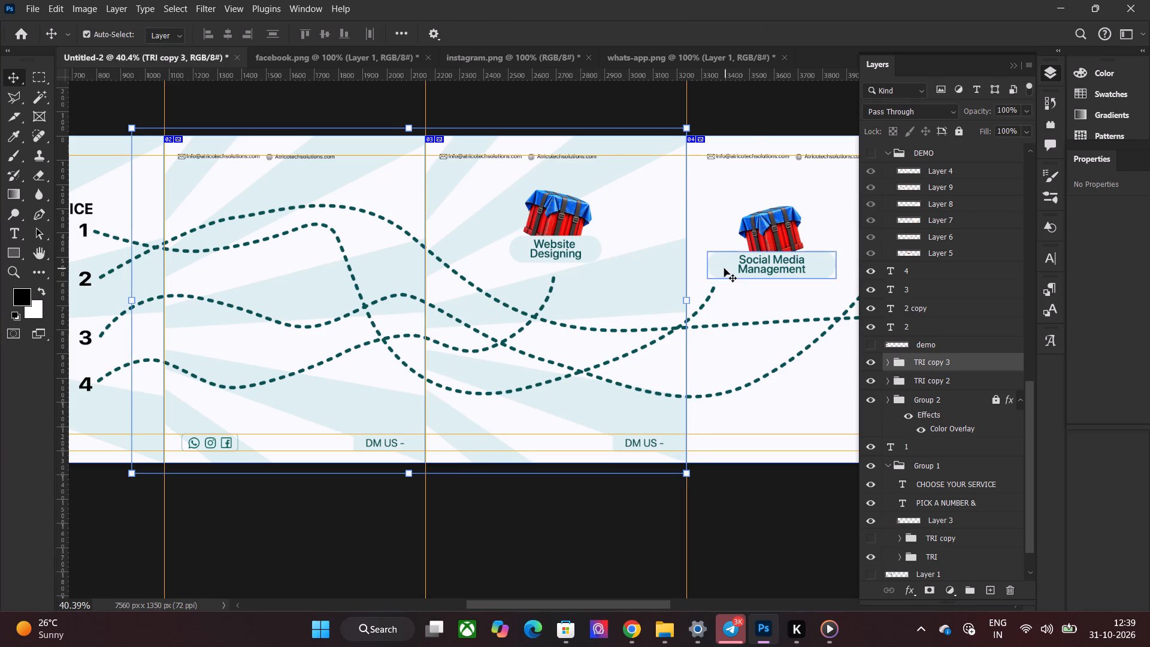
Duplicate the third slide's ray group and move the copy horizontally to fill the fourth slide.
key(ctrl+j)
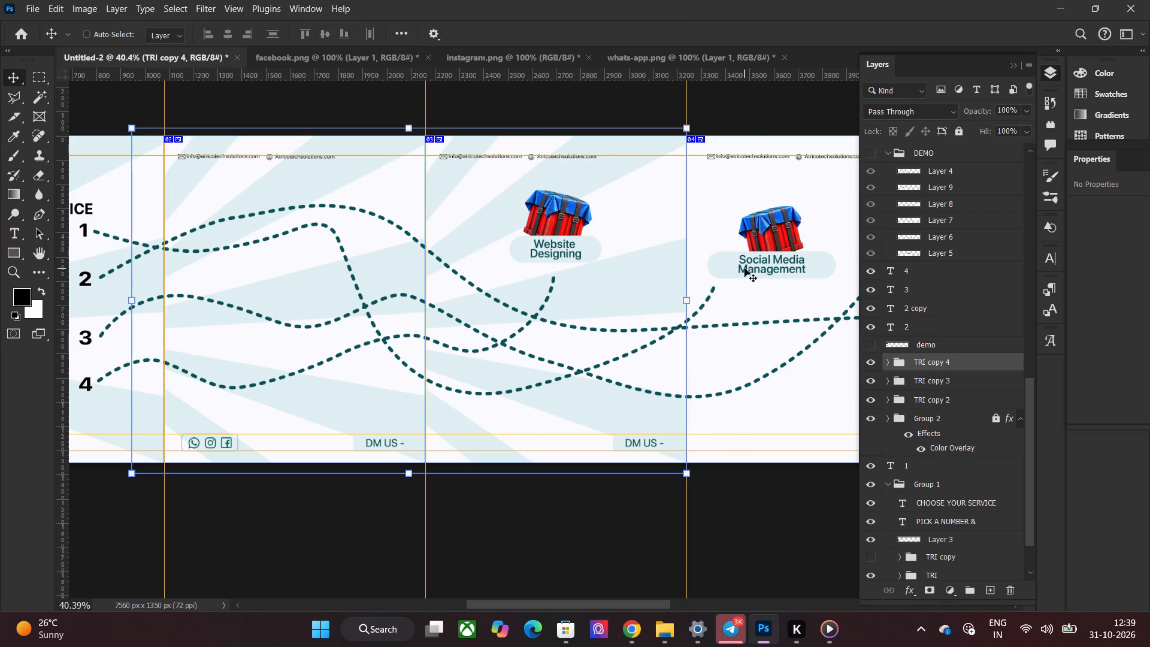
key(ctrl+t)
drag(598, 294, 710, 294)
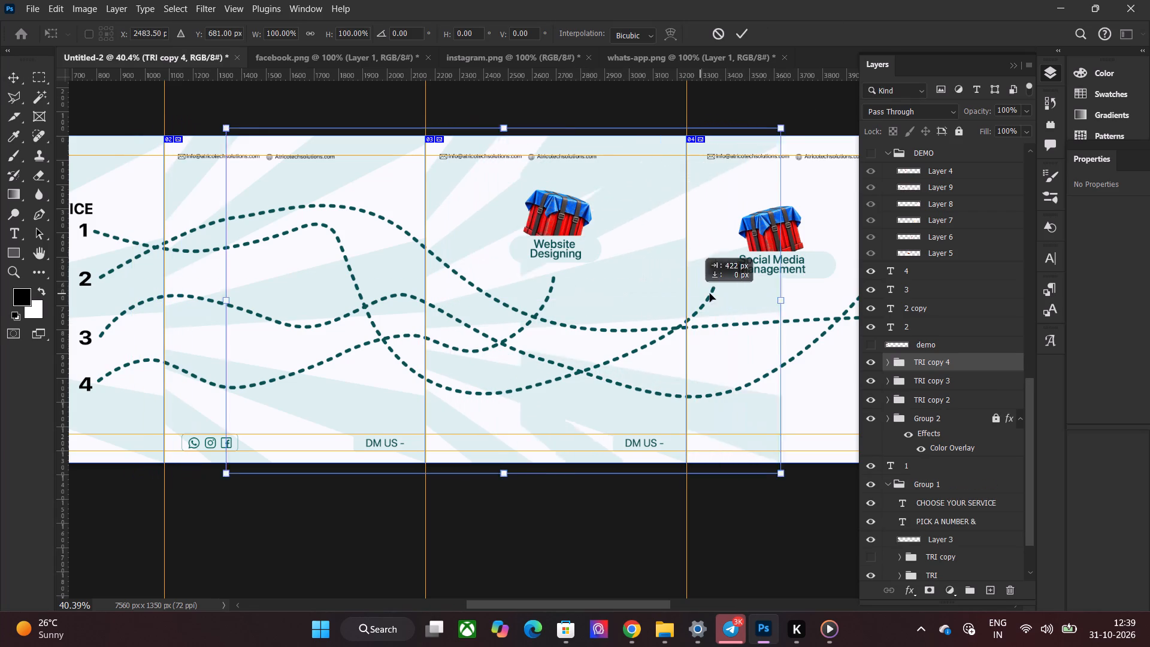
drag(710, 294, 907, 294)
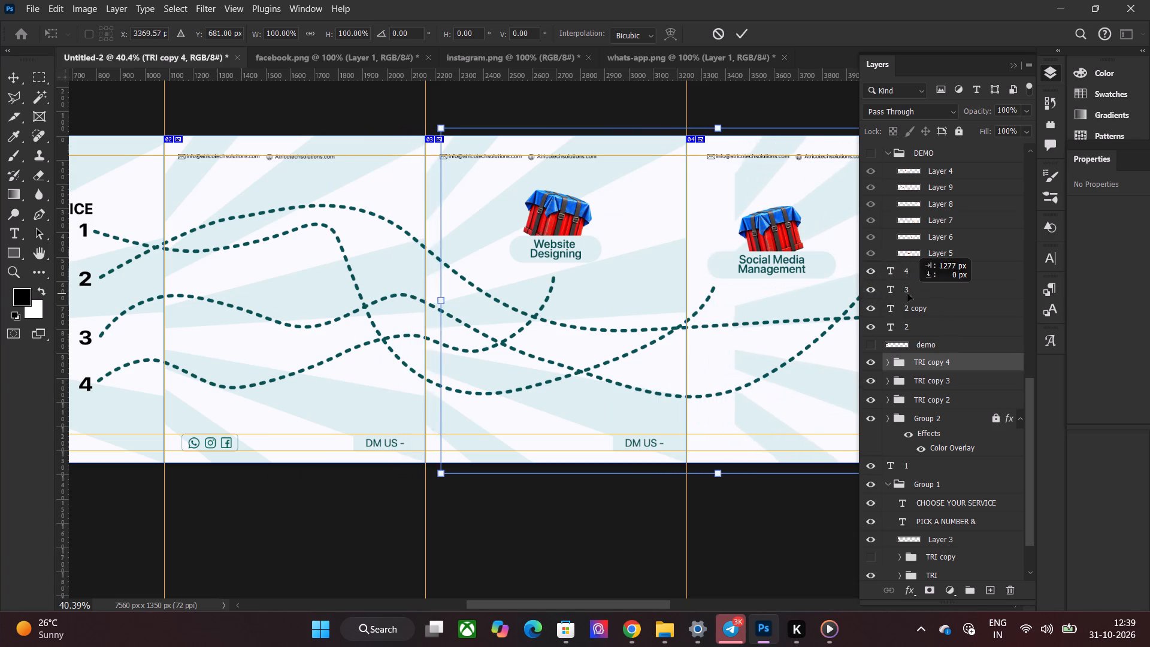
drag(907, 294, 862, 300)
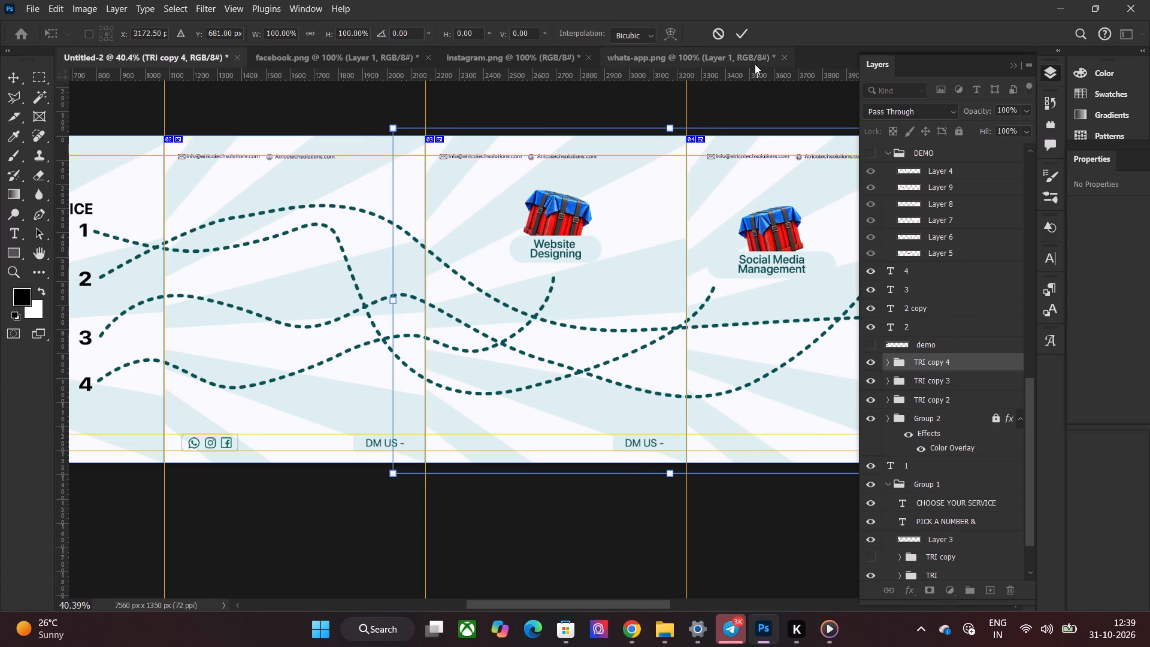
click(742, 38)
Hide the TRI copy 2, TRI copy 3 and TRI copy 4 ray groups.
drag(550, 600, 626, 600)
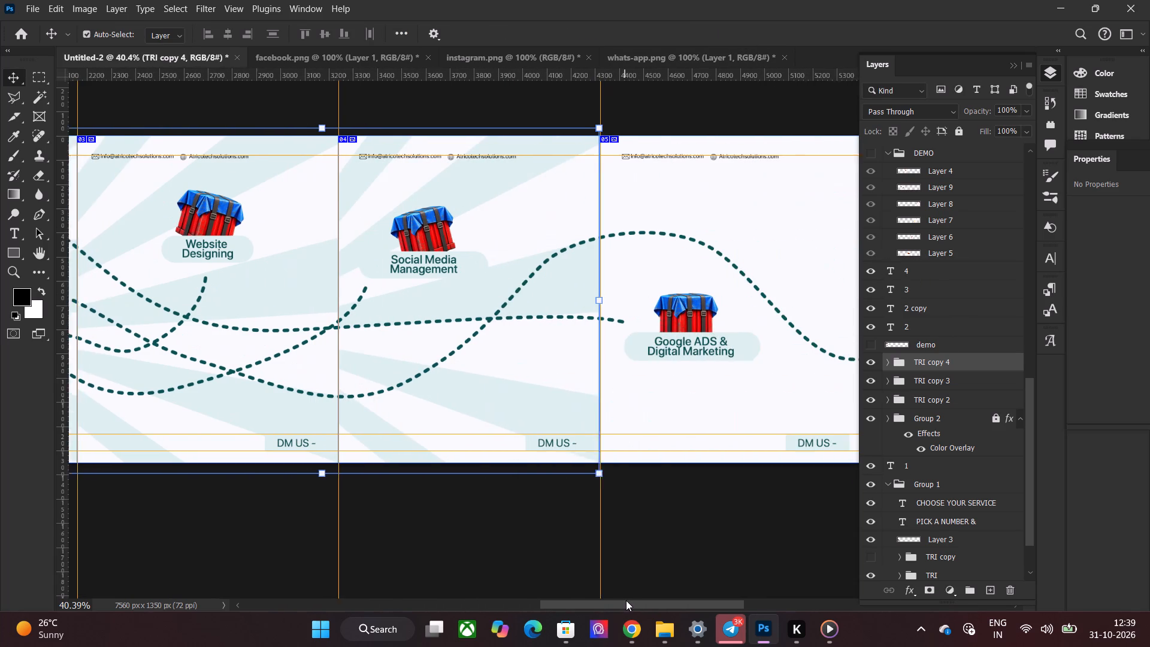
drag(626, 600, 632, 600)
shift+click(948, 395)
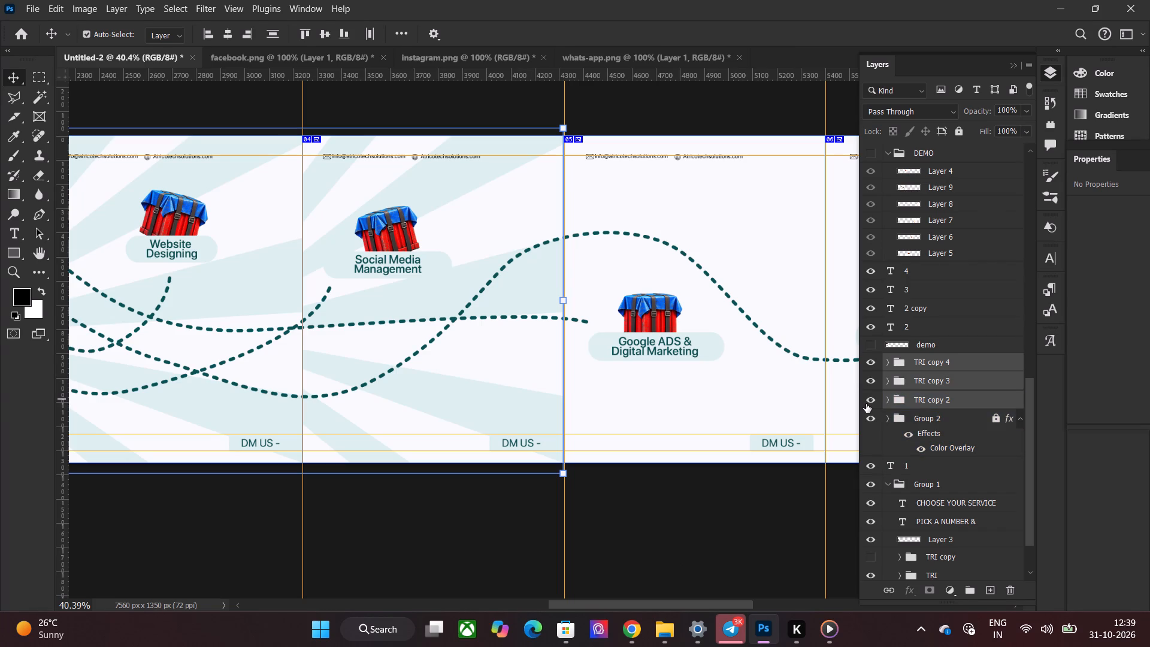
click(867, 403)
click(730, 482)
click(874, 382)
click(871, 366)
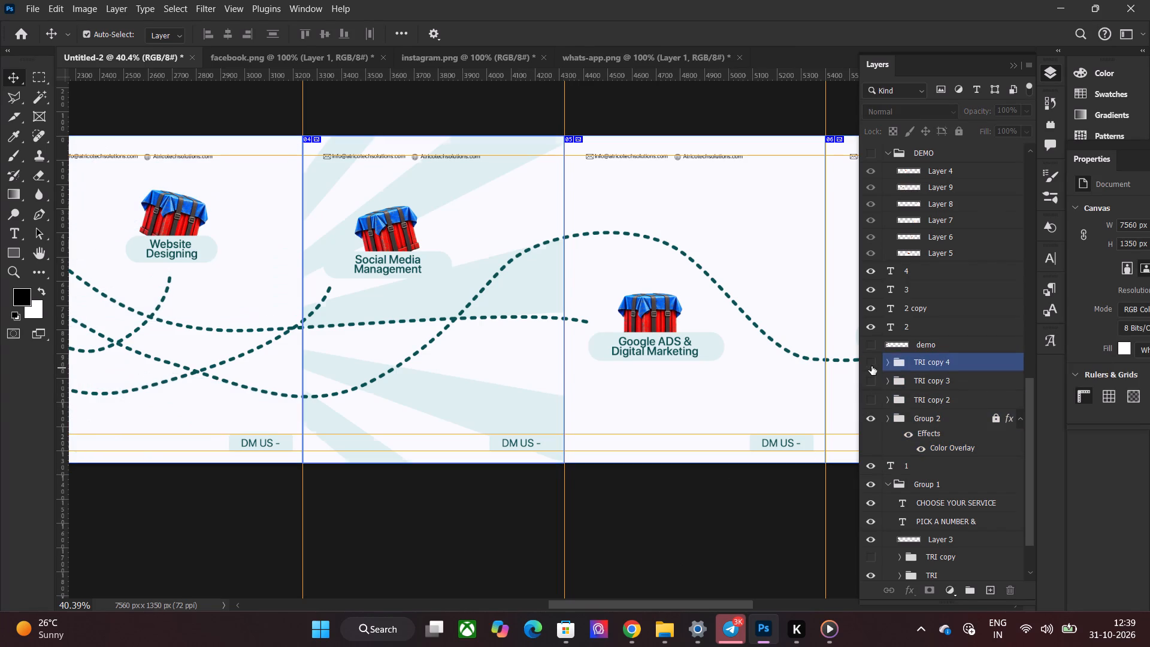
Move the vertical guide between the first and second slides onto the first slide, at about 460 px.
drag(737, 602, 625, 603)
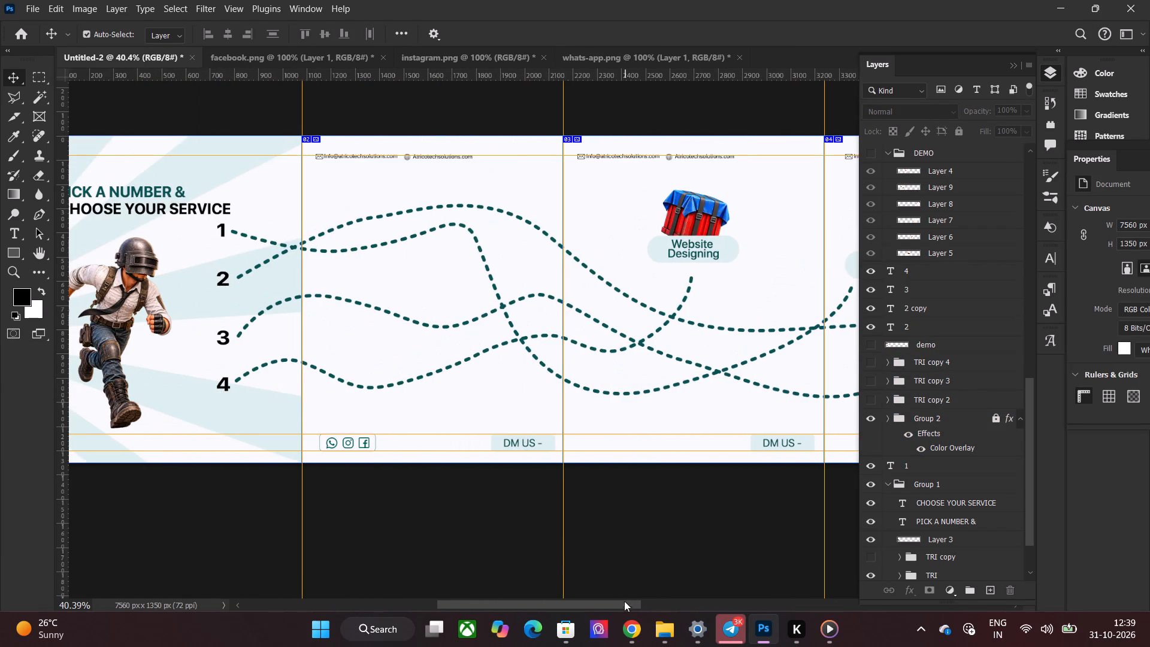
click(524, 540)
drag(302, 498, 152, 514)
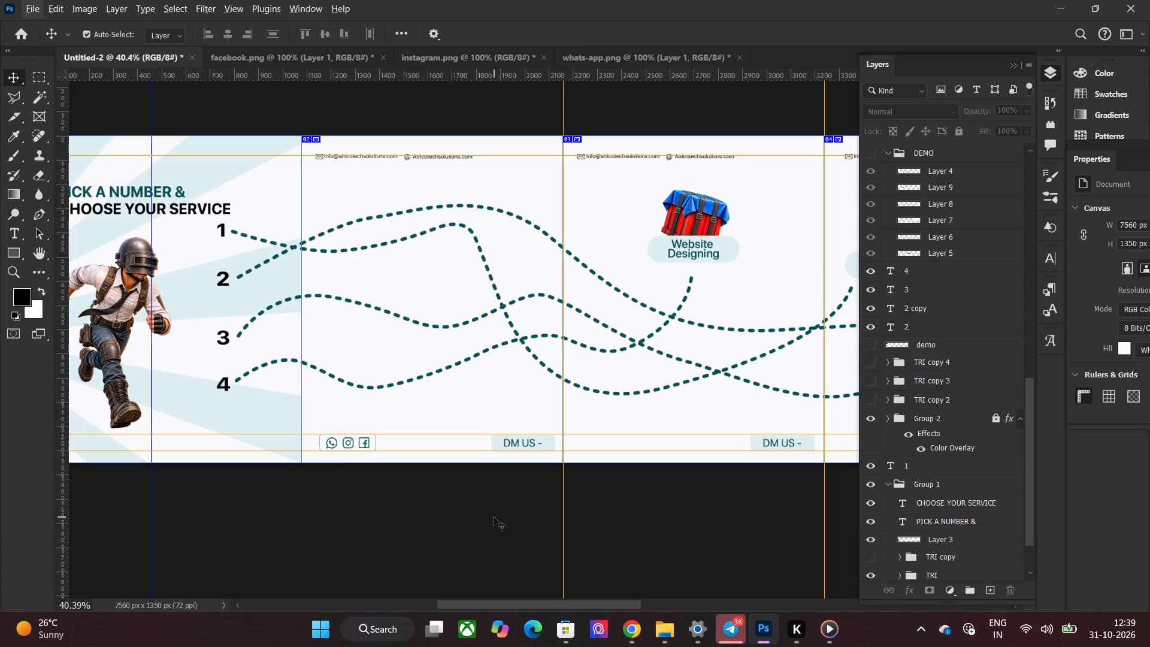
In Chrome, search Flaticon for STAR and save the slender four-pointed black star icon as a PNG named star.
click(631, 625)
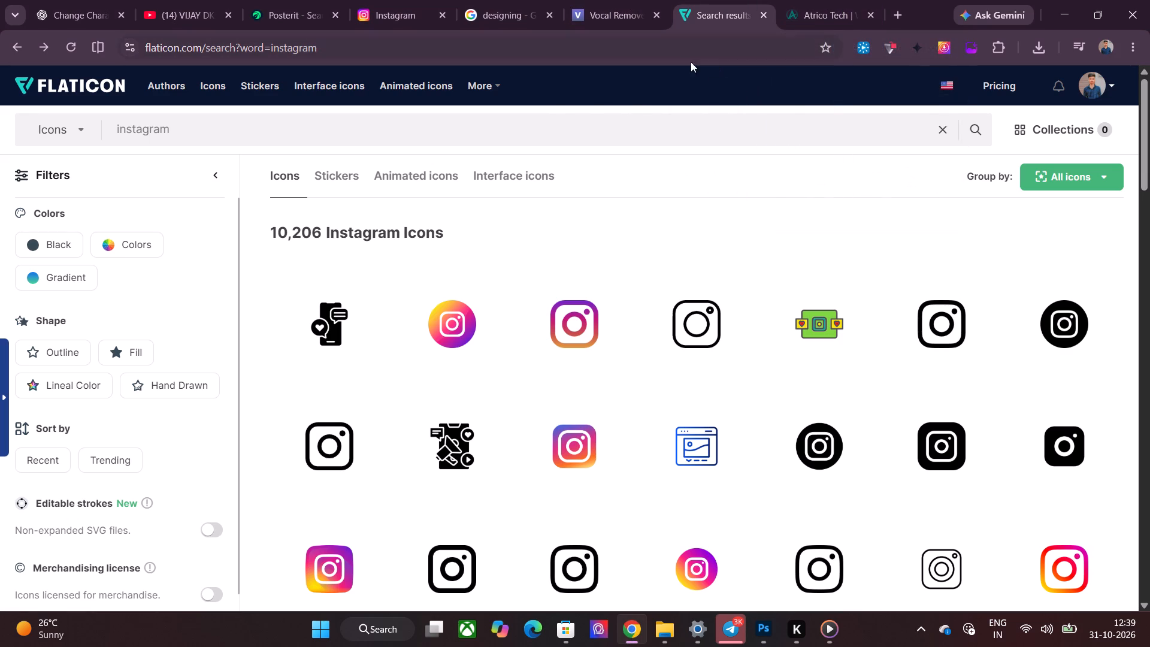
double_click(606, 119)
text(STAR)
key(Return)
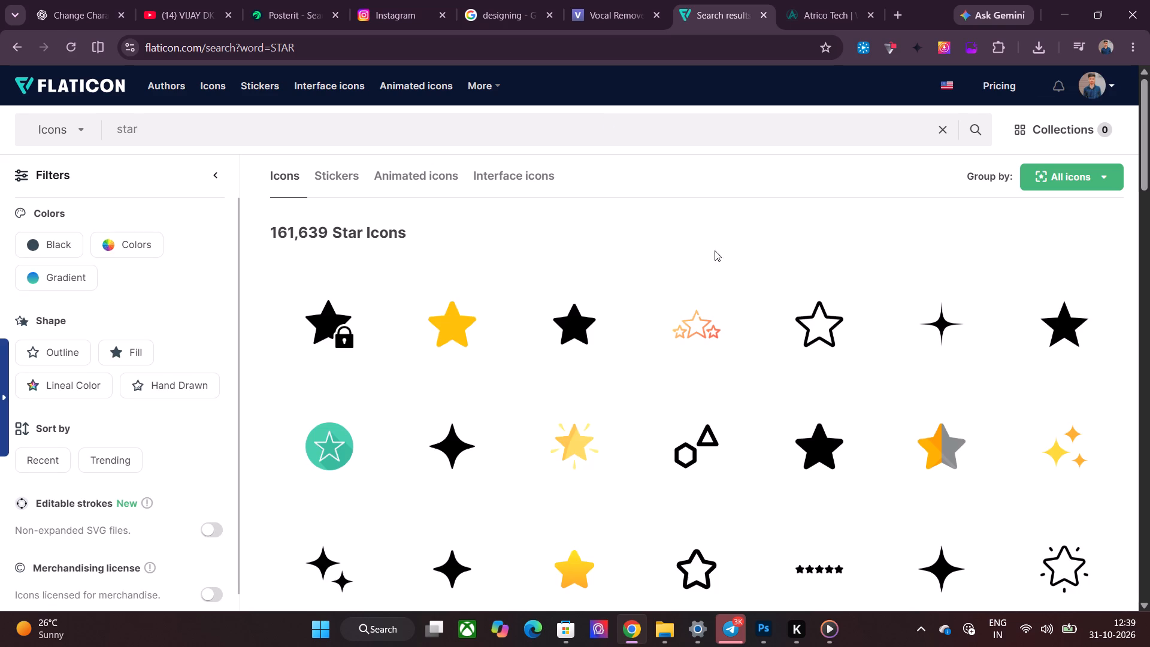
scroll(725, 267, down, 2)
click(929, 199)
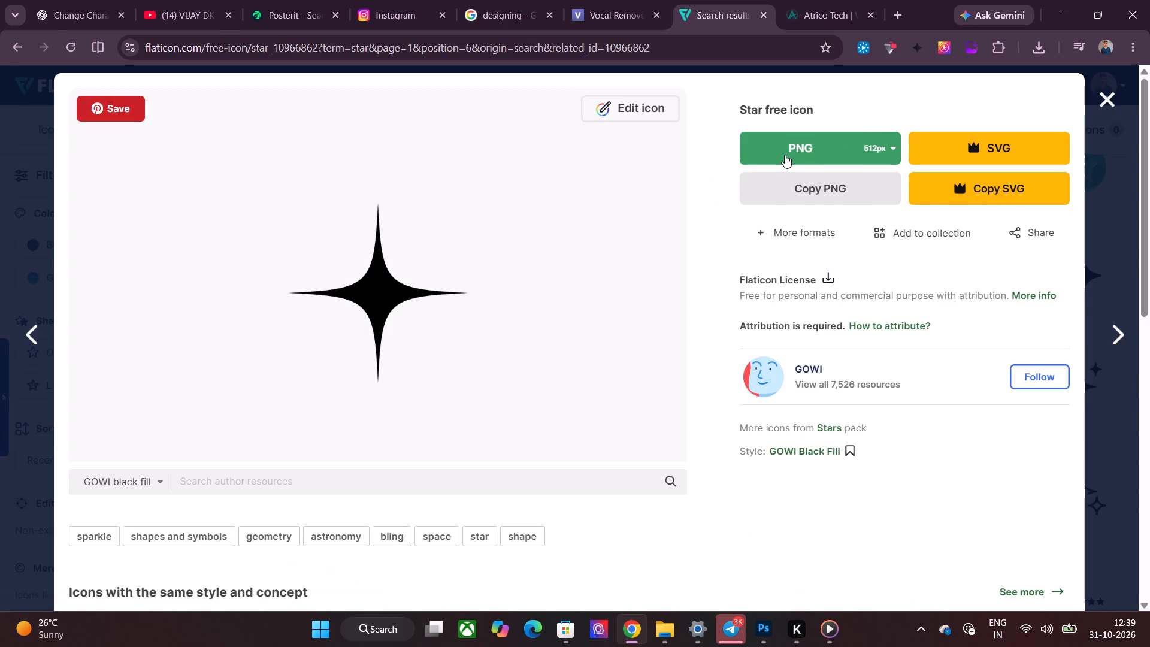
click(785, 155)
click(831, 373)
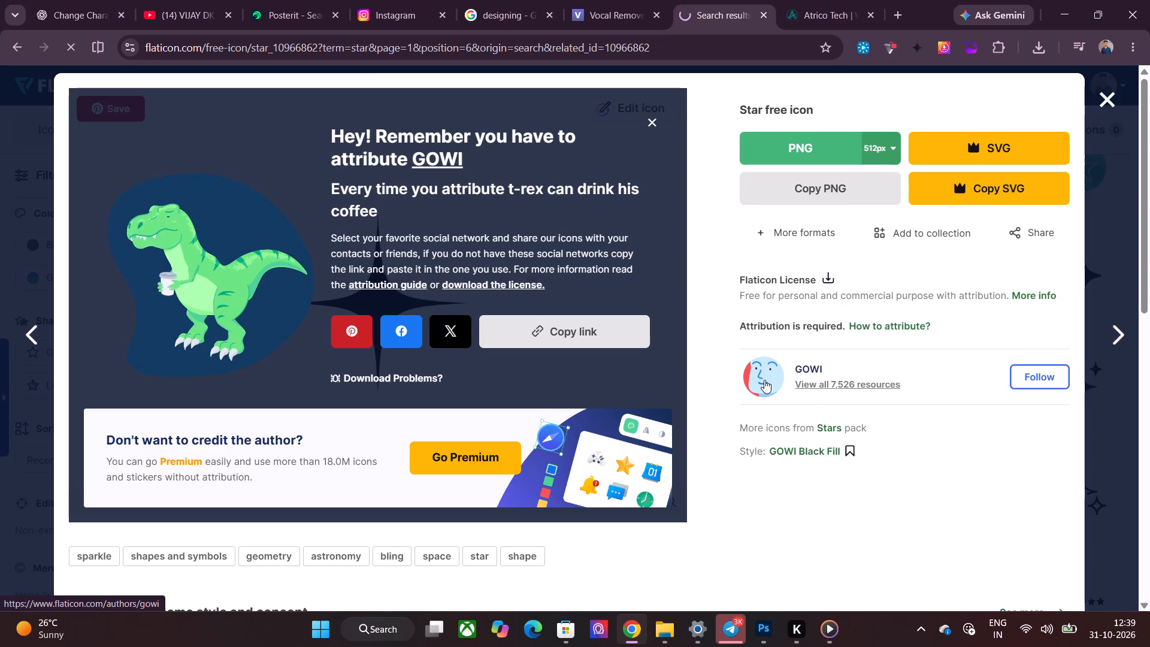
click(704, 326)
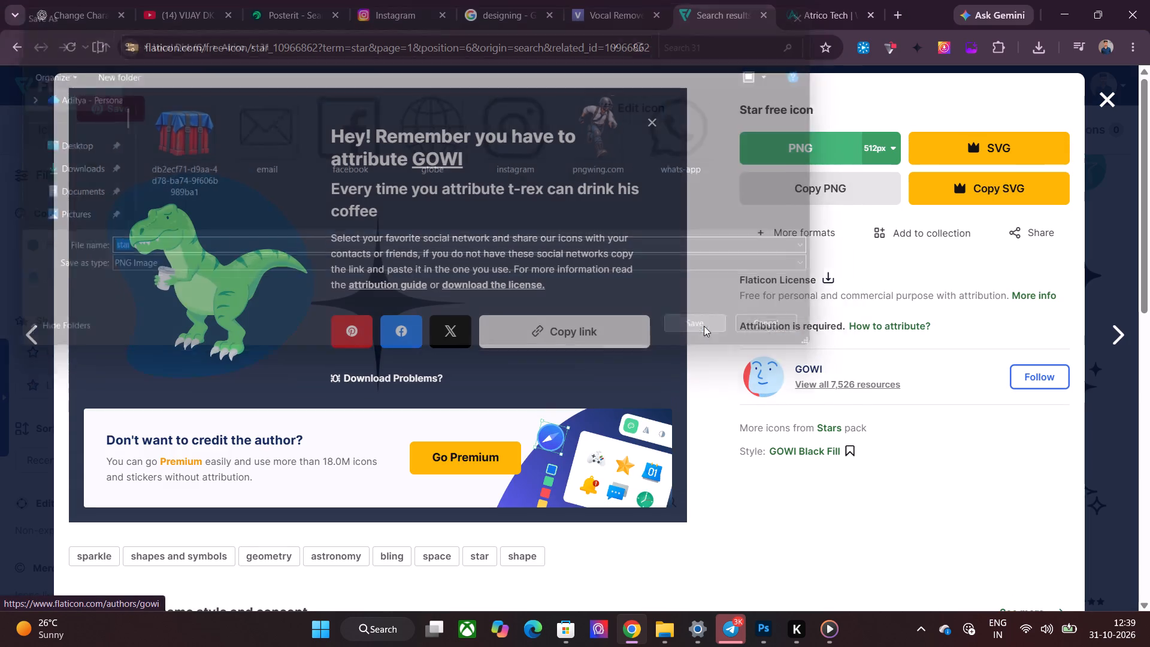
Back in Photoshop, open the star image and copy its artwork into the Untitled-2 document.
click(771, 627)
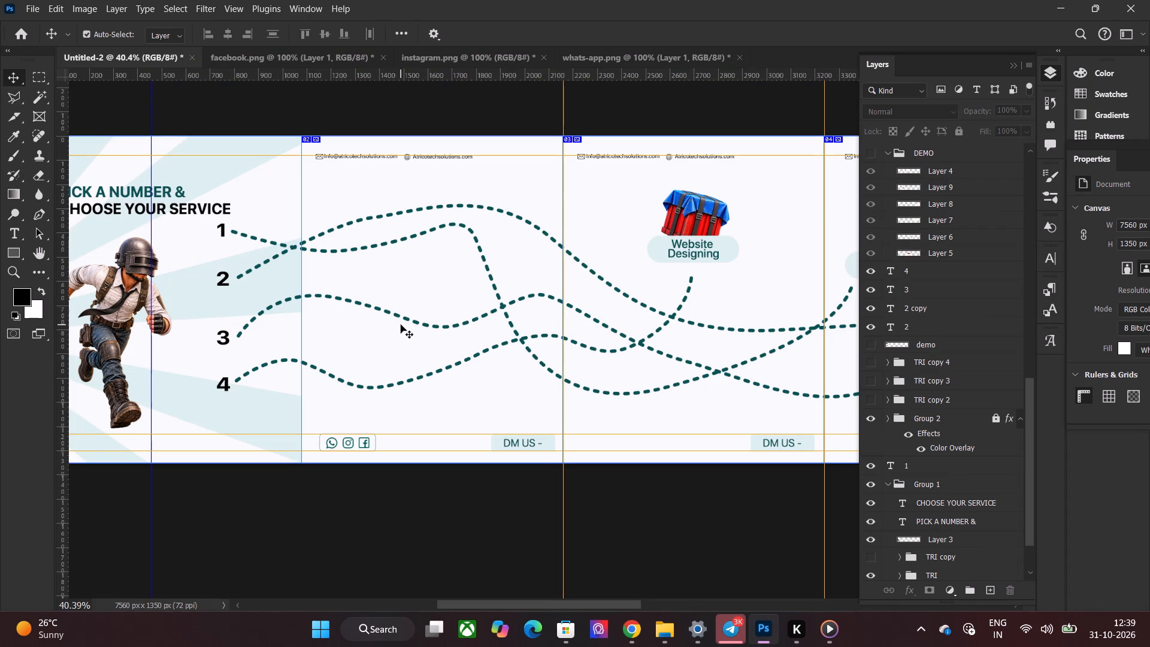
key(ctrl+o)
double_click(268, 258)
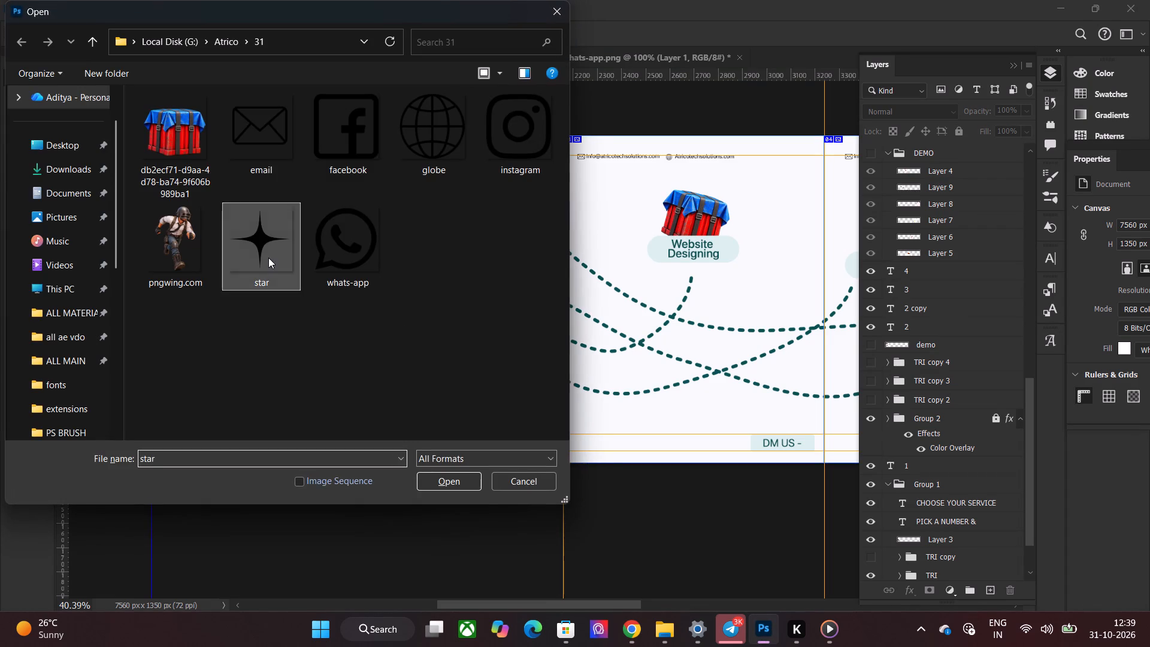
key(ctrl+c)
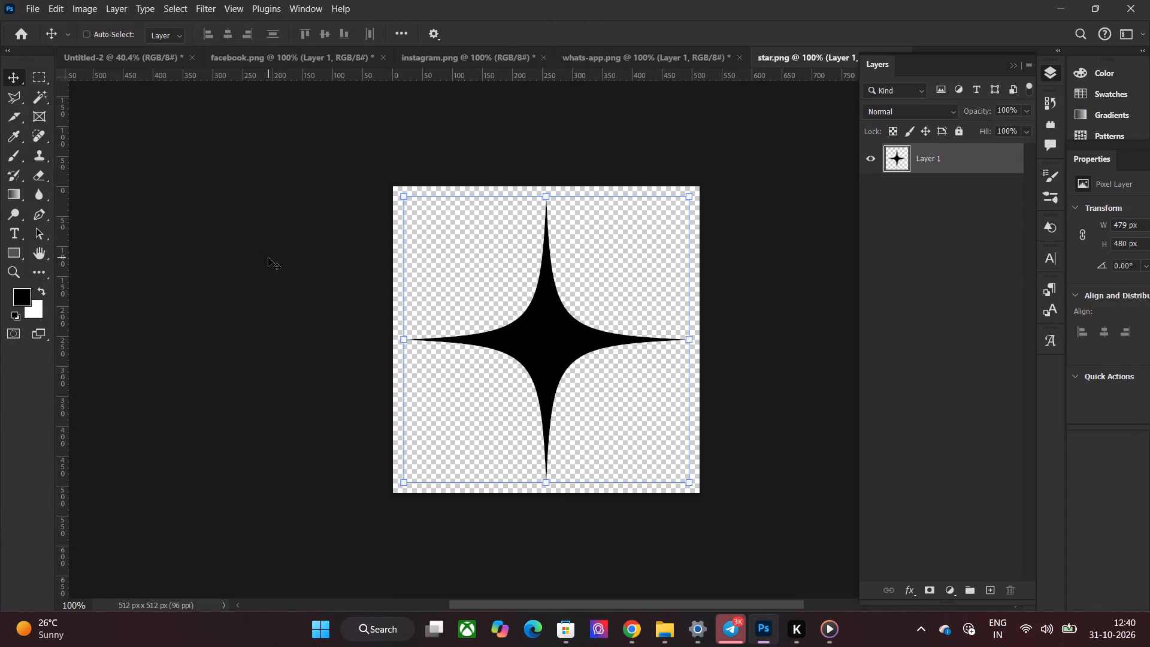
click(131, 60)
key(ctrl+v)
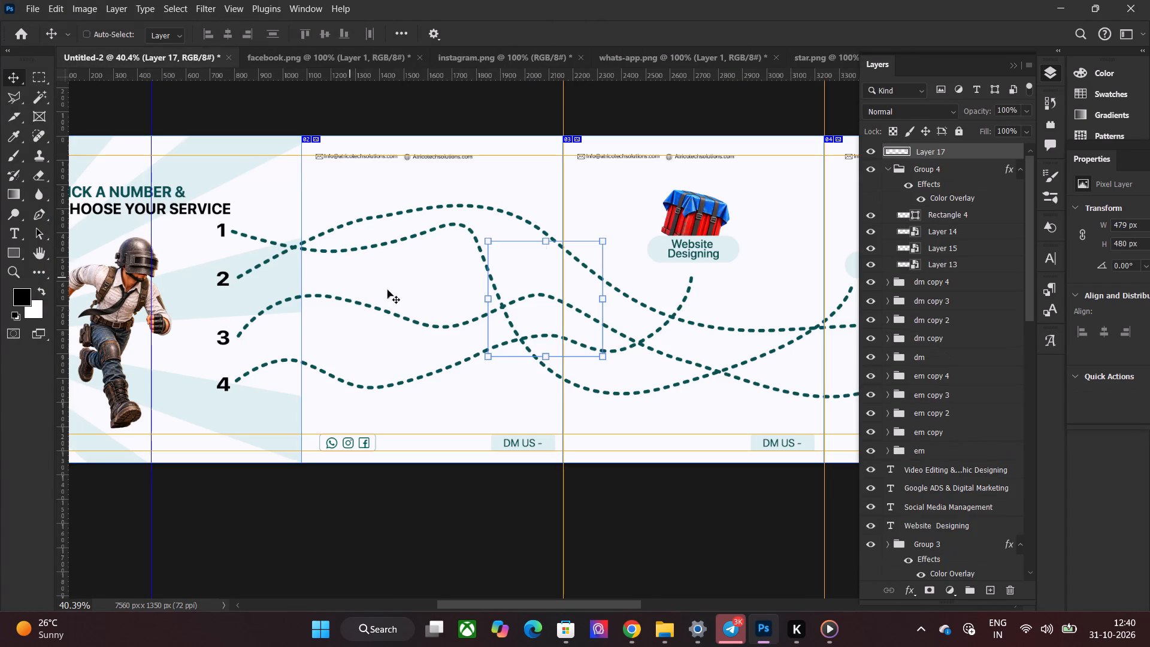
Scale the pasted star to about 73% and place it in the upper half of the second slide.
drag(541, 295, 468, 327)
shift+drag(526, 275, 496, 307)
drag(456, 347, 404, 256)
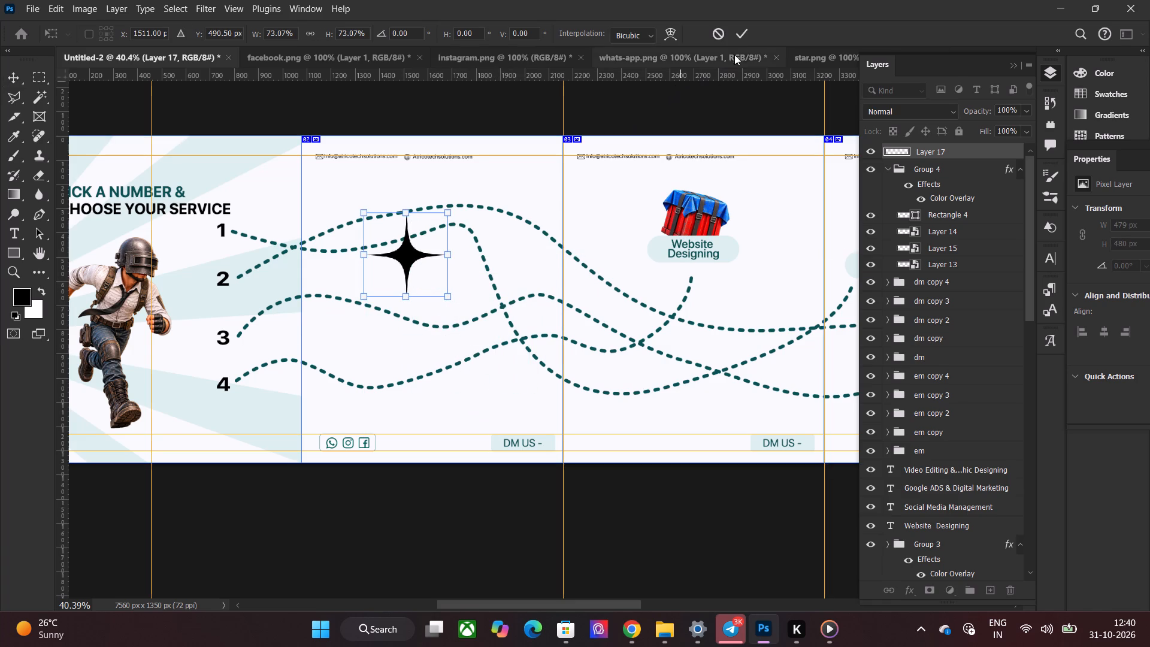
click(741, 35)
Apply a Color Overlay to the star in pale teal #dceeed, sampled from the DM US label background.
right_click(936, 149)
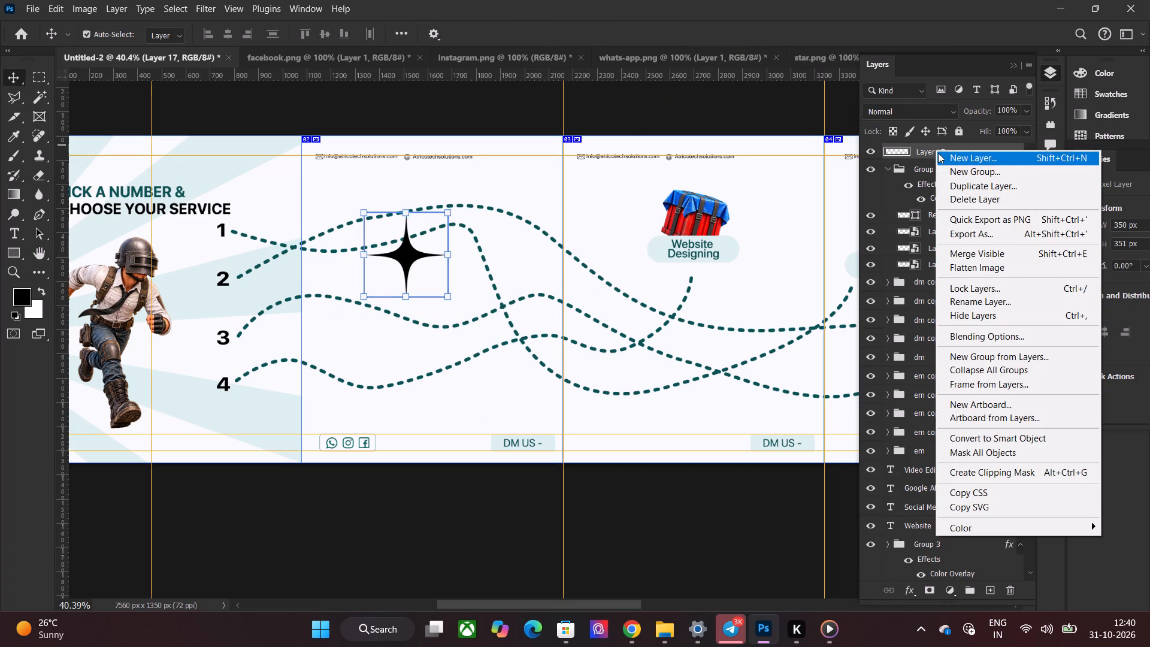
click(966, 338)
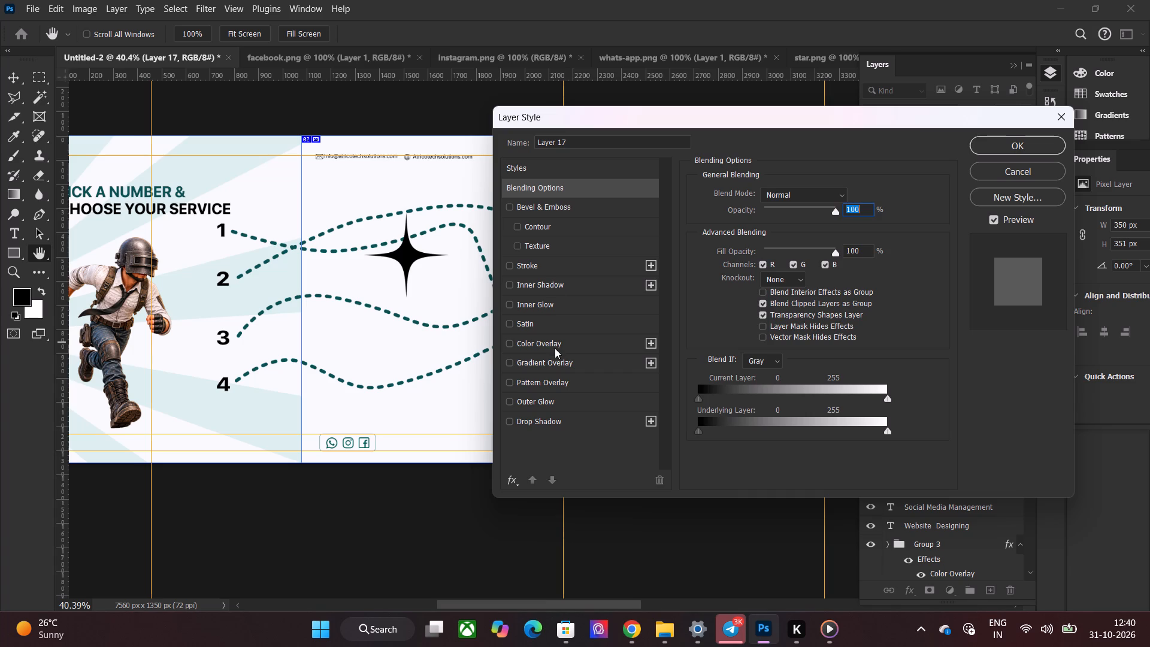
click(555, 348)
drag(721, 126, 959, 103)
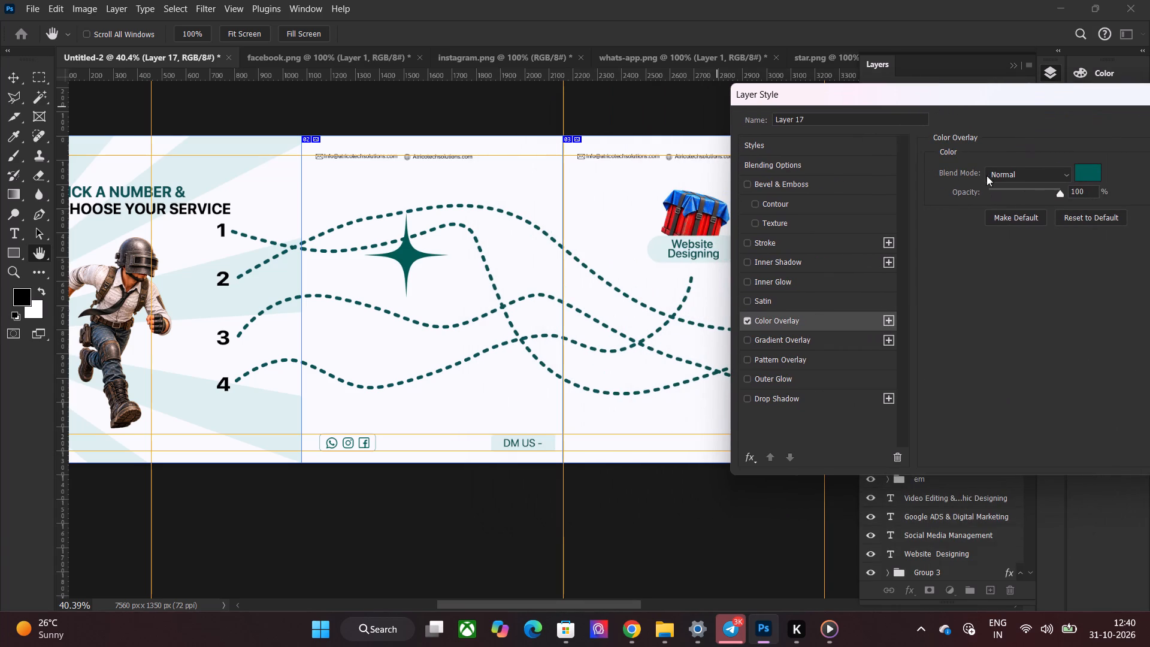
click(1092, 173)
click(495, 443)
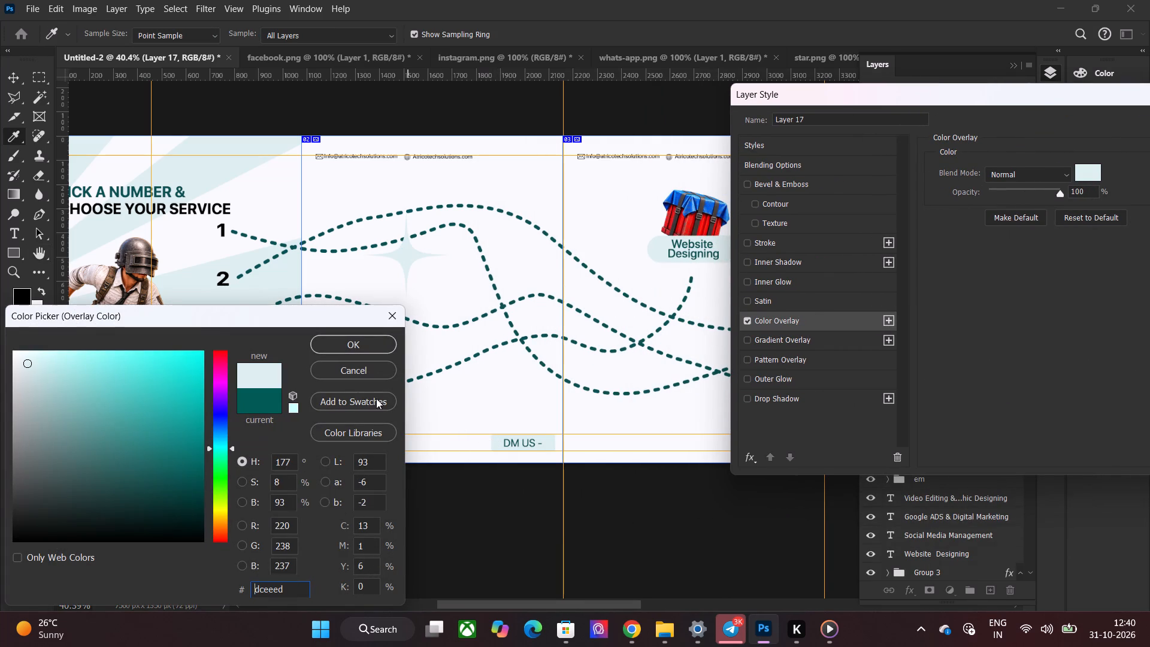
click(353, 353)
drag(995, 98, 340, 167)
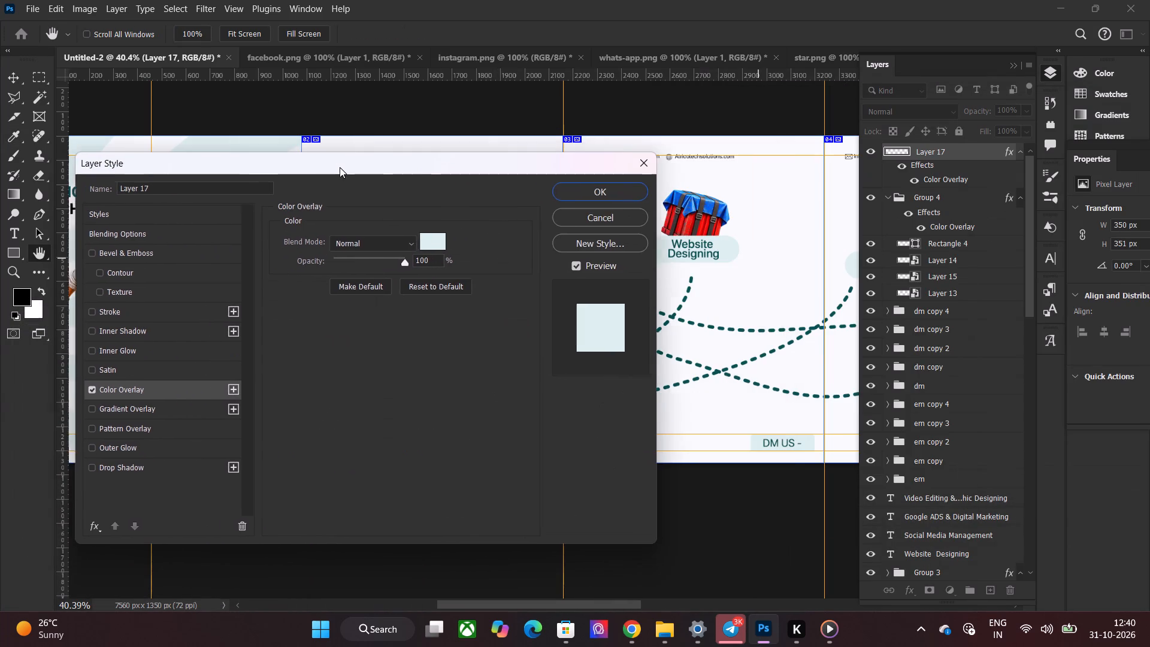
drag(340, 167, 341, 168)
click(608, 189)
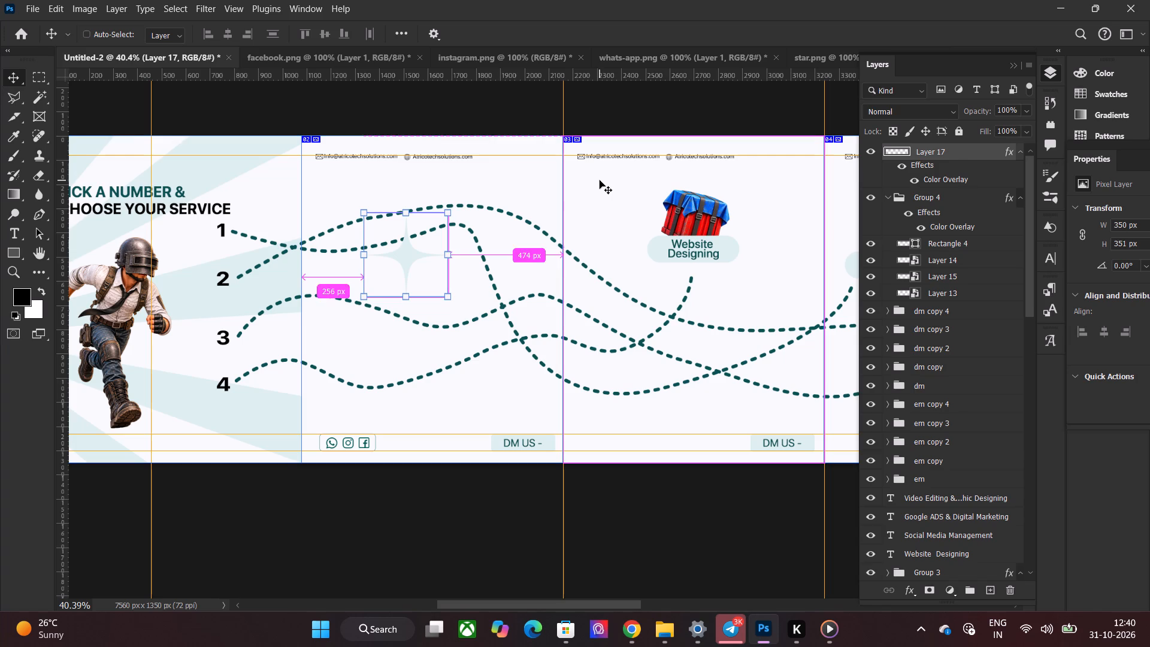
Duplicate the pale star and place the copy in the lower left area of the third slide.
key(ctrl+j)
drag(402, 261, 403, 261)
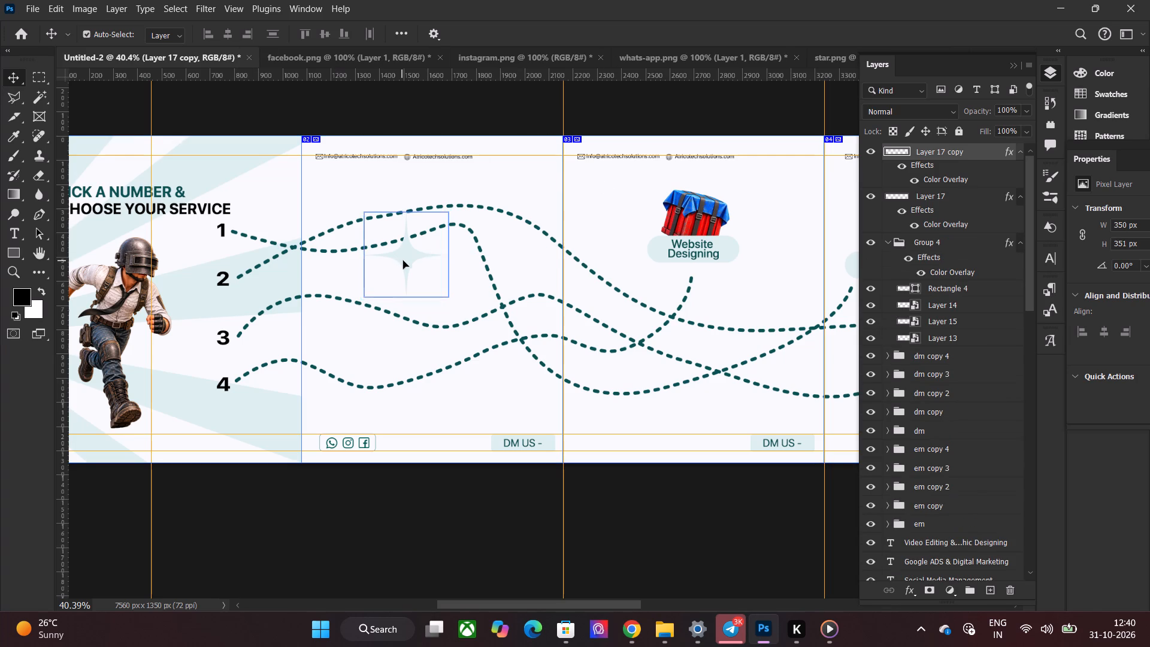
drag(403, 261, 691, 386)
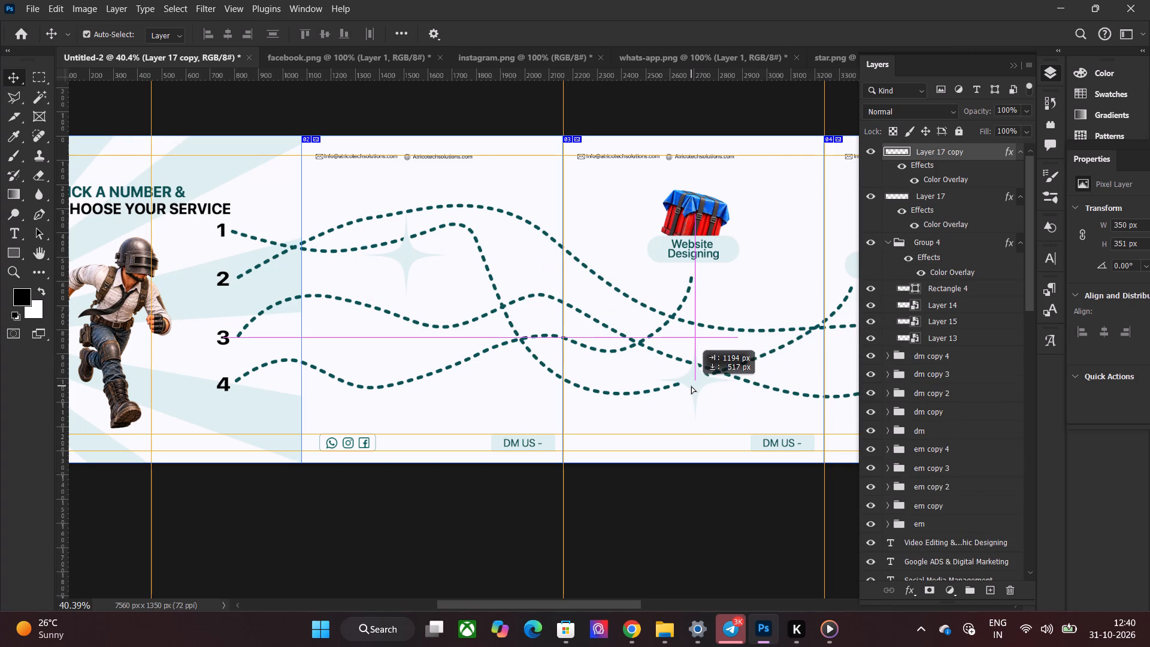
drag(691, 386, 692, 386)
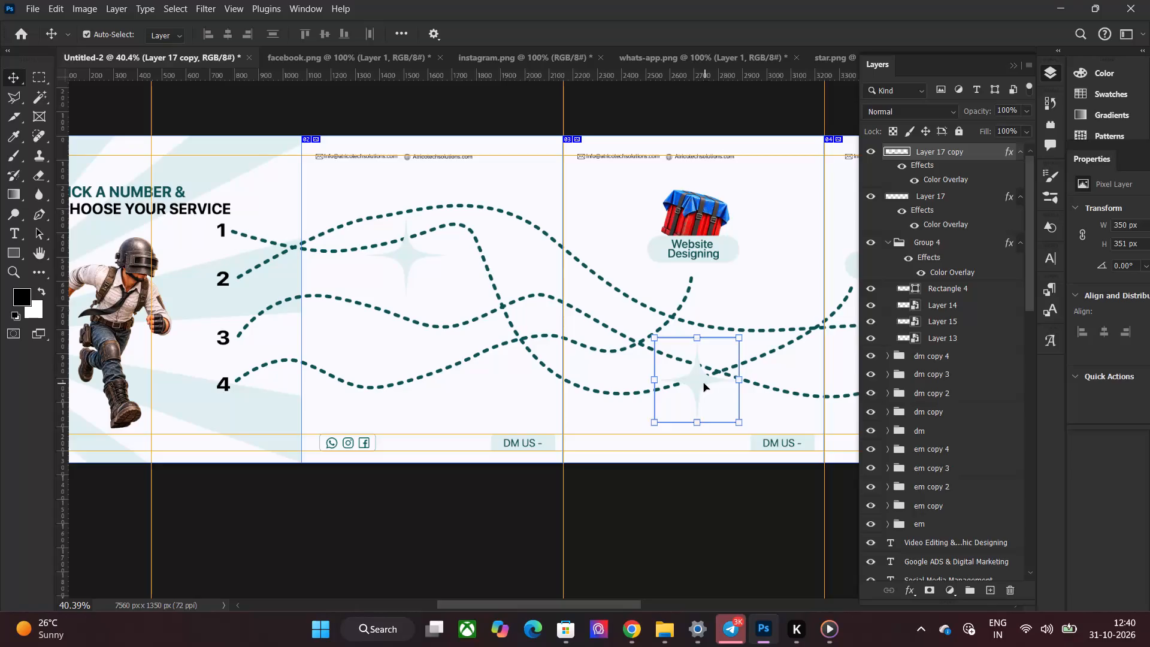
drag(704, 383, 629, 397)
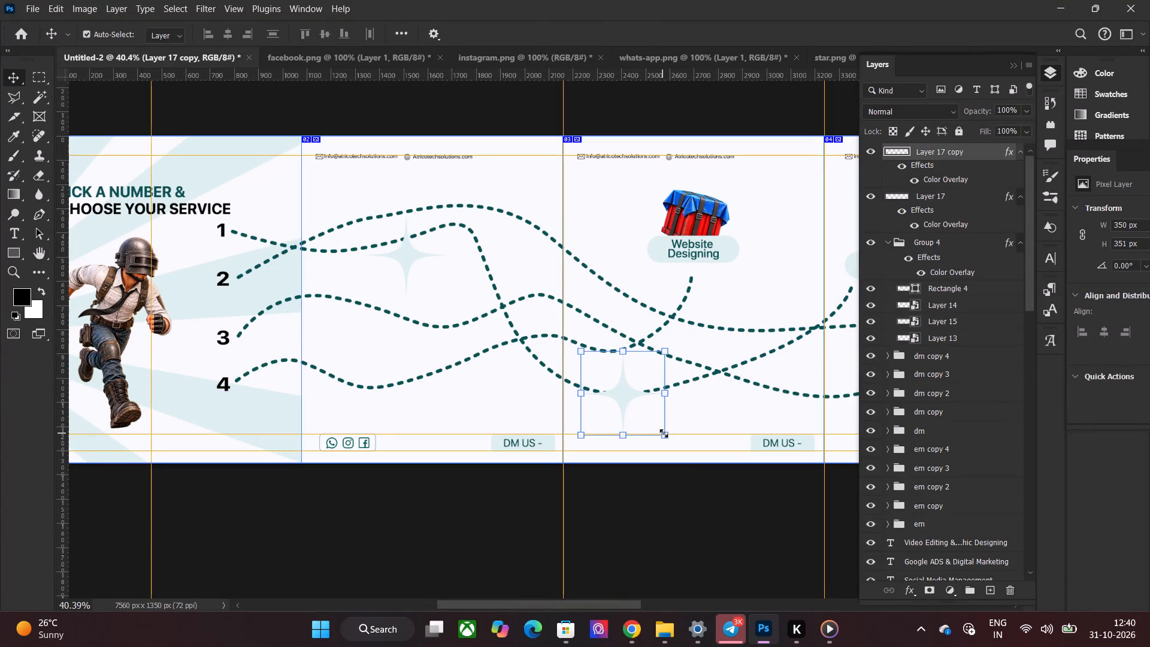
Scale the third slide's star to about 77% and shift it slightly down toward the lower guide.
drag(664, 433, 632, 425)
drag(614, 379, 618, 395)
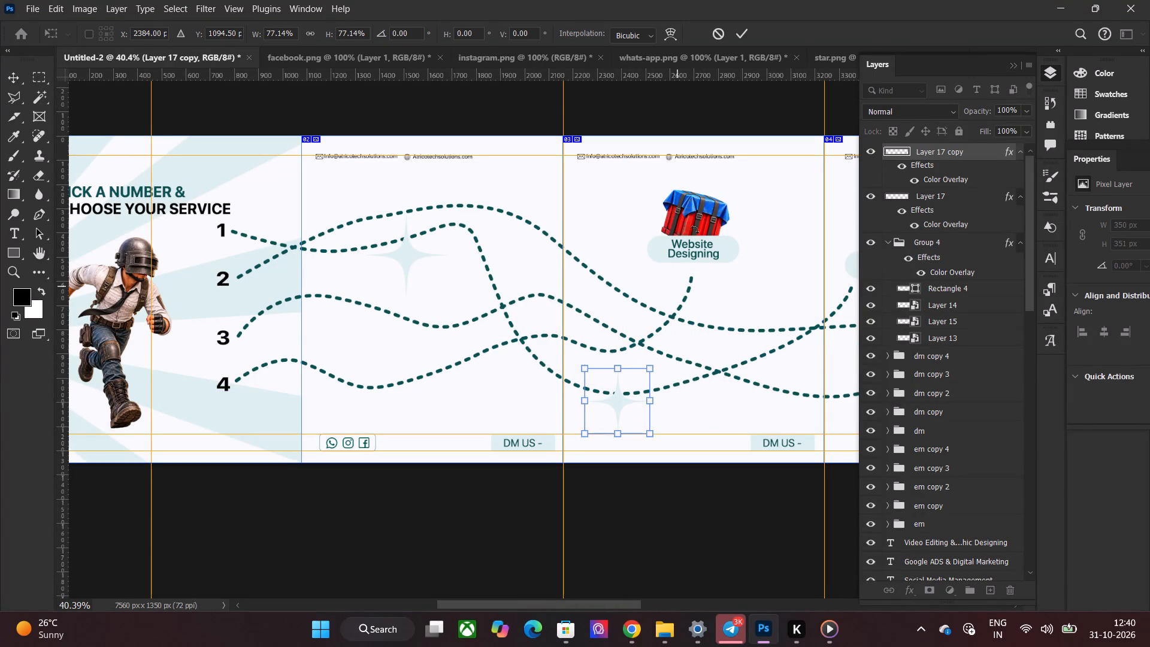
click(745, 31)
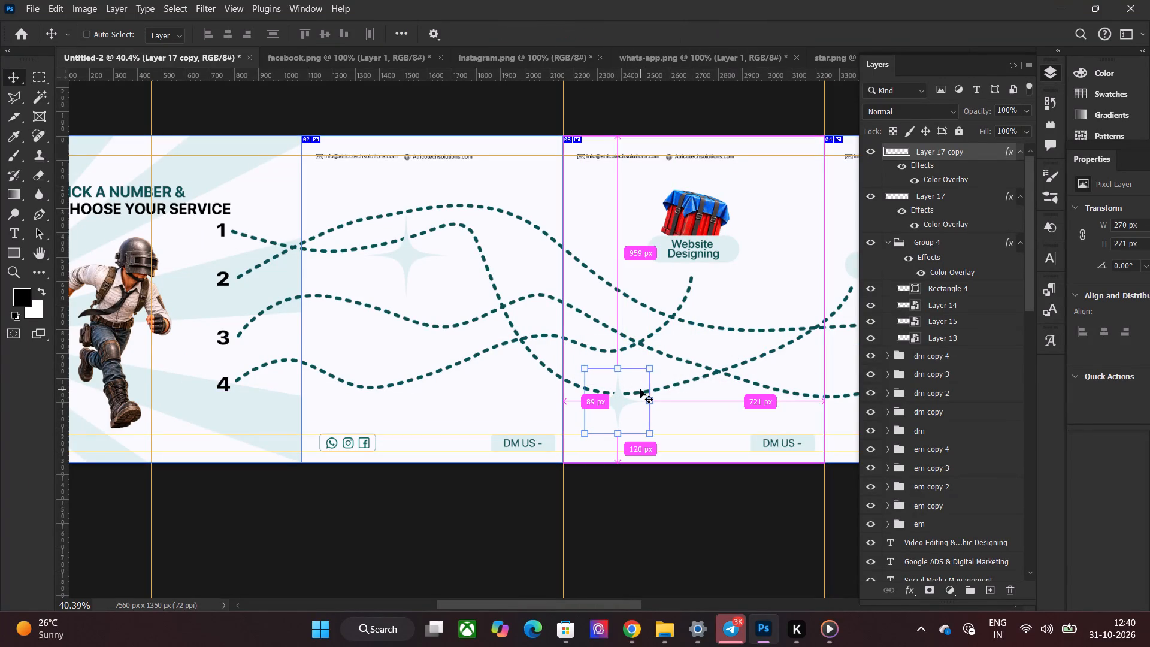
Duplicate the third slide's star, place it across the third and fourth slides' boundary near the top, and scale it to about 146%.
key(ctrl+j)
drag(624, 404, 824, 210)
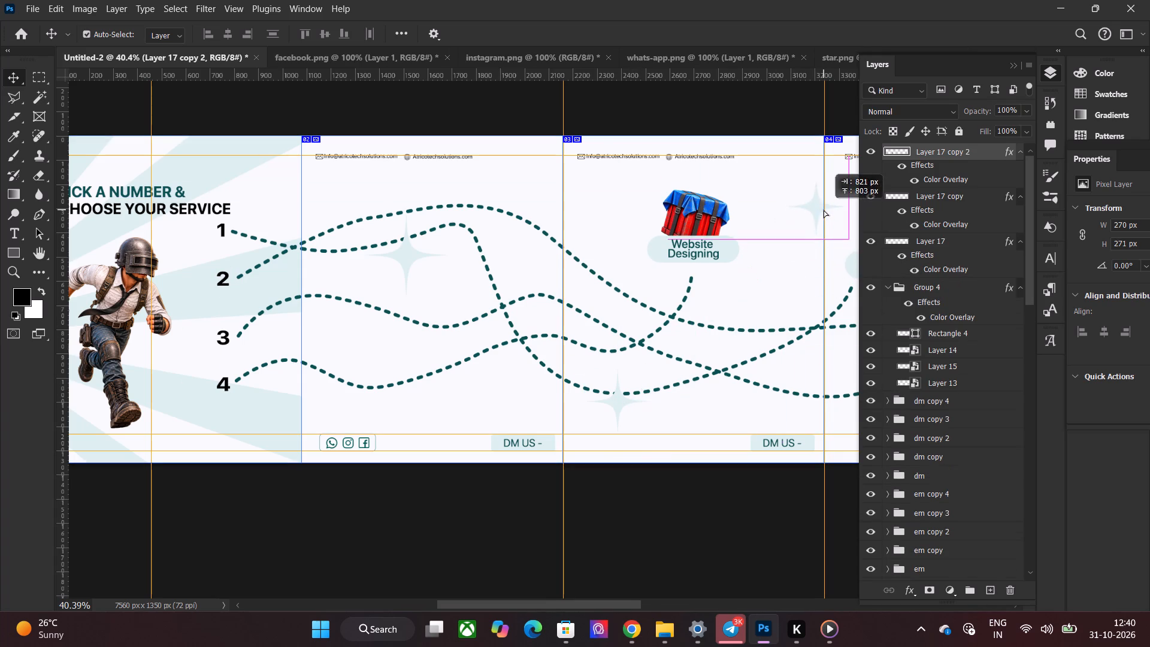
drag(824, 210, 830, 204)
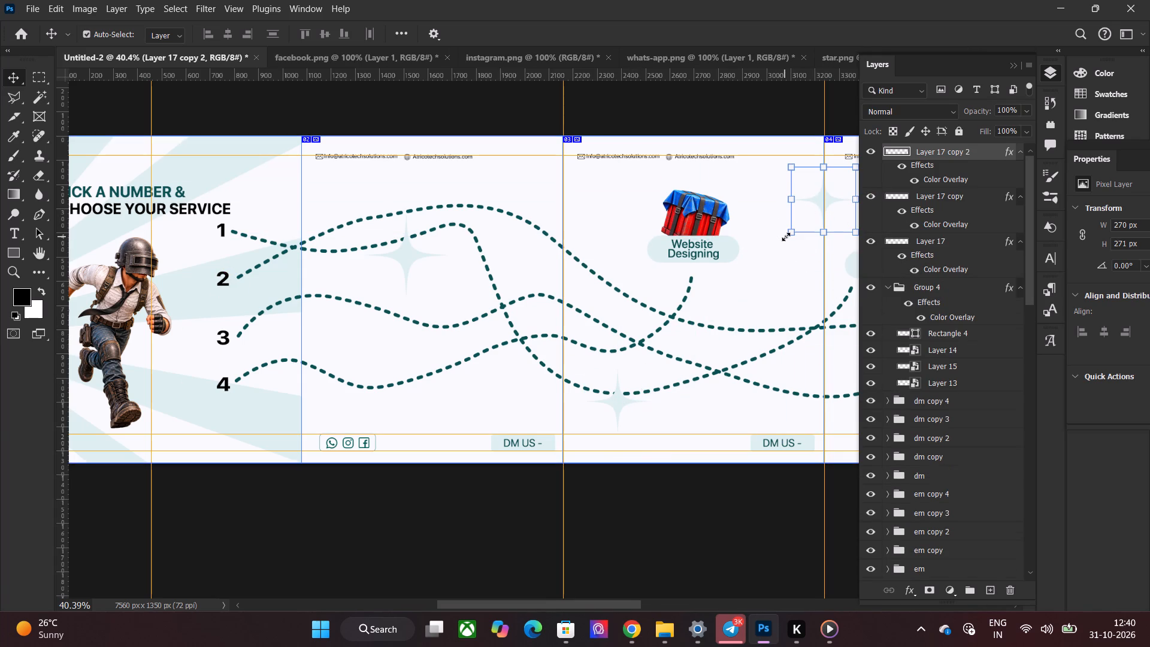
shift+drag(786, 237, 756, 267)
drag(798, 213, 811, 213)
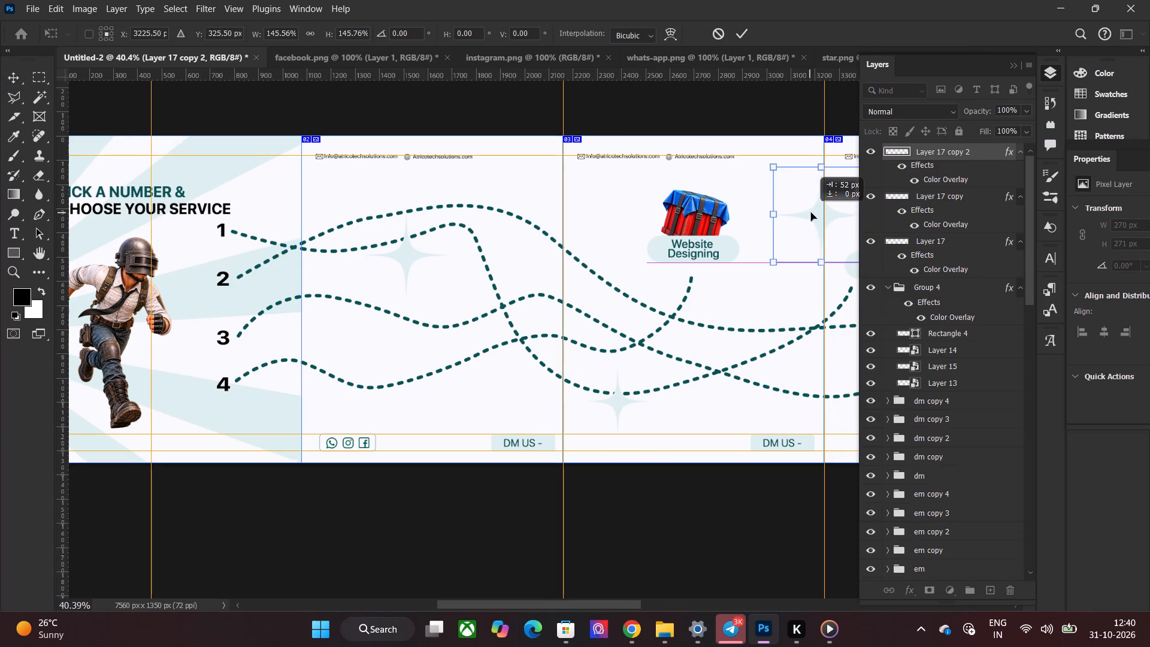
drag(811, 213, 813, 213)
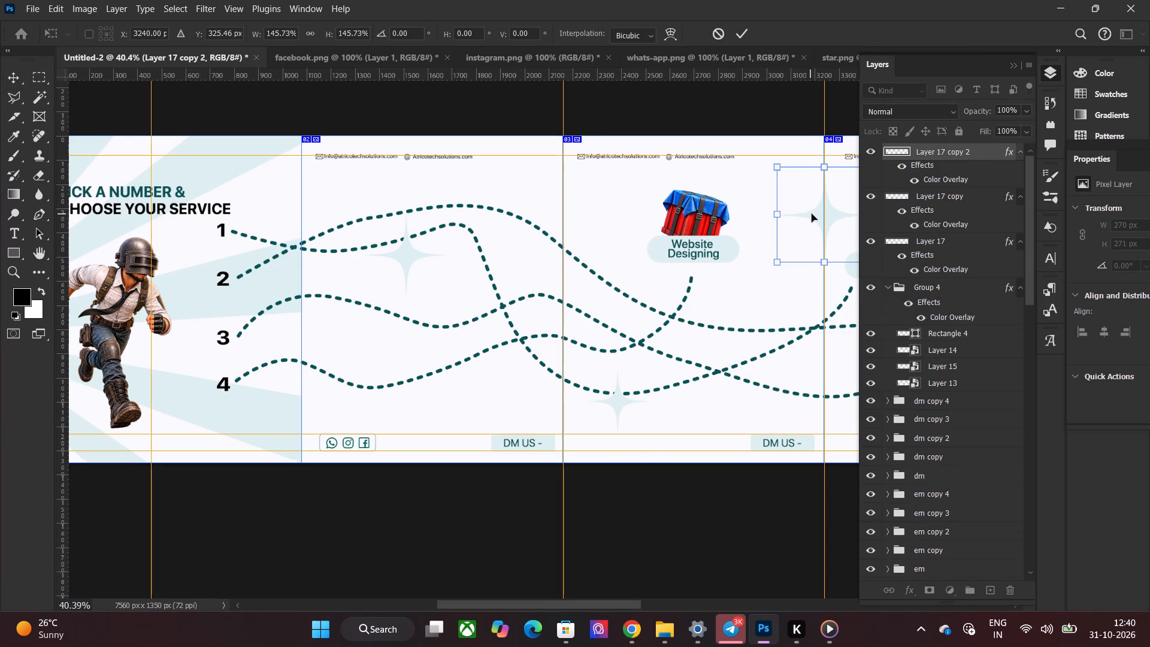
key(Left)
key(Left)
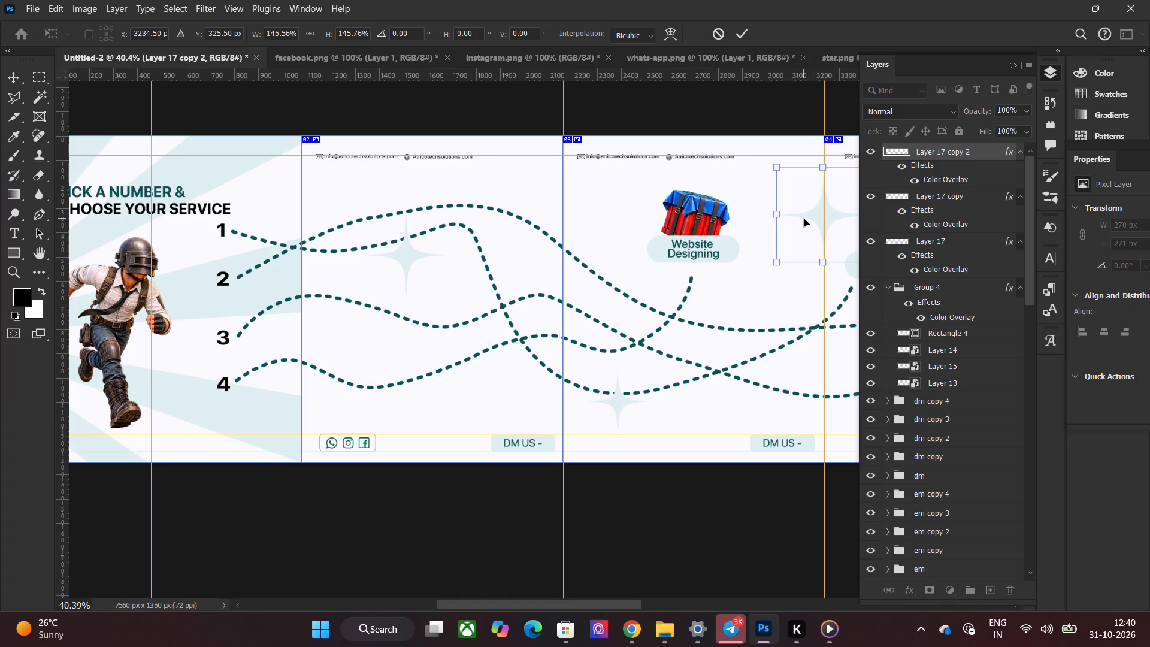
drag(558, 603, 623, 603)
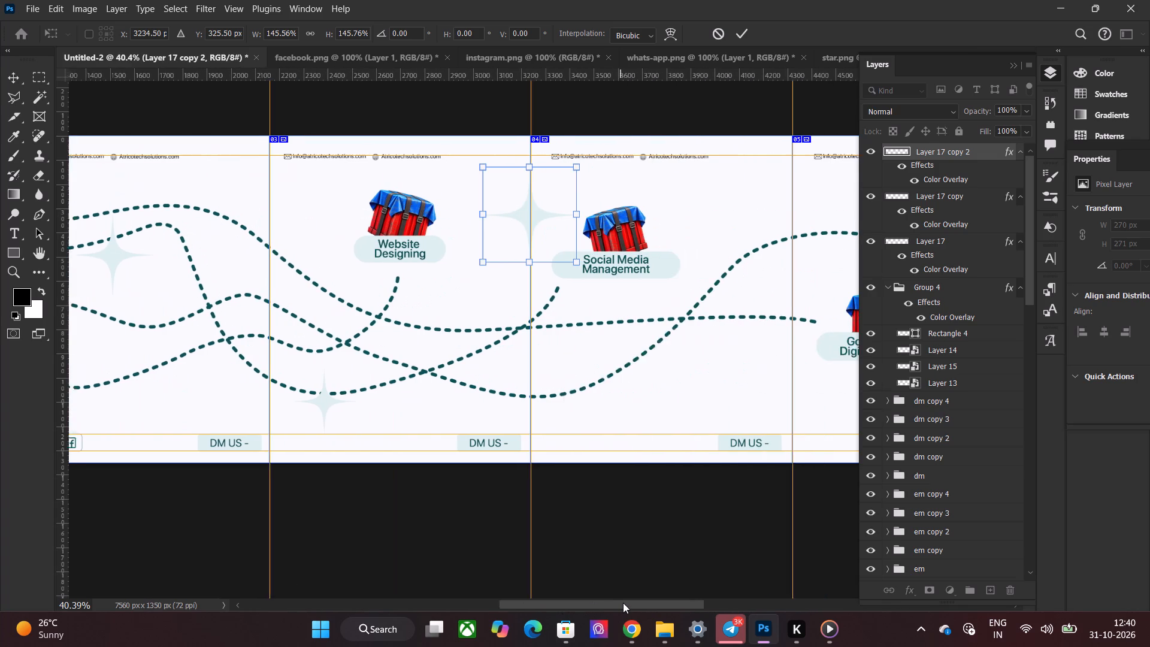
drag(623, 603, 627, 603)
click(601, 481)
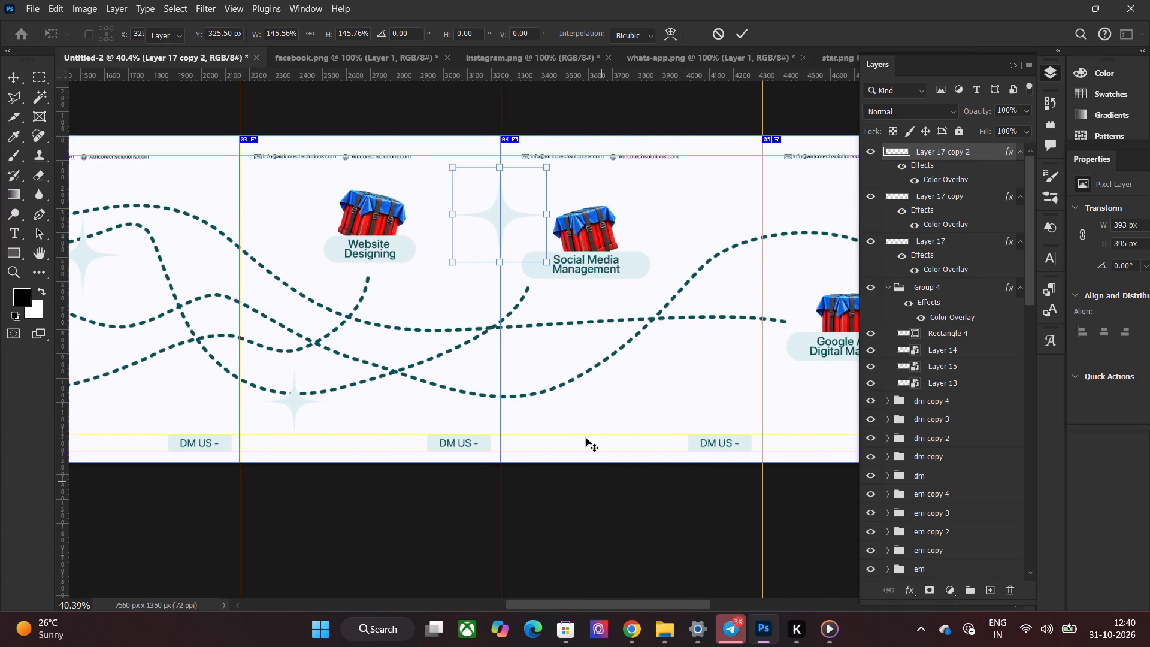
Duplicate the enlarged star and place the copy at mid-height across the boundary between the fourth and fifth slides.
key(ctrl+j)
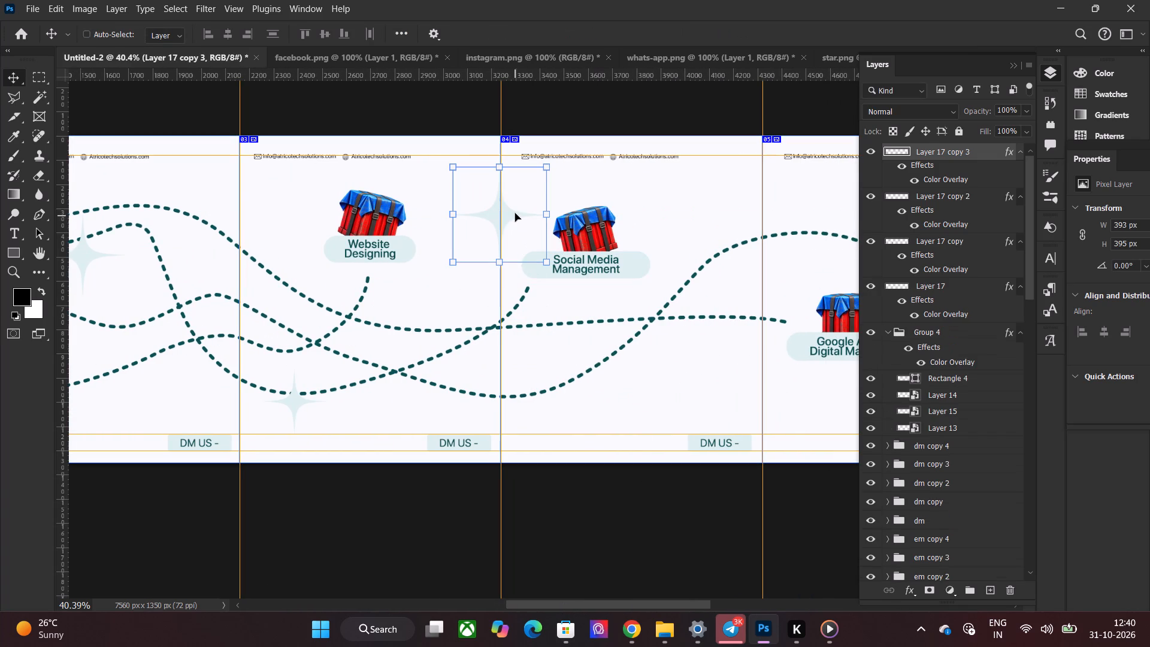
drag(514, 213, 777, 283)
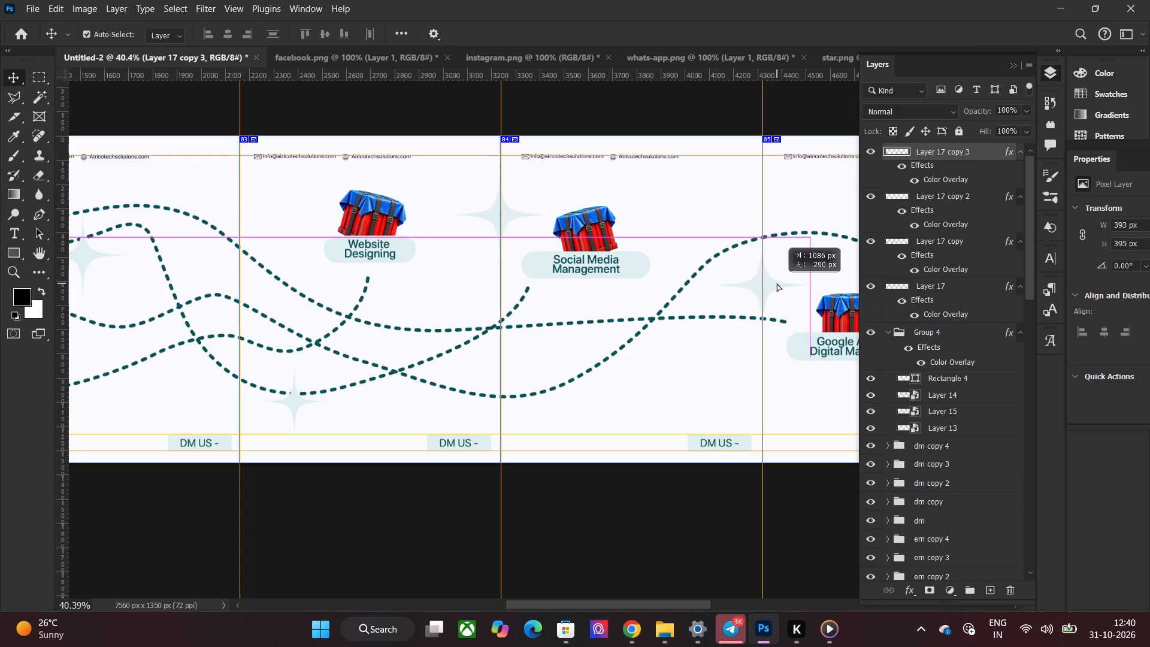
drag(777, 283, 777, 300)
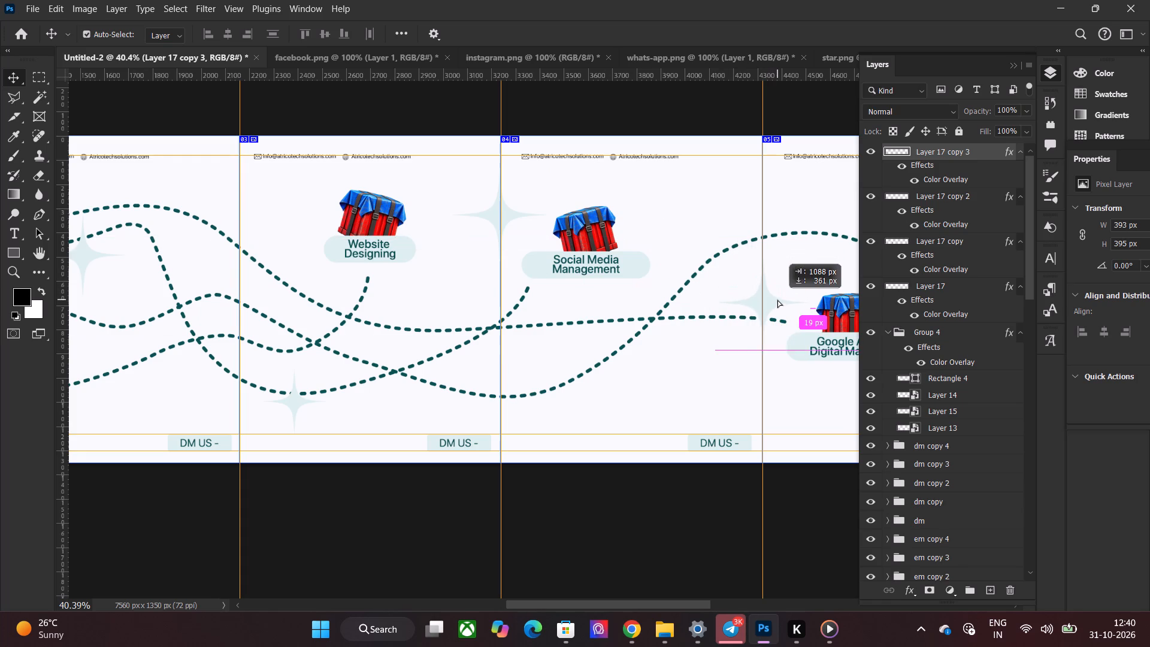
drag(777, 300, 776, 306)
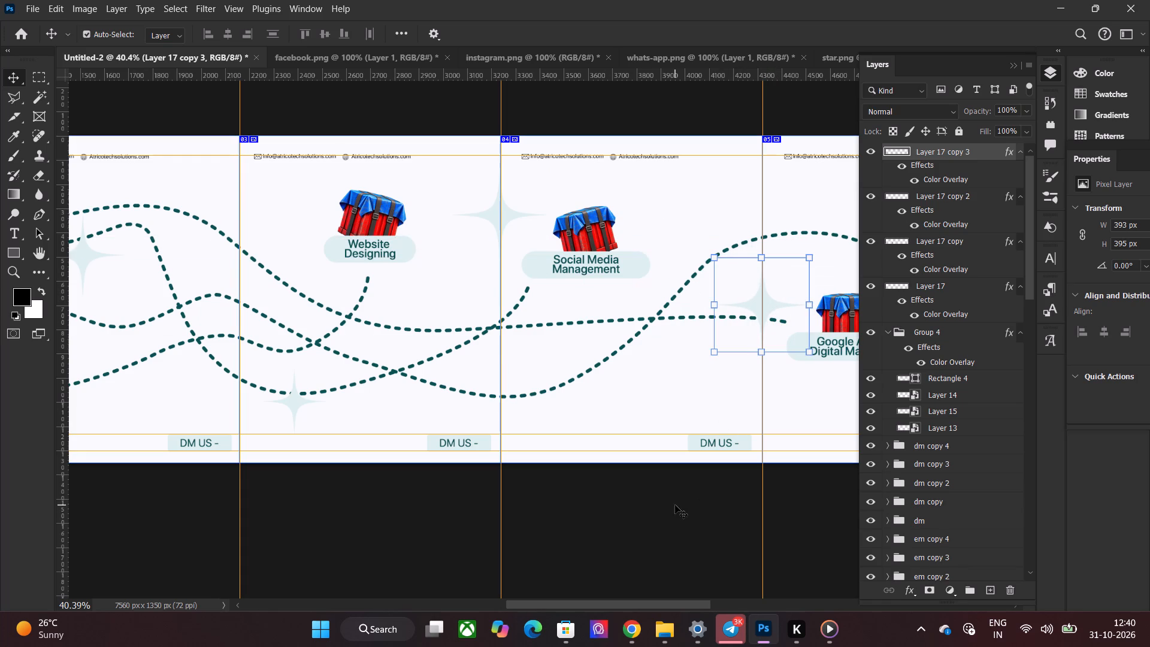
click(662, 511)
Duplicate that star into the lower area of the fourth slide and scale the copy to about 65% wide and 70% high.
drag(641, 601, 694, 603)
click(525, 310)
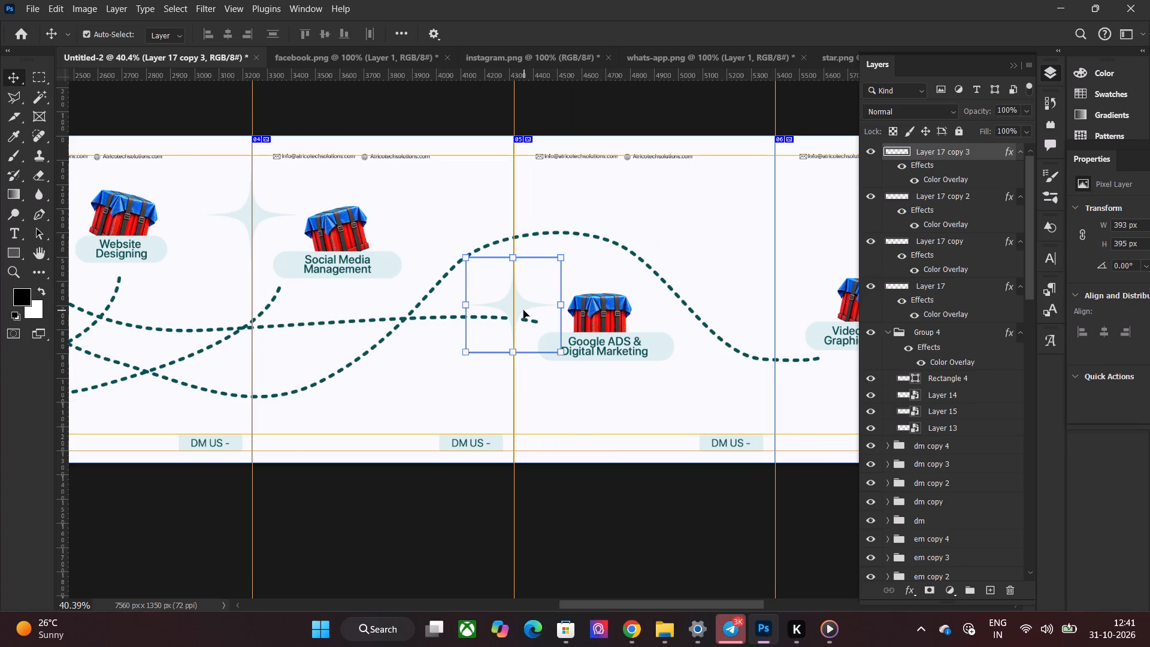
key(ctrl+j)
drag(519, 300, 401, 357)
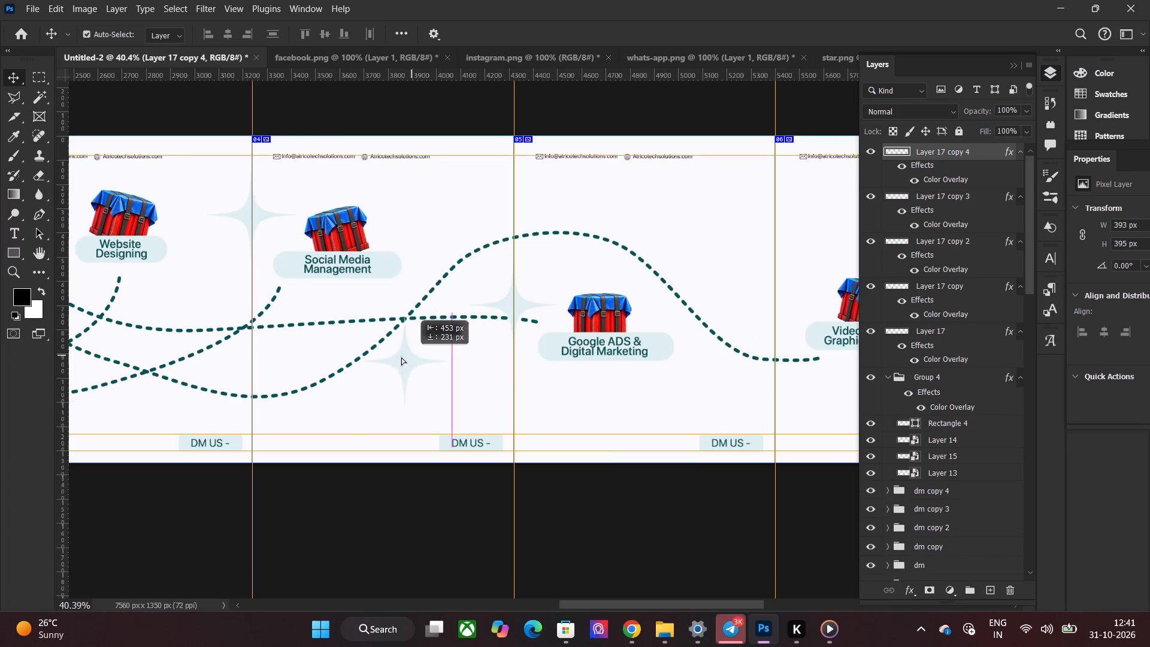
drag(401, 357, 356, 392)
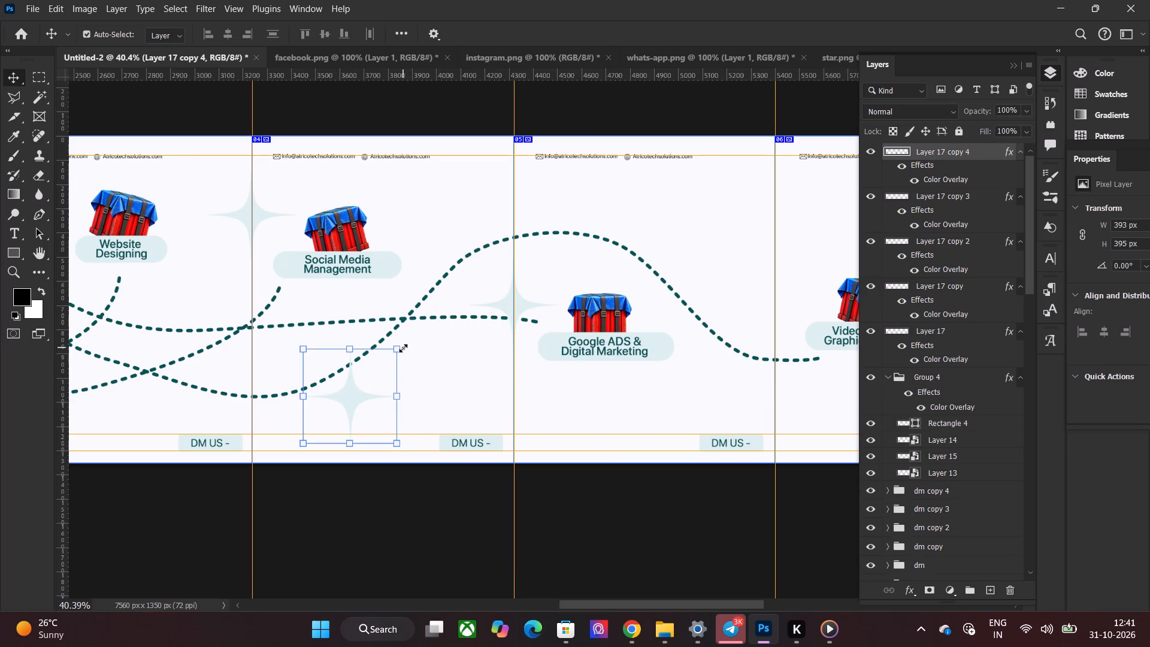
drag(403, 348, 371, 375)
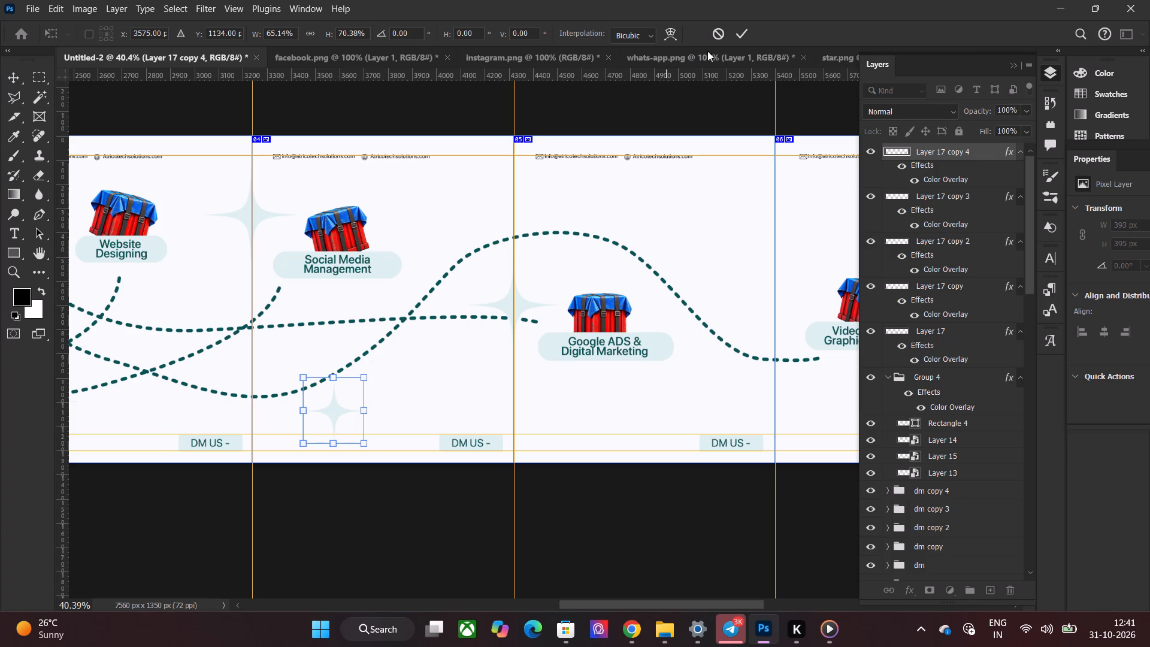
click(738, 36)
Duplicate the fourth slide's small star and place the copy near the upper right corner of the fifth slide.
key(ctrl+j)
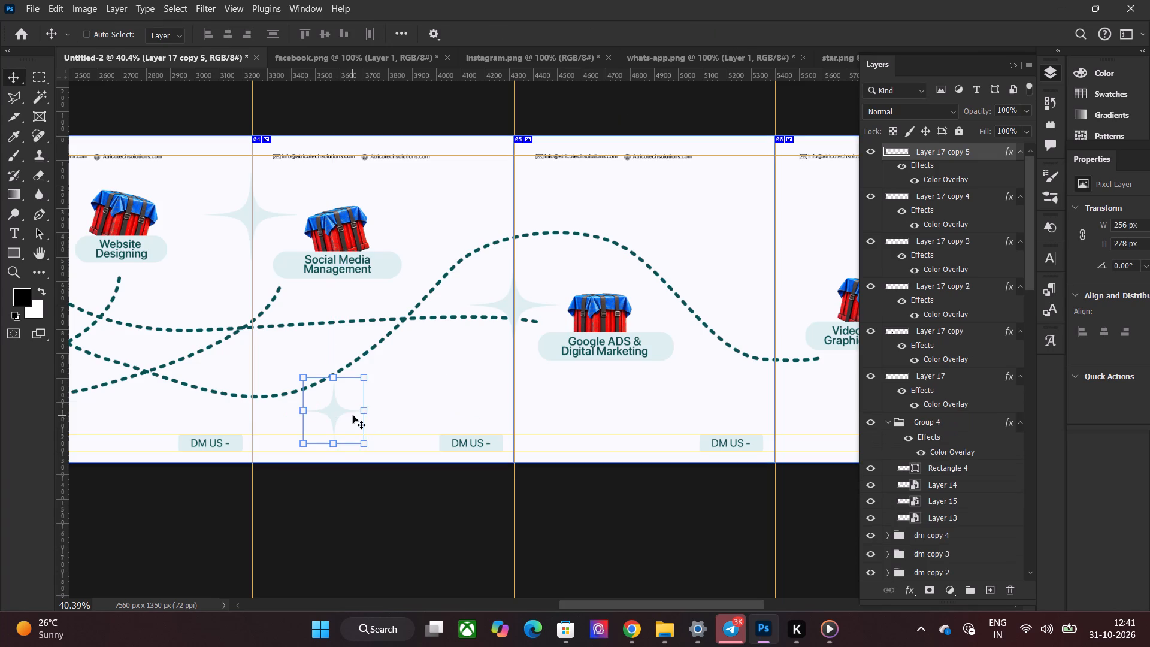
drag(337, 412, 689, 159)
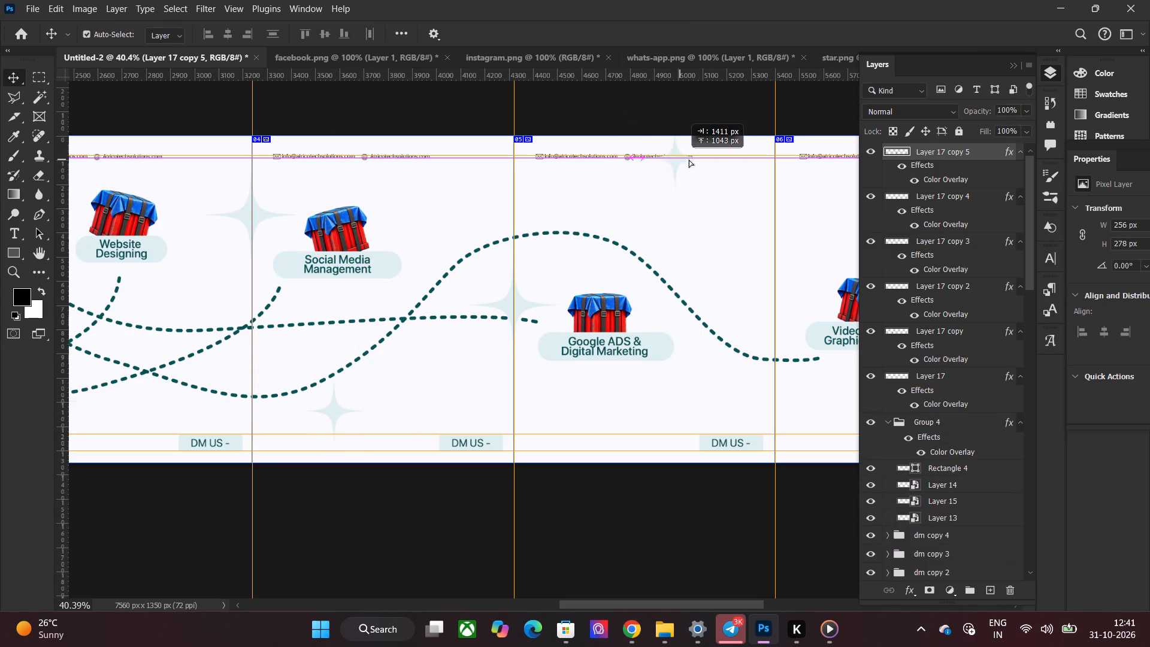
drag(689, 159, 708, 175)
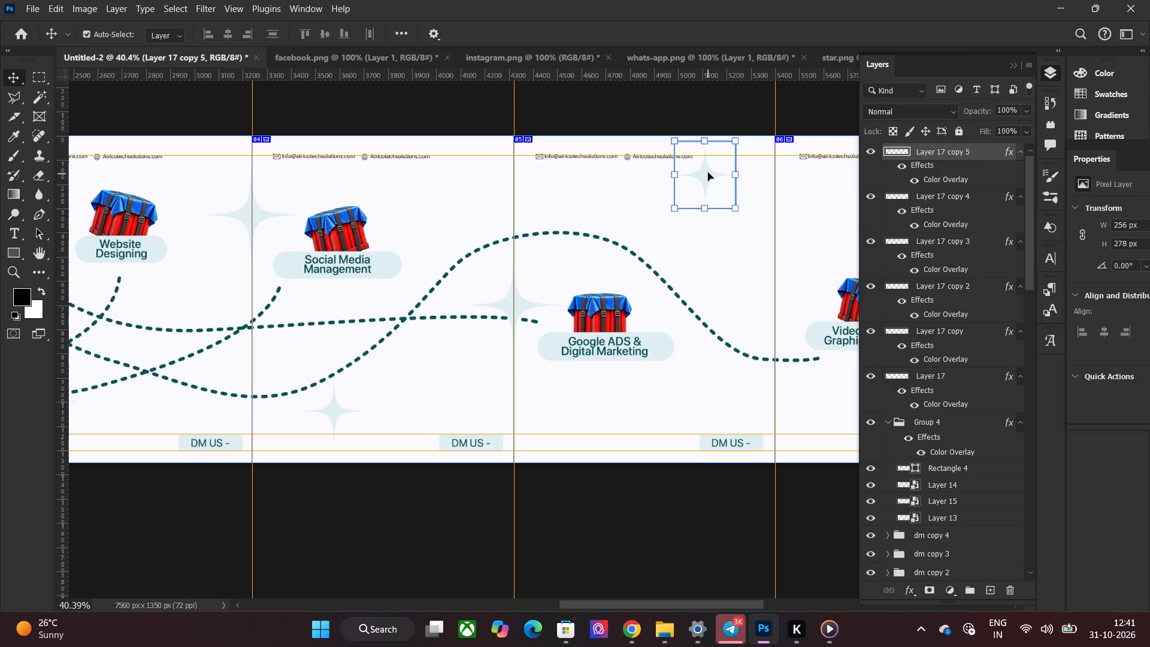
Duplicate the large star beside the Google ADS crate and place the copy low across the boundary between the fifth and sixth slides.
click(524, 307)
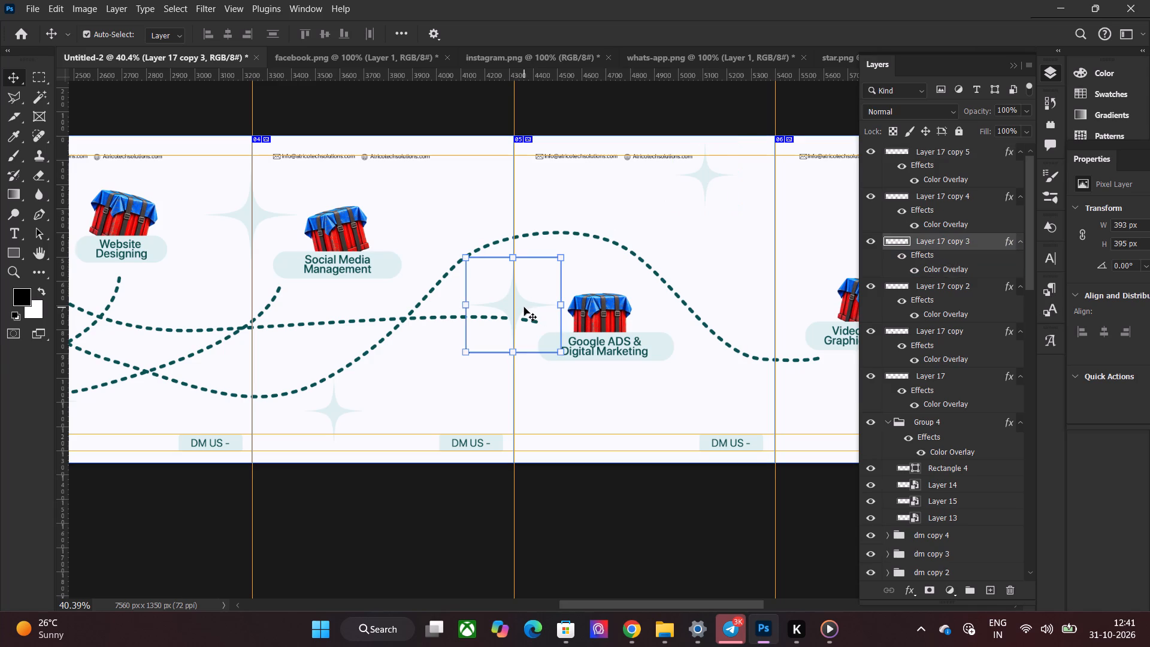
key(ctrl+j)
drag(531, 301, 568, 305)
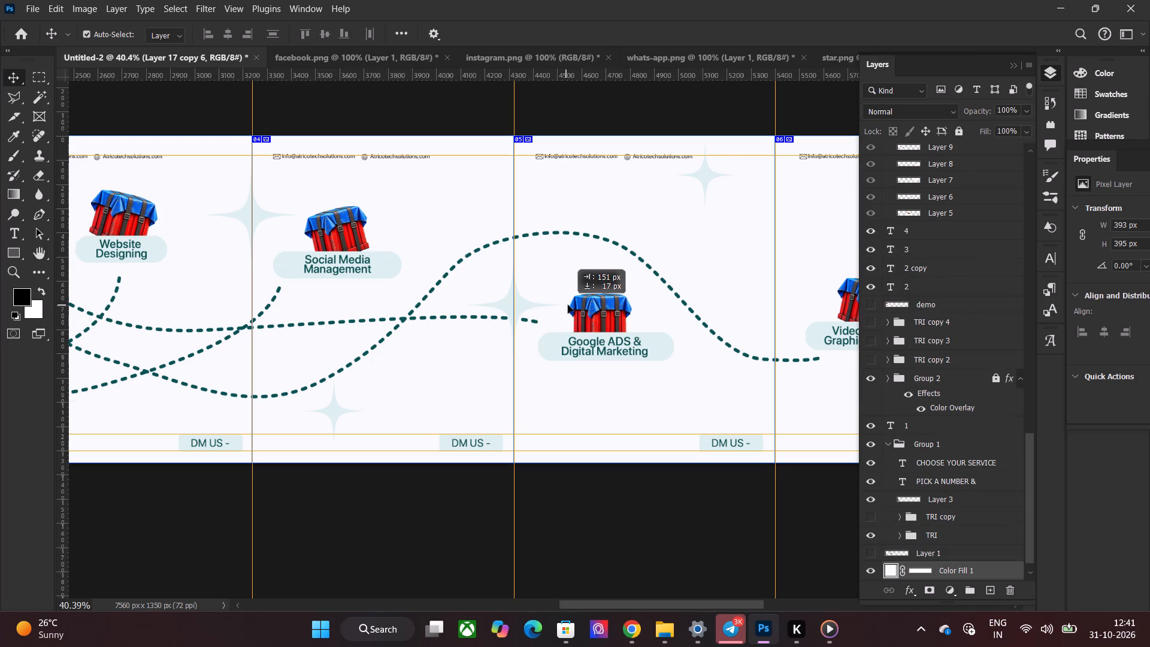
drag(568, 305, 564, 306)
click(517, 304)
drag(524, 306, 752, 341)
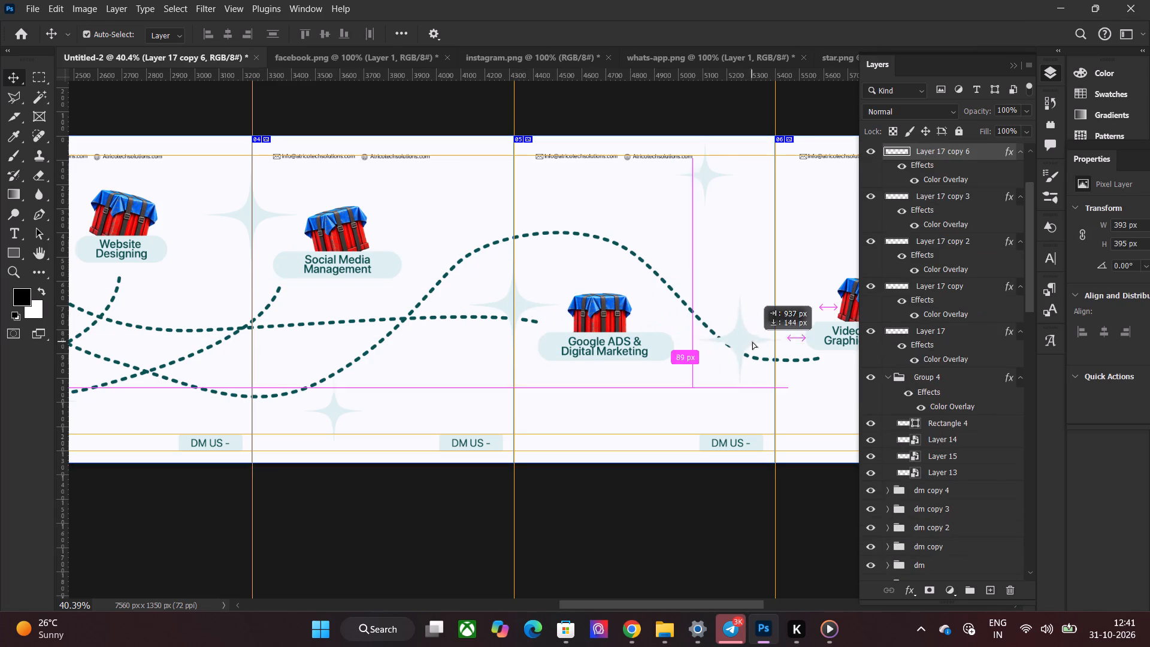
drag(752, 341, 797, 392)
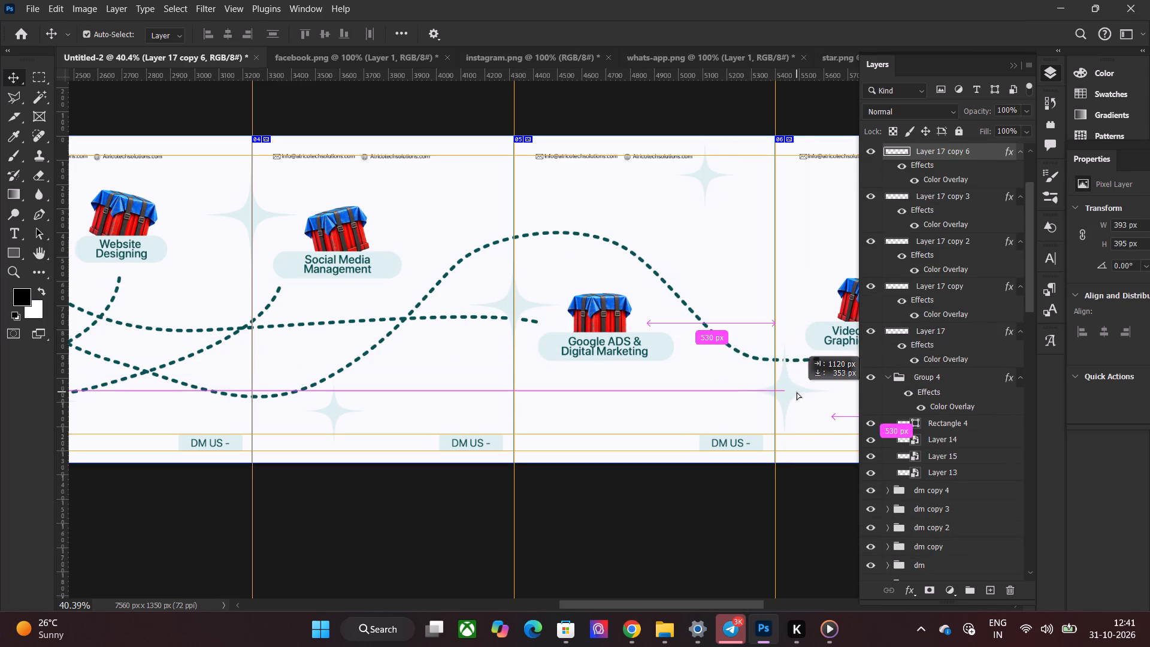
drag(797, 392, 797, 392)
Nudge the crate above the Google ADS & Digital Marketing label slightly upward.
click(608, 306)
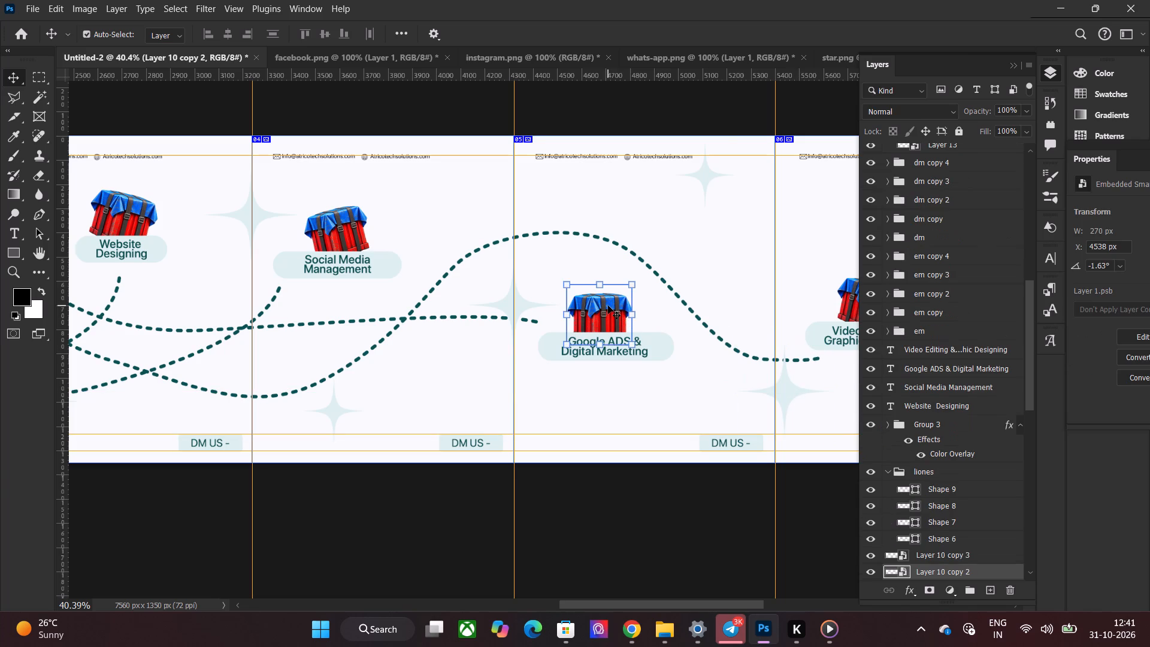
key(Up)
key(Up)
key(Up)
key(Up)
key(Up)
key(Up)
key(Up)
key(Up)
key(Up)
key(Up)
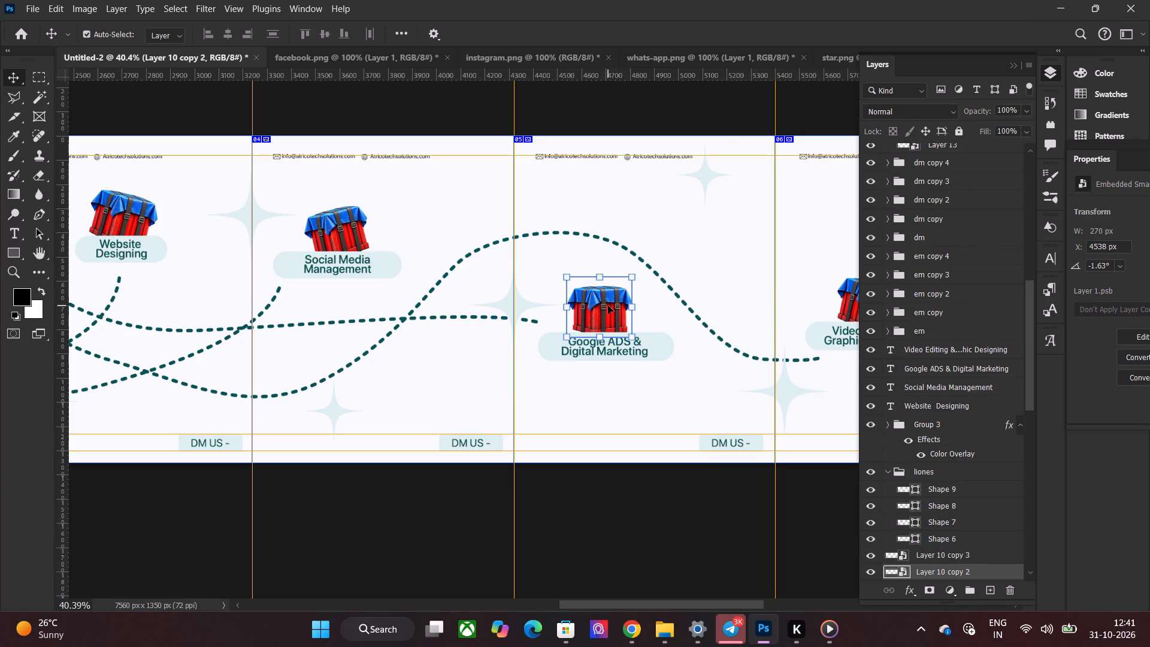
Duplicate the large star below the dashed line's end and place the copy across the sixth and seventh slides' boundary, above mid-height.
drag(652, 604, 717, 604)
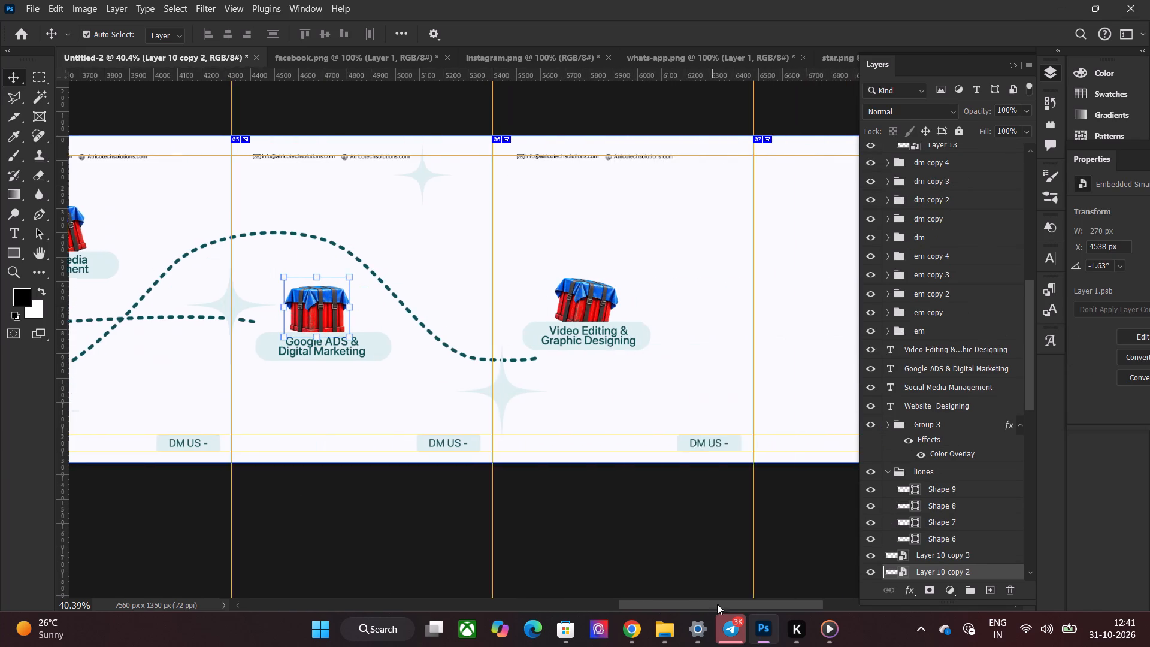
drag(717, 604, 753, 604)
drag(697, 607, 682, 607)
click(382, 397)
key(ctrl+j)
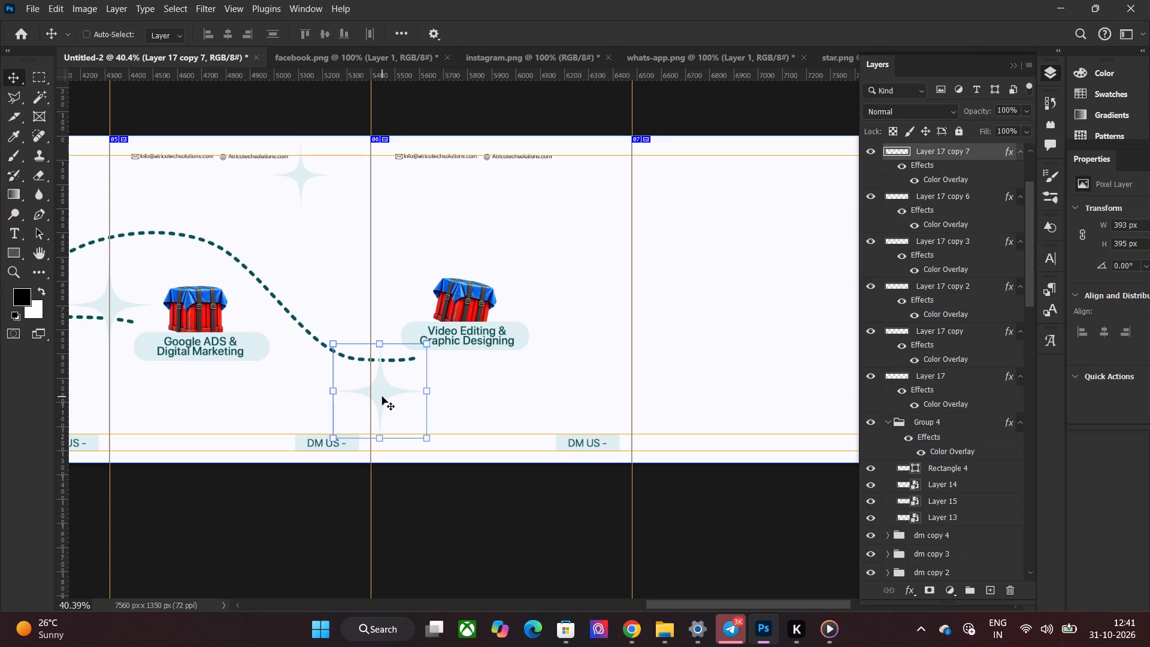
drag(386, 396, 627, 256)
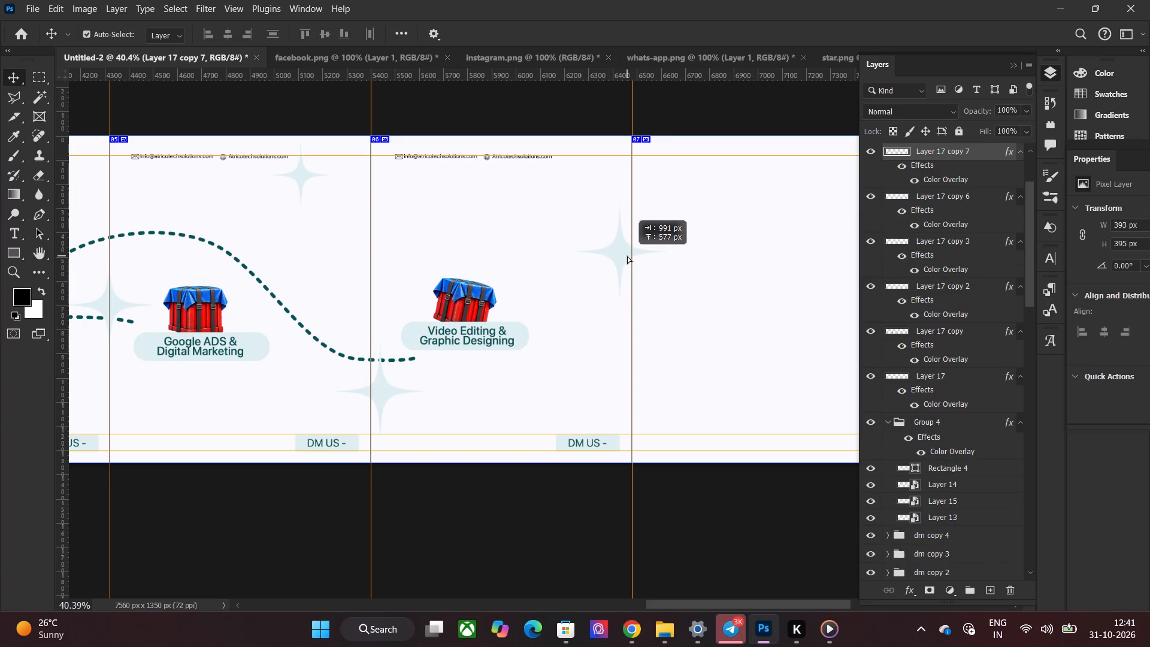
drag(627, 256, 633, 257)
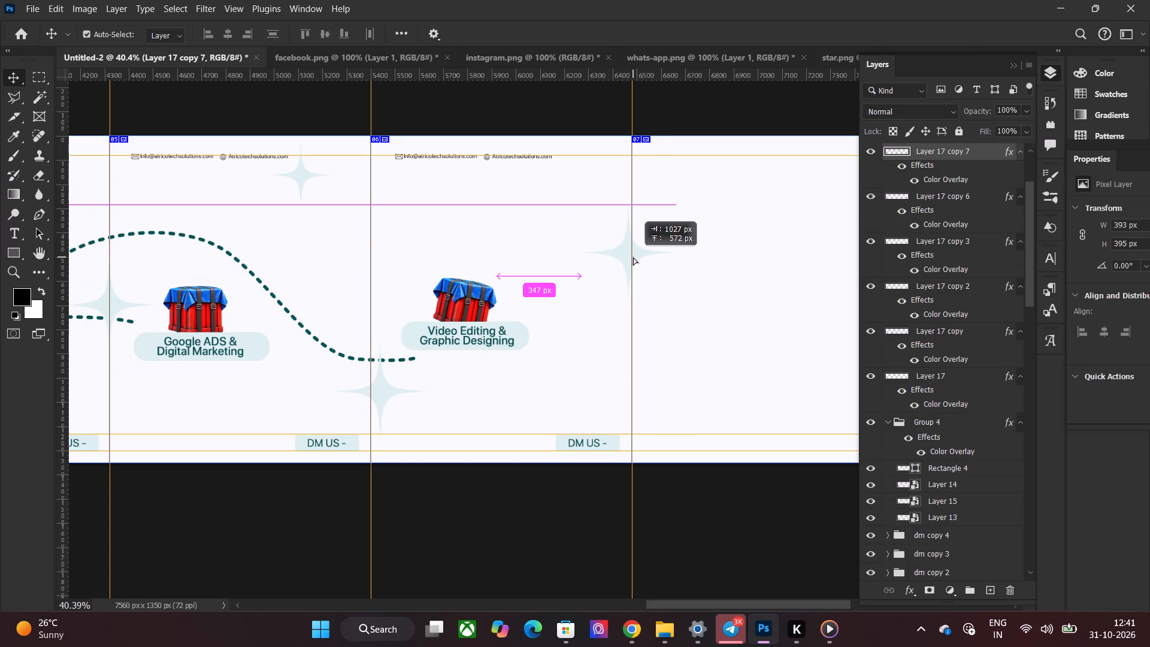
drag(633, 257, 635, 257)
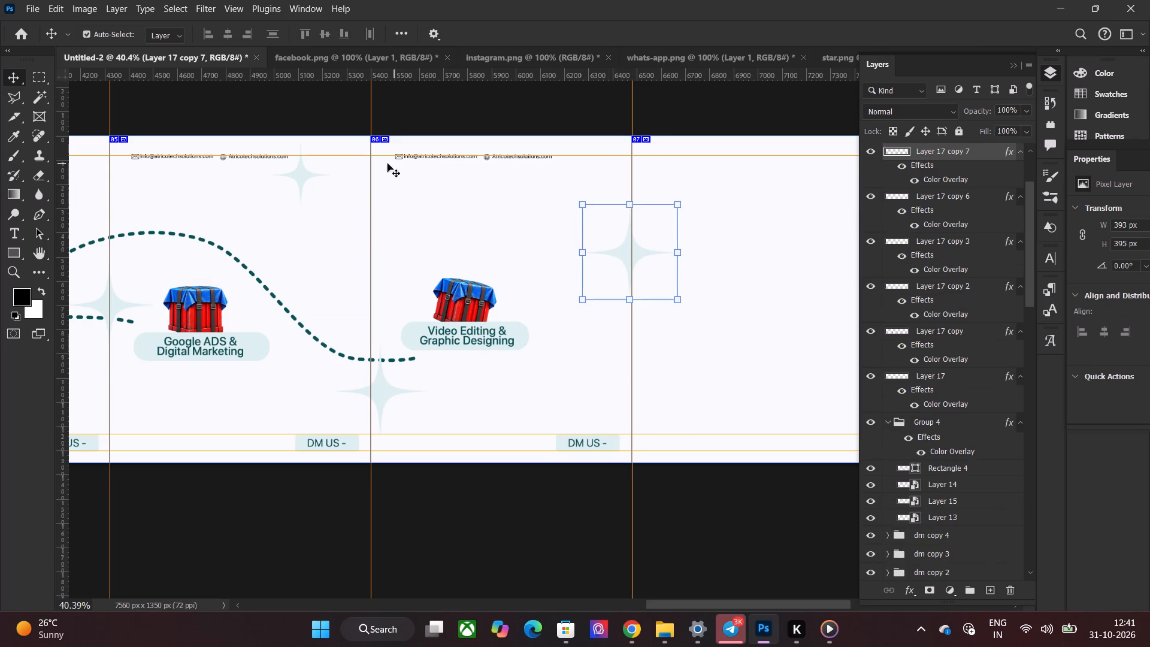
Duplicate the fifth slide's small star and place the copy in the lower middle area of the seventh slide.
click(293, 173)
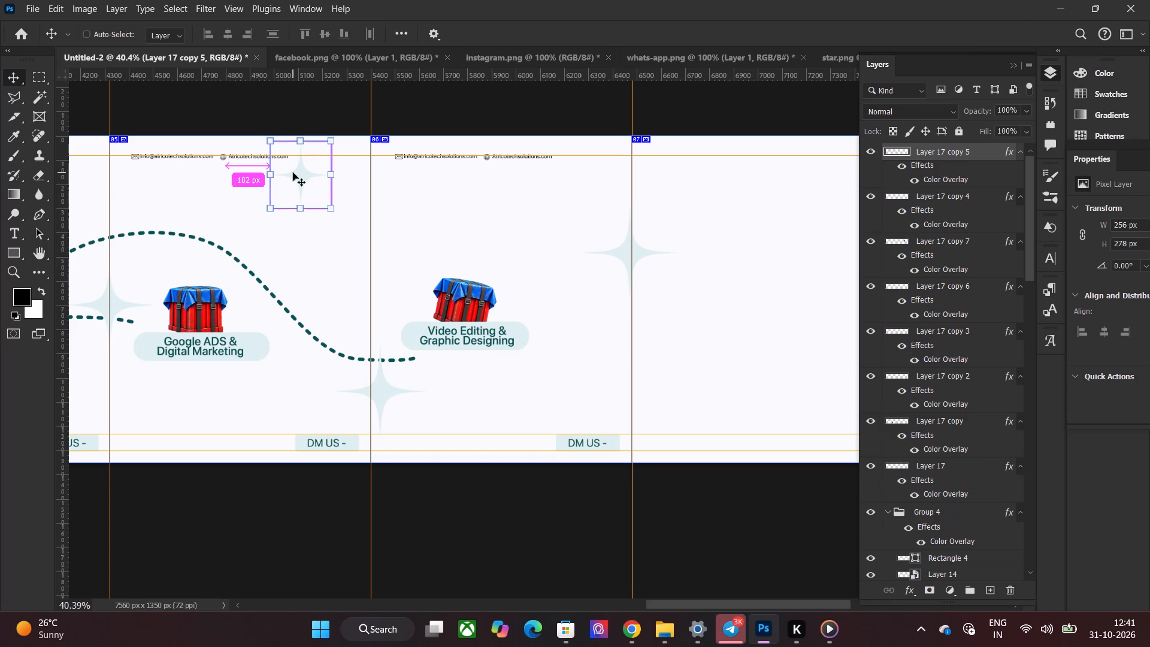
key(ctrl+j)
drag(298, 173, 590, 300)
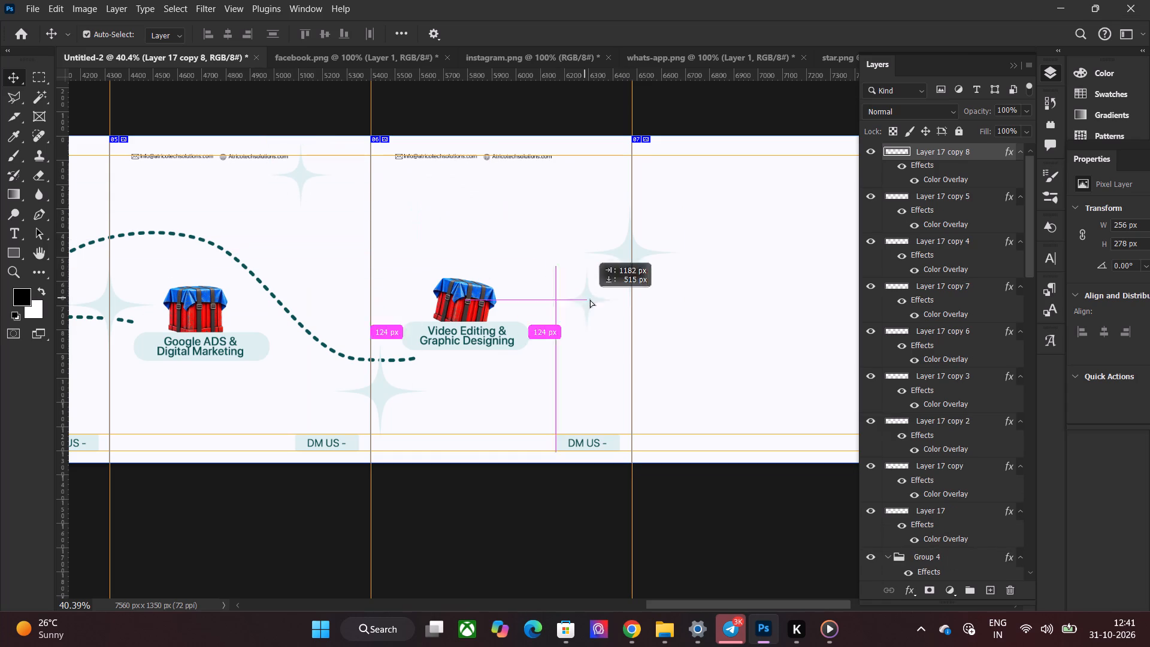
drag(590, 300, 769, 418)
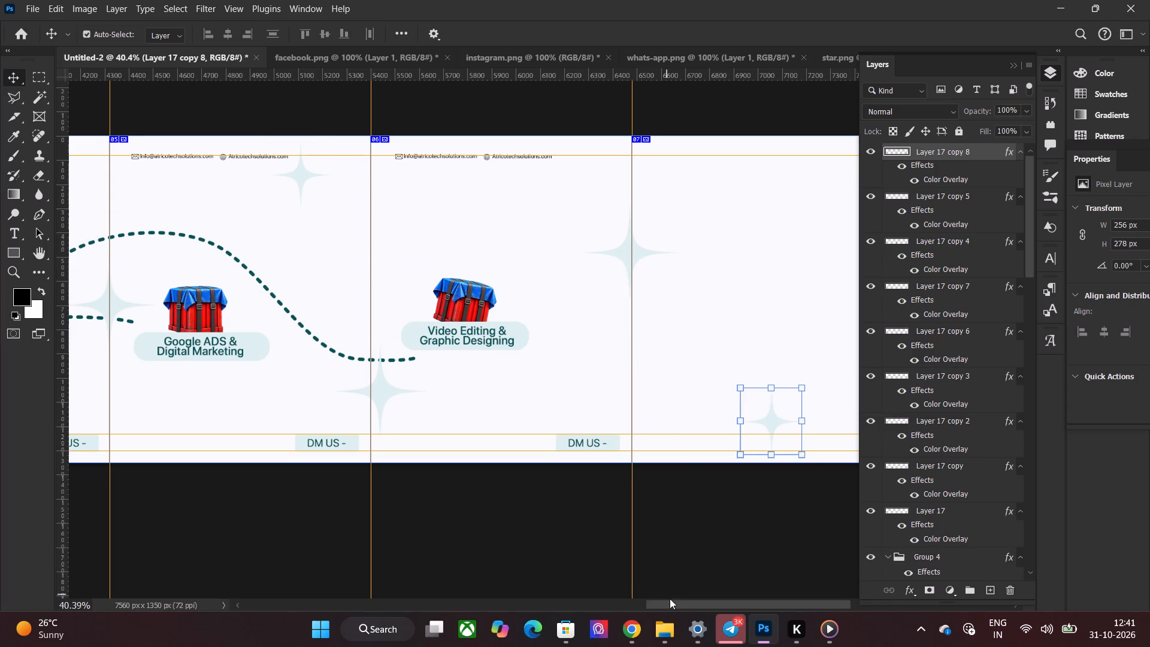
Group the second slide's WhatsApp, Instagram and Facebook icons with their rounded frame and move the group to the top of the layer stack.
drag(677, 605, 441, 586)
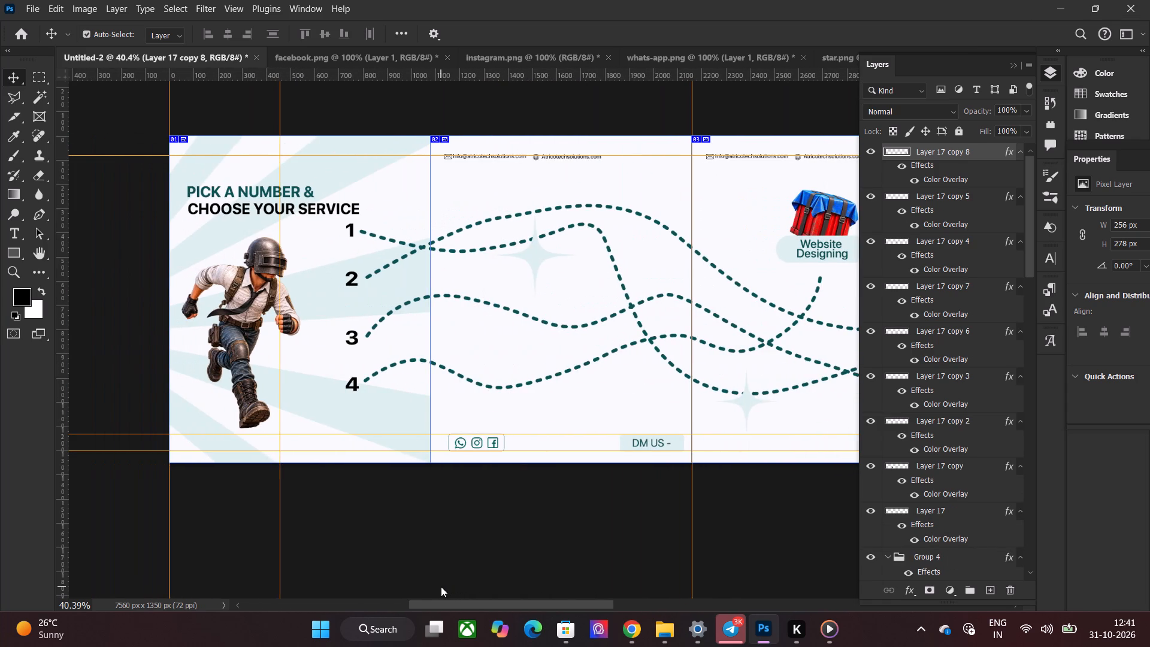
drag(441, 586, 500, 586)
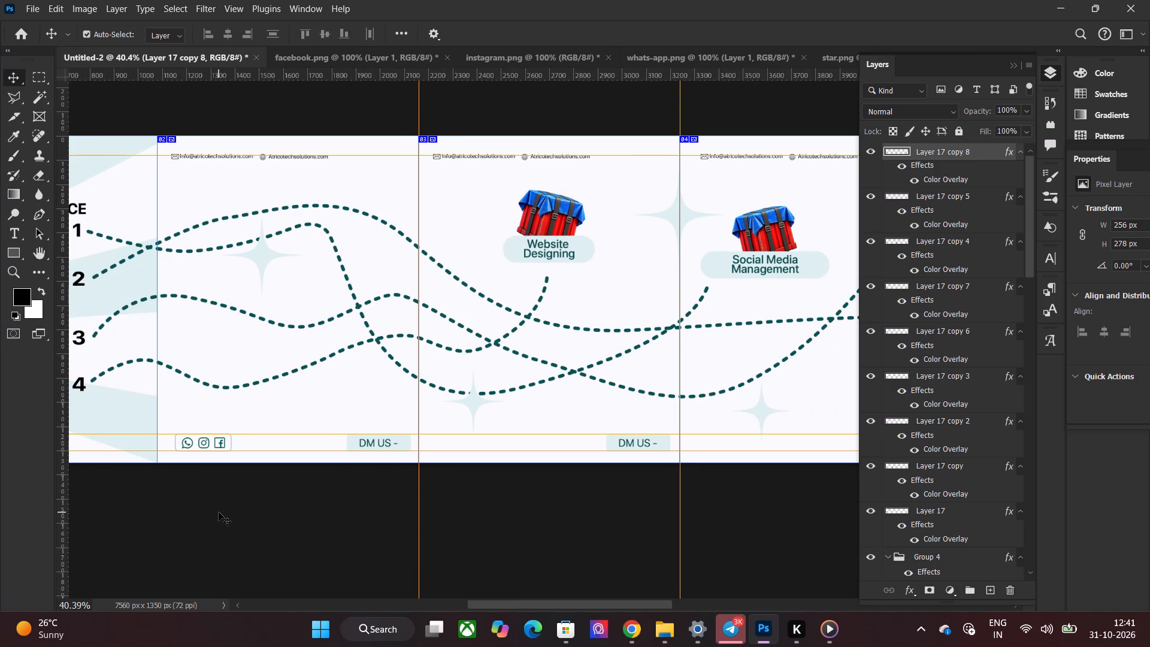
drag(554, 601, 516, 603)
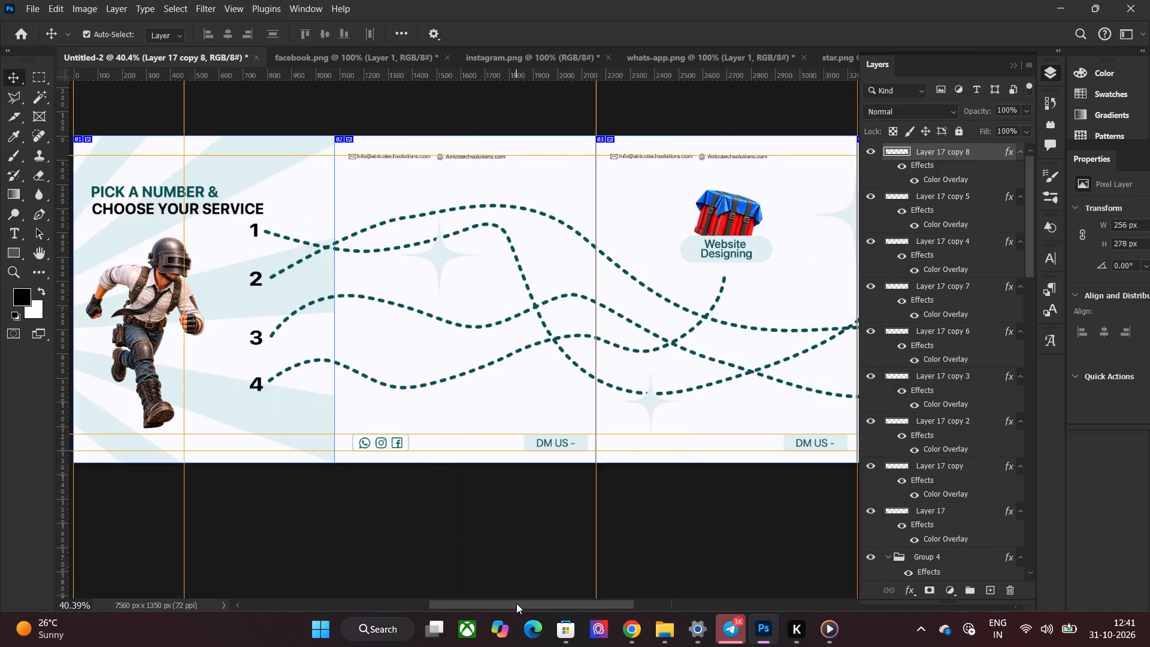
drag(516, 603, 516, 603)
alt+scroll(425, 545, up, 3)
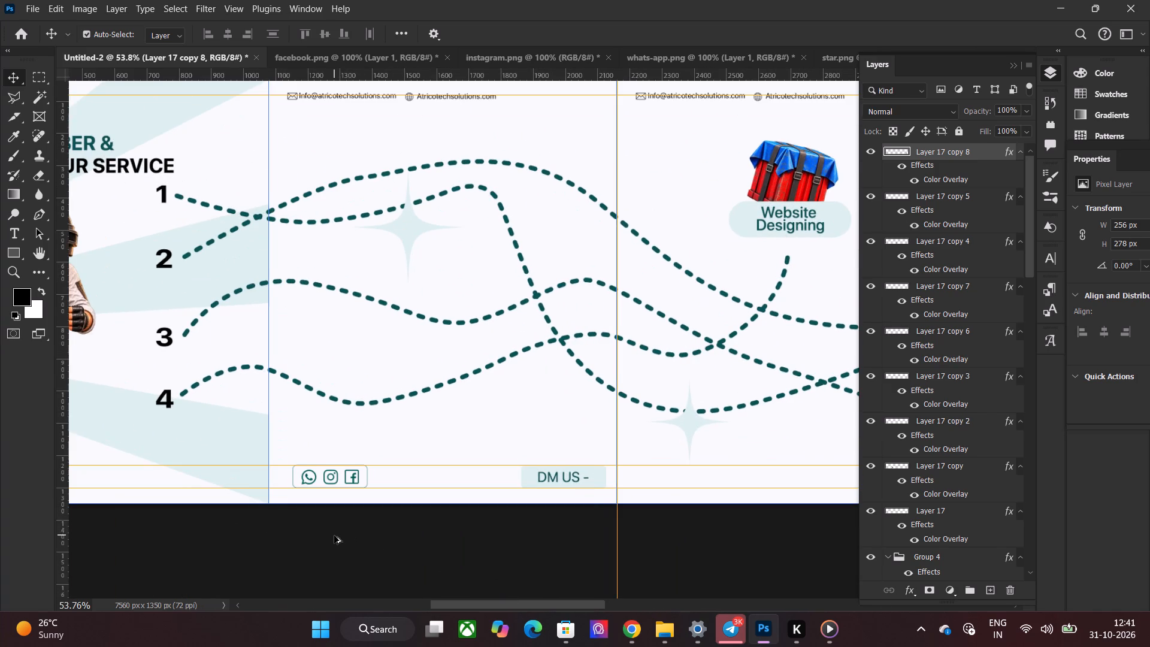
alt+scroll(334, 536, up, 3)
scroll(297, 551, down, 6)
drag(228, 513, 243, 437)
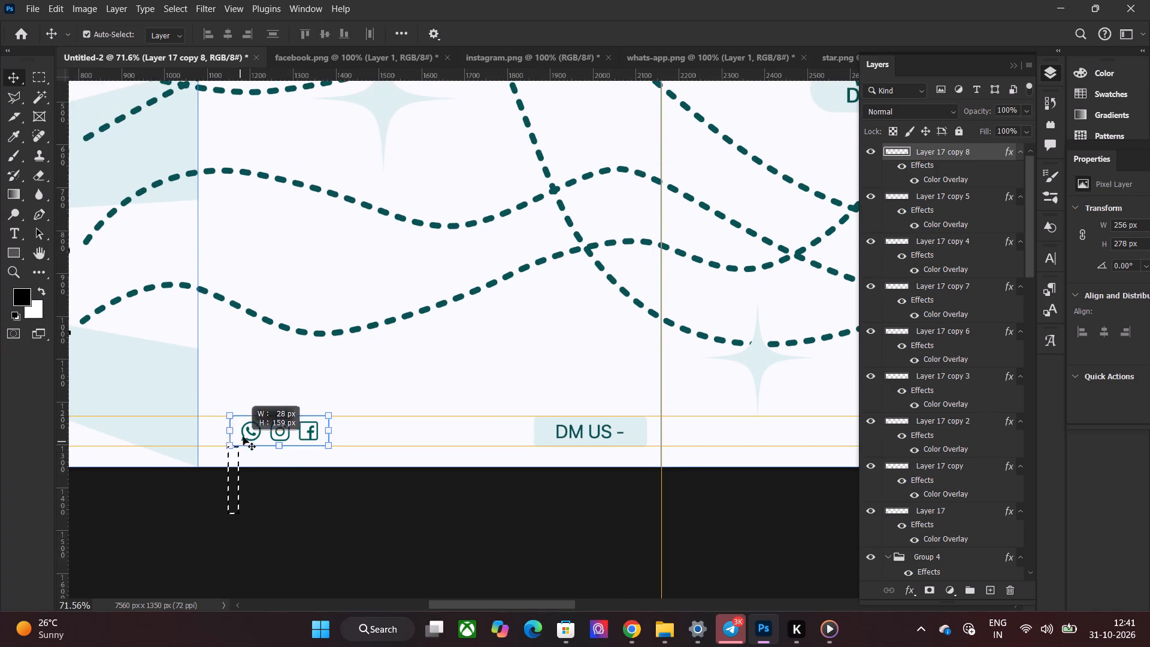
drag(243, 437, 341, 403)
scroll(911, 409, up, 1)
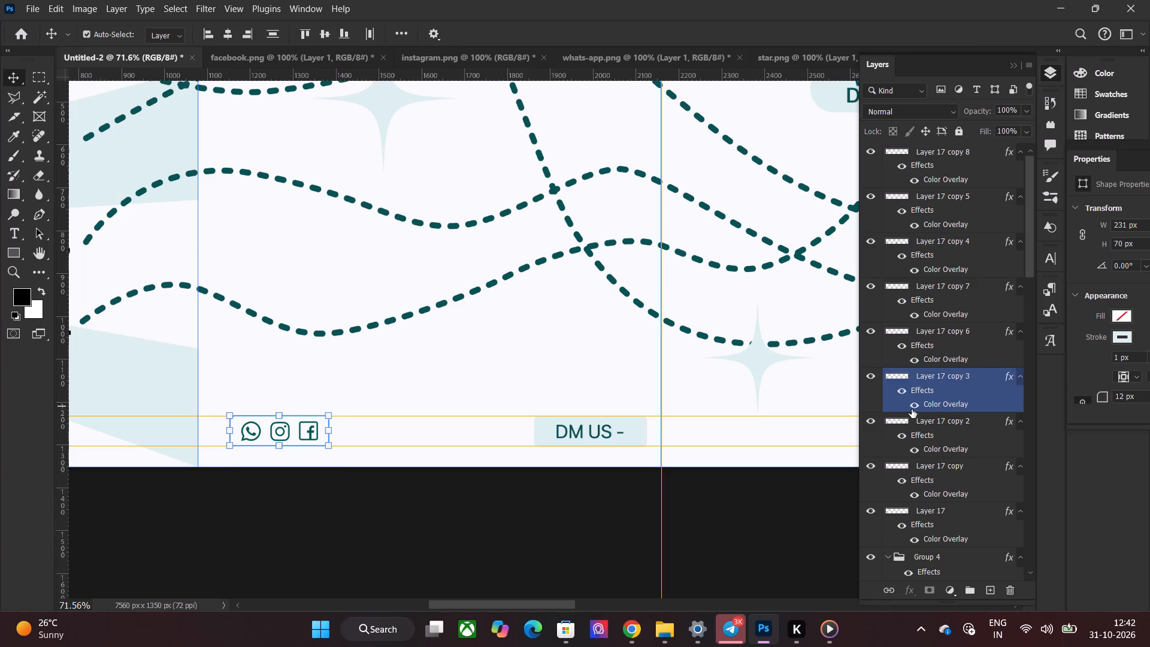
scroll(912, 409, up, 5)
key(ctrl+g)
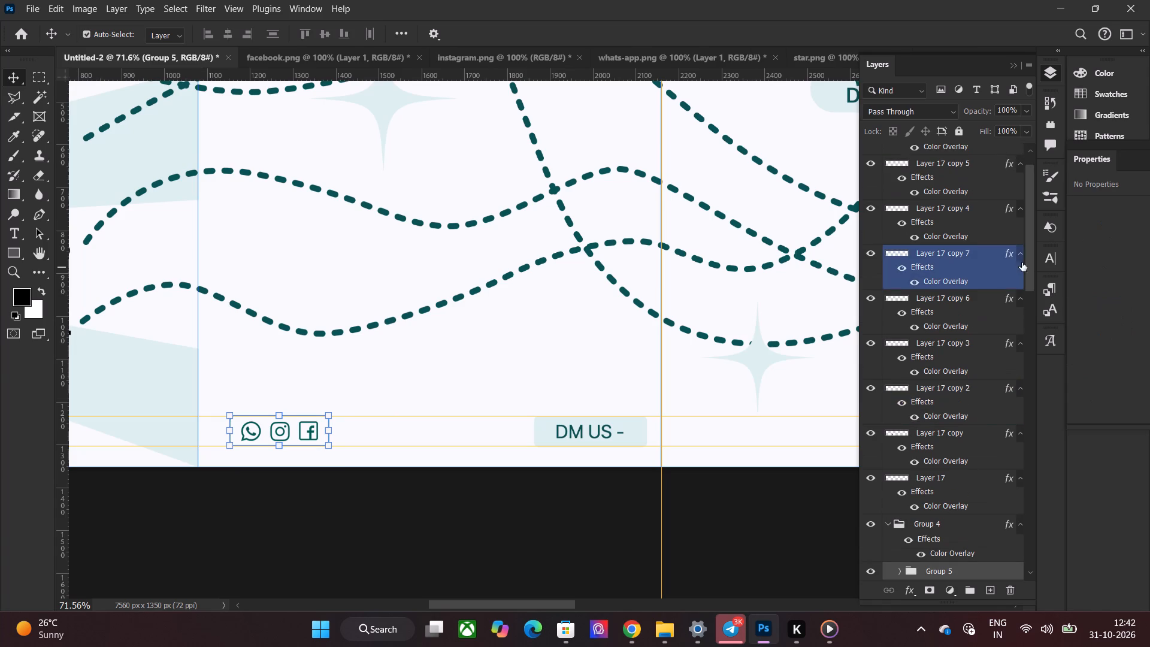
drag(935, 570, 973, 131)
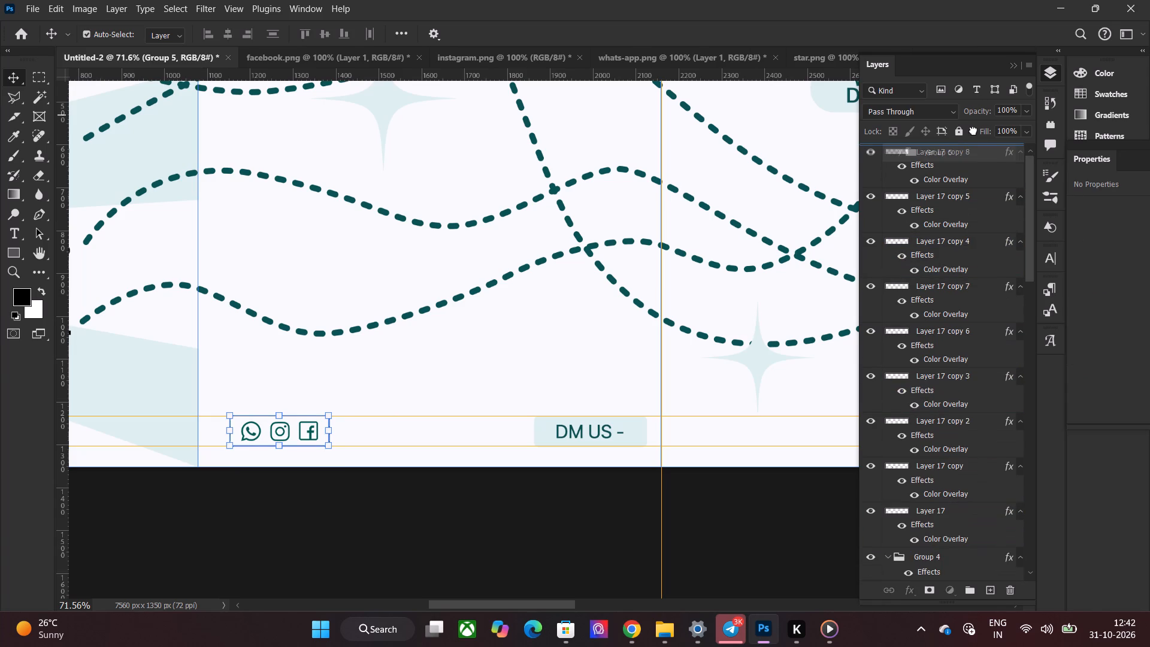
drag(973, 131, 970, 152)
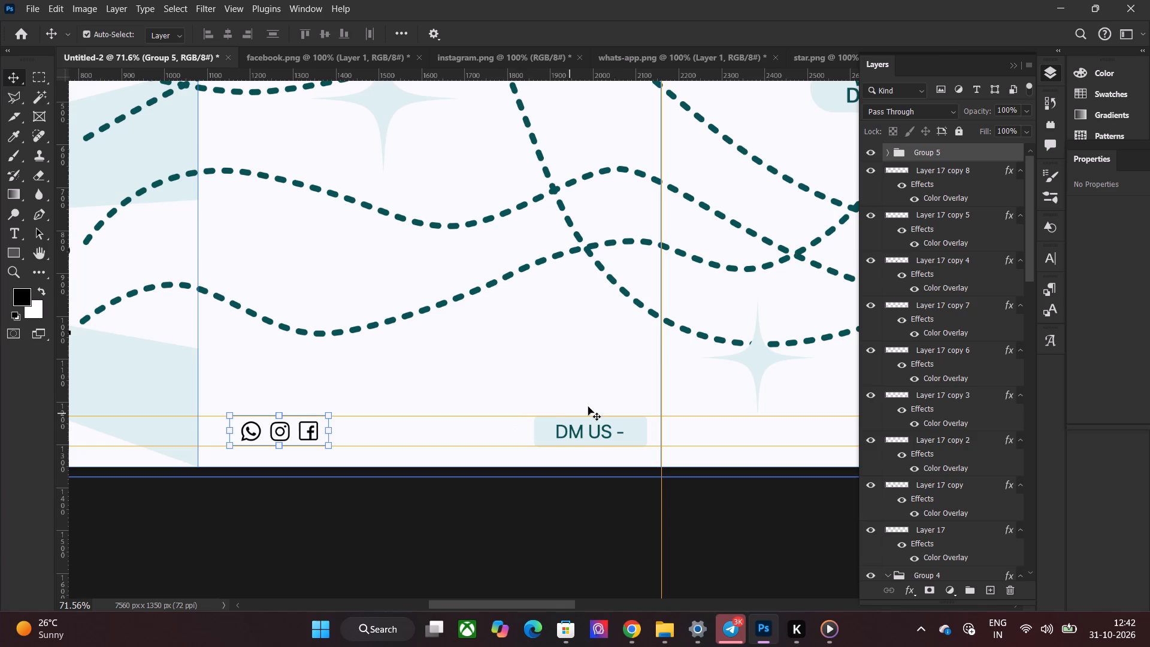
Identify the new group's contents by toggling its visibility, and apply a light teal dceeed Color Overlay at 100% opacity to it.
click(866, 152)
click(866, 152)
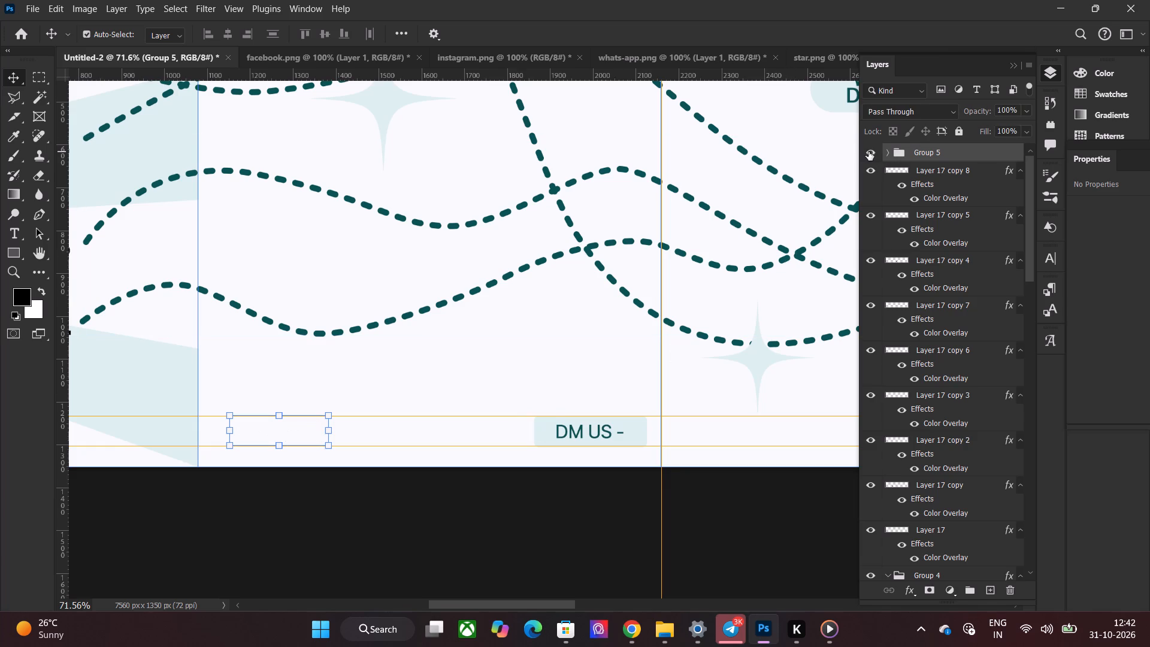
click(887, 154)
click(877, 154)
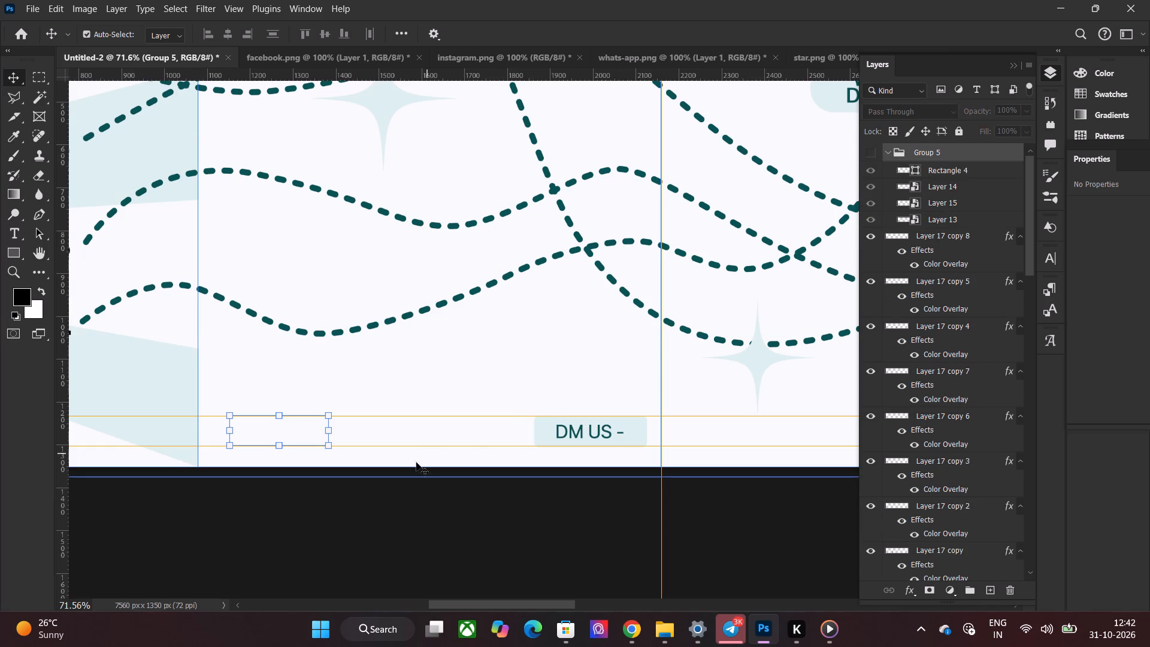
click(347, 510)
click(872, 153)
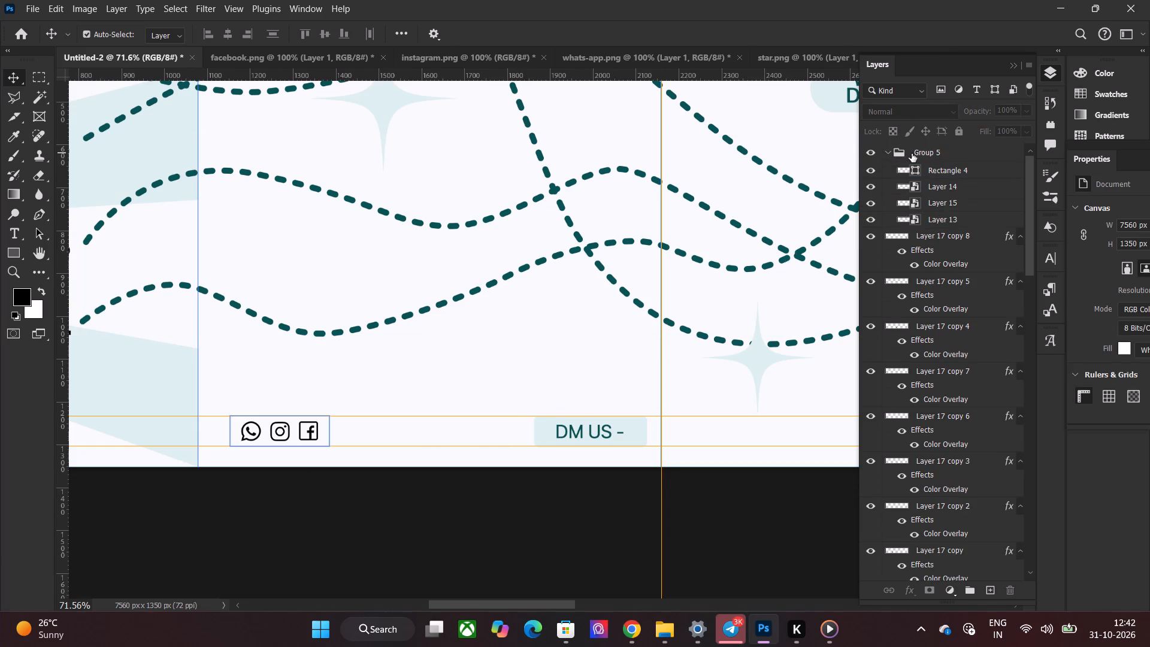
right_click(912, 153)
click(988, 19)
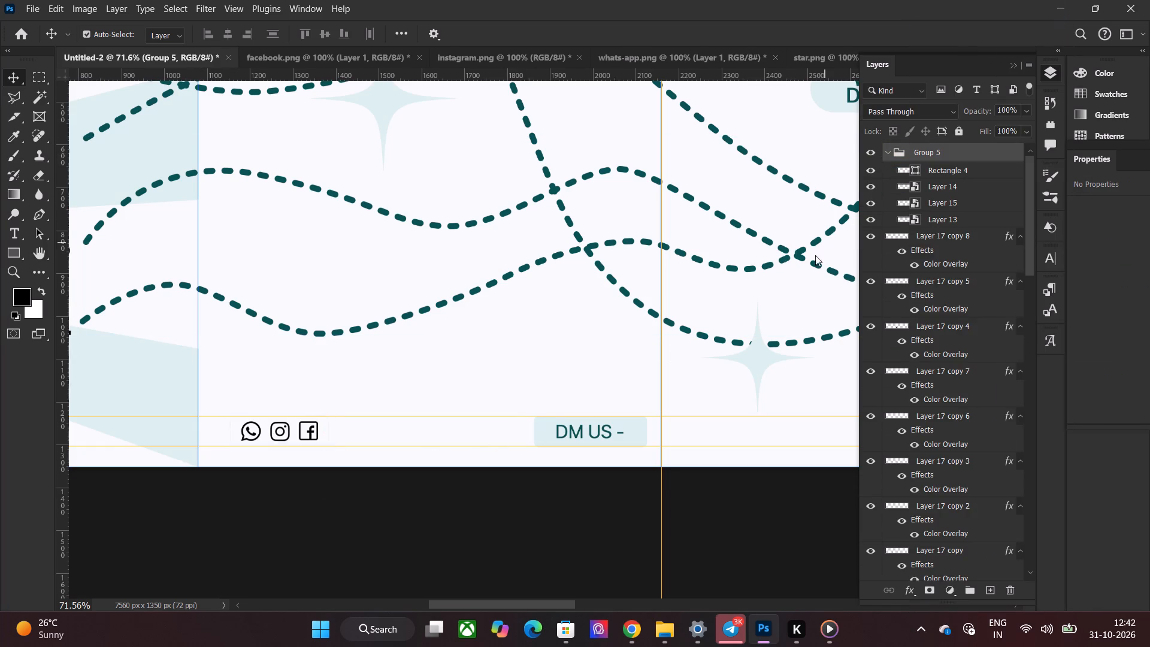
click(130, 397)
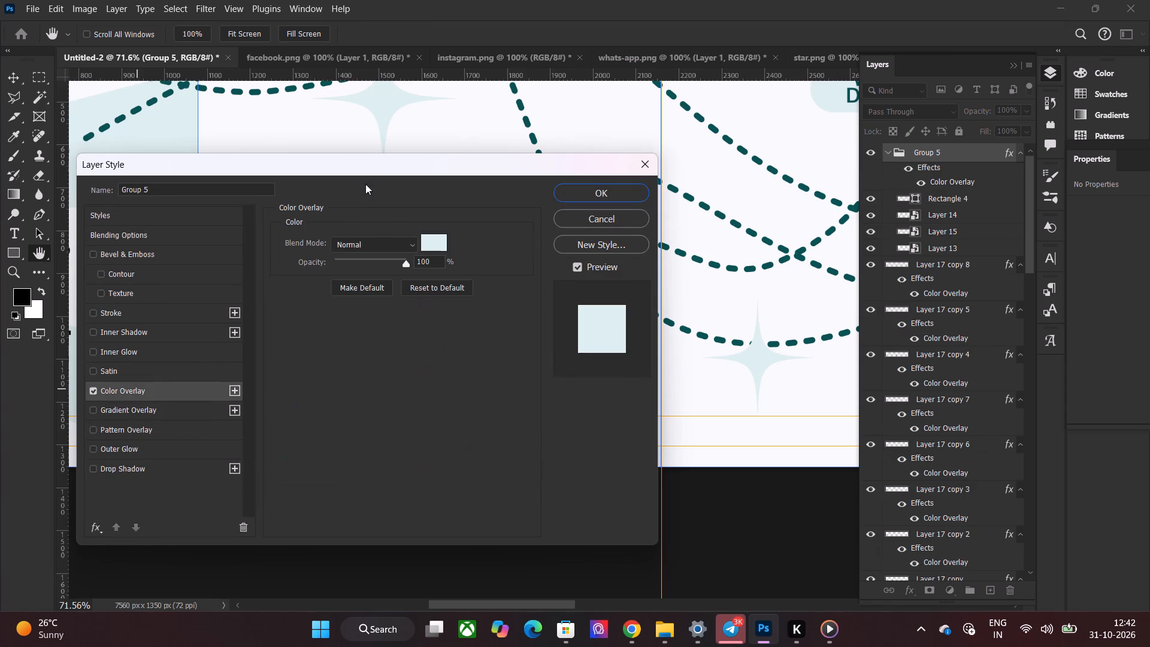
drag(383, 169, 74, 403)
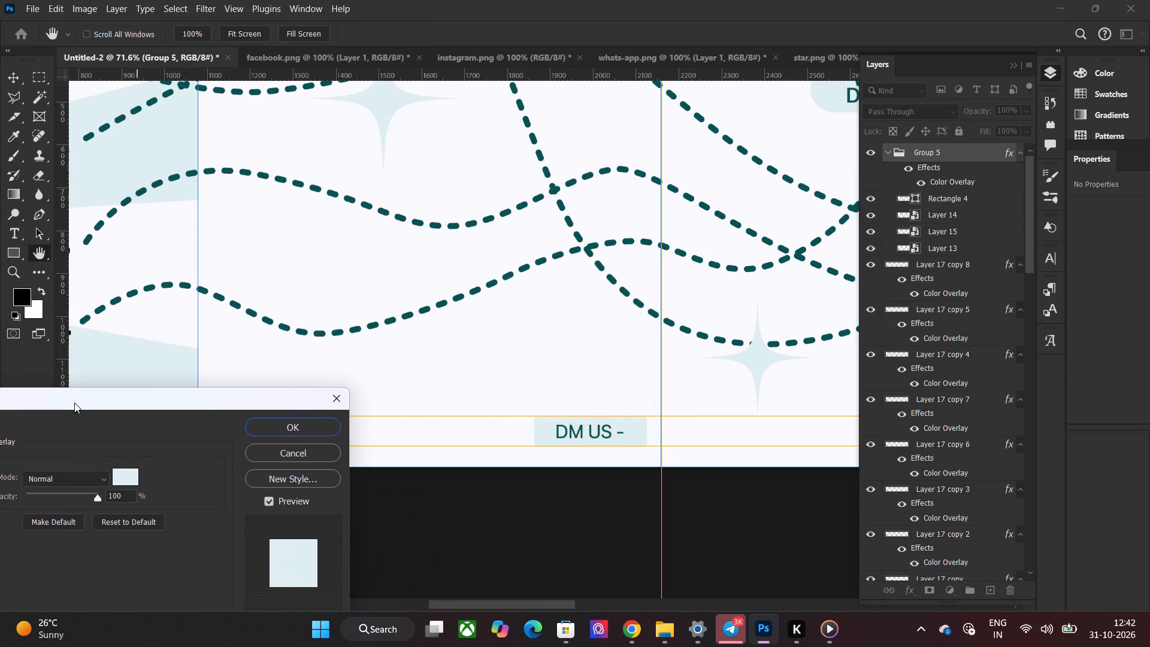
drag(74, 403, 173, 467)
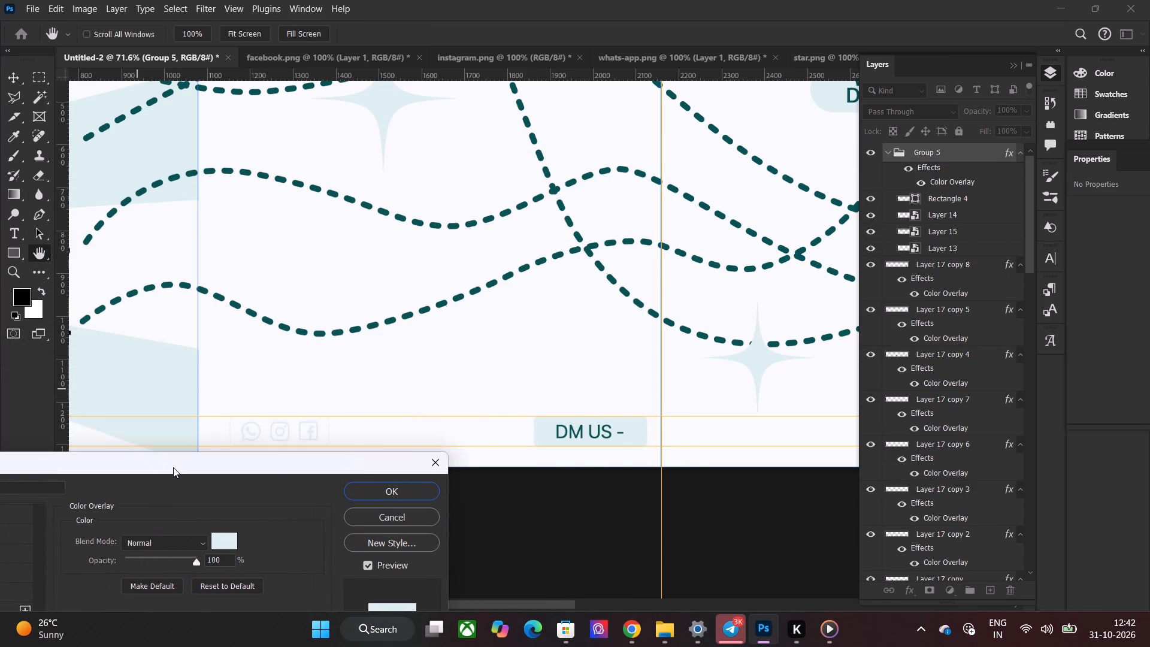
click(397, 492)
Move the three social icon layers out of the frame's group to the top of the layer stack and group them separately.
click(888, 155)
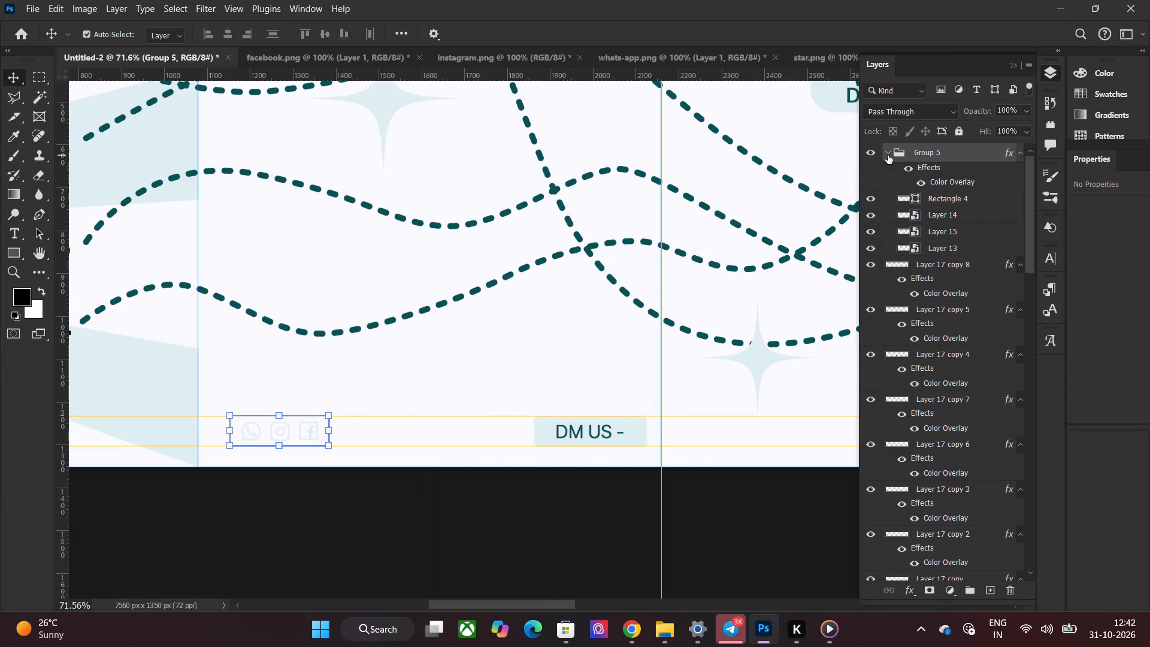
click(887, 153)
click(941, 198)
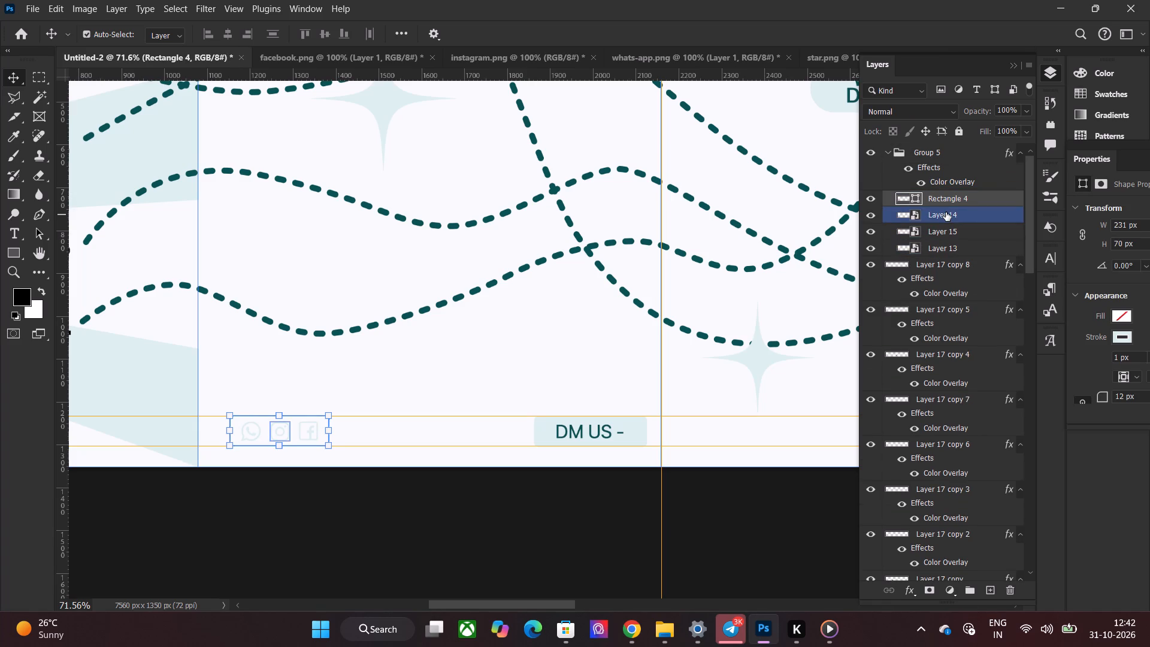
shift+click(946, 212)
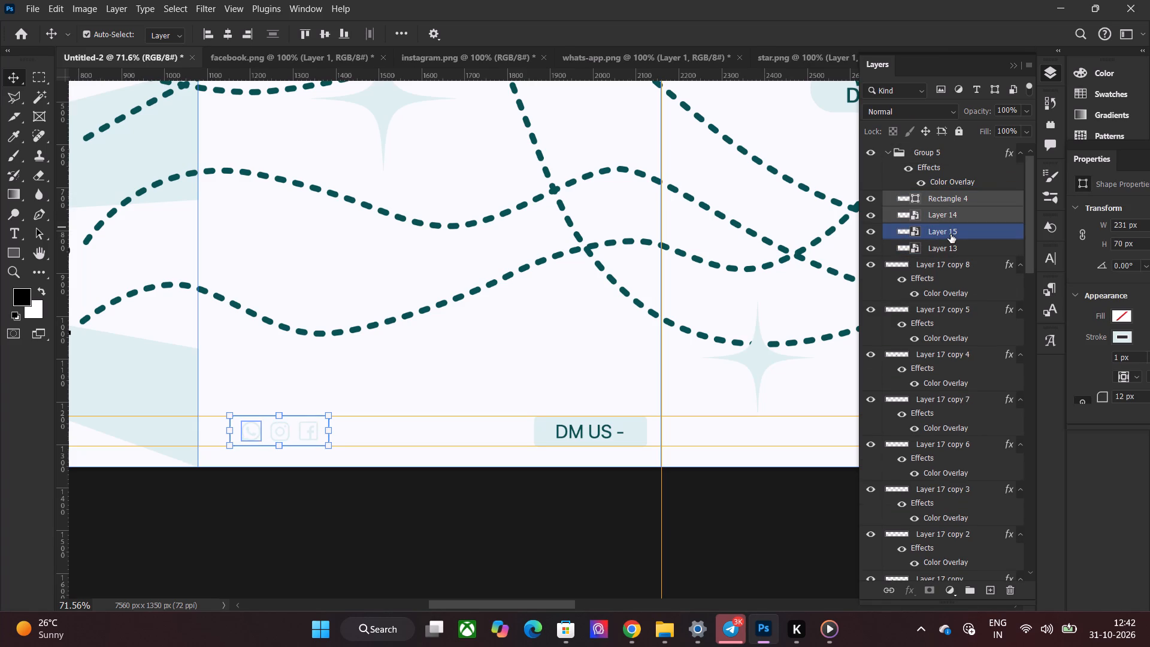
click(950, 231)
ctrl+click(949, 214)
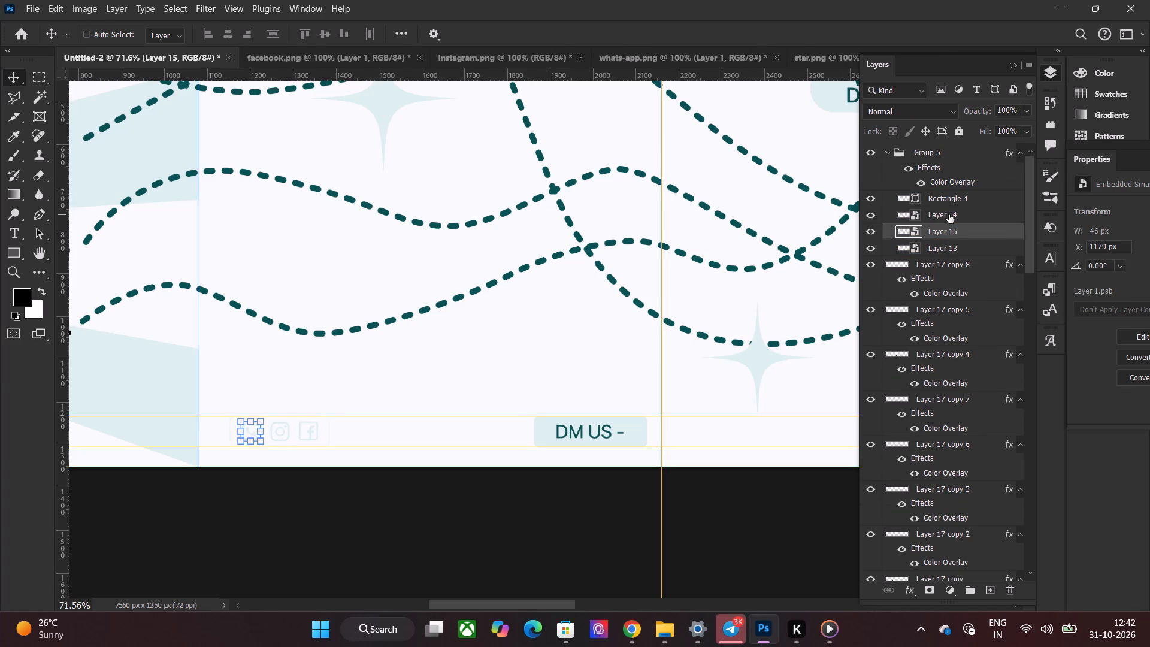
ctrl+click(945, 243)
ctrl+click(945, 247)
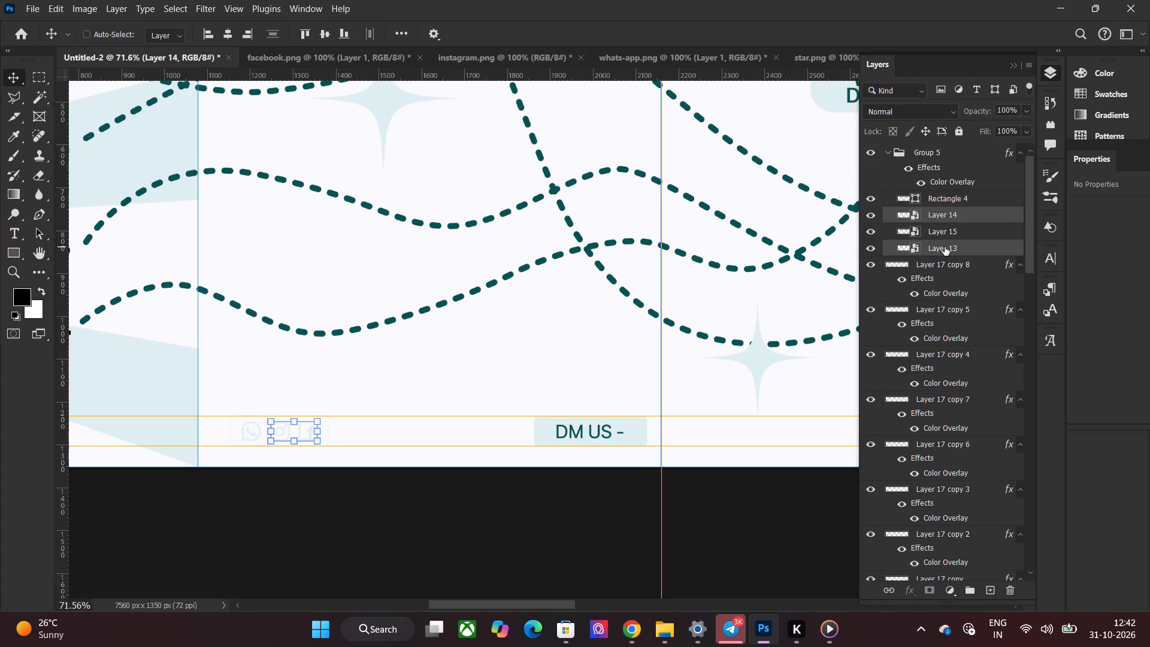
ctrl+click(945, 229)
drag(945, 226, 956, 146)
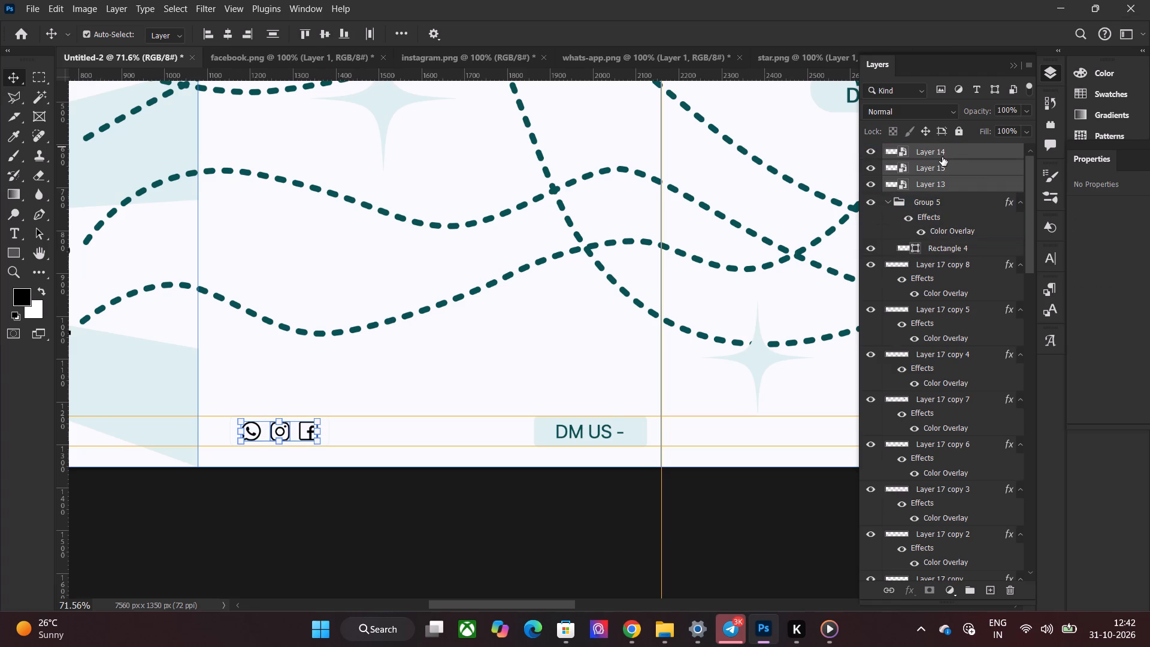
key(ctrl+g)
Apply a Color Overlay to the social icons group in dark teal 085153, sampled from a dashed line.
right_click(948, 155)
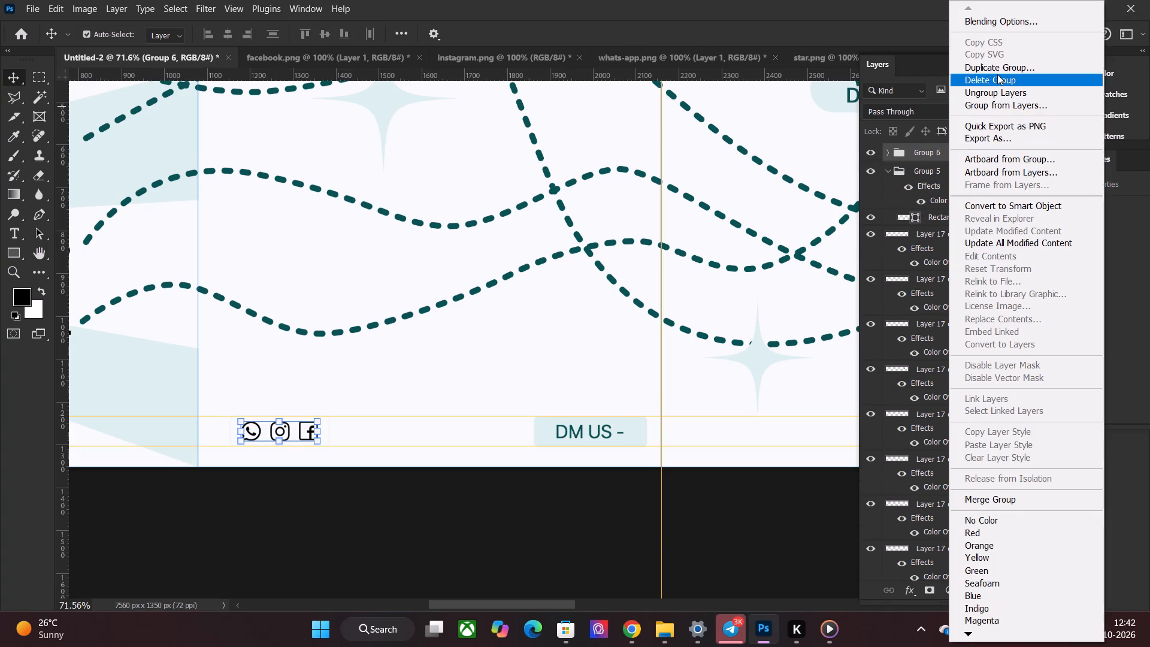
click(1004, 23)
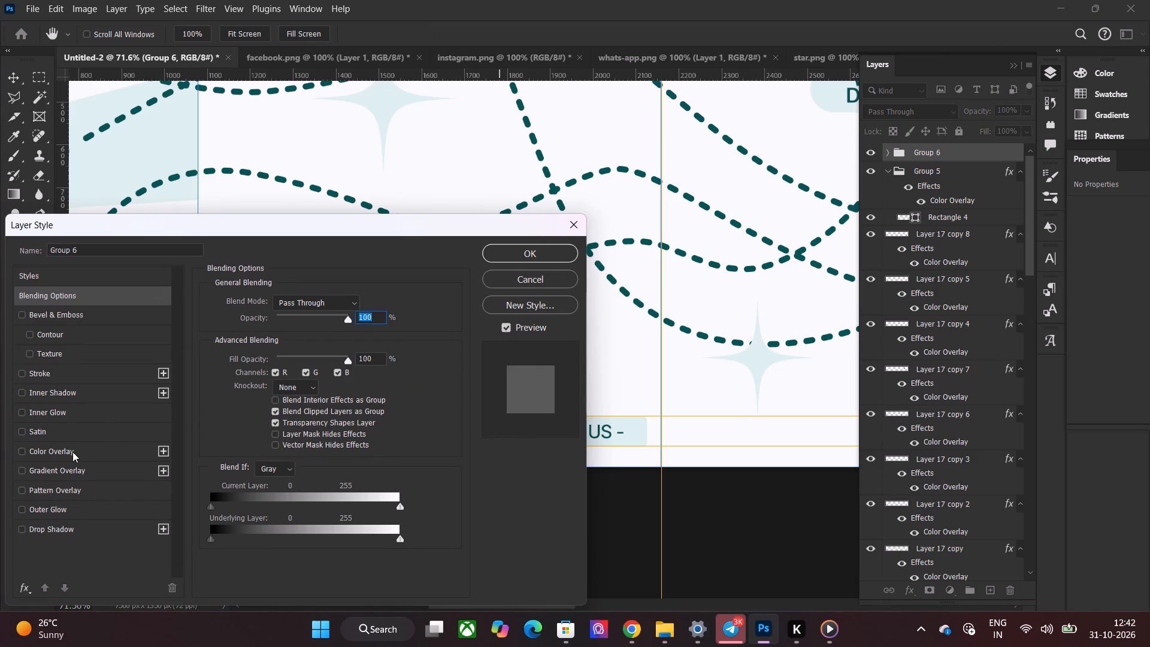
click(72, 452)
drag(332, 224, 199, 473)
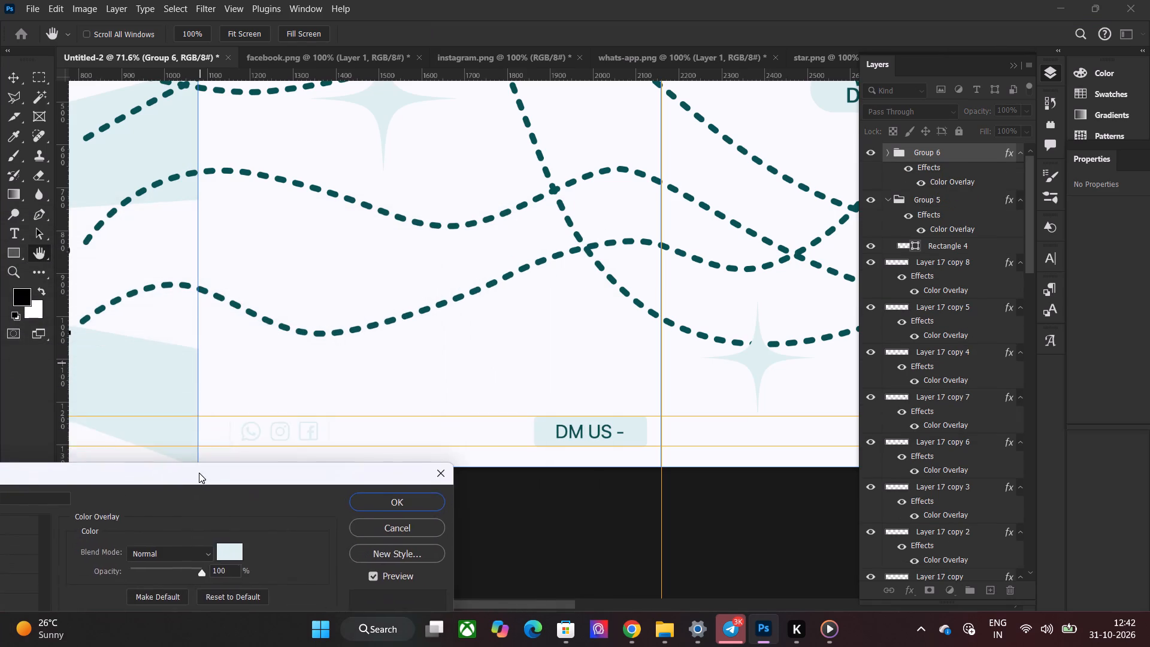
drag(199, 473, 240, 349)
scroll(393, 229, down, 2)
click(271, 424)
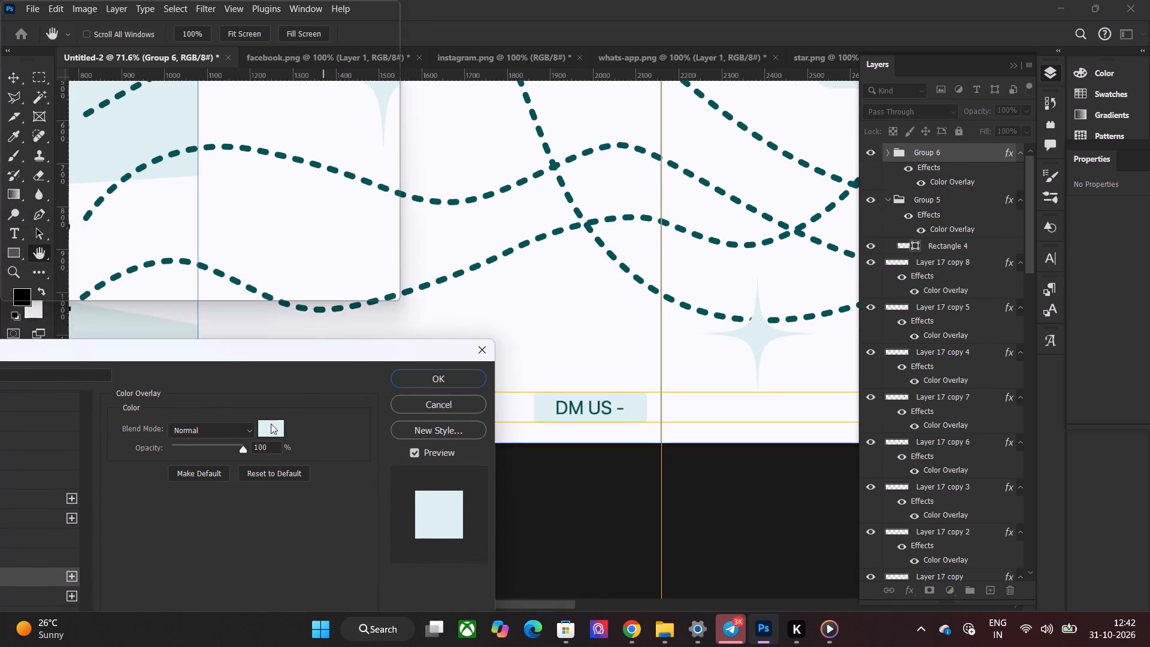
click(522, 244)
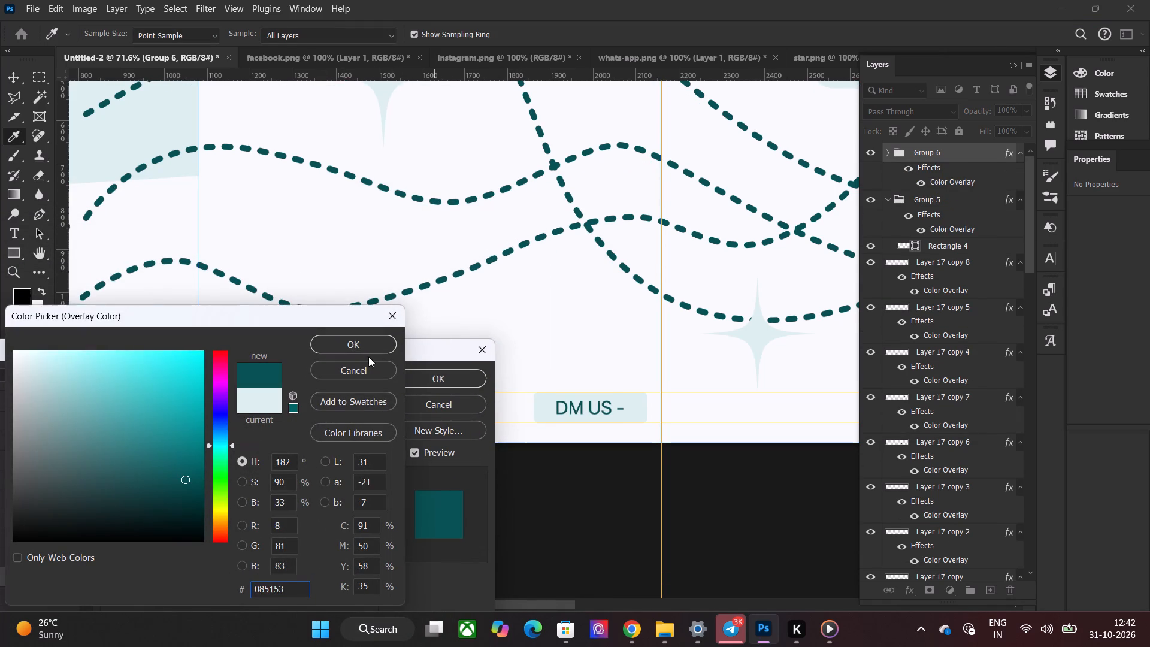
click(368, 356)
click(370, 344)
click(447, 380)
click(302, 494)
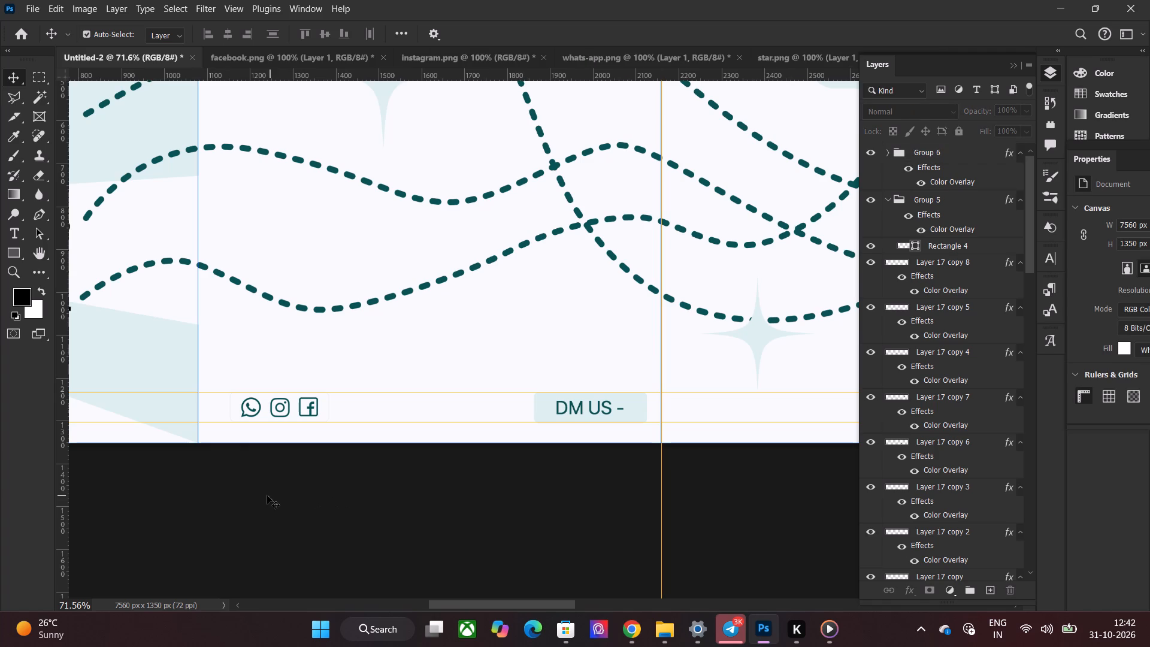
Set the icon frame group's Color Overlay to the light teal sampled from the DM US button's background.
click(231, 410)
double_click(232, 402)
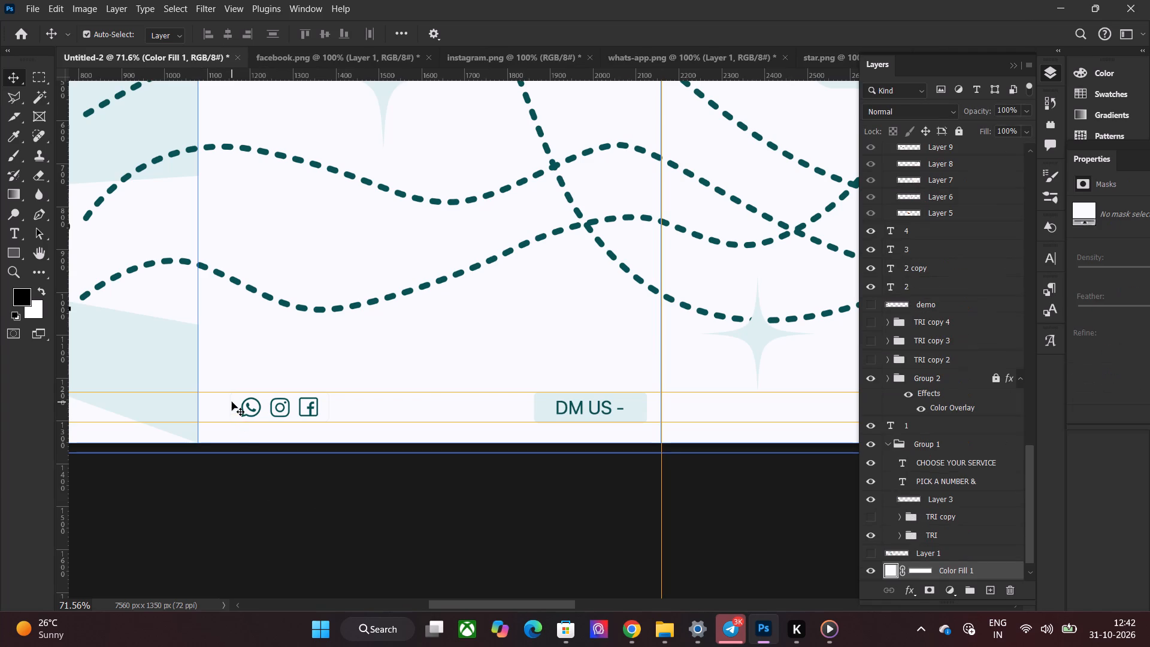
scroll(980, 220, up, 3)
drag(1027, 412, 1031, 188)
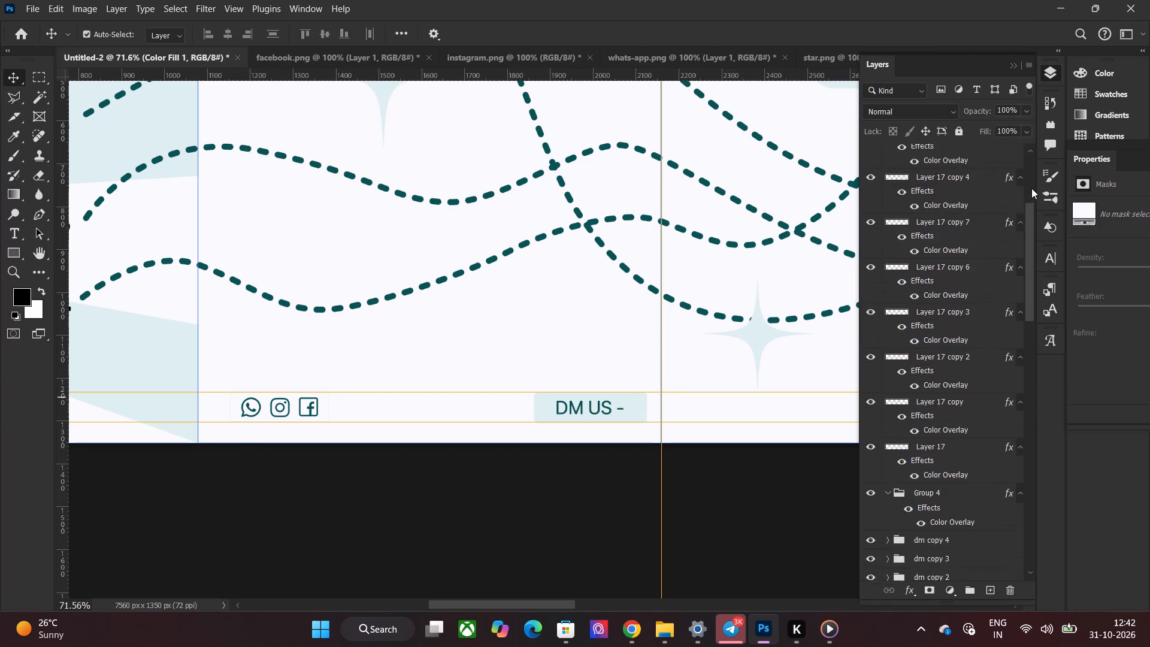
drag(1031, 188, 1034, 155)
double_click(937, 229)
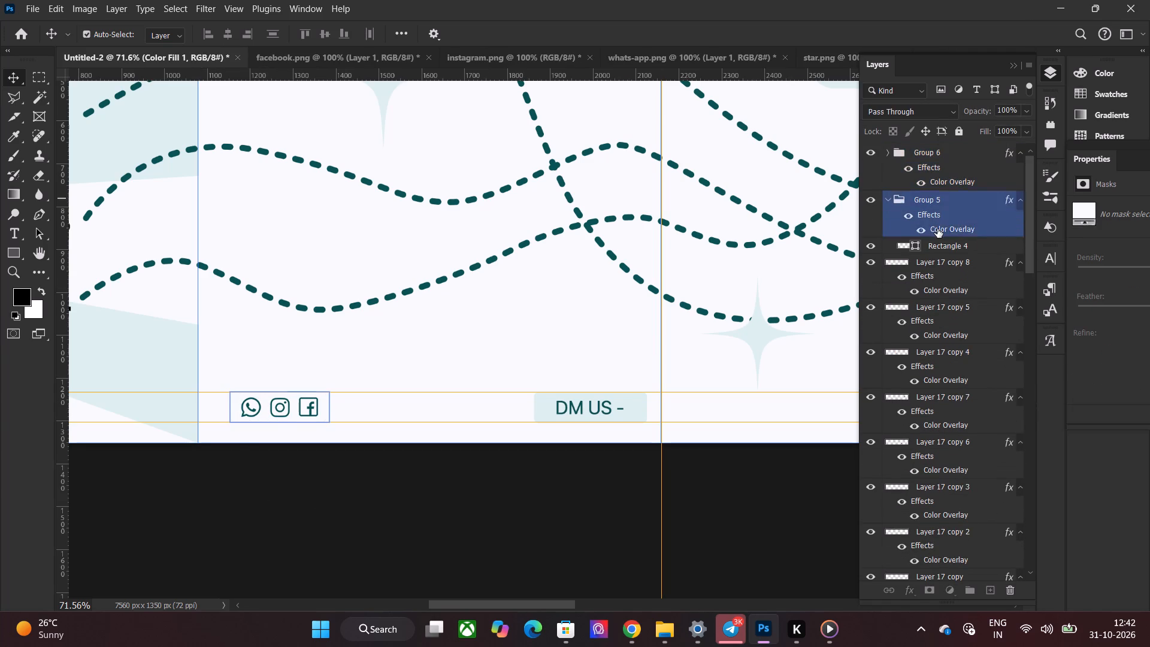
click(367, 305)
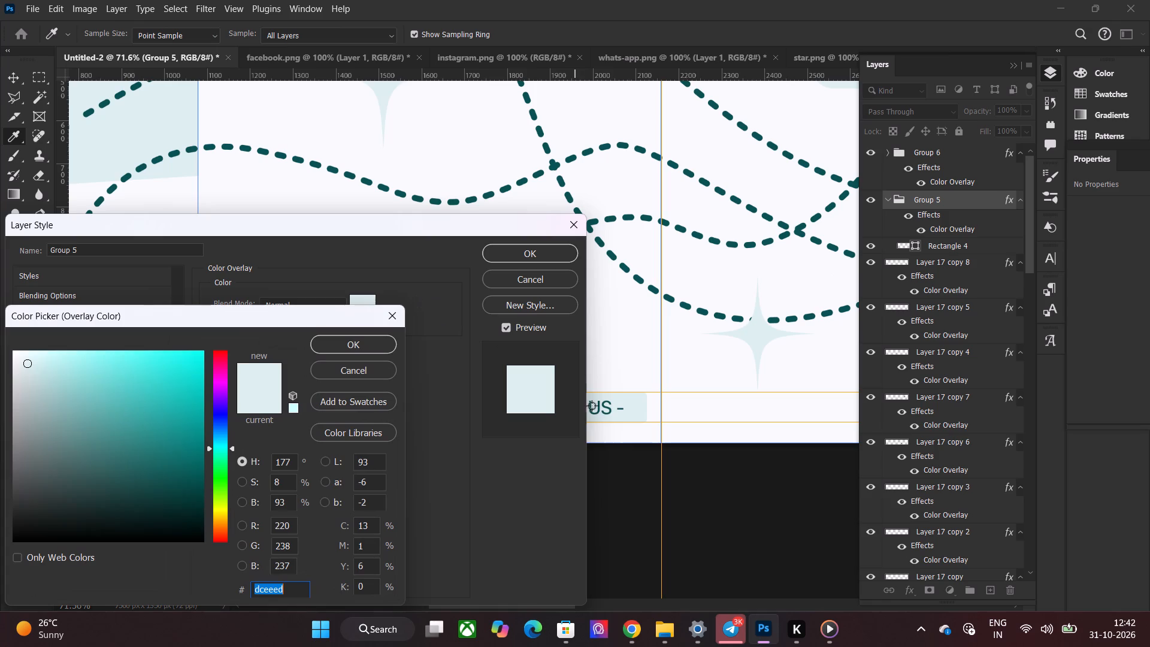
click(628, 405)
click(369, 352)
click(525, 255)
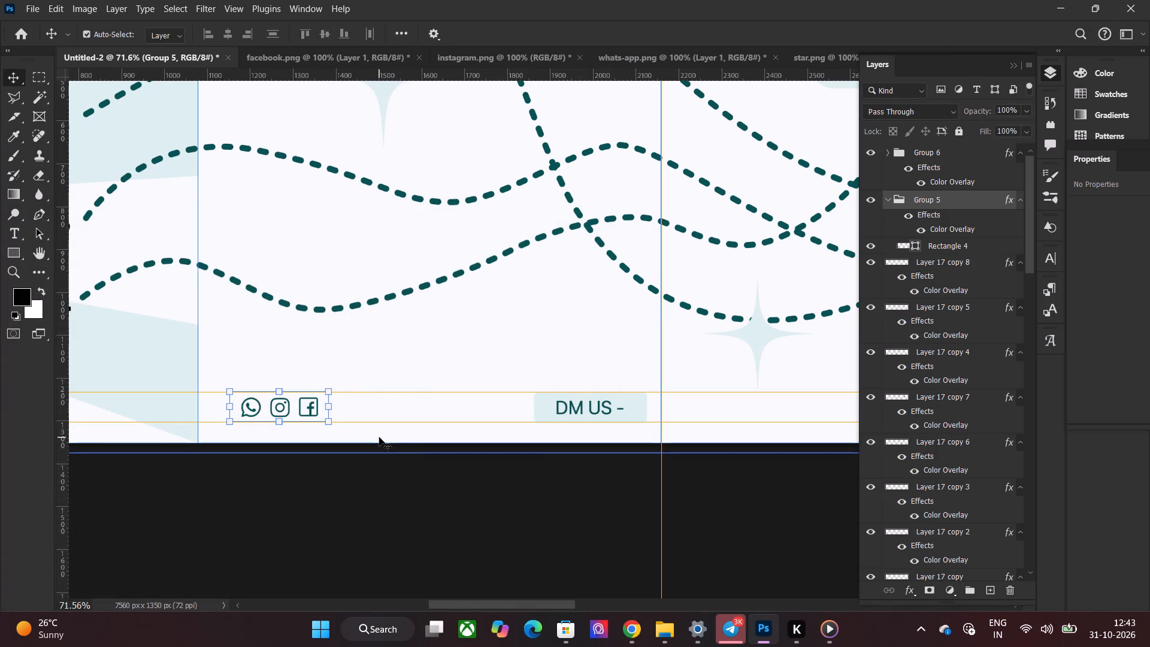
click(348, 497)
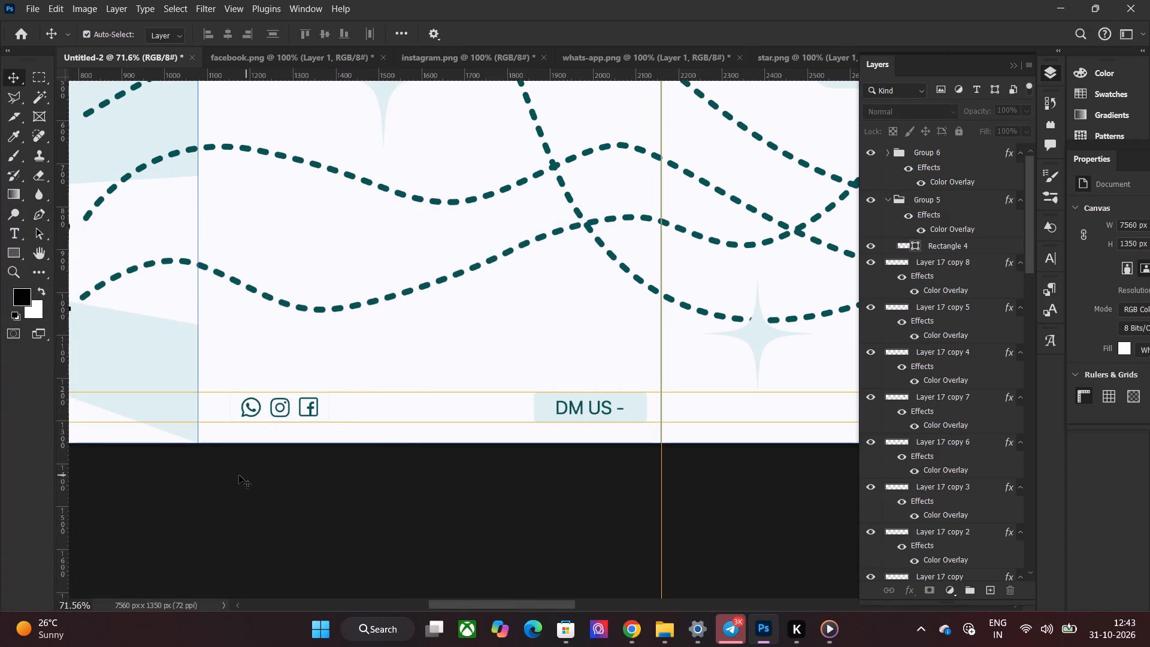
Check the Color Overlay settings of the social icons group.
scroll(199, 473, up, 4)
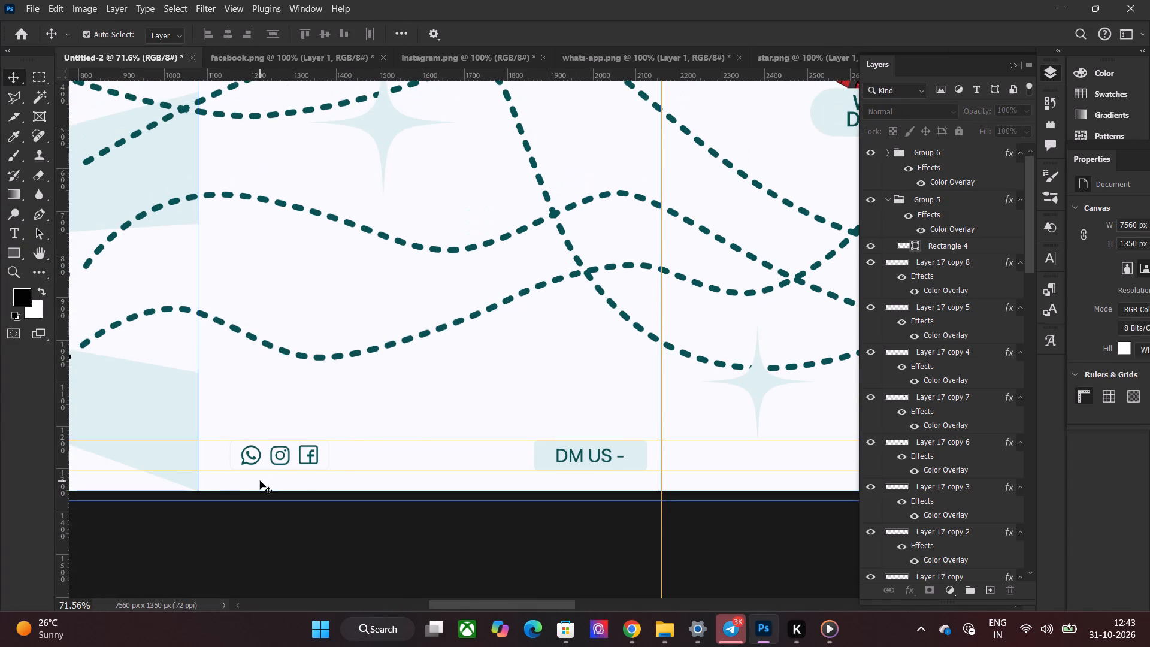
double_click(955, 181)
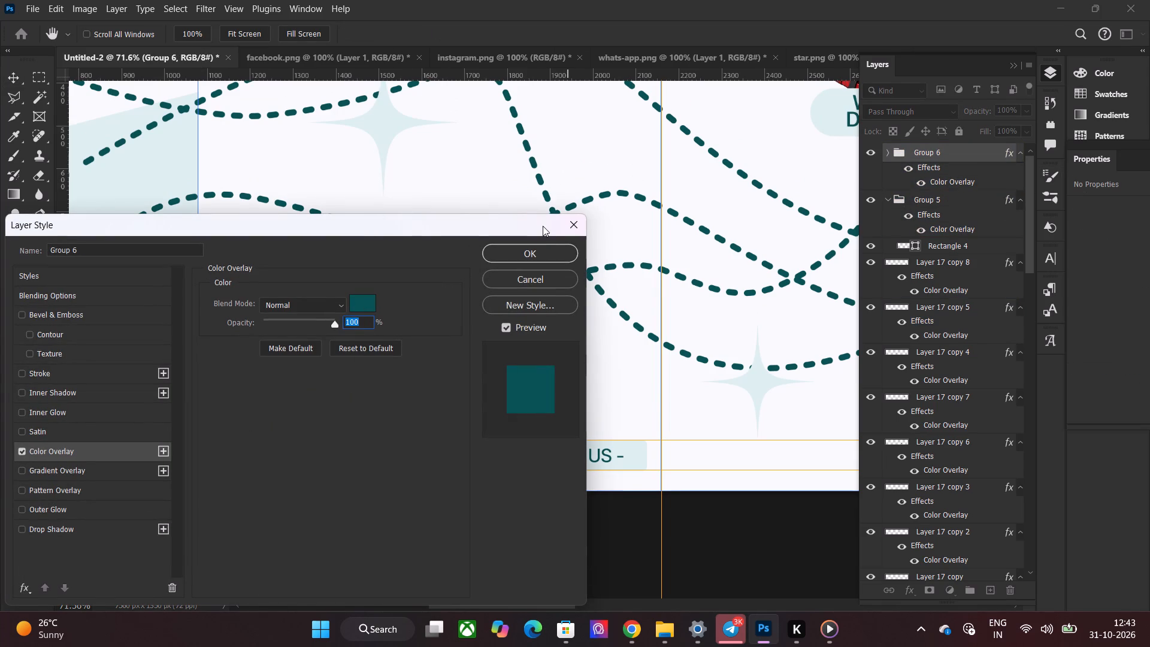
click(548, 250)
Change the Color Overlay of the social icons' frame group to dark teal 085153, sampled from a dashed line.
scroll(937, 252, up, 3)
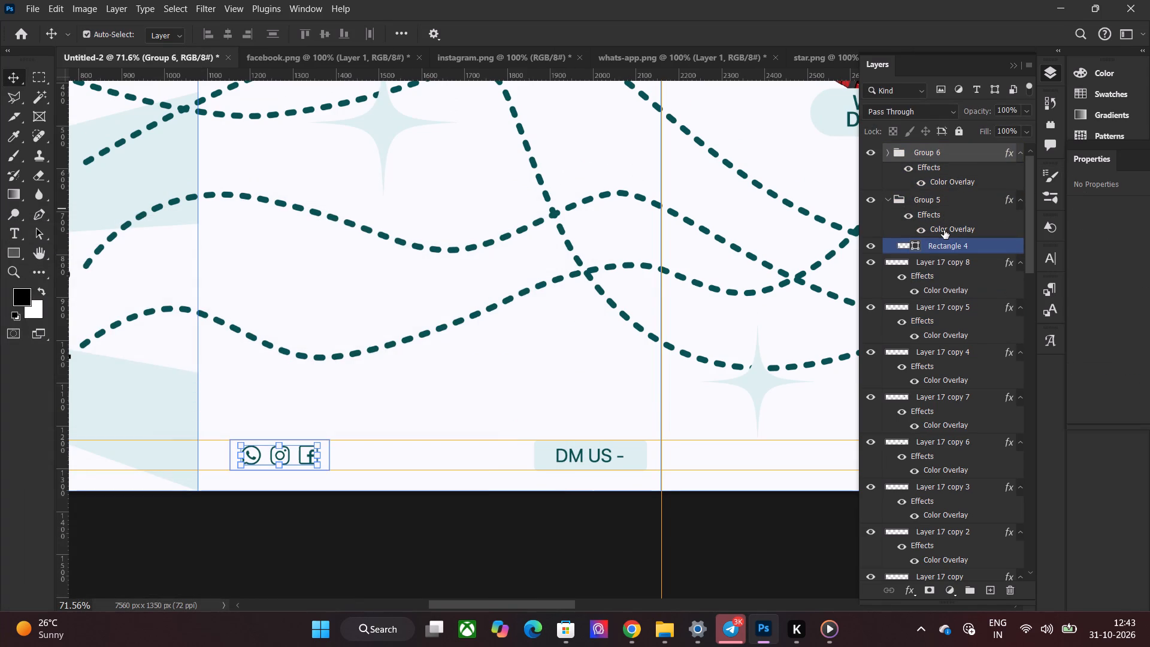
double_click(944, 230)
click(370, 305)
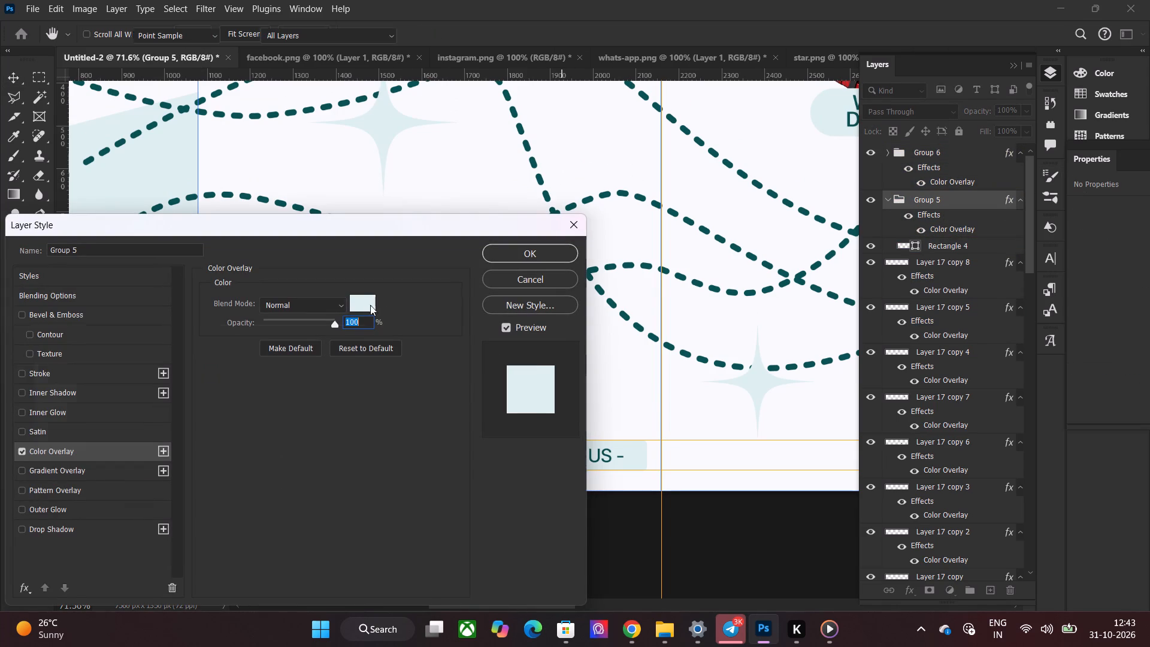
click(629, 267)
click(373, 345)
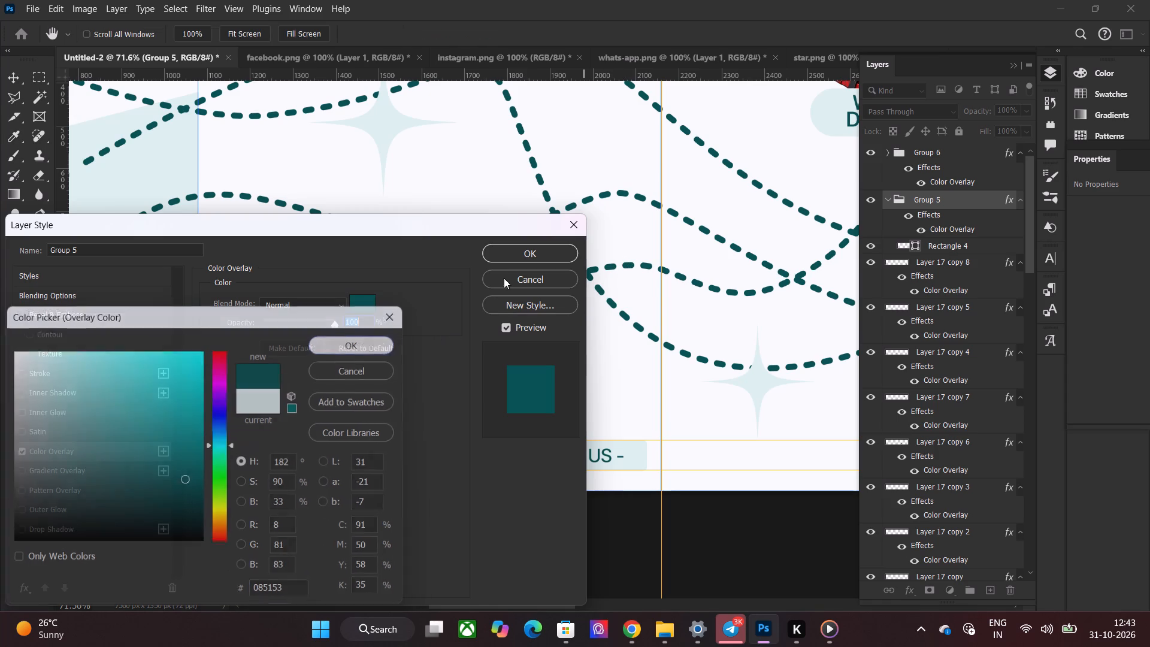
click(543, 253)
click(314, 516)
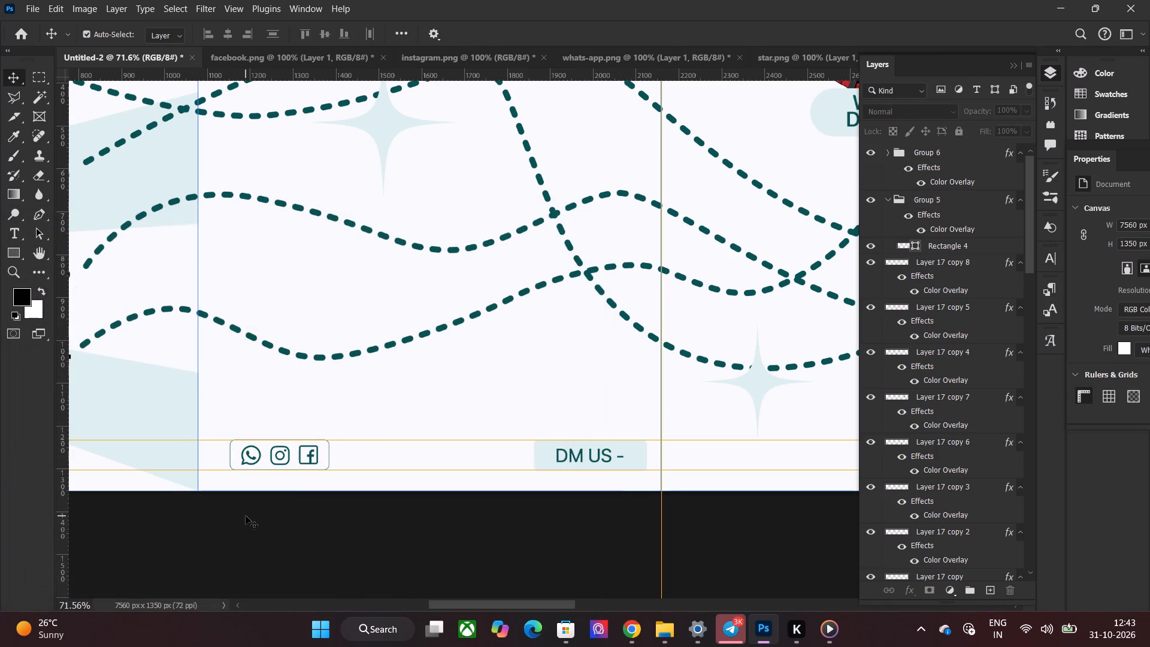
scroll(266, 516, up, 2)
scroll(266, 516, down, 3)
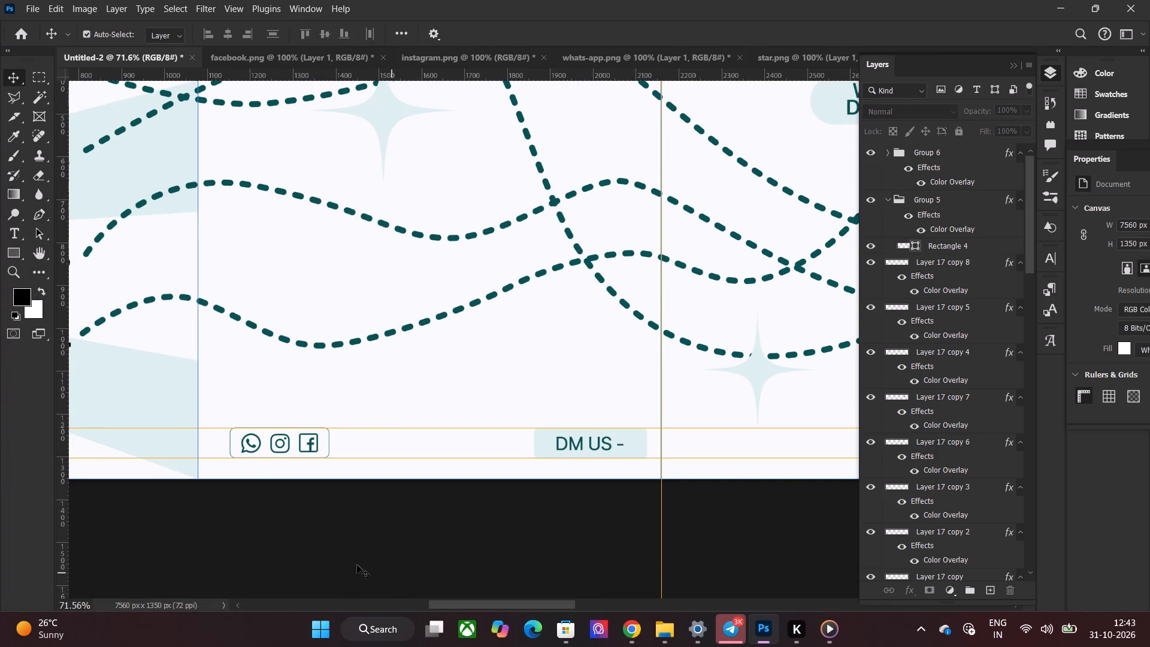
Group the social icons with their rounded frame and place a copy at the bottom left of the third slide.
drag(229, 508, 359, 397)
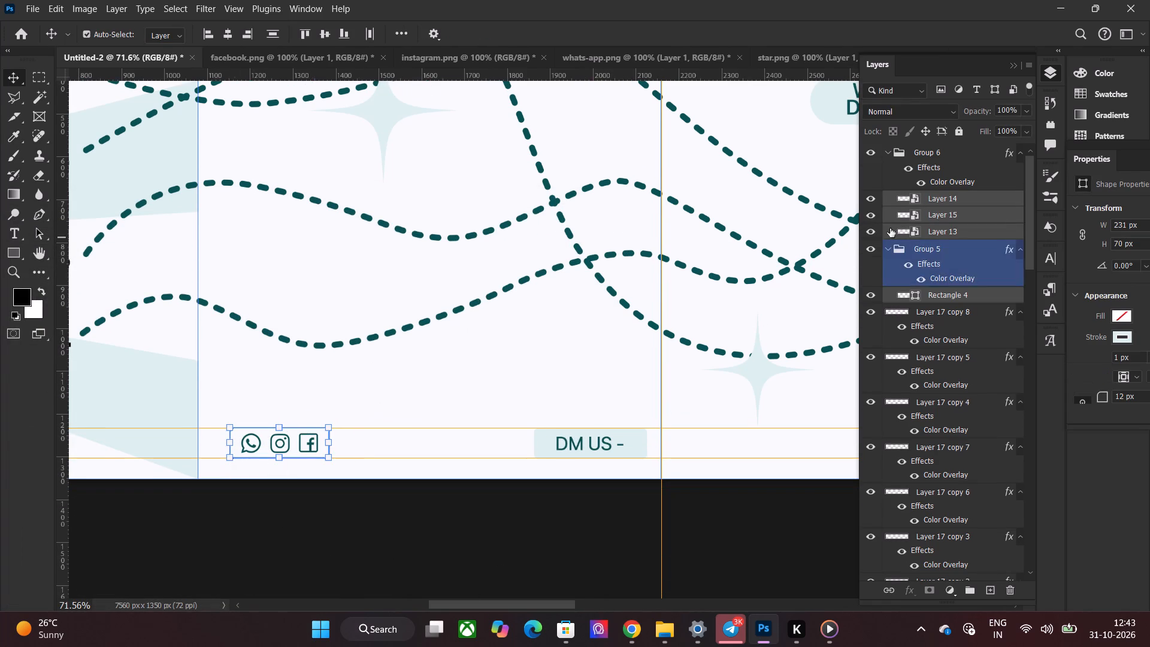
click(888, 152)
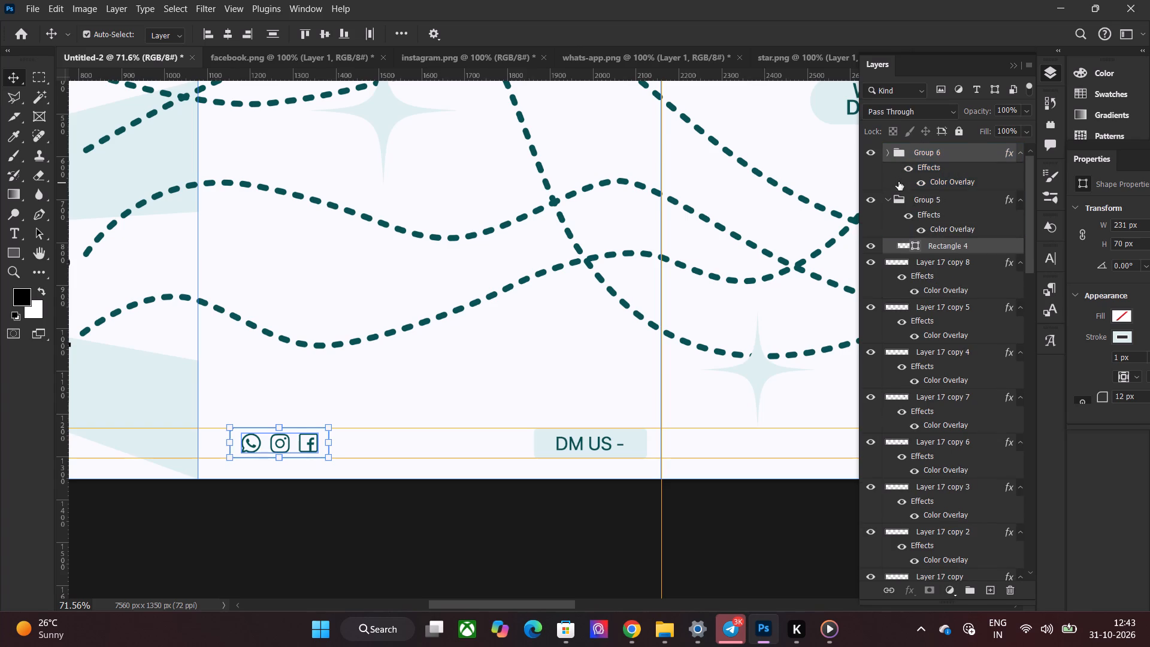
Group the social icons with their rounded frame and place a copy level with the original at the bottom left of the third slide.
click(911, 198)
shift+click(946, 150)
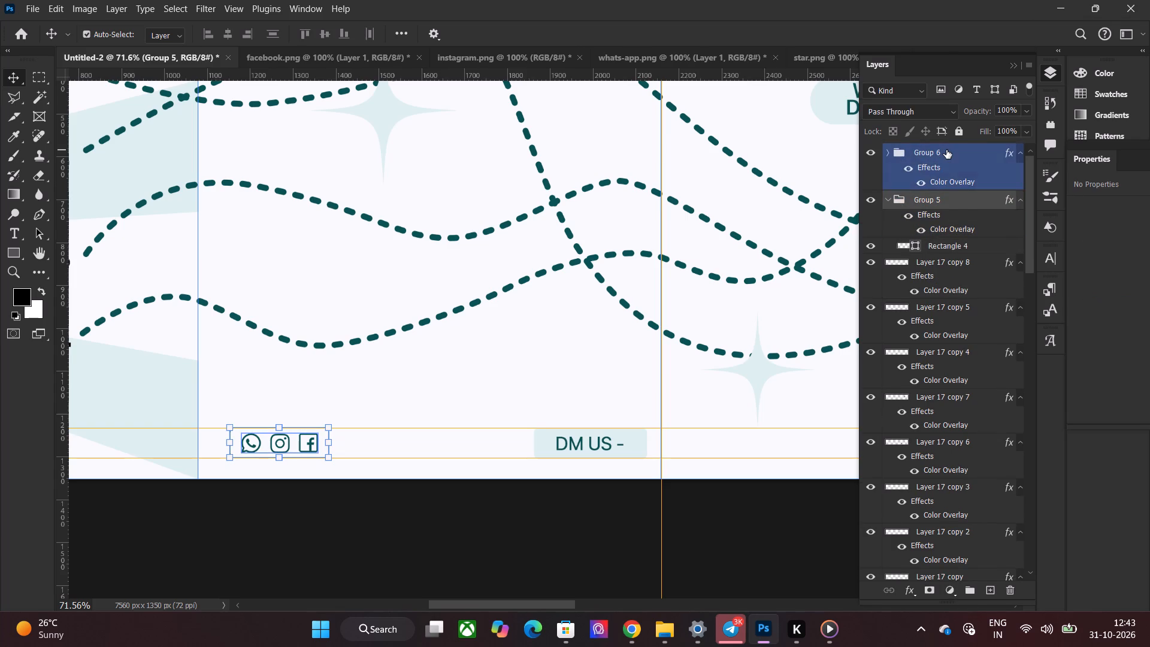
key(ctrl+g)
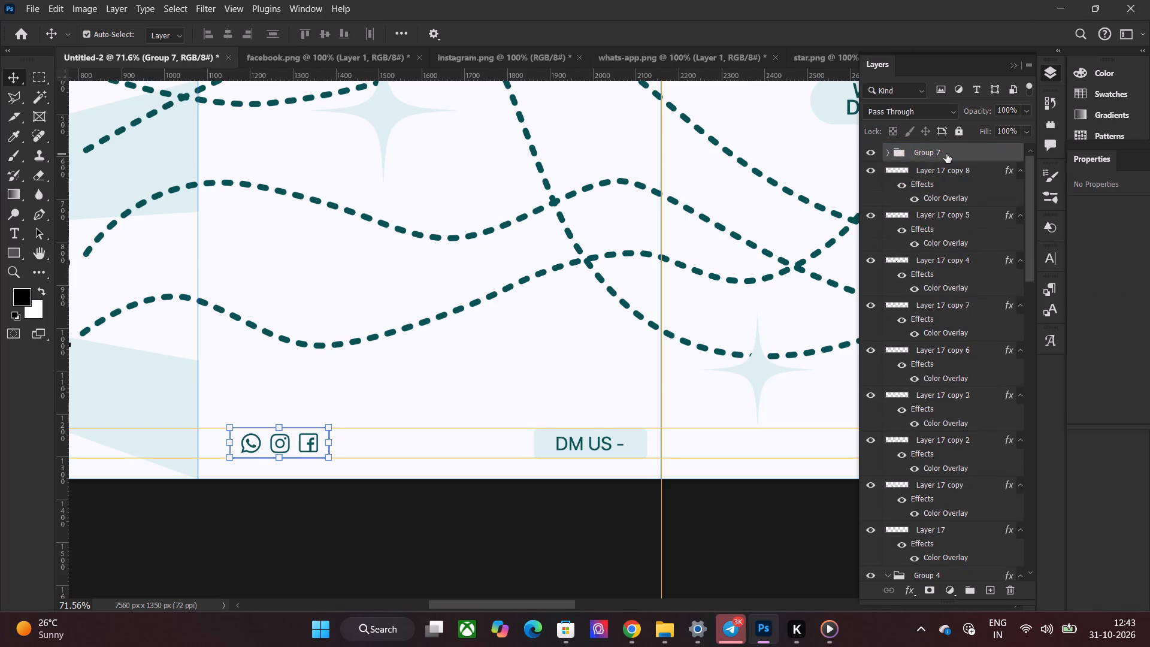
key(ctrl+j)
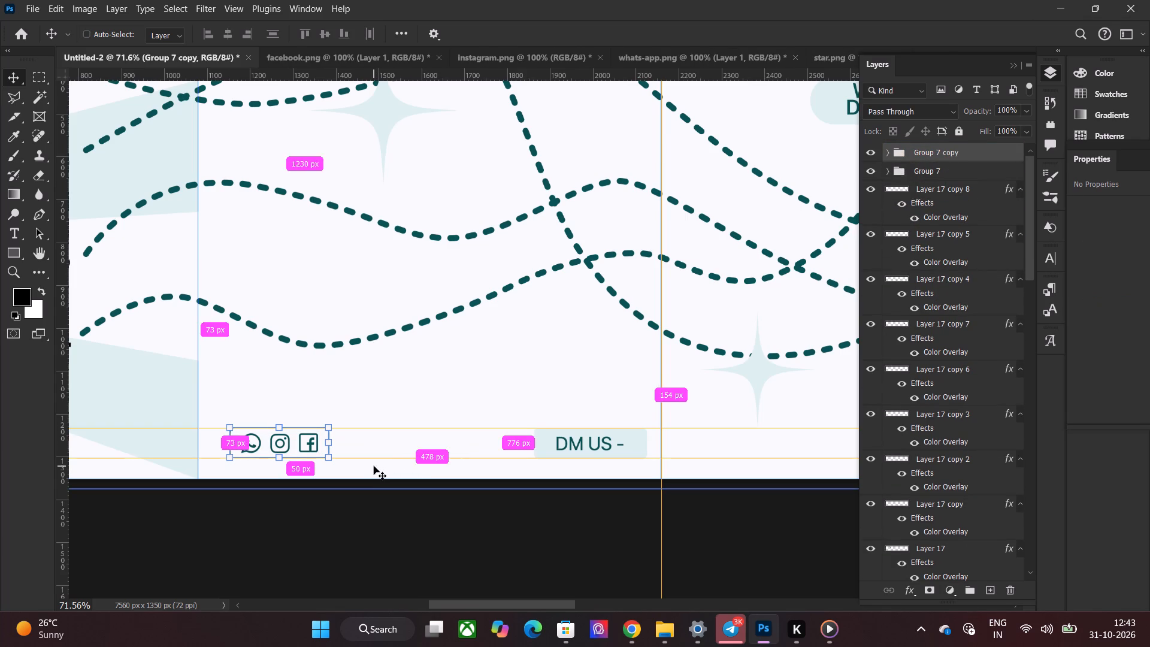
key(ctrl+t)
drag(288, 445, 398, 454)
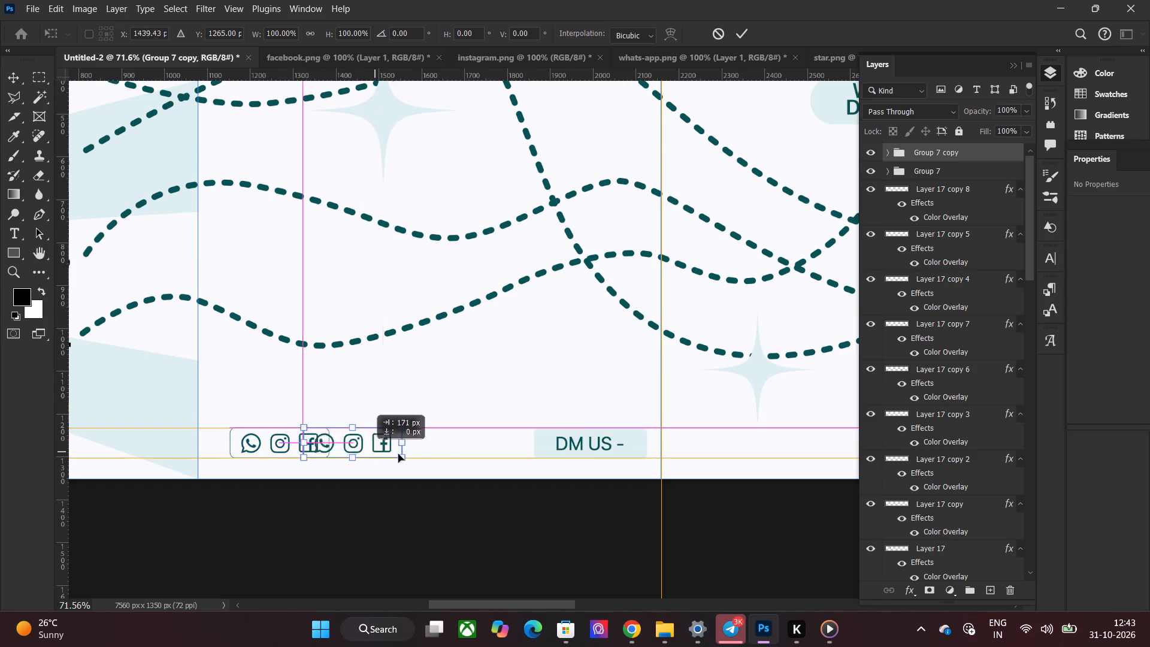
drag(398, 454, 737, 455)
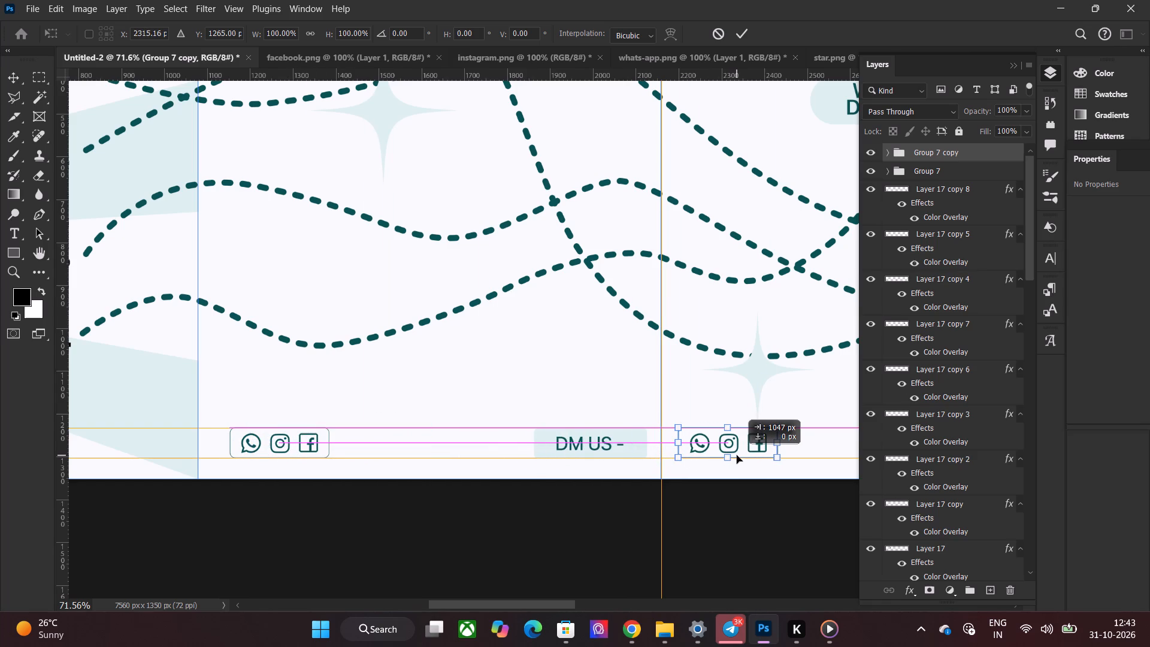
drag(737, 455, 743, 455)
click(303, 516)
Nudge the second slide's framed social icons group left along the footer to X 1250 px.
drag(215, 508, 223, 486)
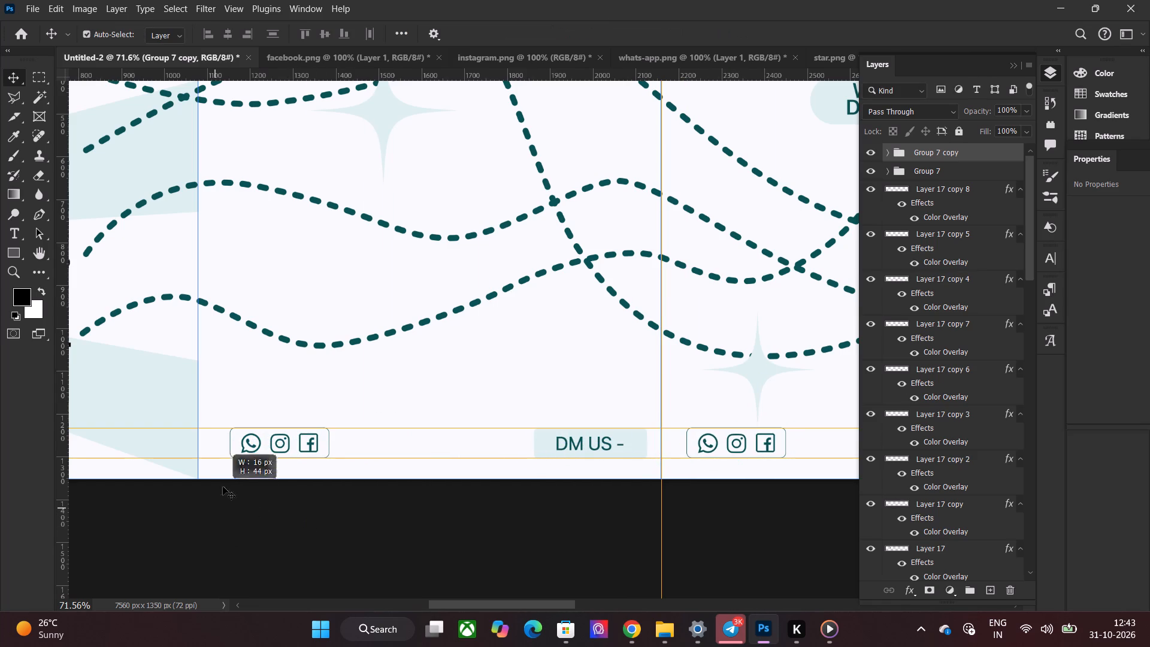
drag(223, 486, 339, 414)
click(951, 173)
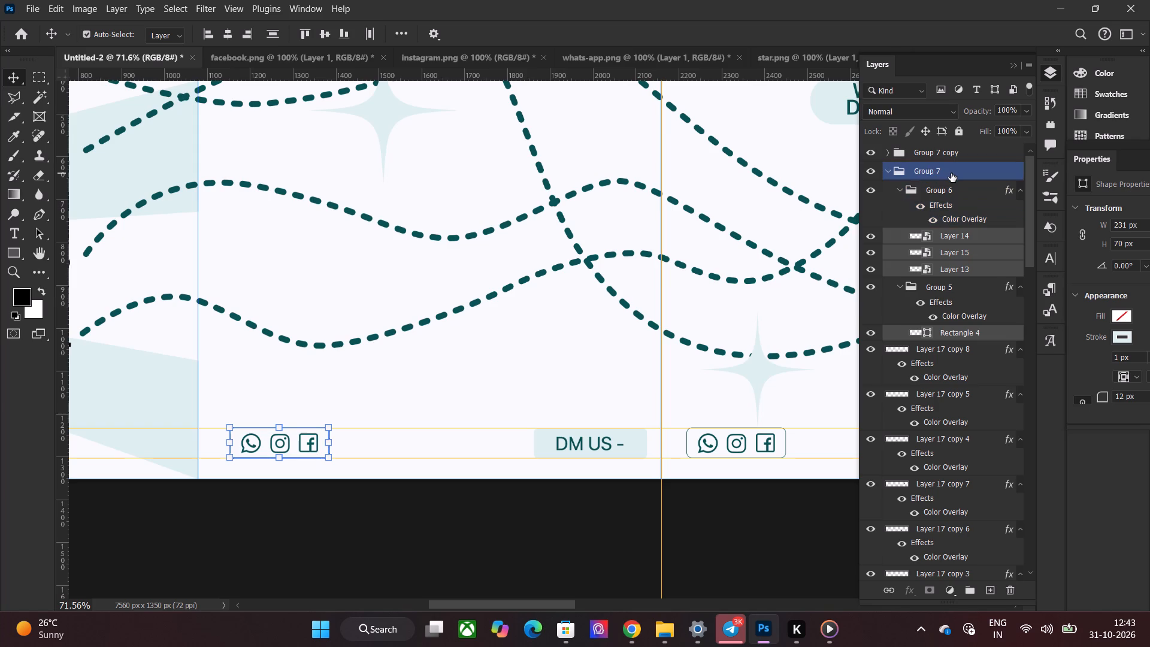
key(ctrl+t)
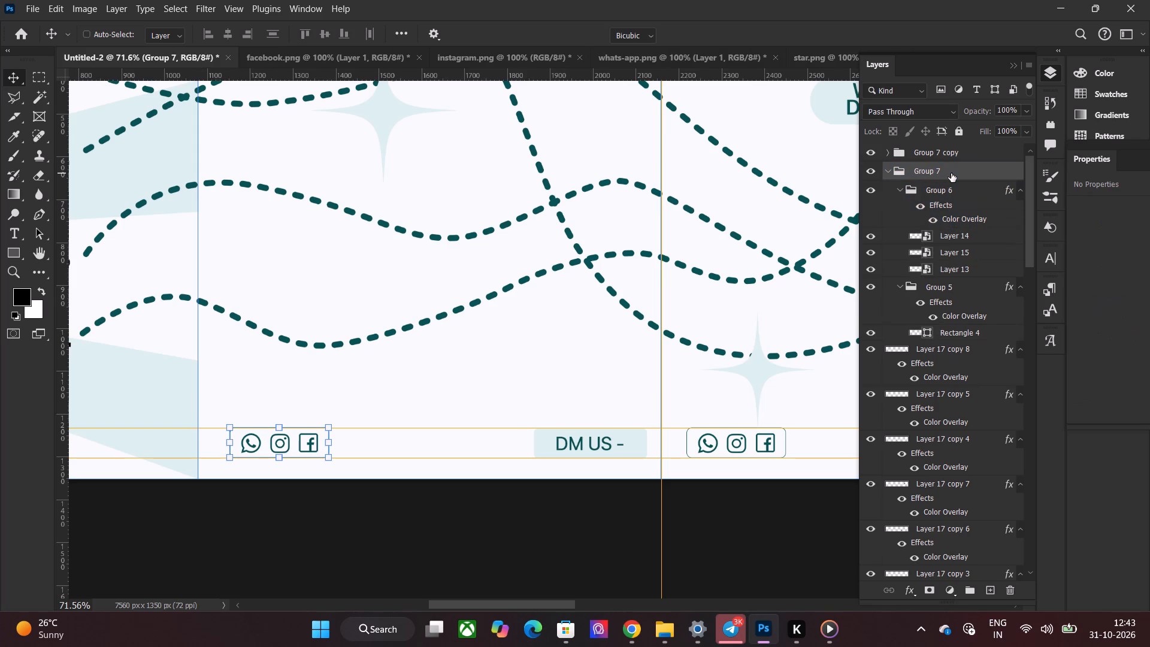
key(Left)
key(Left)
key(Left)
key(Left)
key(Left)
key(Left)
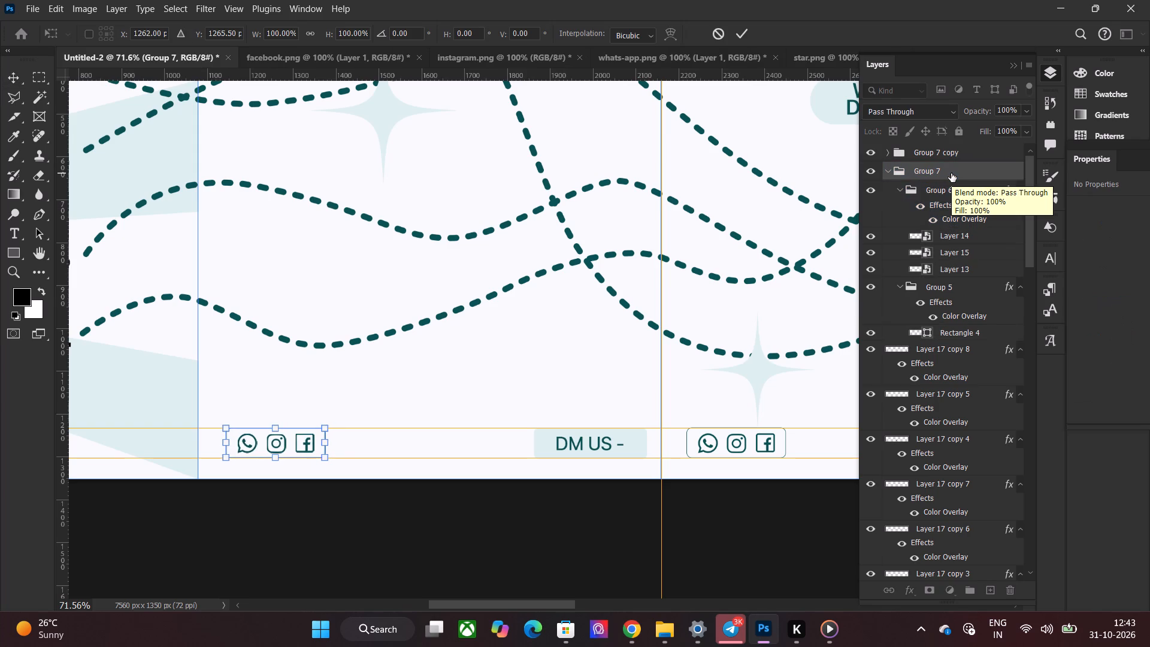
key(Left)
key(Left)
key(Left)
key(Left)
key(Left)
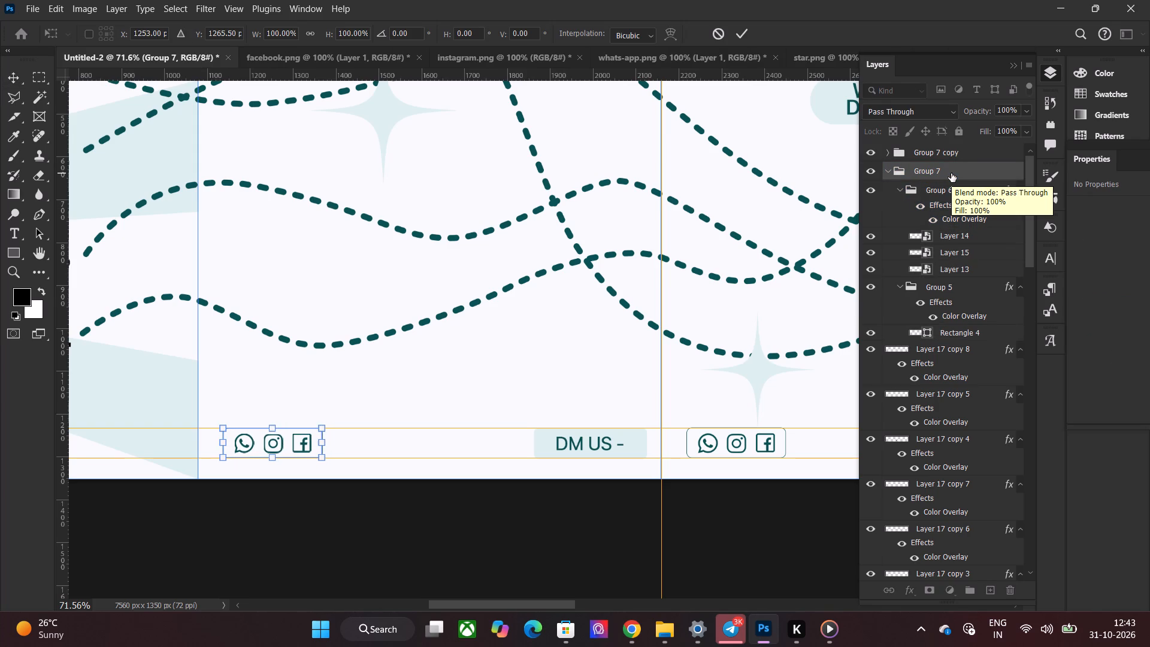
key(Left)
key(Left)
key(Left)
key(Left)
key(Left)
key(Right)
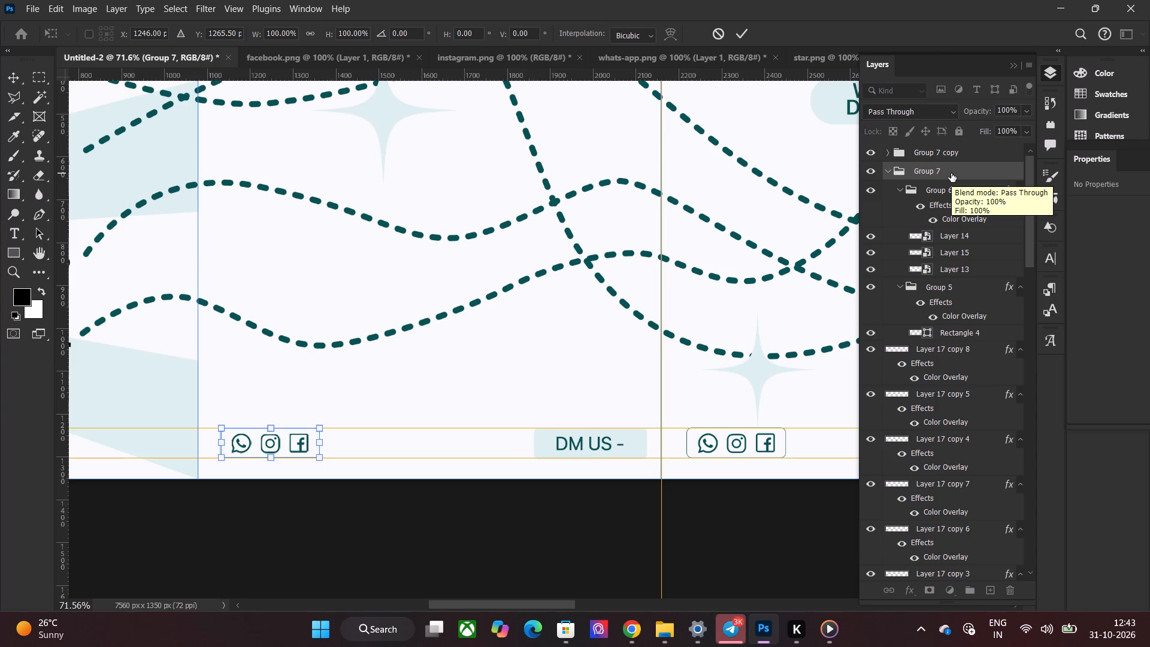
key(Right)
key(Right)
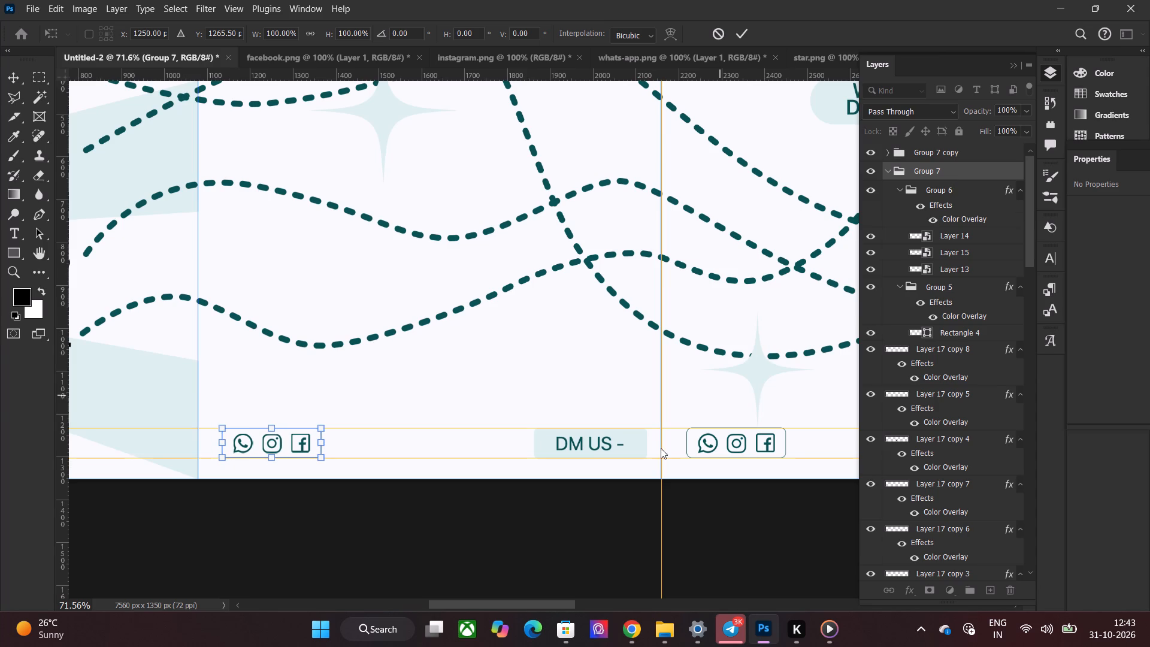
Select the DM US button at the bottom of the second slide.
drag(549, 605, 600, 605)
drag(199, 513, 235, 428)
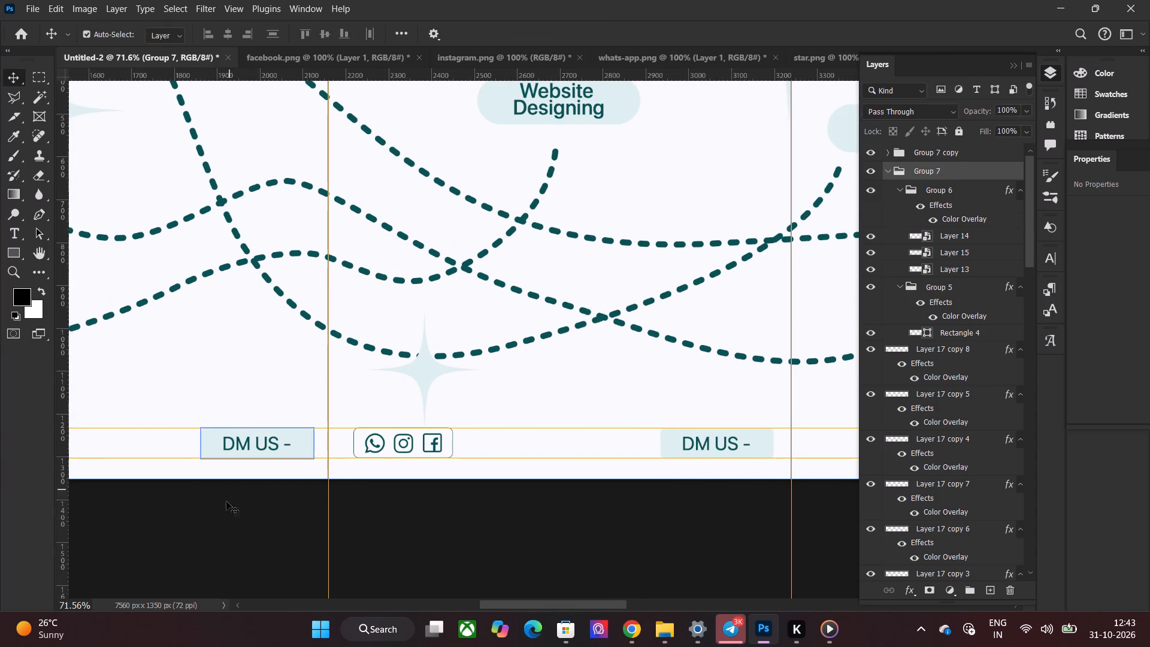
Nudge the second slide's DM US - text slightly right inside its pale rectangle.
click(198, 513)
drag(195, 513, 313, 403)
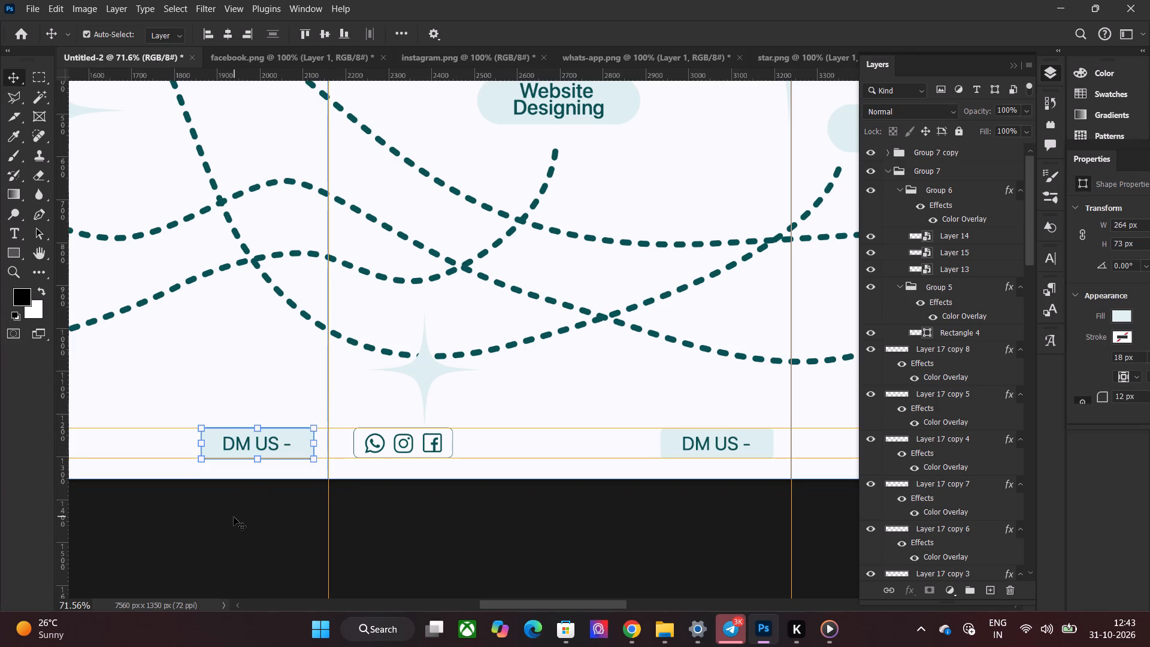
click(234, 517)
double_click(261, 442)
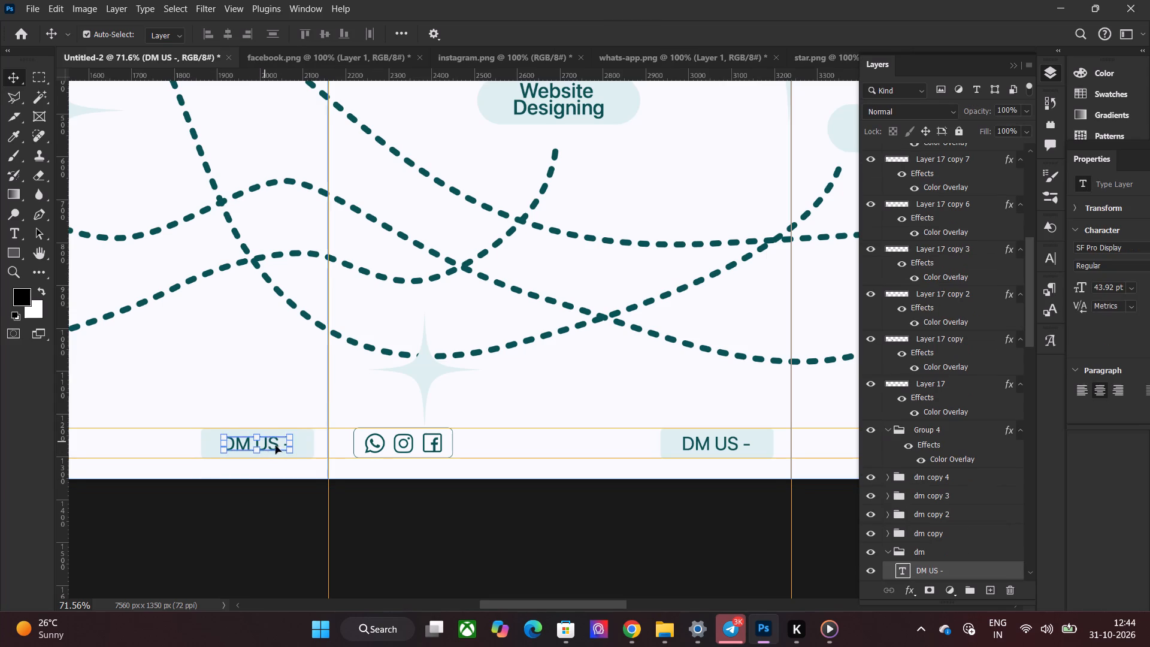
double_click(276, 446)
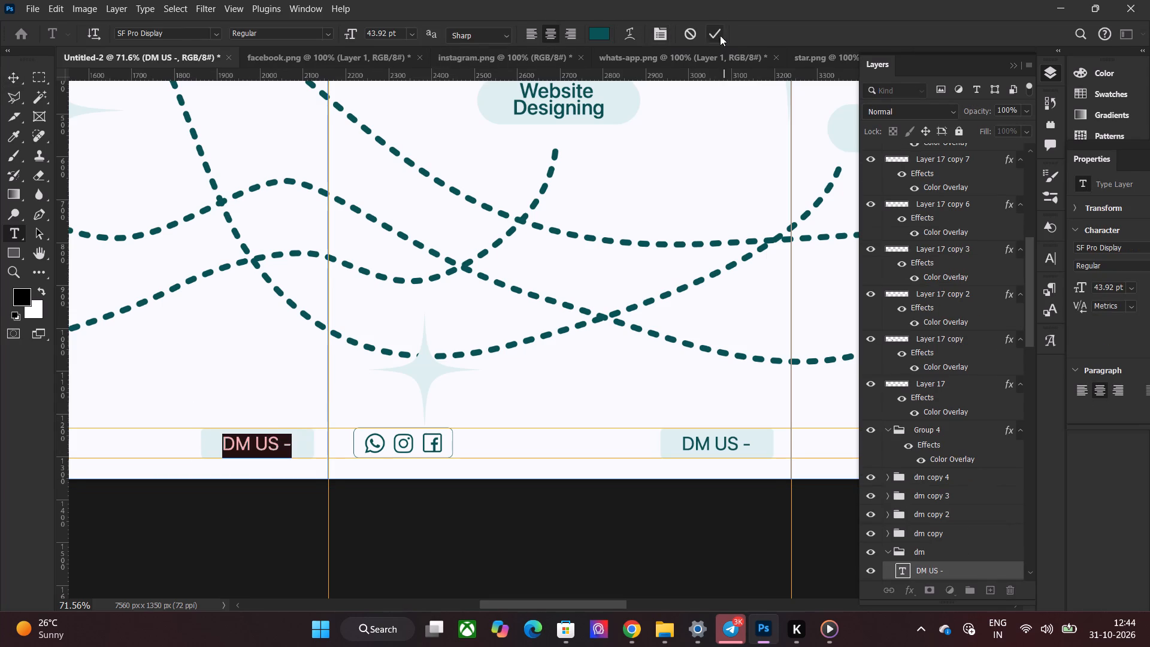
click(719, 35)
key(Right)
key(Right)
key(Right)
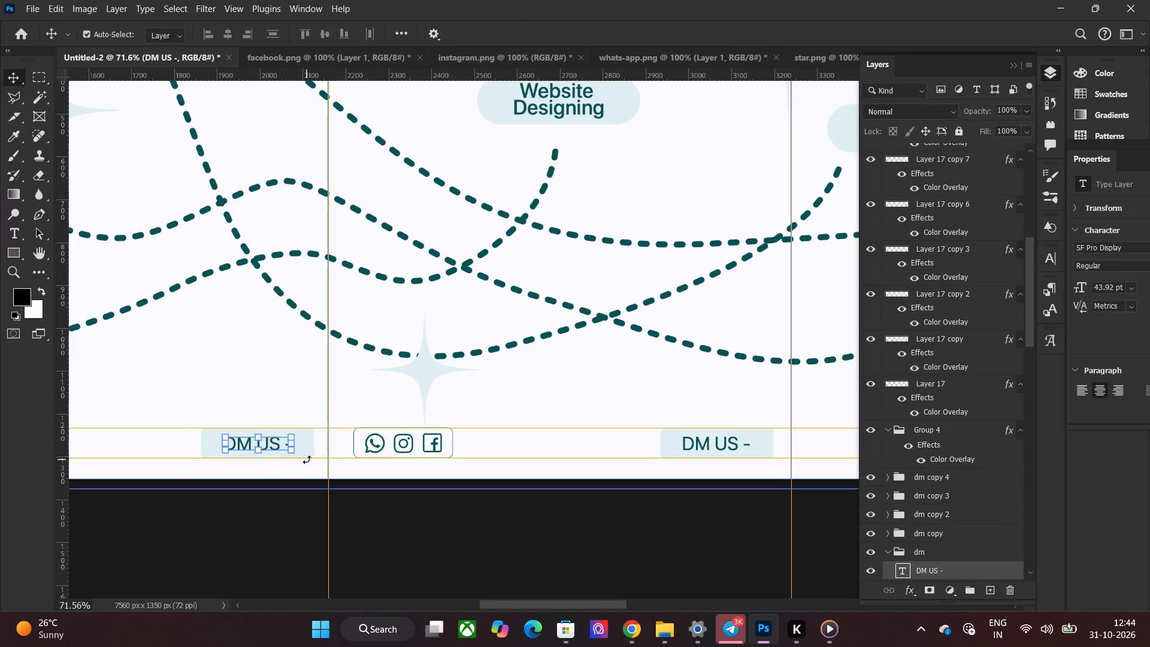
key(Right)
key(Right)
key(Right)
key(Right)
key(Left)
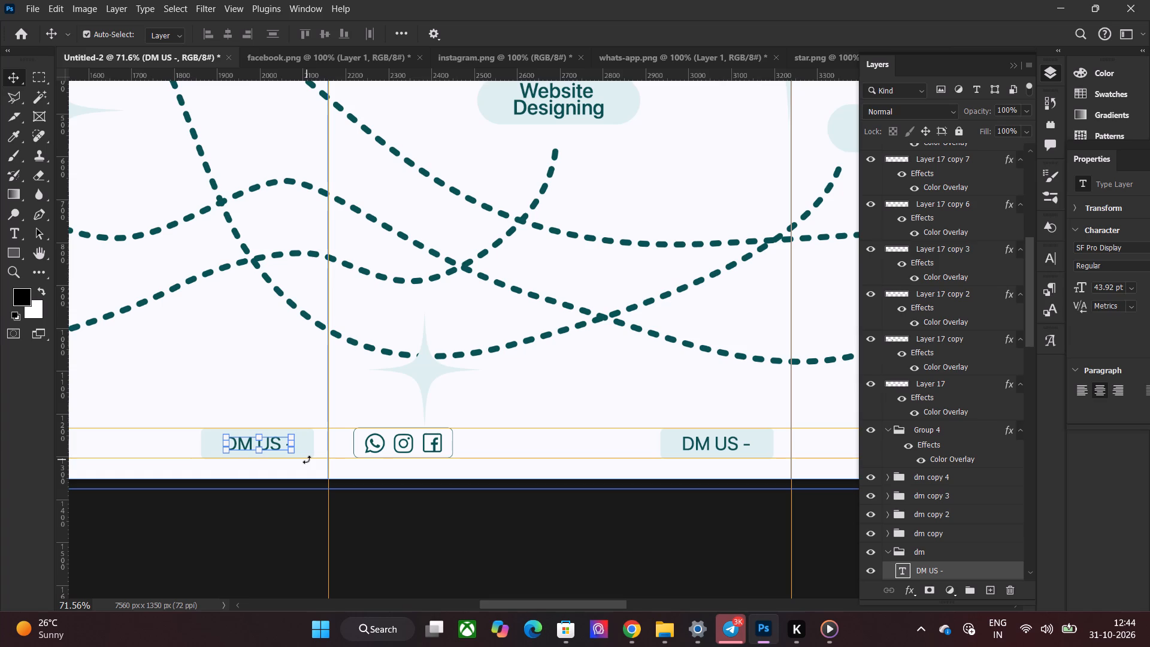
click(210, 552)
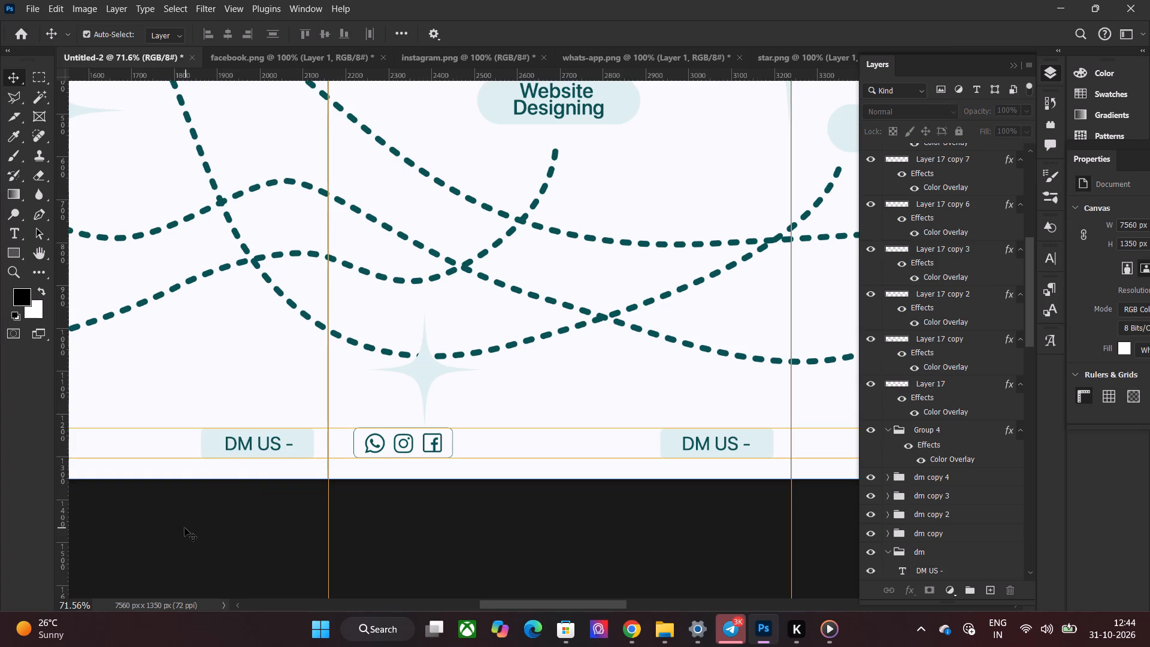
Nudge the second slide's DM US - text and its pale rectangle together slightly left, away from the slide boundary.
drag(184, 528, 201, 489)
click(733, 441)
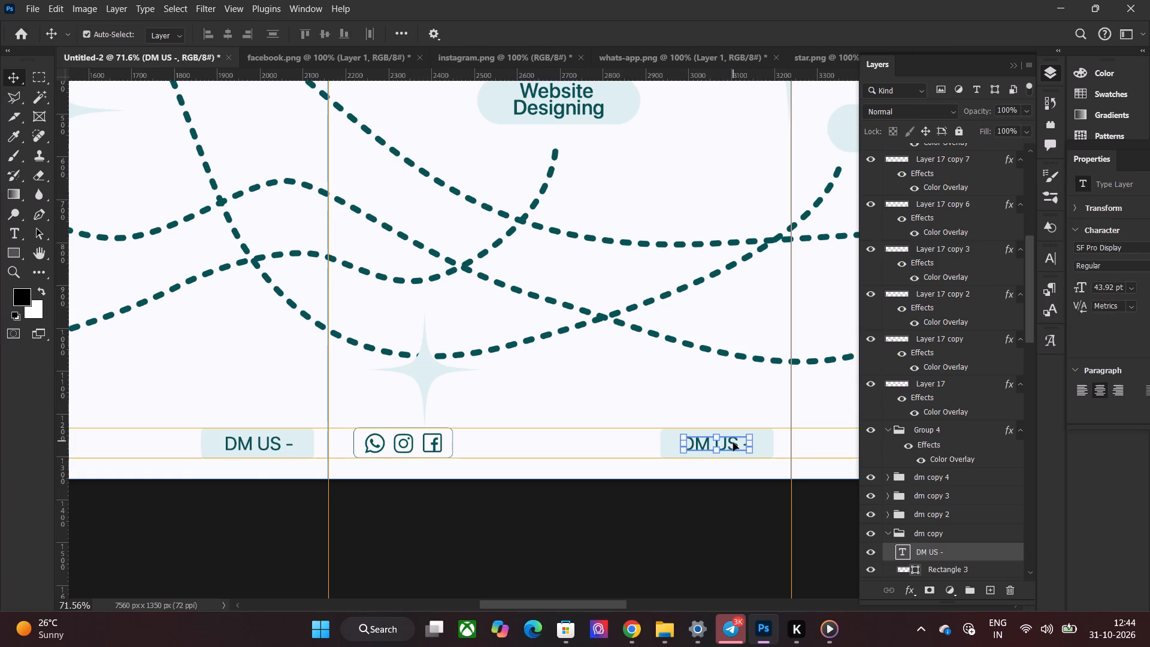
click(189, 582)
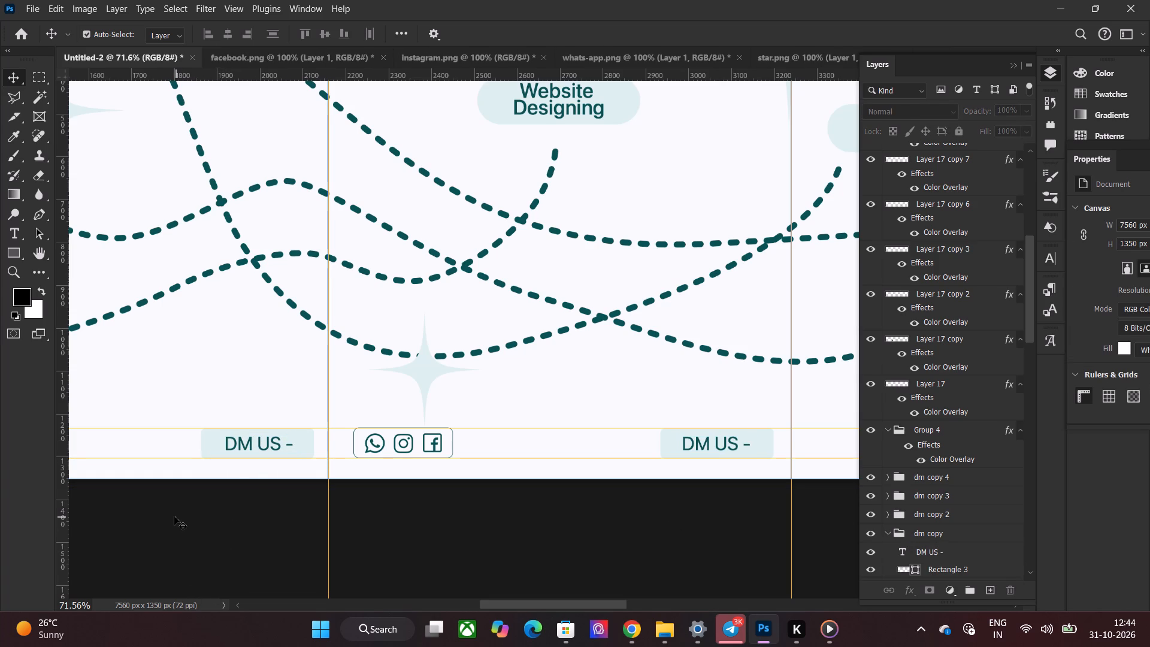
drag(174, 516, 294, 419)
drag(540, 605, 498, 601)
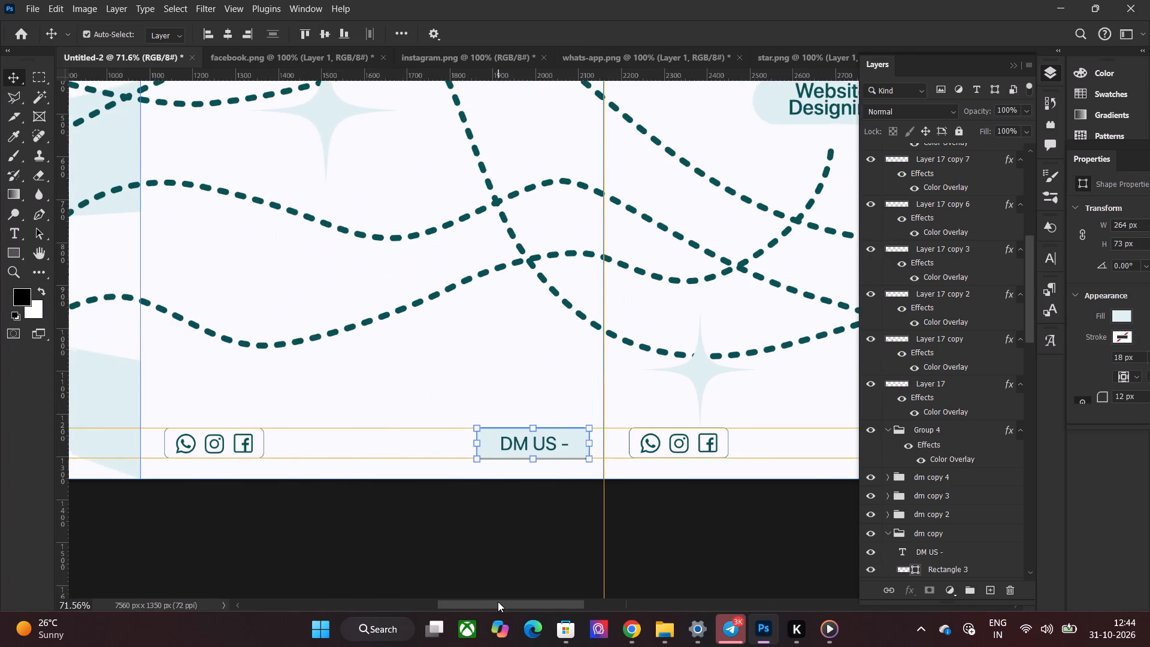
drag(498, 601, 495, 598)
click(480, 556)
drag(497, 534, 593, 423)
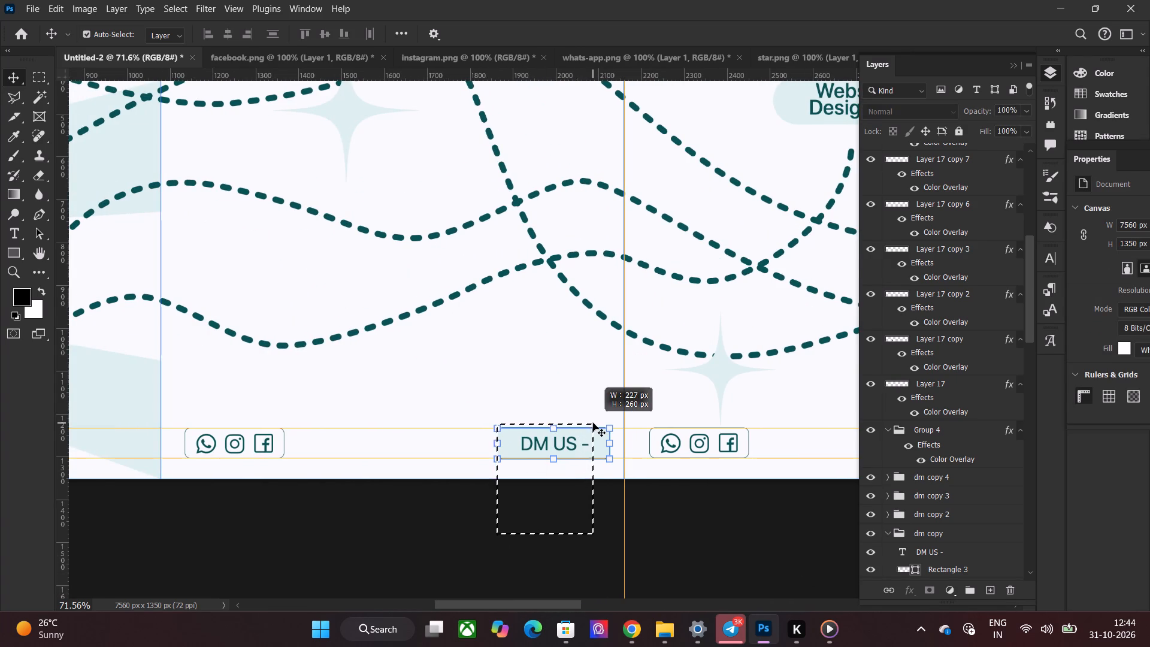
drag(593, 423, 595, 421)
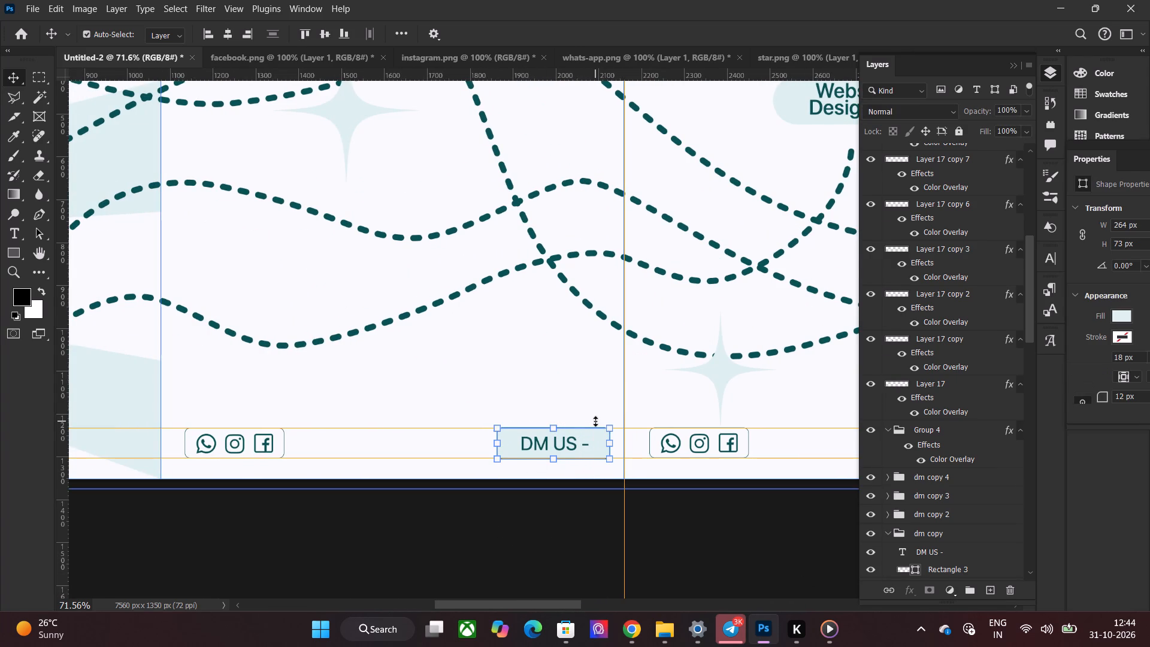
key(Left)
key(Left)
key(Left)
key(Left)
key(Left)
key(Left)
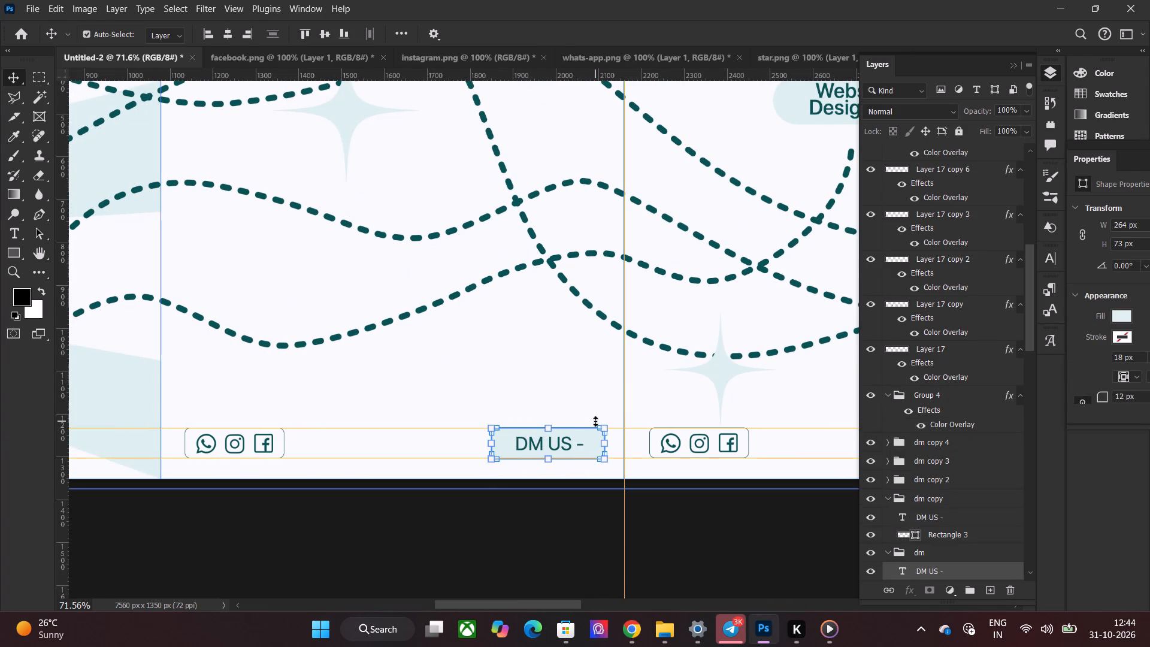
key(Left)
Collapse the expanded dm groups and move all five, dm through dm copy 4, above the star layers in the stack.
scroll(943, 431, down, 1)
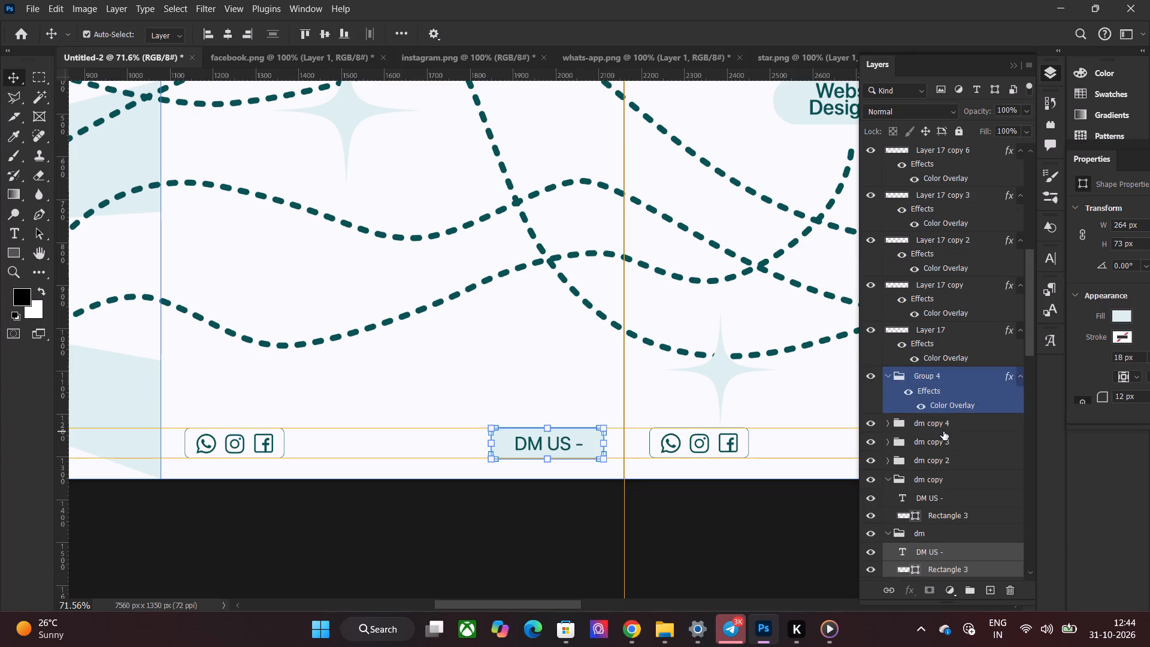
scroll(943, 431, down, 1)
click(910, 514)
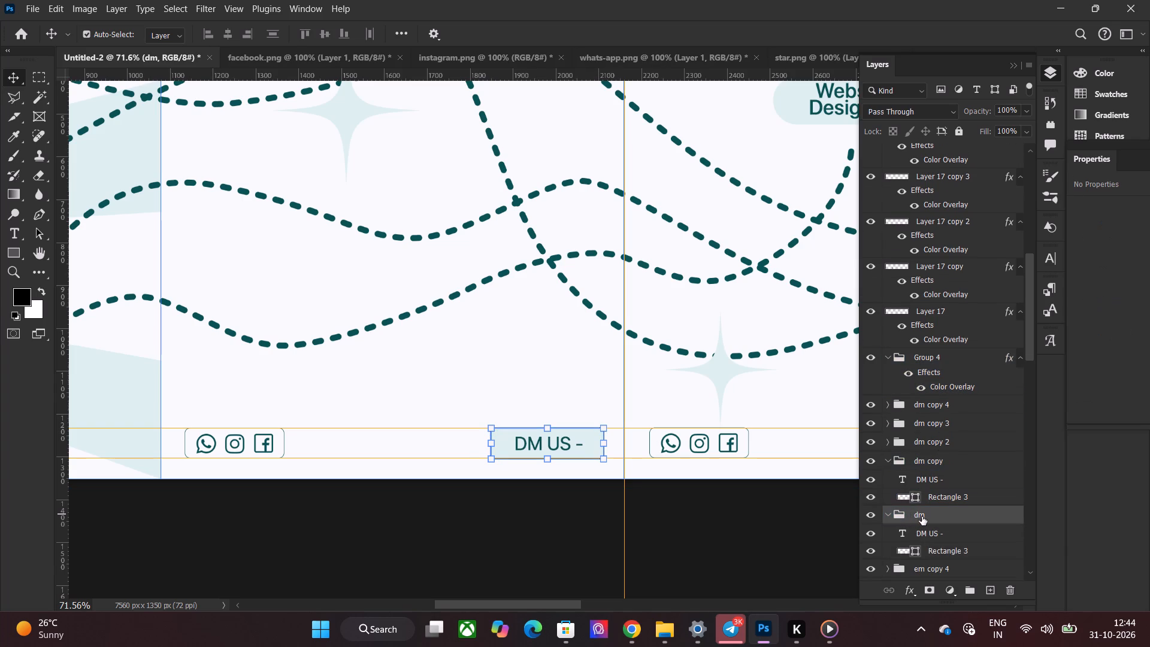
click(889, 459)
click(891, 481)
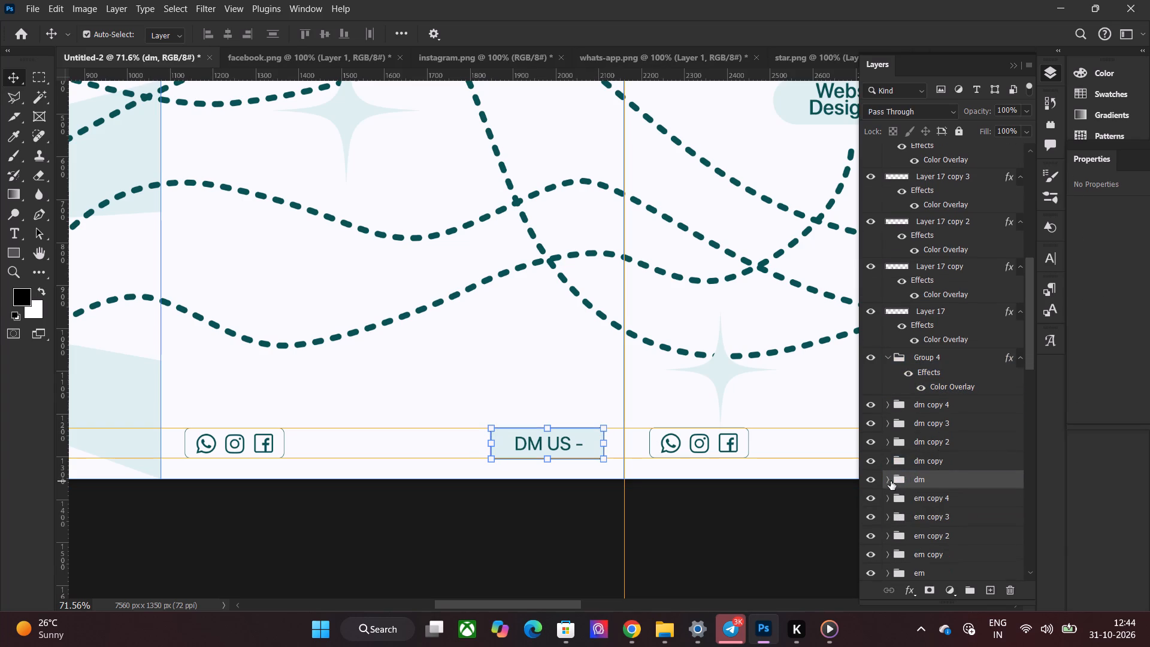
shift+click(955, 411)
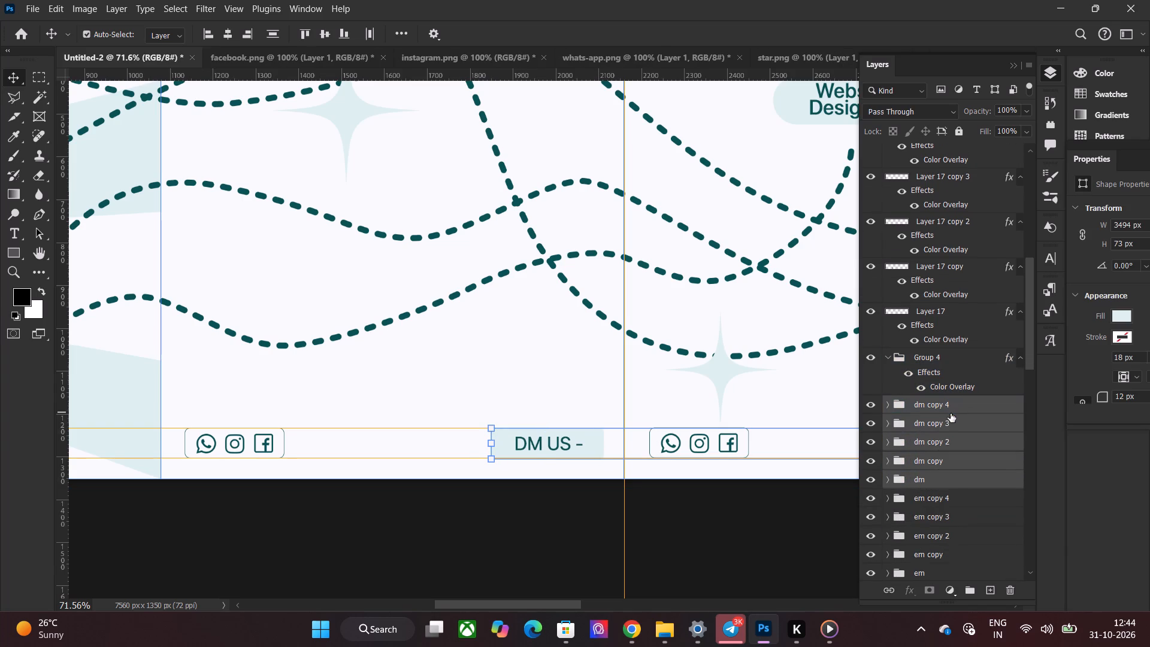
drag(944, 413, 965, 143)
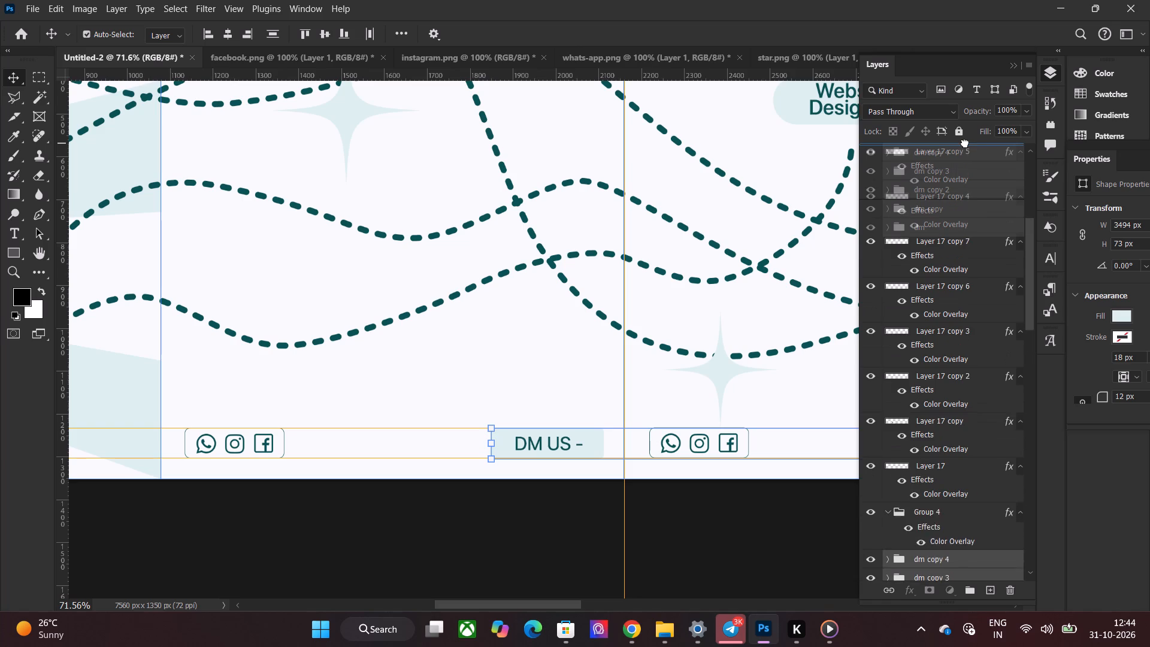
drag(965, 143, 974, 146)
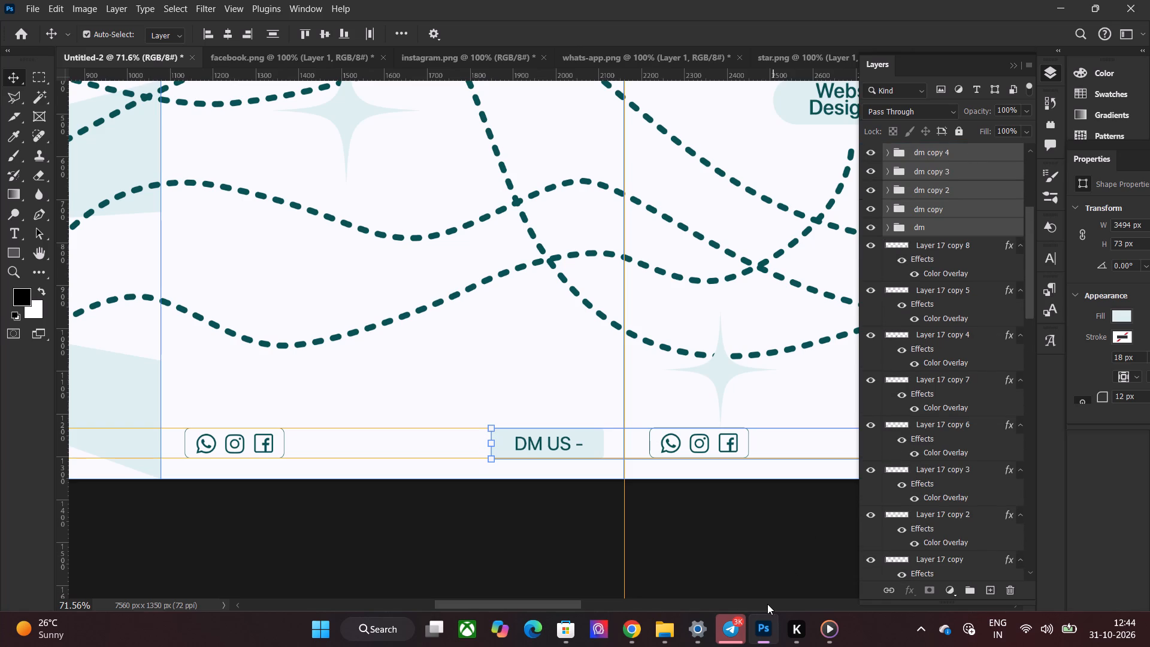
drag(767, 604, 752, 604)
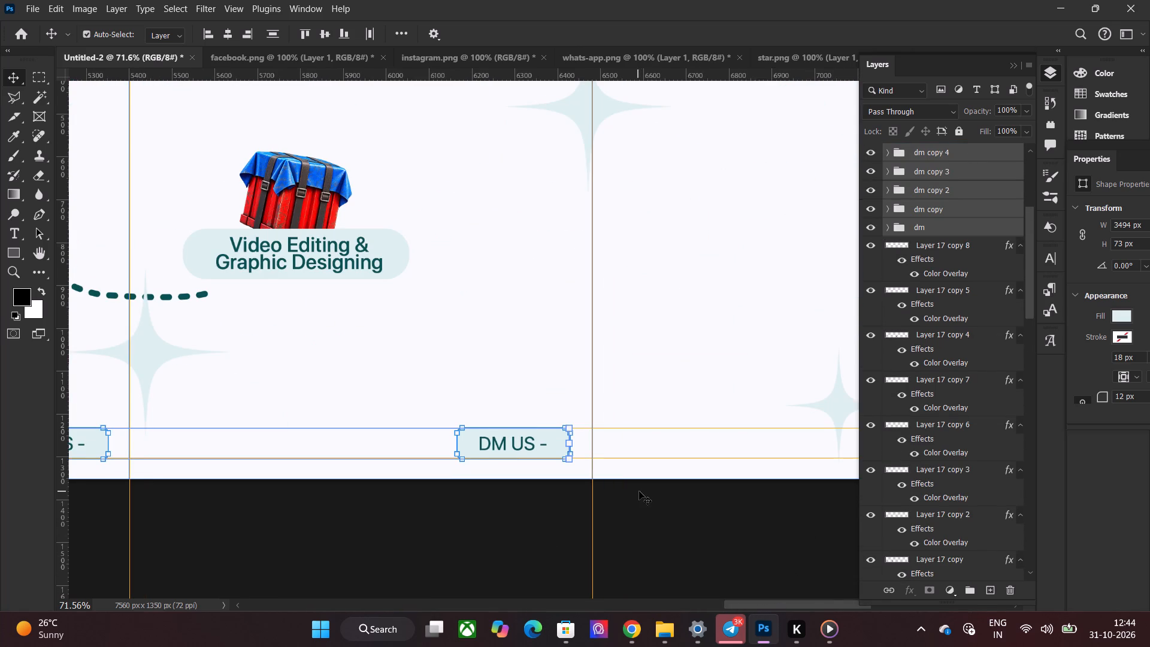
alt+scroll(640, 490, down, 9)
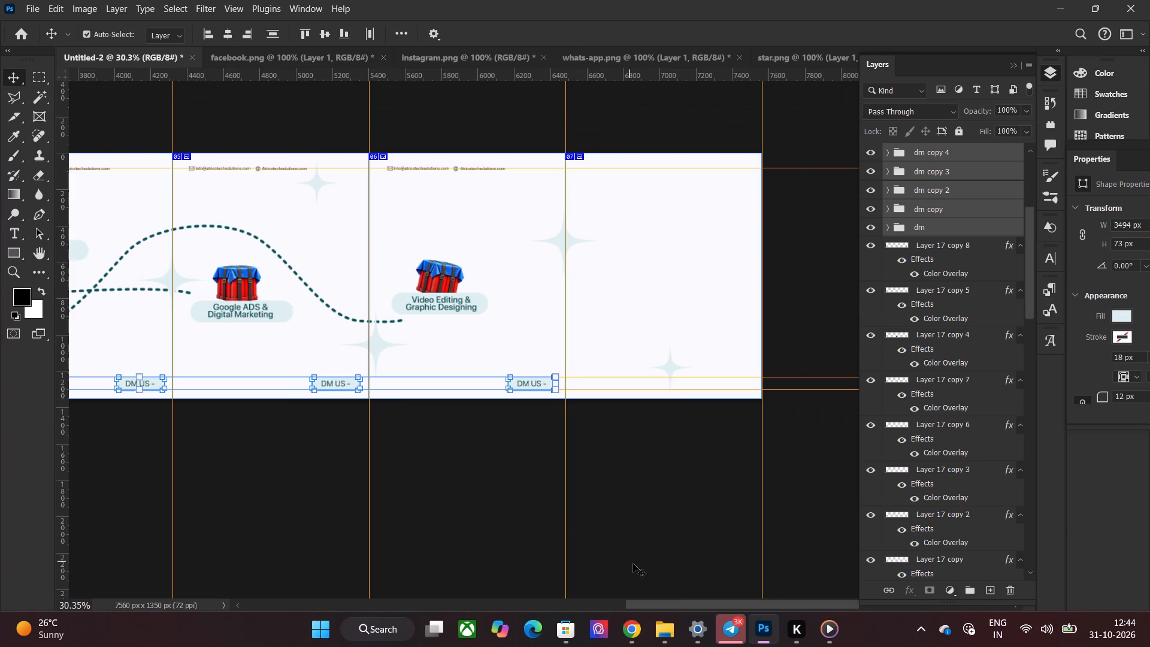
Nudge the third slide's framed social icons slightly left in the footer.
drag(681, 609, 646, 609)
click(568, 525)
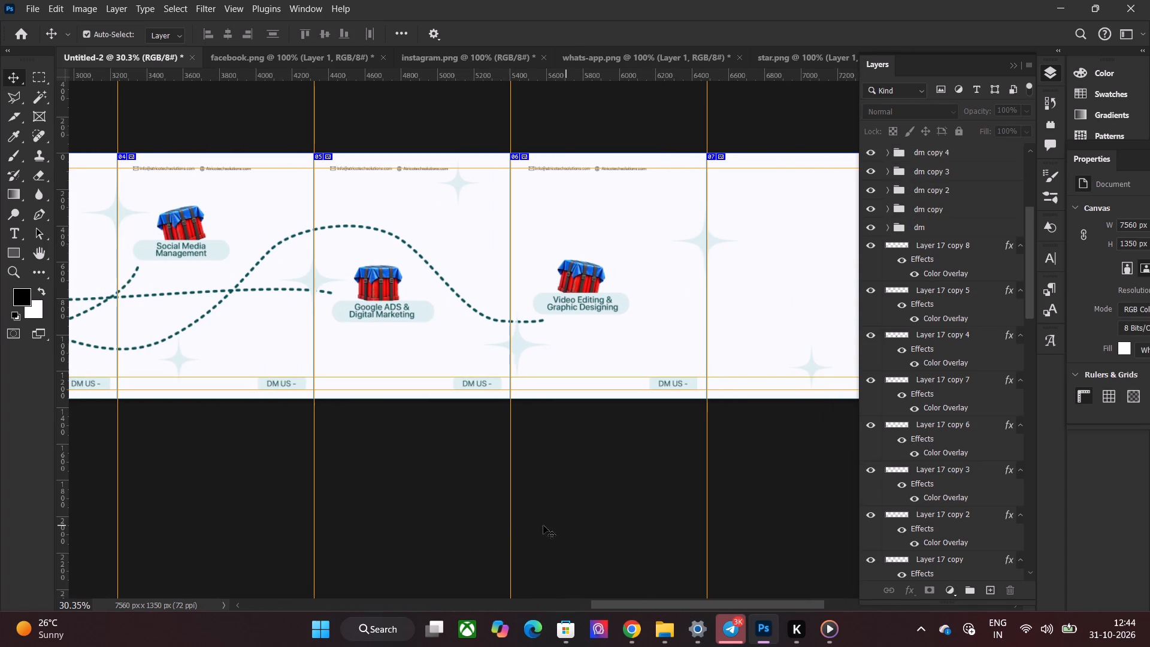
alt+scroll(338, 502, down, 2)
alt+scroll(254, 485, down, 2)
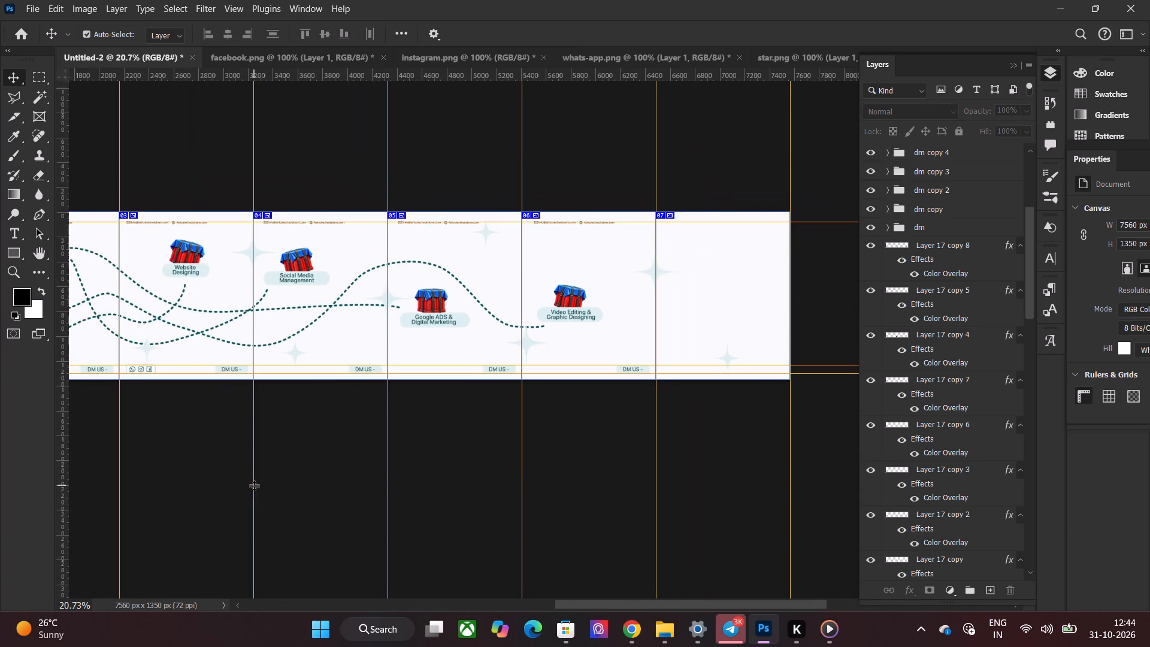
alt+scroll(307, 512, up, 3)
drag(638, 601, 559, 601)
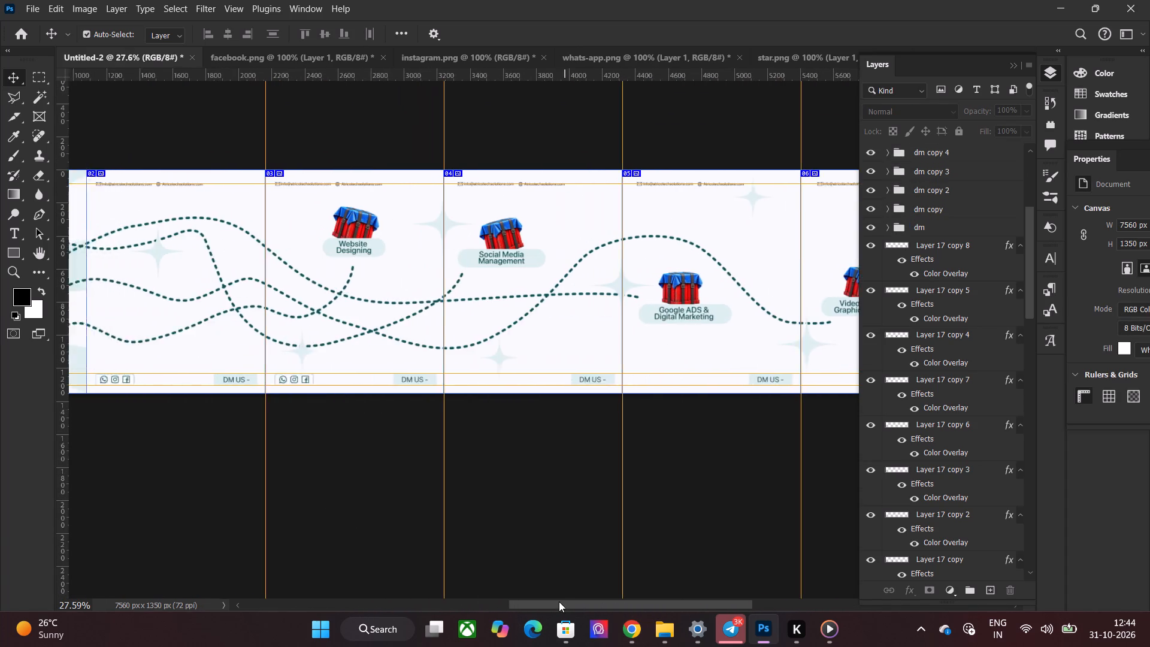
drag(559, 601, 550, 601)
alt+scroll(398, 494, up, 3)
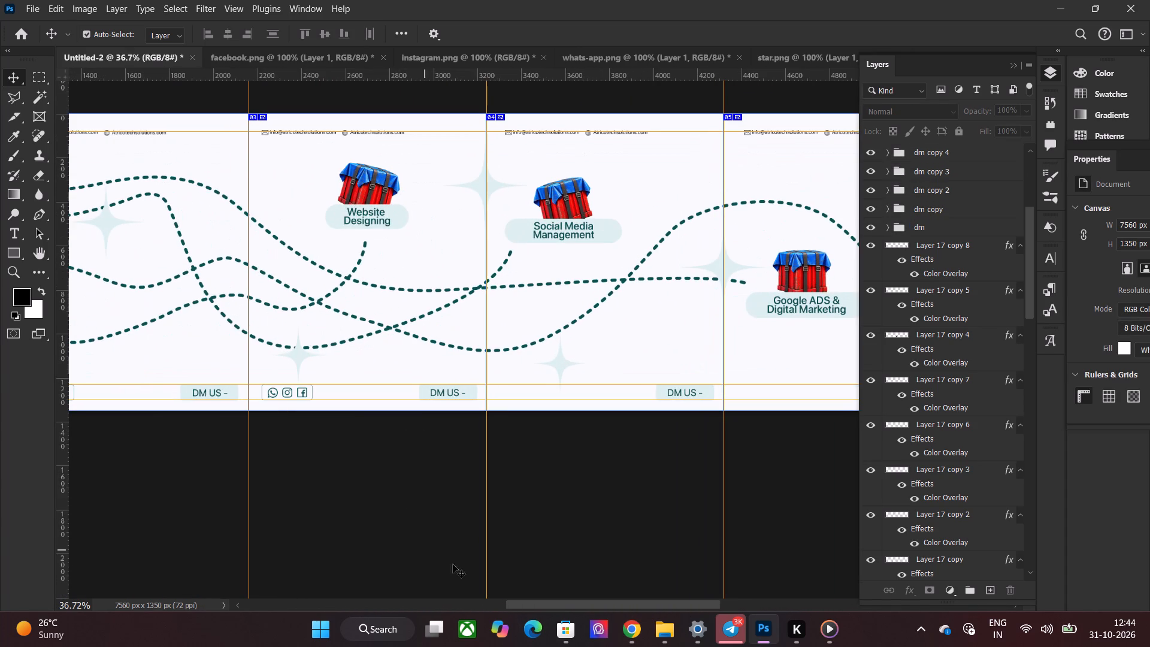
drag(550, 600, 504, 601)
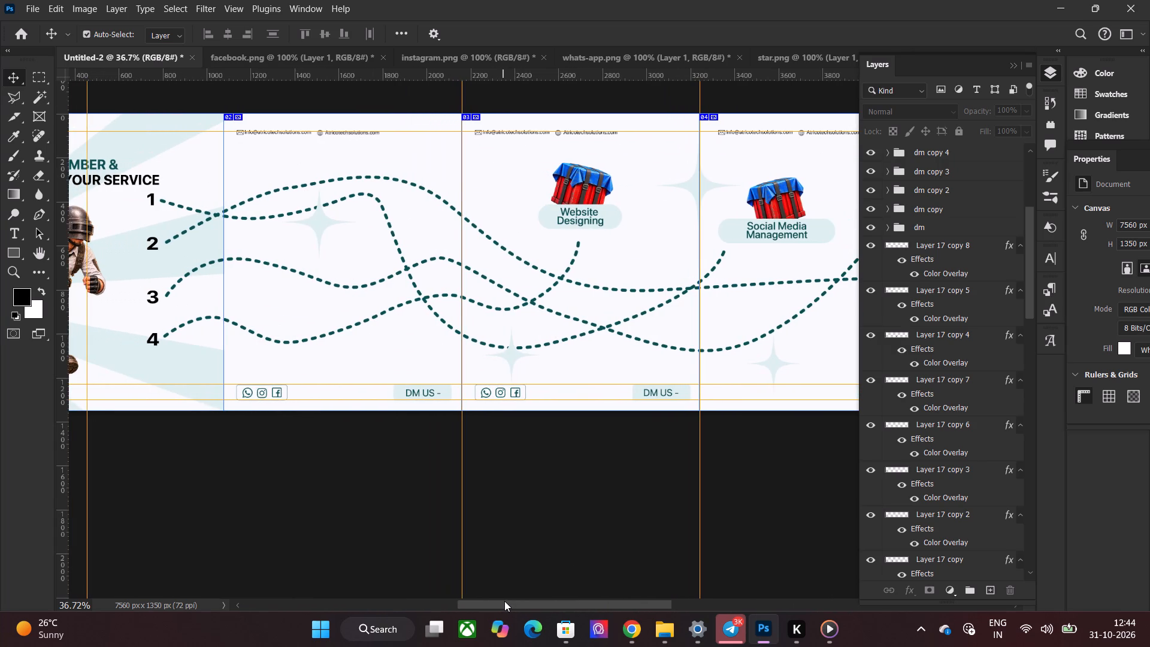
drag(504, 601, 507, 601)
alt+scroll(473, 524, up, 1)
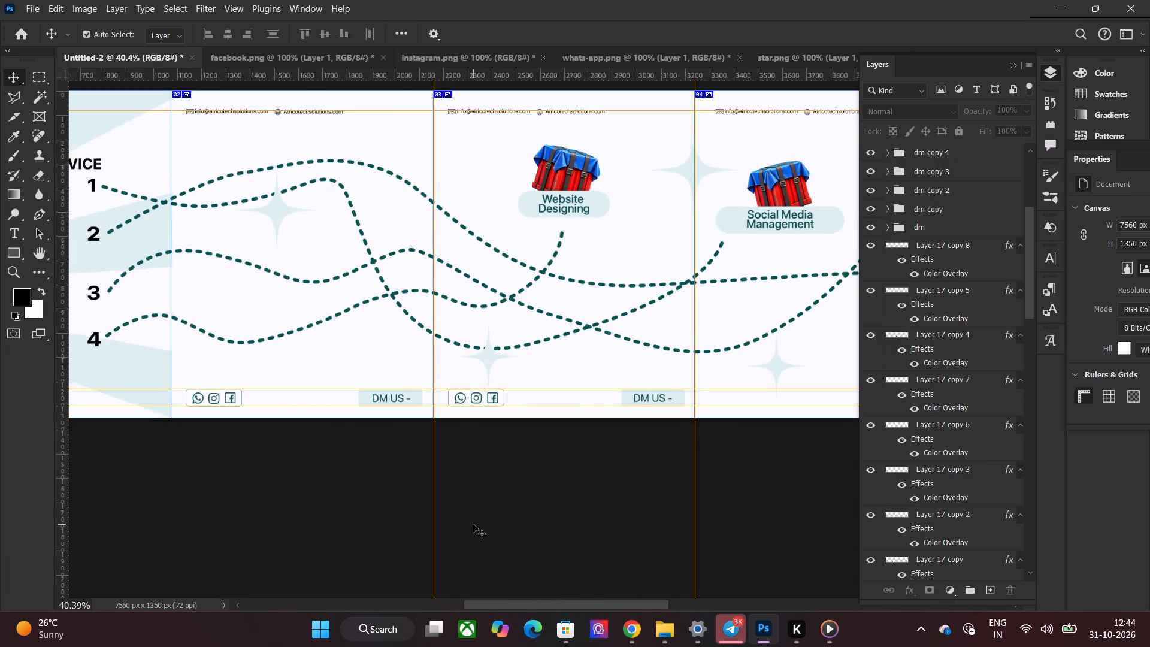
alt+scroll(473, 524, up, 1)
alt+scroll(433, 495, up, 2)
drag(421, 509, 455, 503)
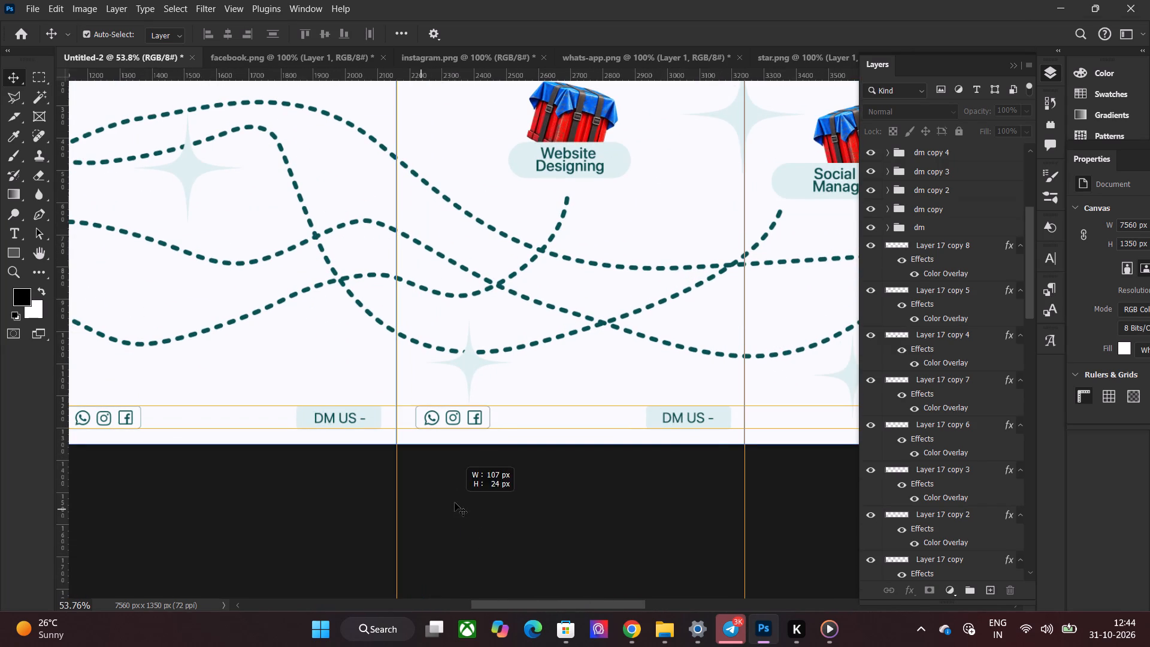
drag(455, 503, 452, 502)
drag(413, 500, 498, 412)
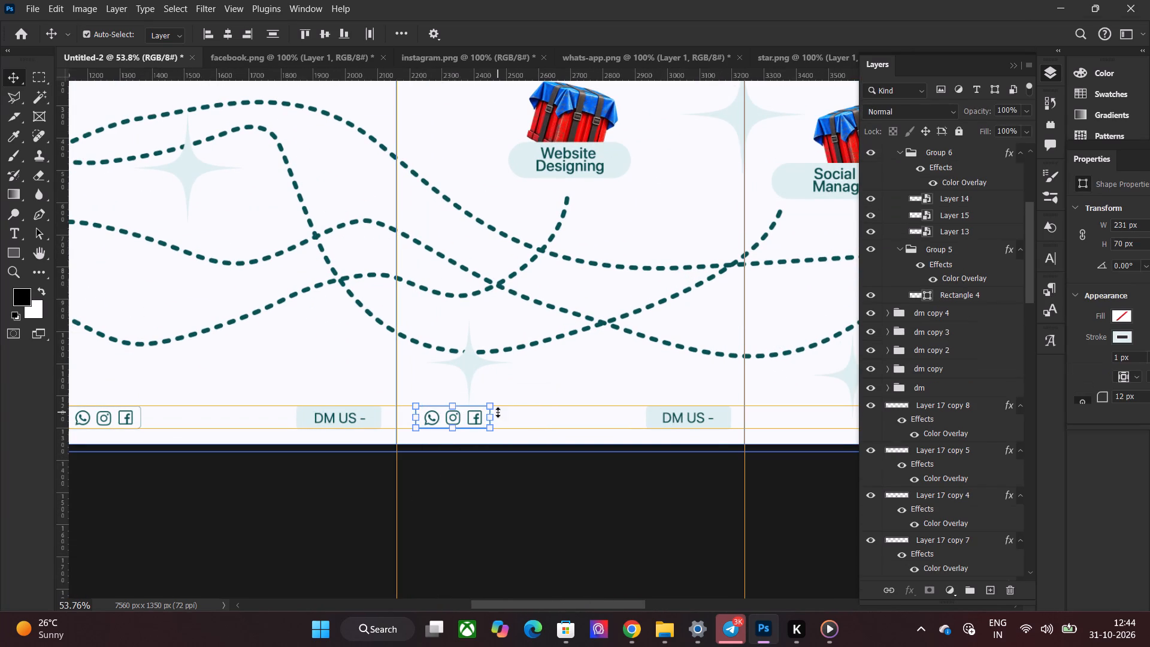
key(Left)
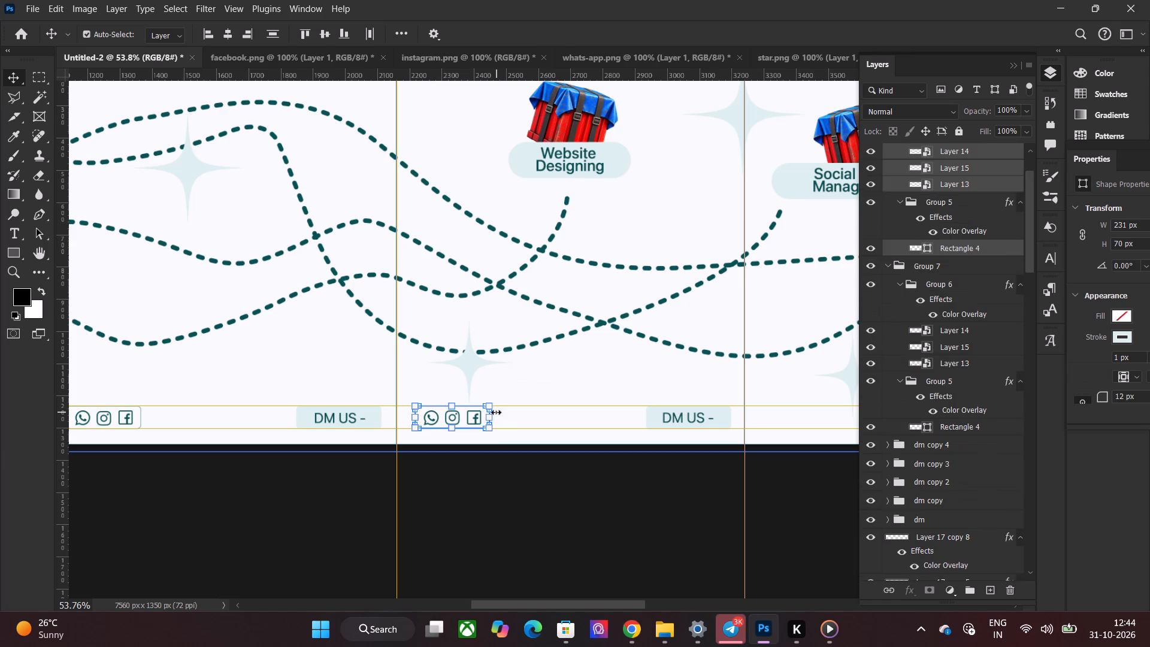
click(555, 501)
Nudge the third slide's DM US - text slightly right inside its pale rectangle.
click(693, 420)
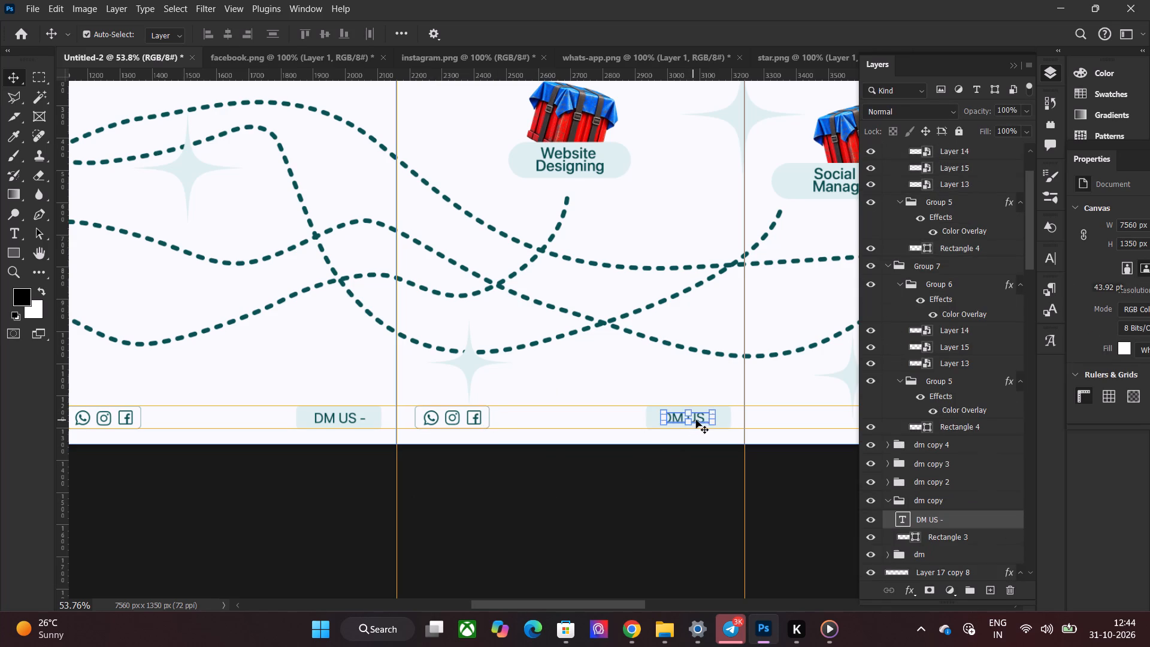
key(Right)
key(Right)
key(Right)
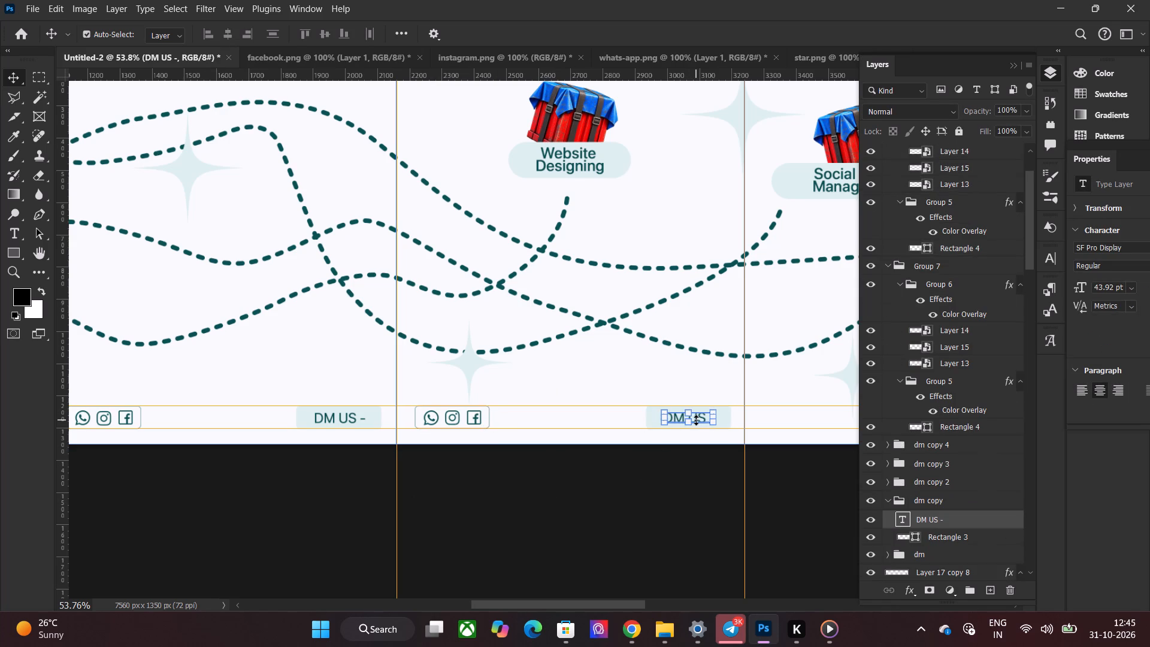
key(Right)
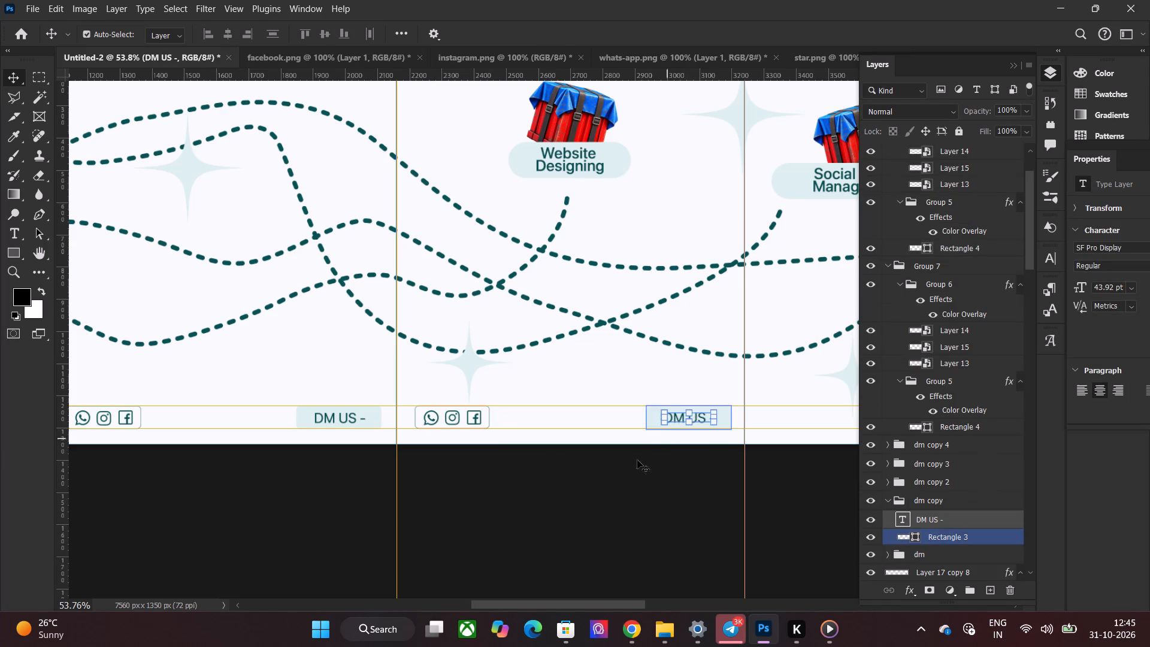
click(597, 493)
Nudge the fourth slide's DM US - text slightly right inside its pale rectangle.
drag(591, 609, 649, 610)
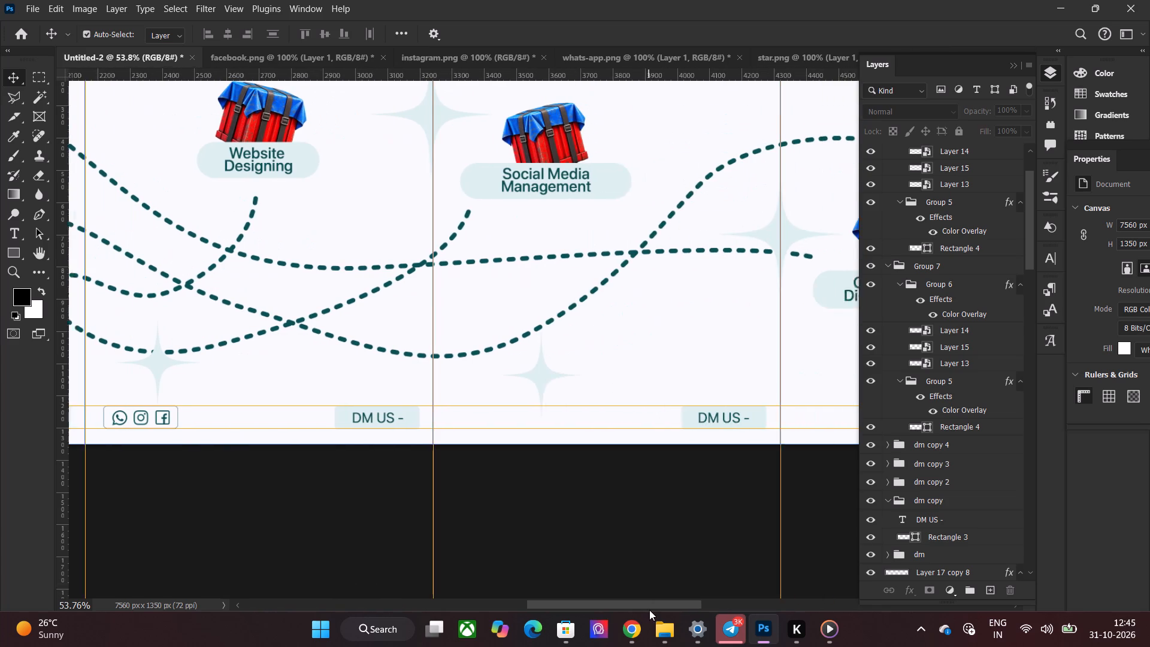
drag(649, 610, 652, 610)
click(689, 419)
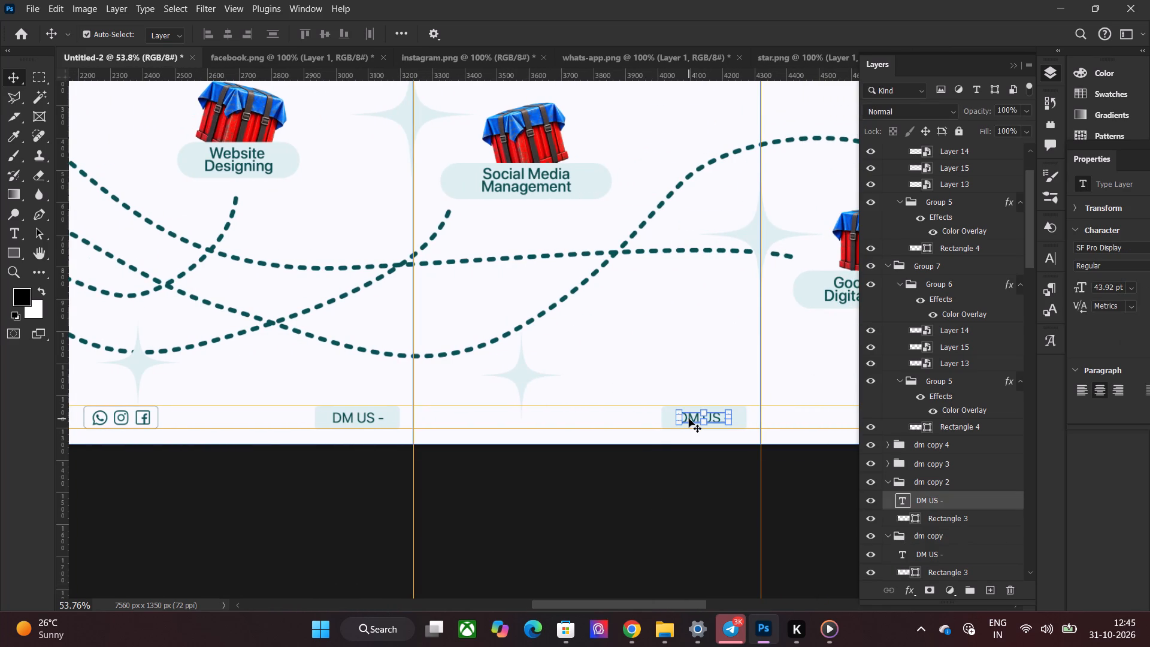
key(Right)
key(Right)
key(Right)
key(Right)
key(Right)
key(Left)
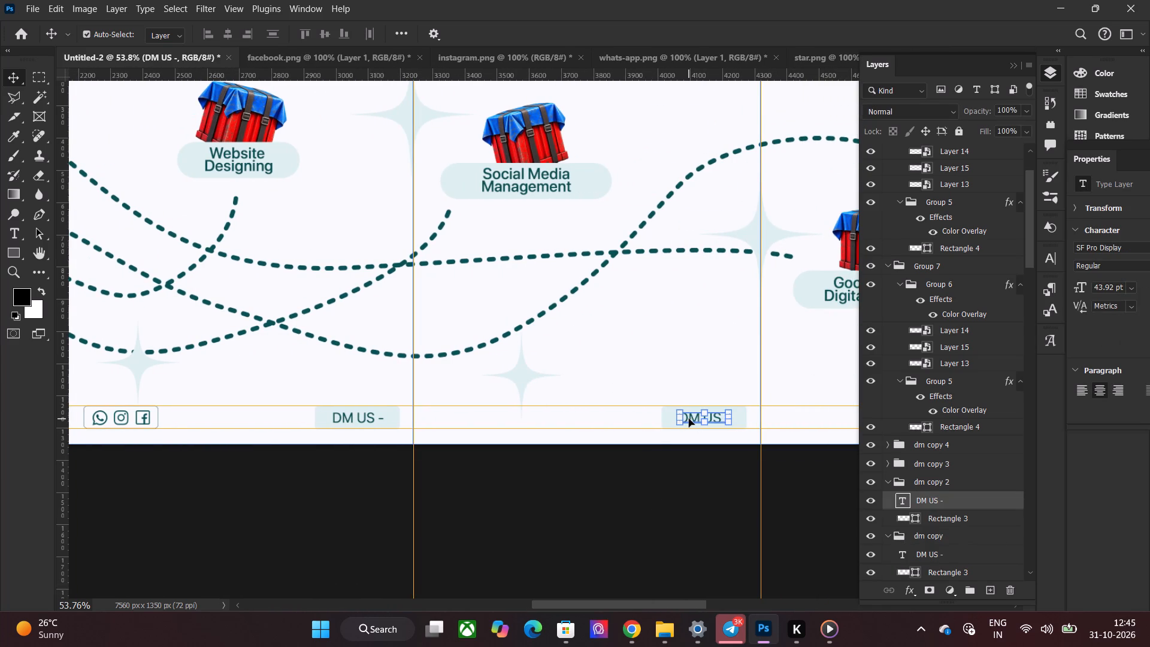
key(Right)
Nudge the fifth slide's DM US - text slightly right inside its pale rectangle.
drag(622, 603, 707, 603)
click(603, 427)
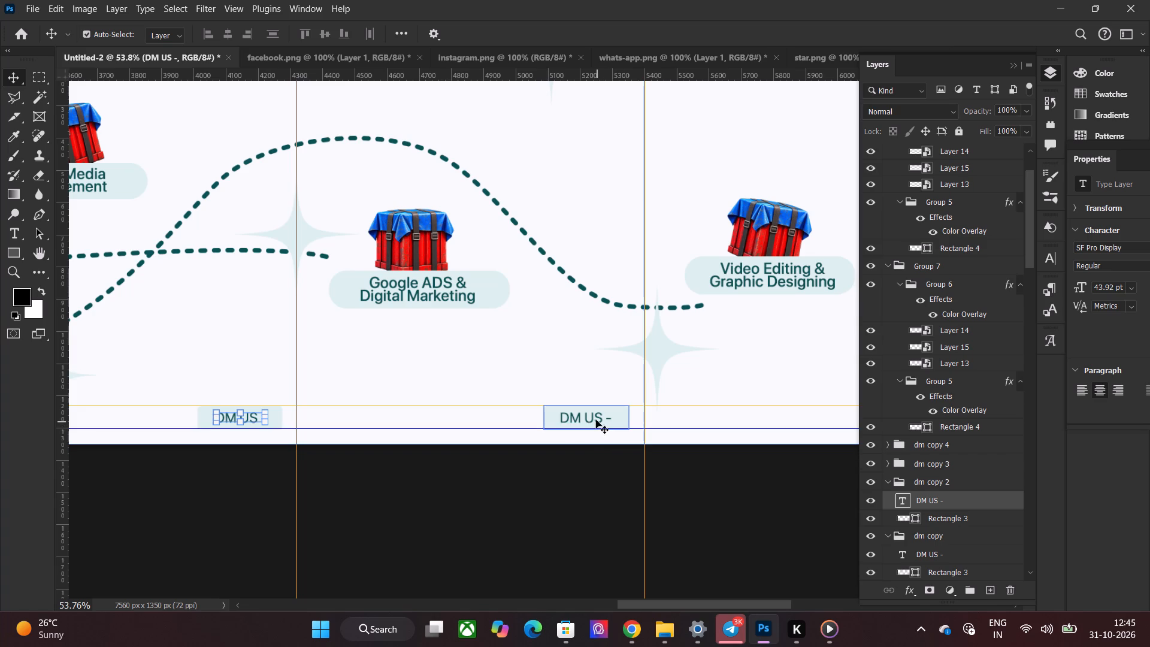
click(596, 418)
key(Right)
key(Right)
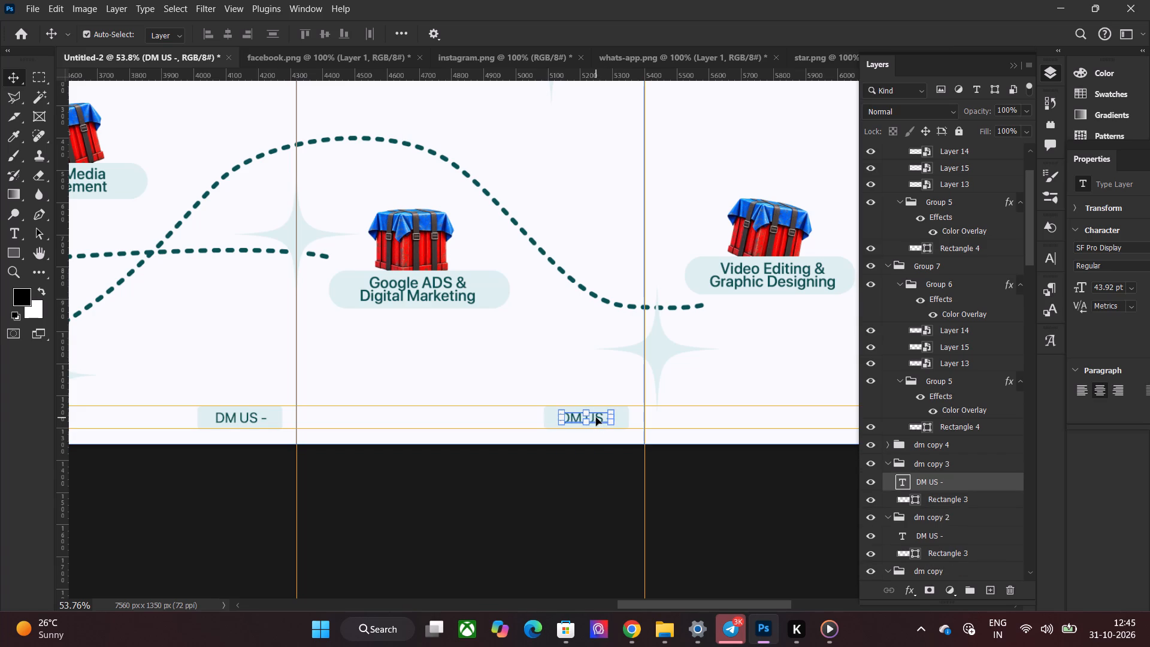
key(Right)
key(Left)
key(Right)
click(514, 525)
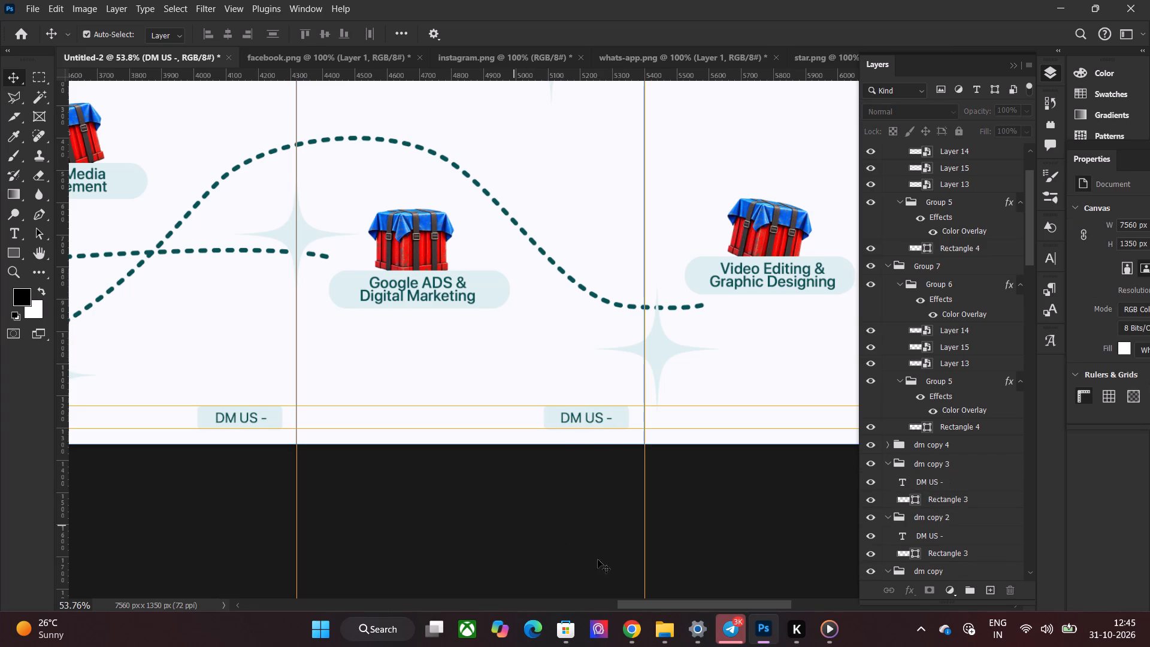
Nudge the sixth slide's DM US - text slightly right inside its pale rectangle.
drag(671, 601, 715, 604)
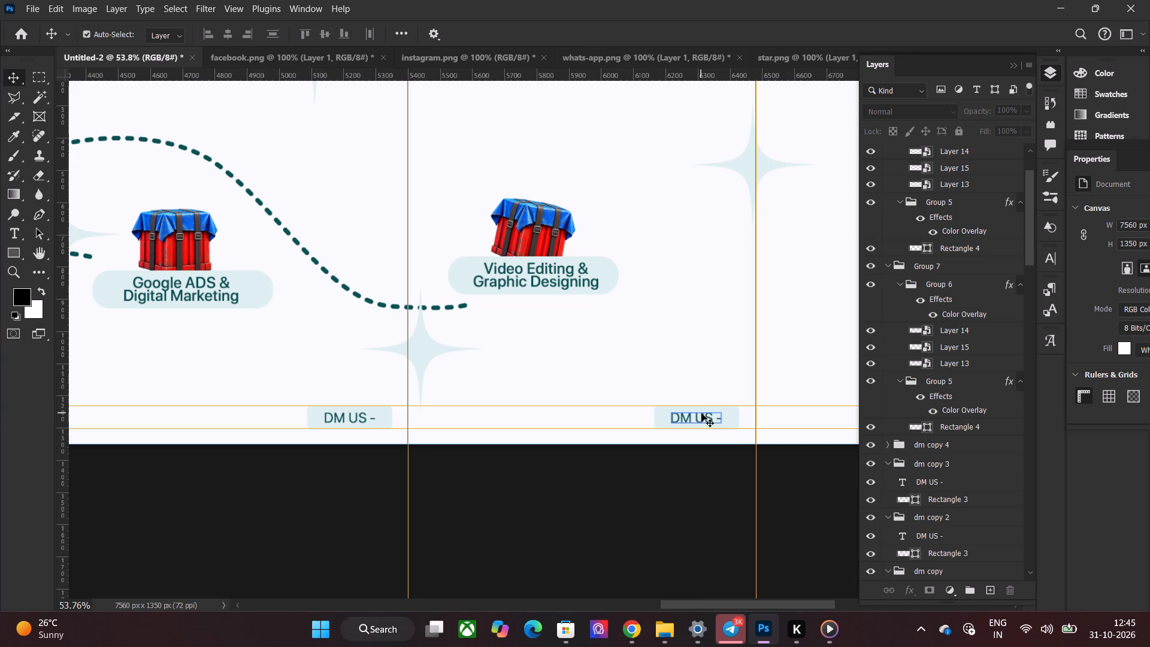
click(702, 419)
key(Right)
key(Right)
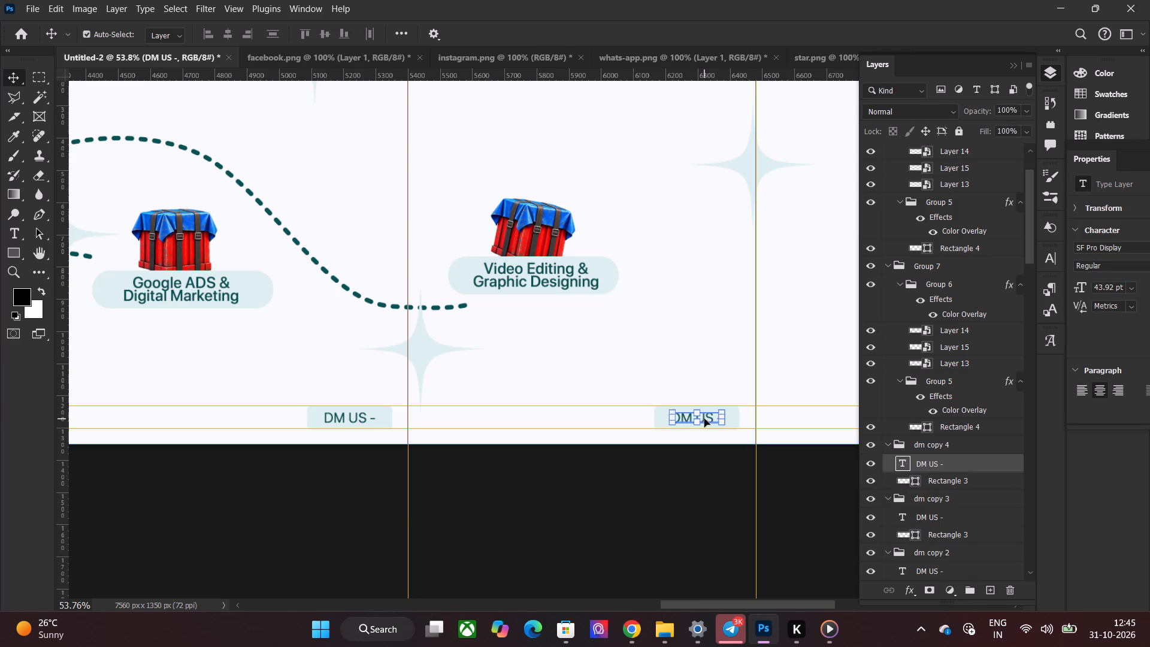
key(Right)
key(Right)
key(Right)
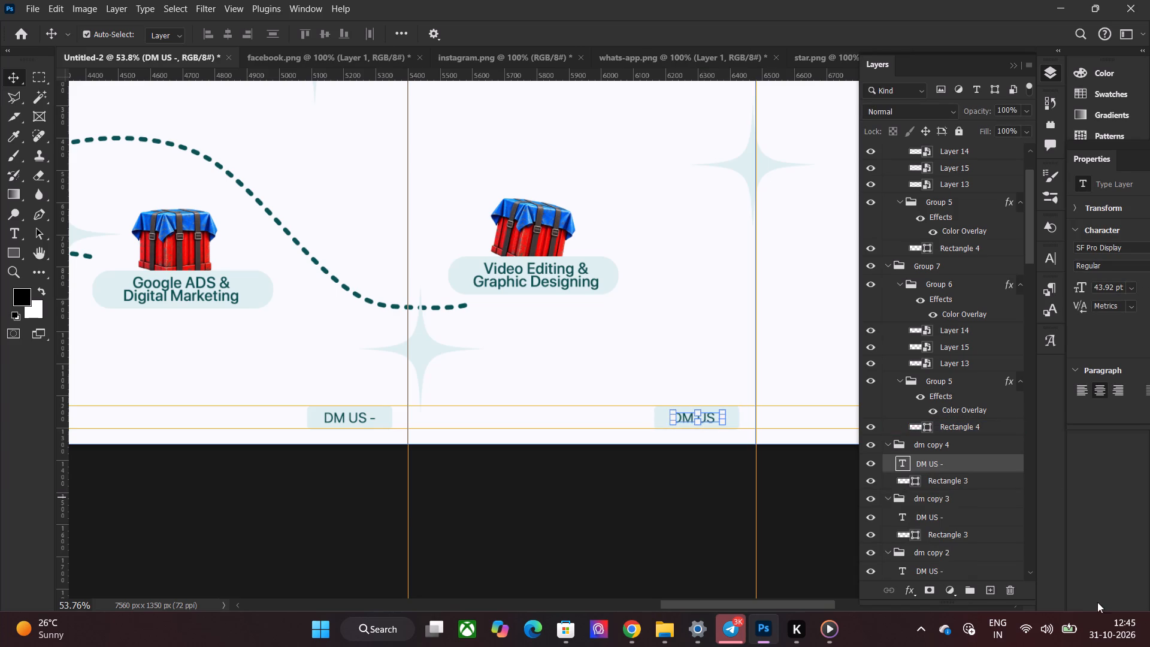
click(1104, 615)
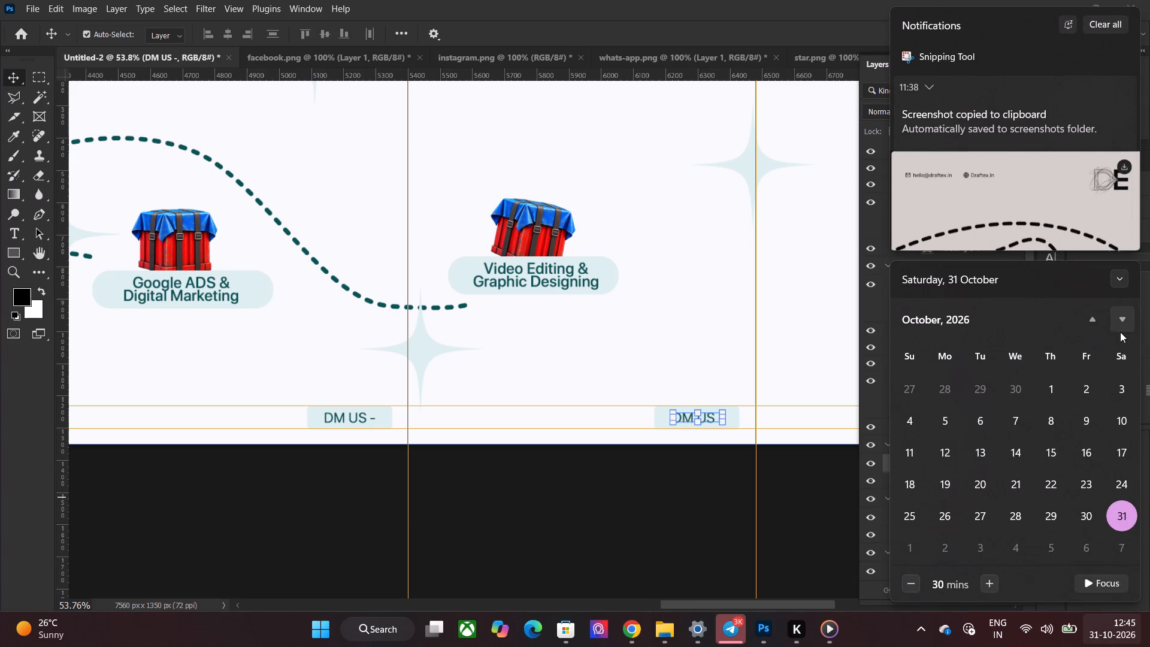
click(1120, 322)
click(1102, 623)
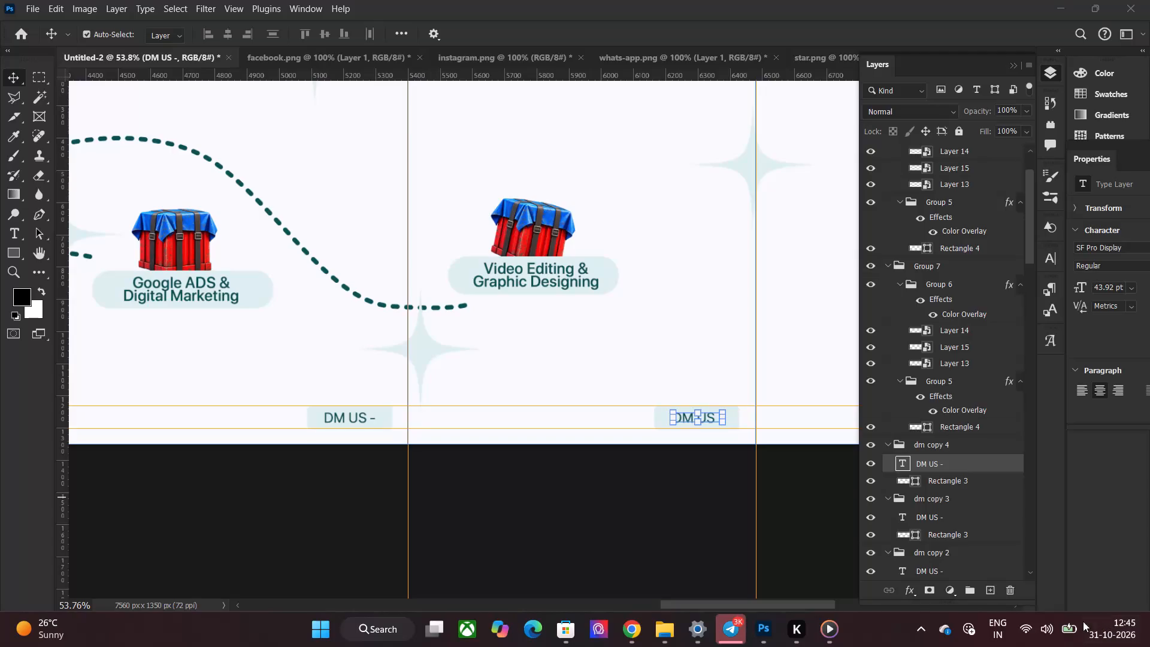
Locate the third slide's framed social icons in the layer stack and collapse the Group 7 copy and Group 7 groups.
drag(800, 603, 821, 603)
drag(793, 603, 794, 603)
drag(794, 603, 591, 602)
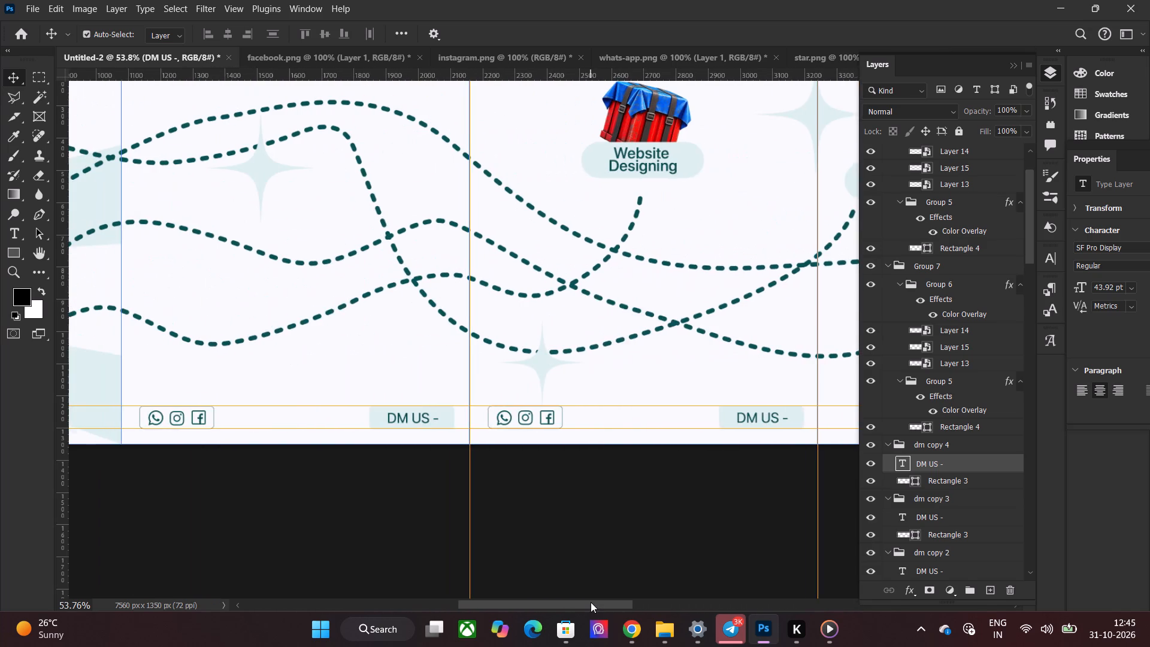
drag(591, 602, 569, 602)
click(256, 489)
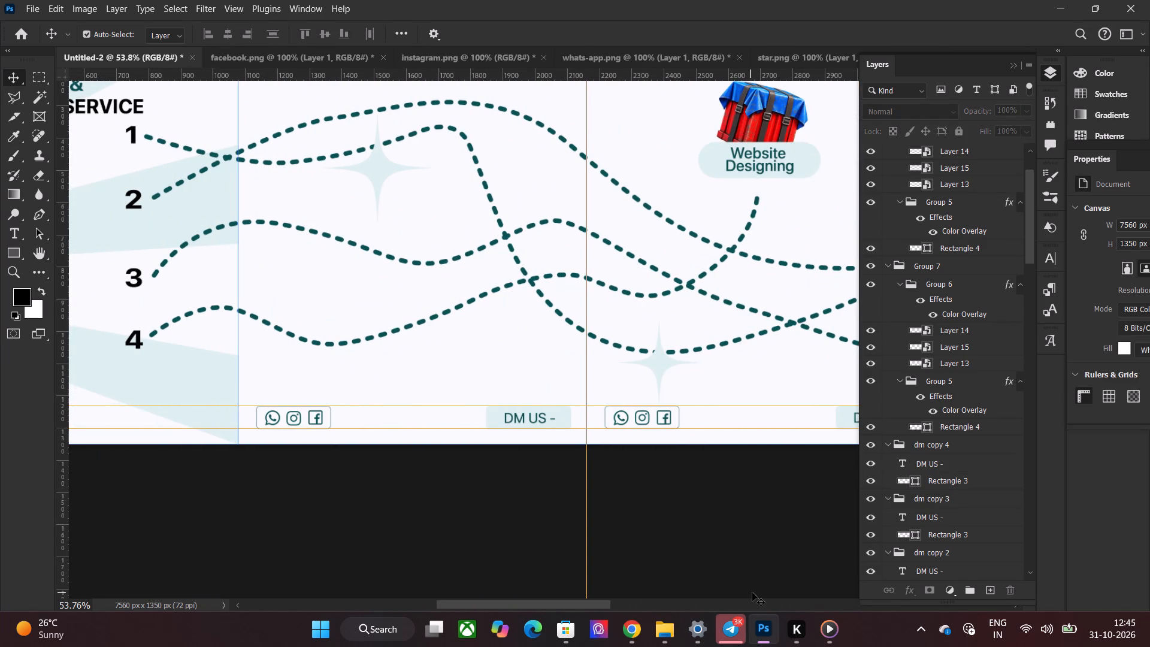
drag(596, 604, 633, 607)
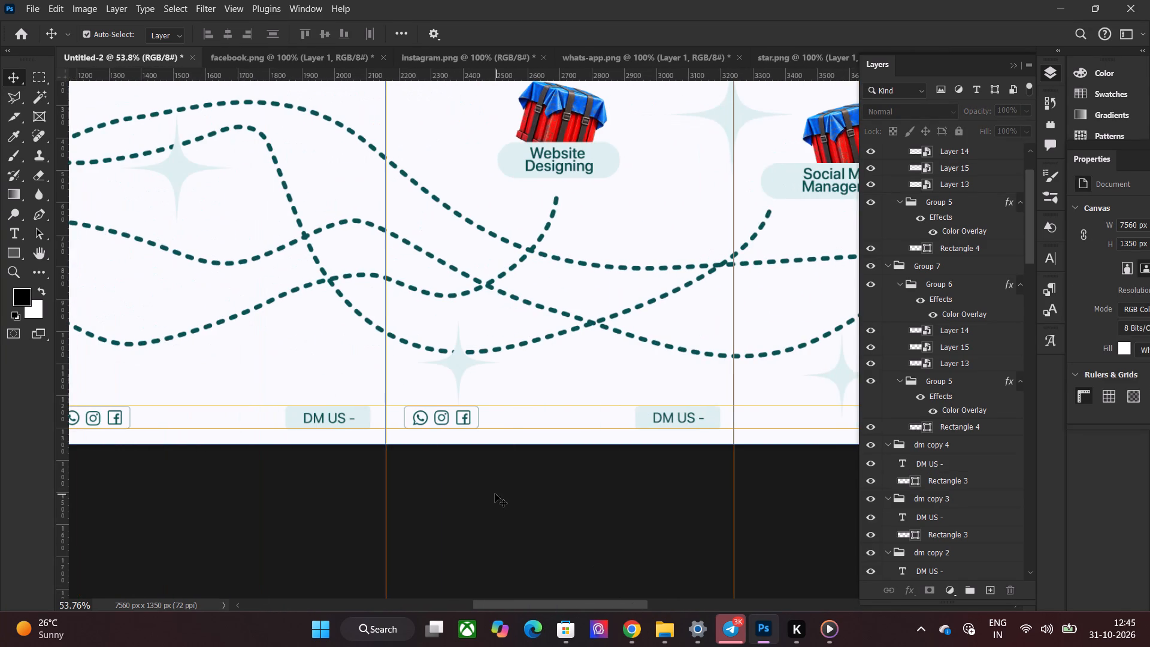
drag(404, 470, 482, 414)
scroll(972, 217, up, 4)
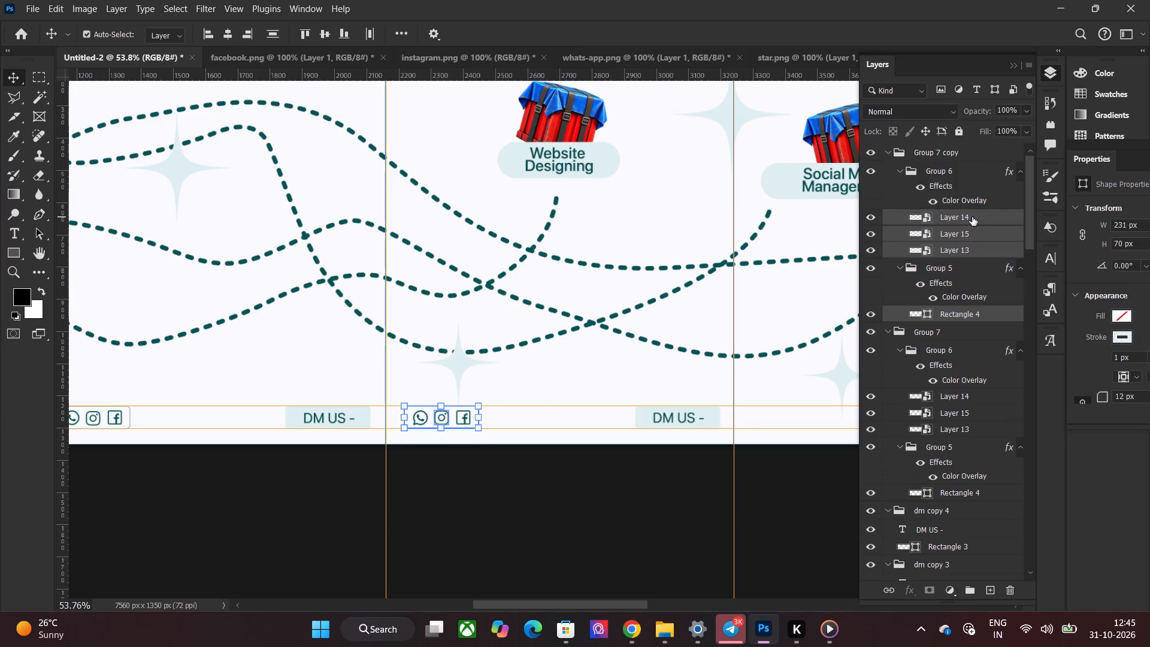
scroll(972, 217, up, 6)
click(948, 158)
click(902, 171)
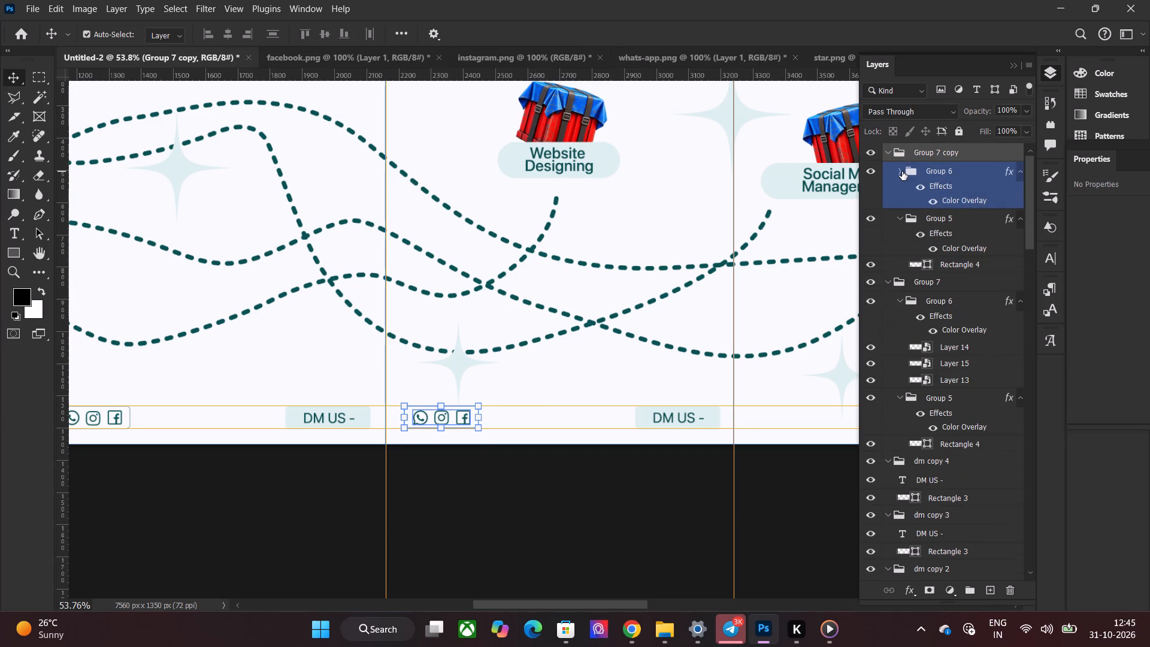
click(885, 147)
click(884, 153)
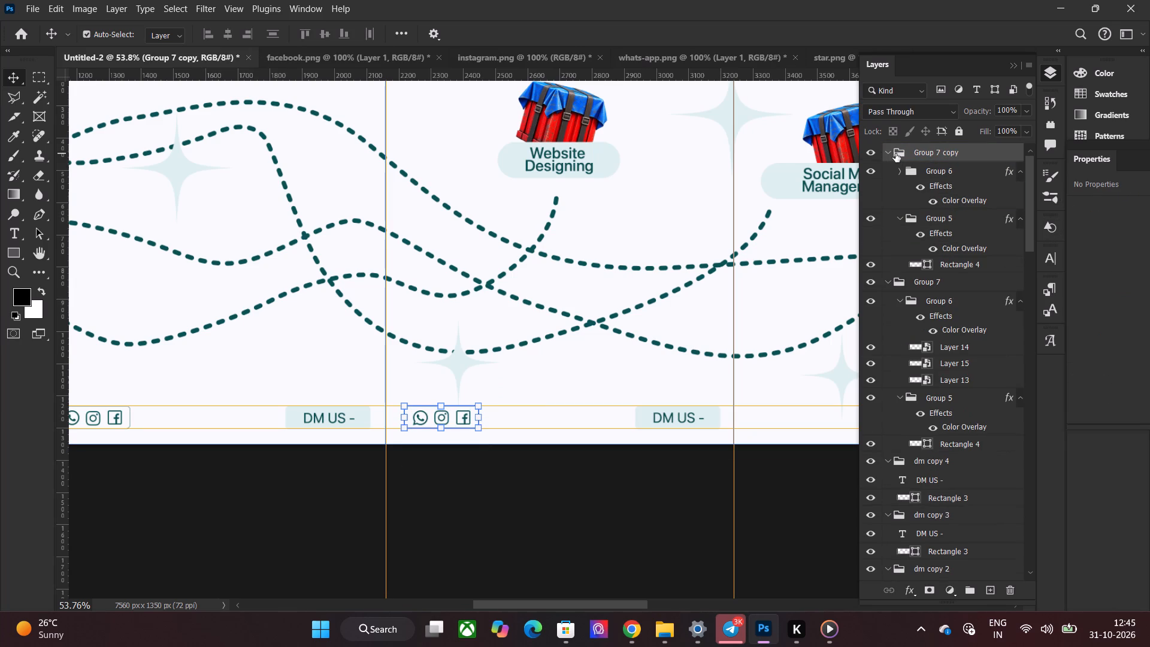
click(889, 153)
click(922, 151)
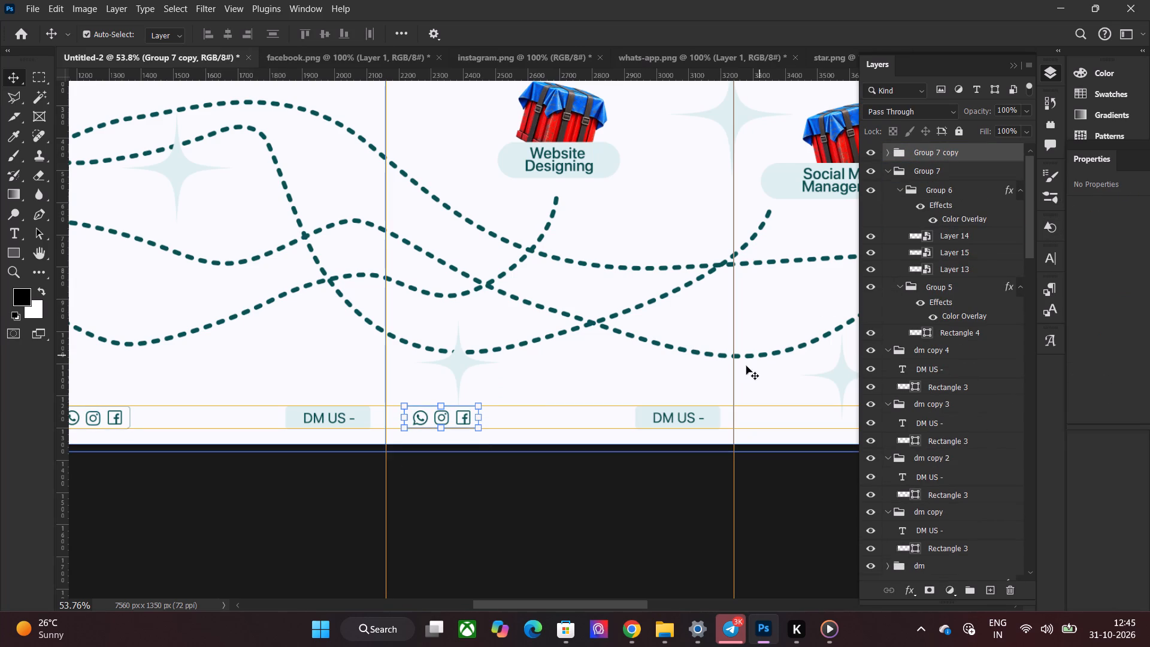
drag(494, 539, 502, 537)
click(883, 174)
click(887, 172)
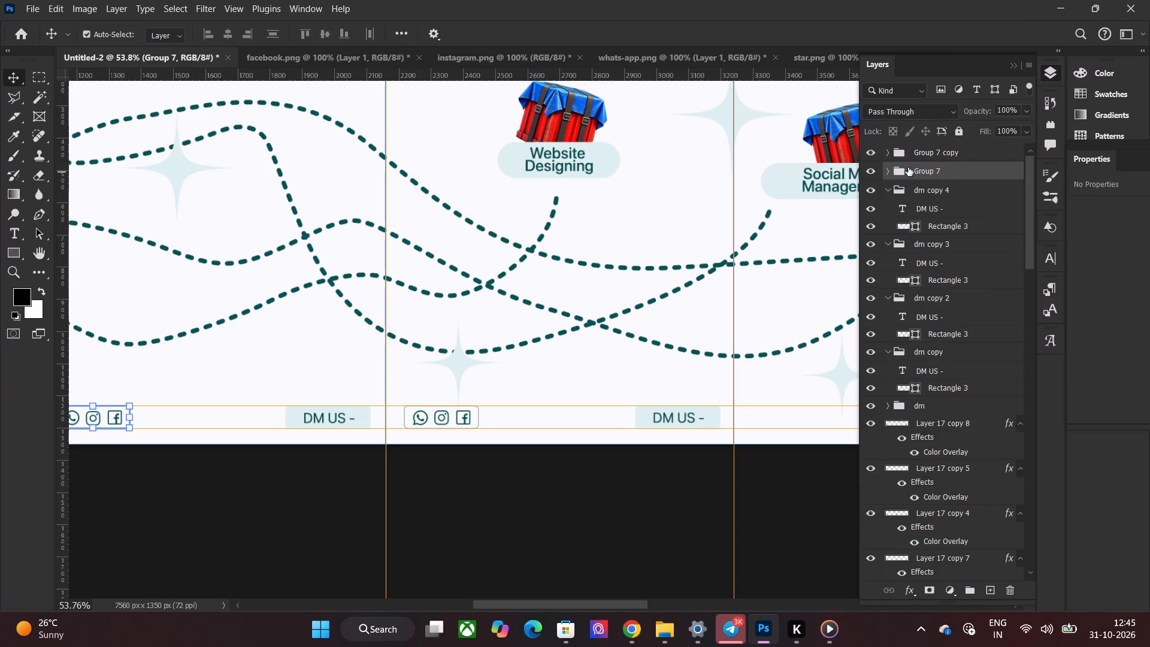
Duplicate the Group 7 copy icon group and place it at the fourth slide's bottom left, at about X 3413 px, level with the original.
click(918, 159)
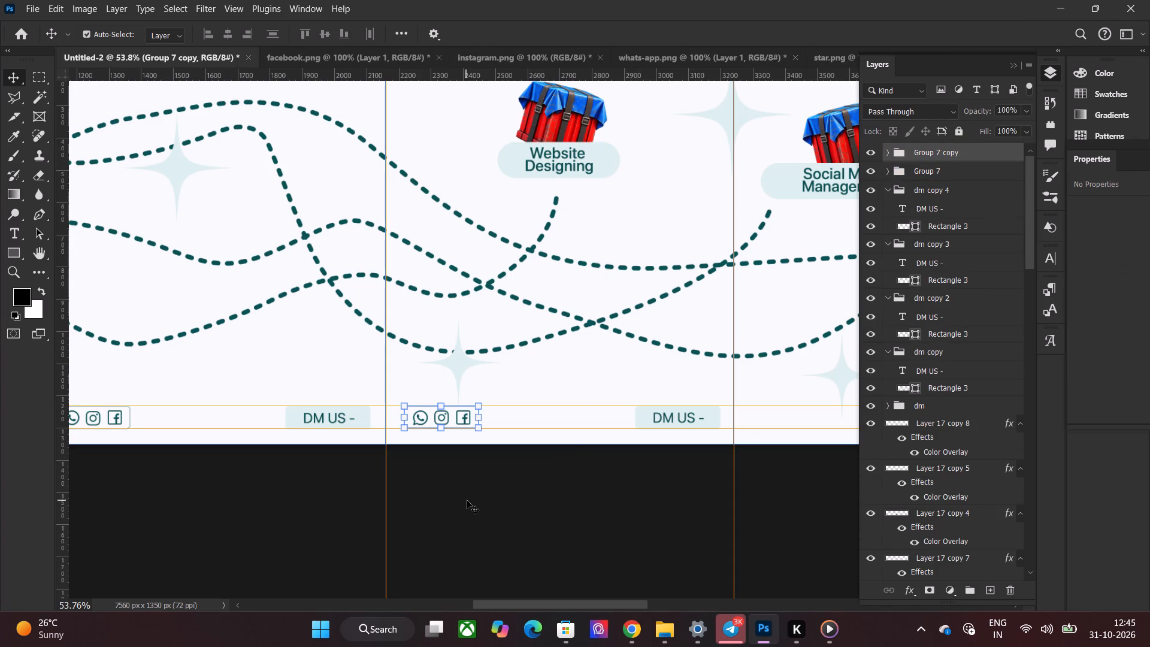
key(ctrl+j)
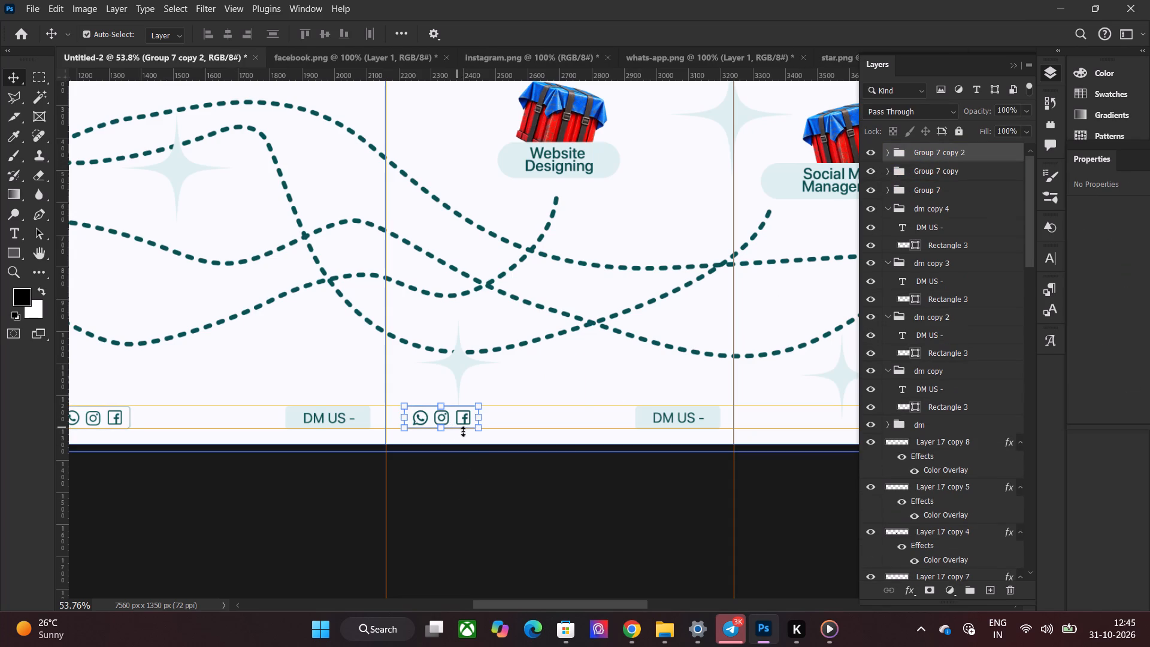
key(ctrl+t)
drag(448, 419, 795, 419)
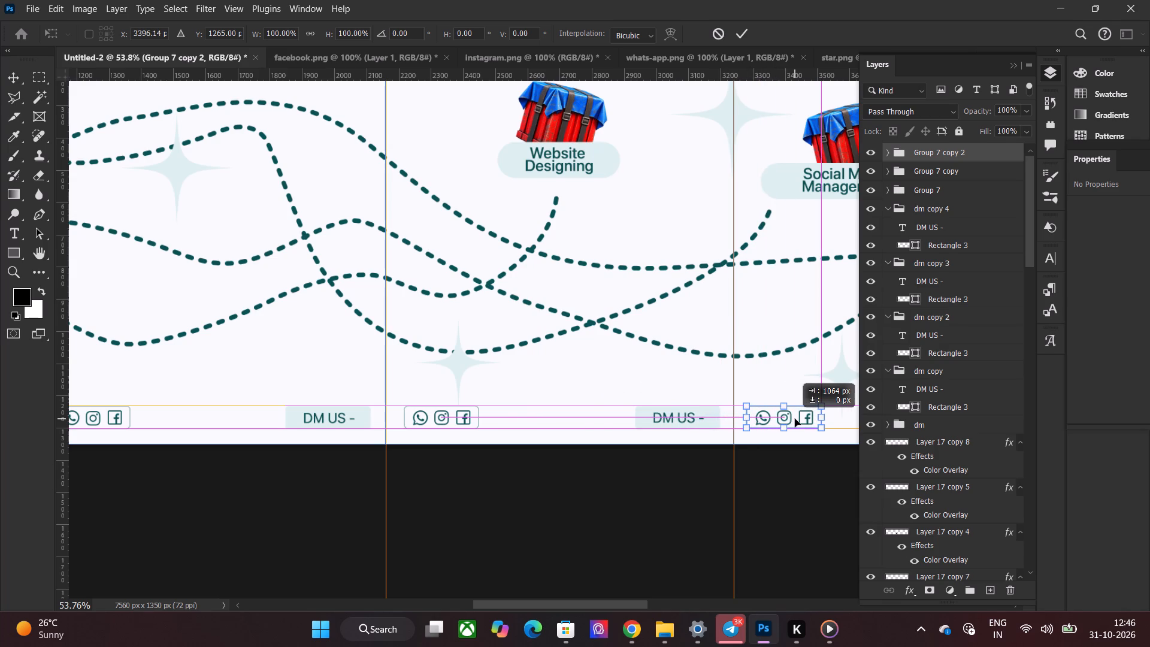
drag(795, 419, 800, 421)
drag(557, 602, 580, 603)
key(Left)
key(Left)
key(Left)
key(Left)
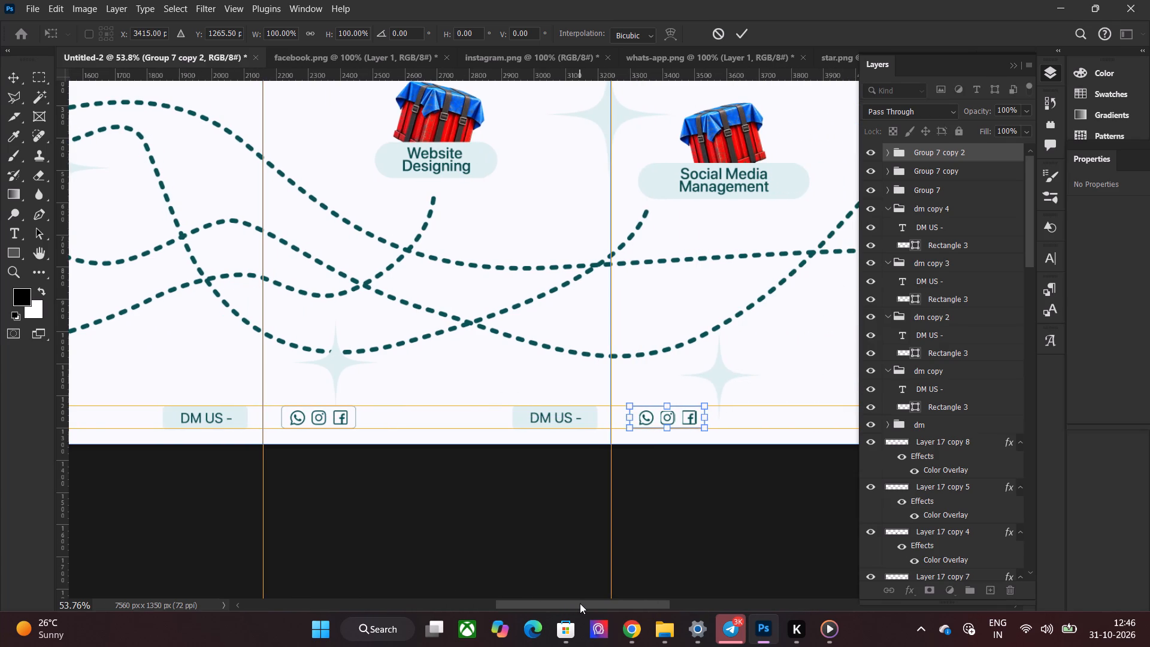
key(Left)
key(Left)
key(Right)
key(Left)
key(Left)
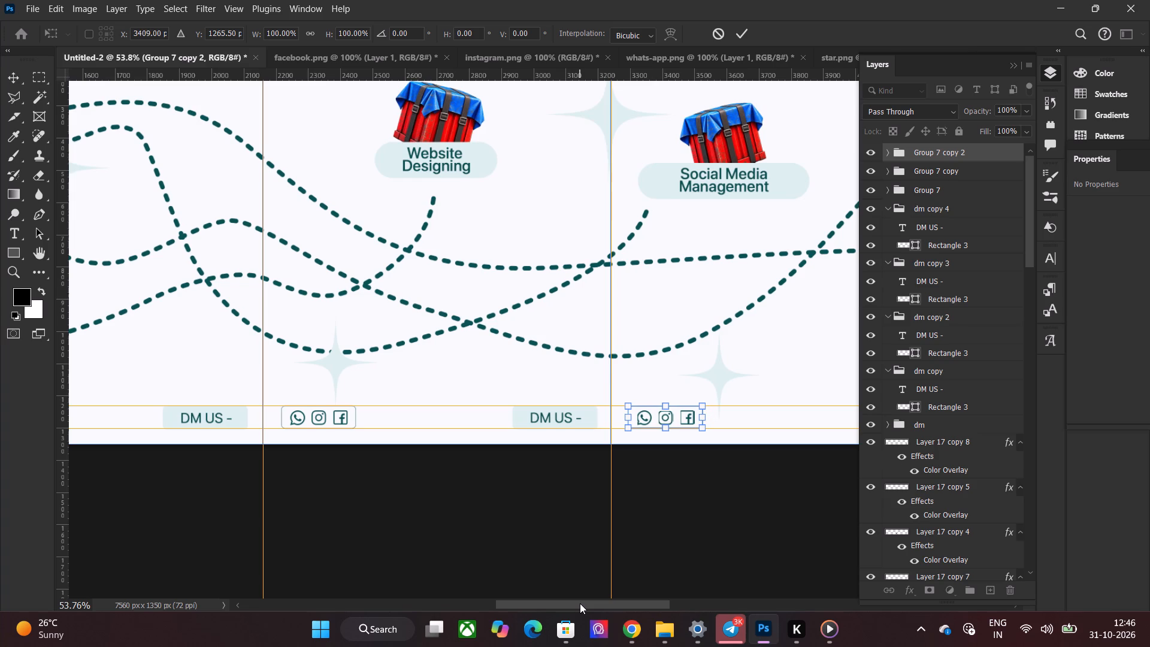
key(Right)
key(Right)
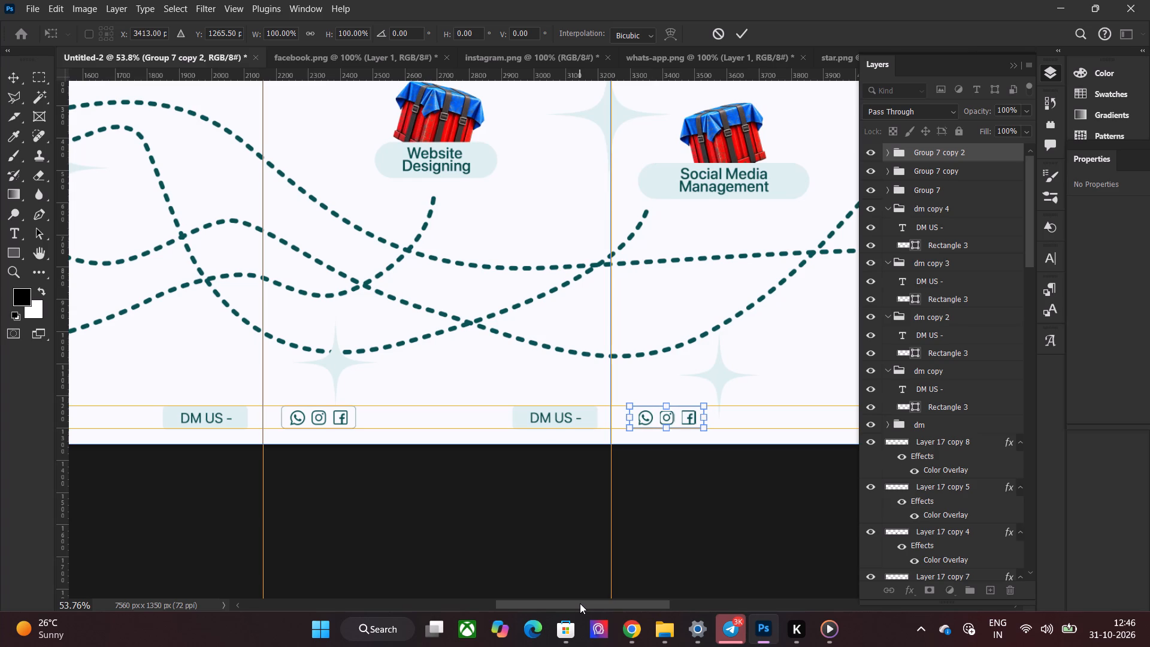
Duplicate the fourth slide's social icon group and place the copy at the fifth slide's bottom left, at about X 4489 px on the same row.
drag(624, 603, 700, 603)
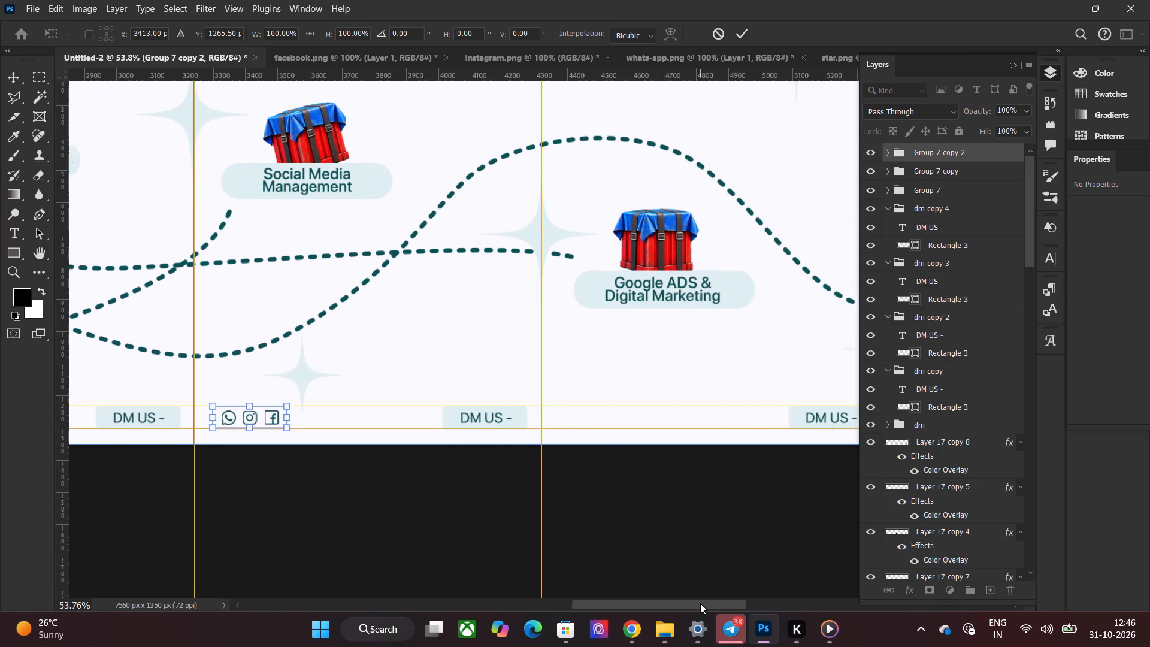
drag(700, 603, 704, 603)
key(ctrl+j)
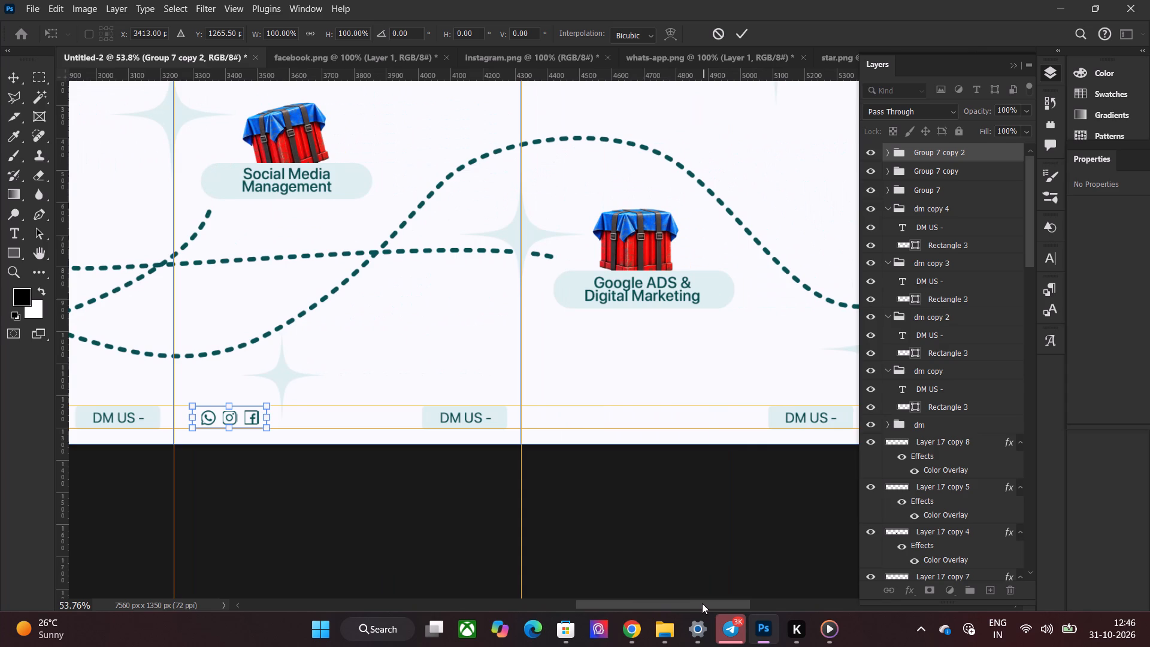
click(867, 158)
click(867, 157)
click(949, 151)
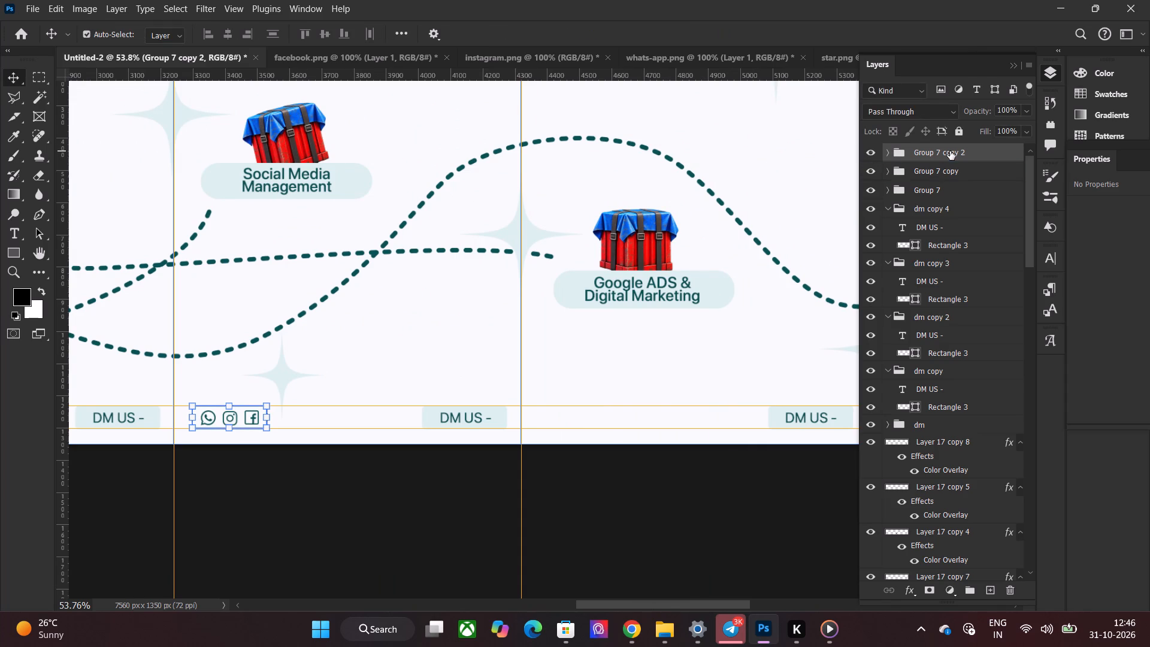
key(ctrl+j)
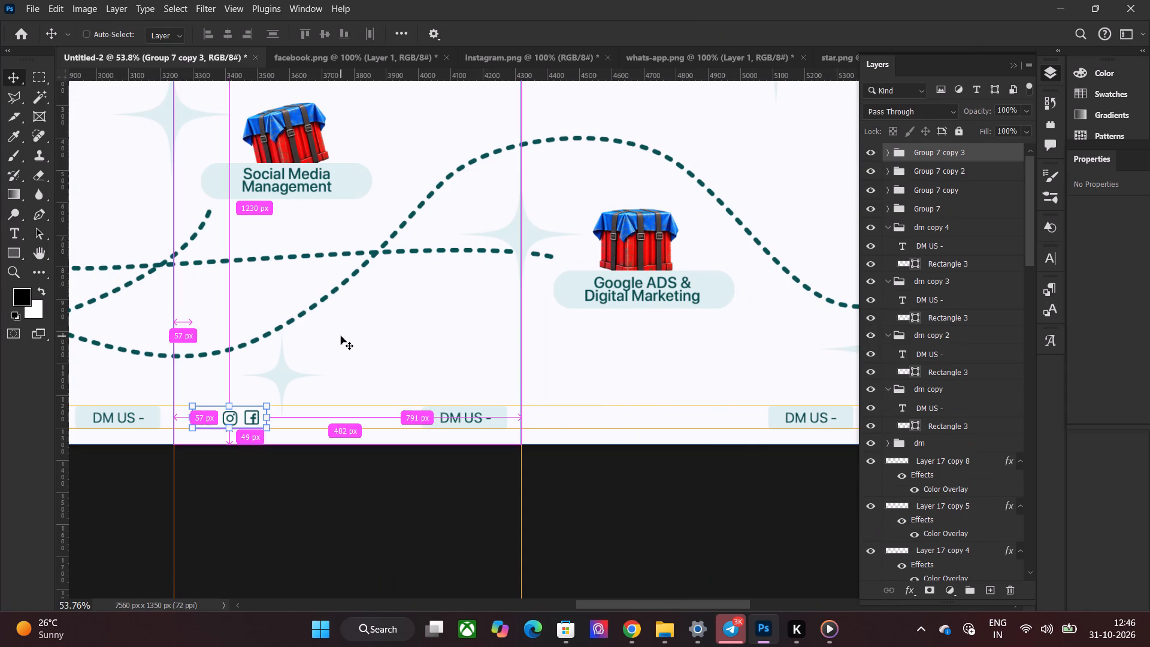
key(ctrl+t)
drag(236, 421, 241, 421)
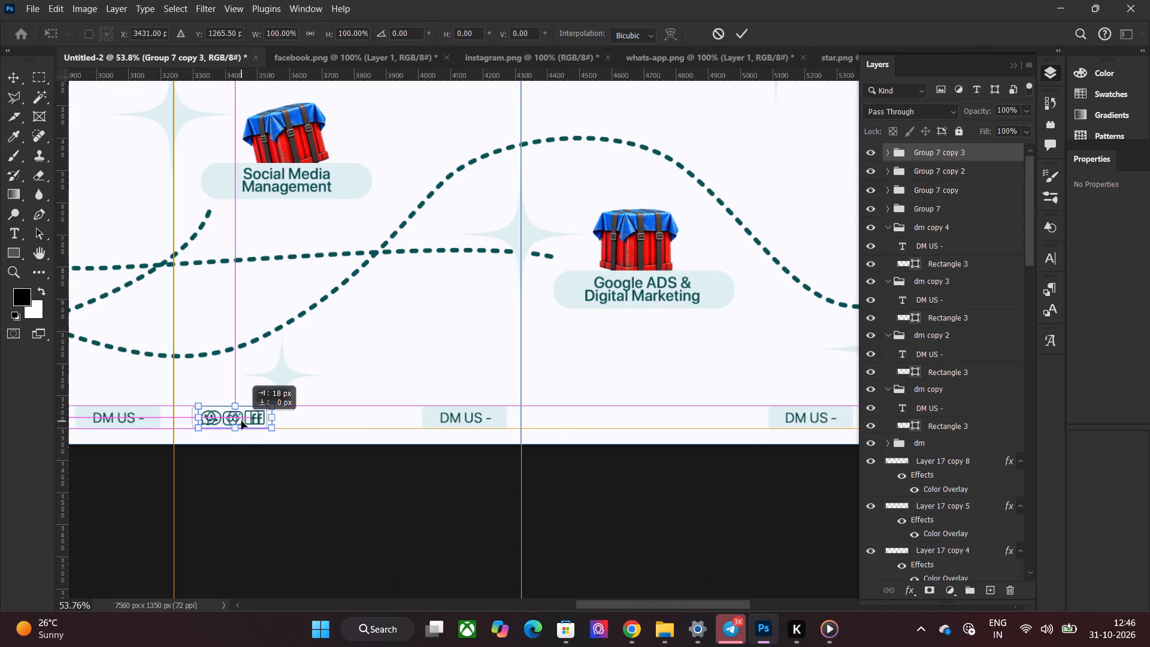
drag(241, 421, 585, 421)
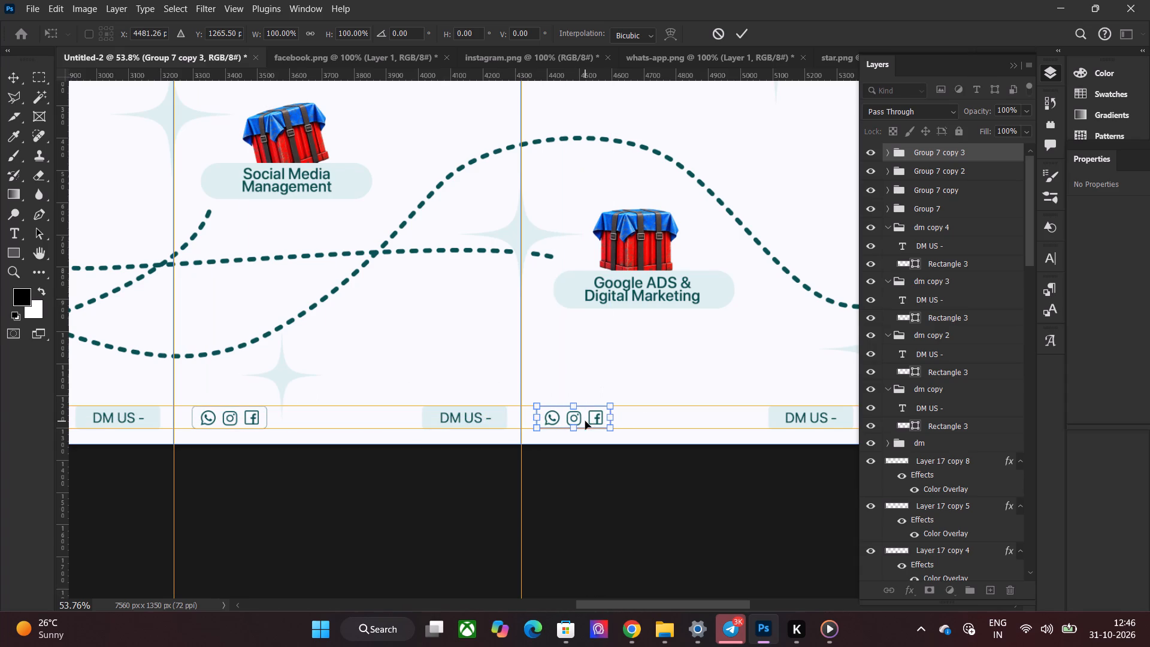
key(Right)
key(Right)
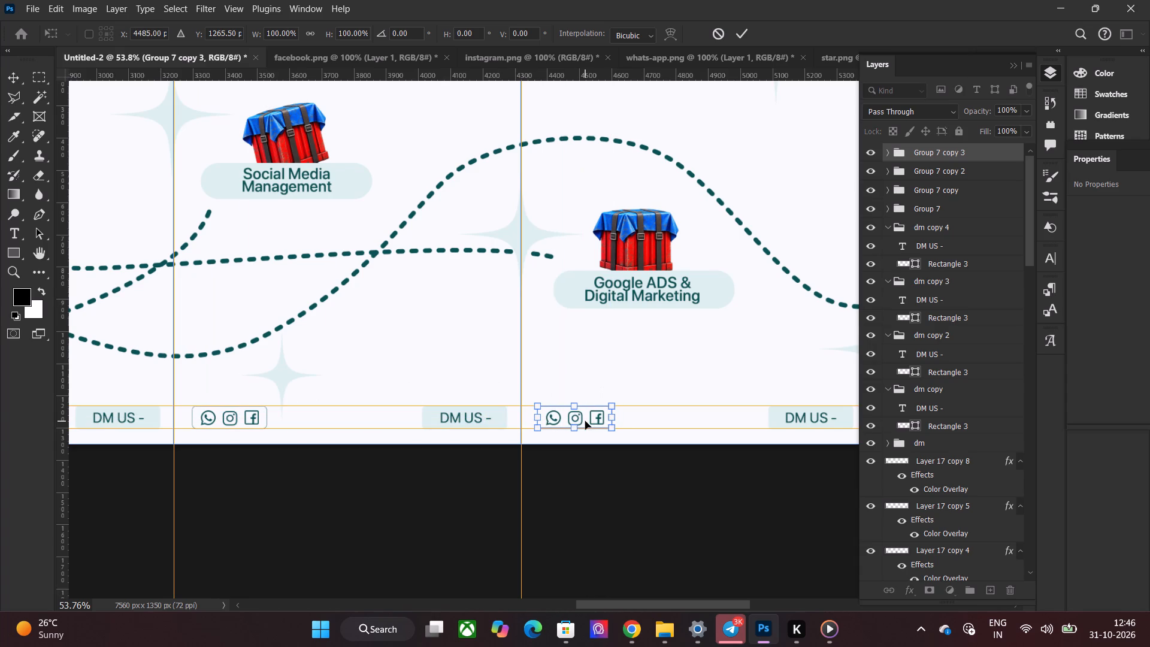
key(Right)
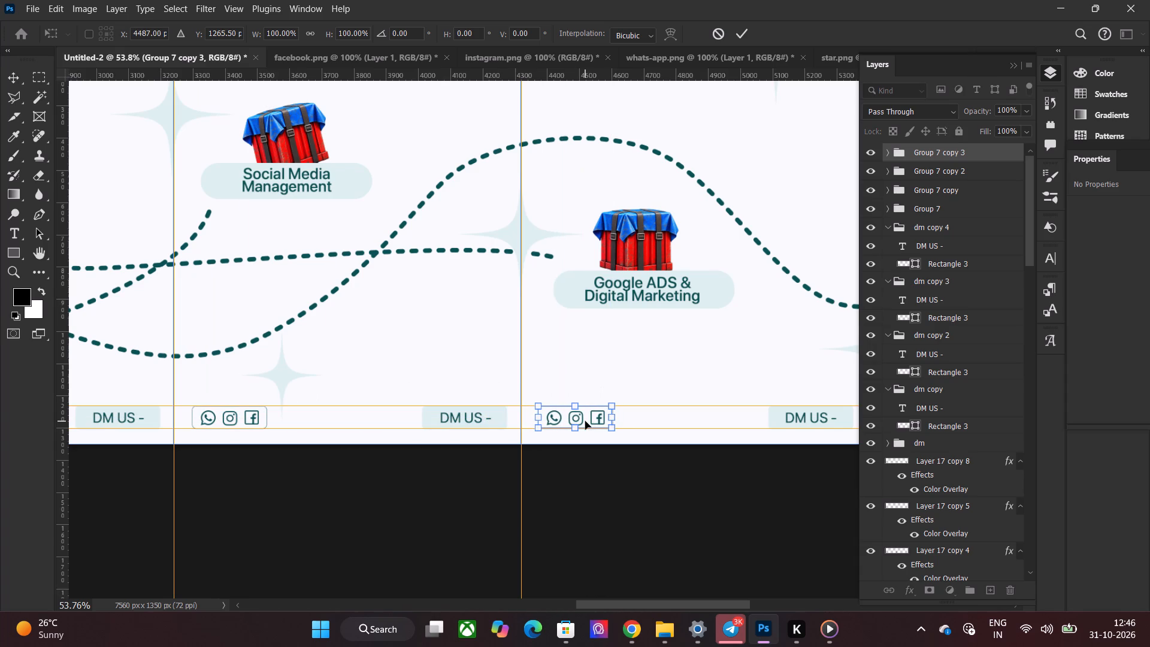
key(Right)
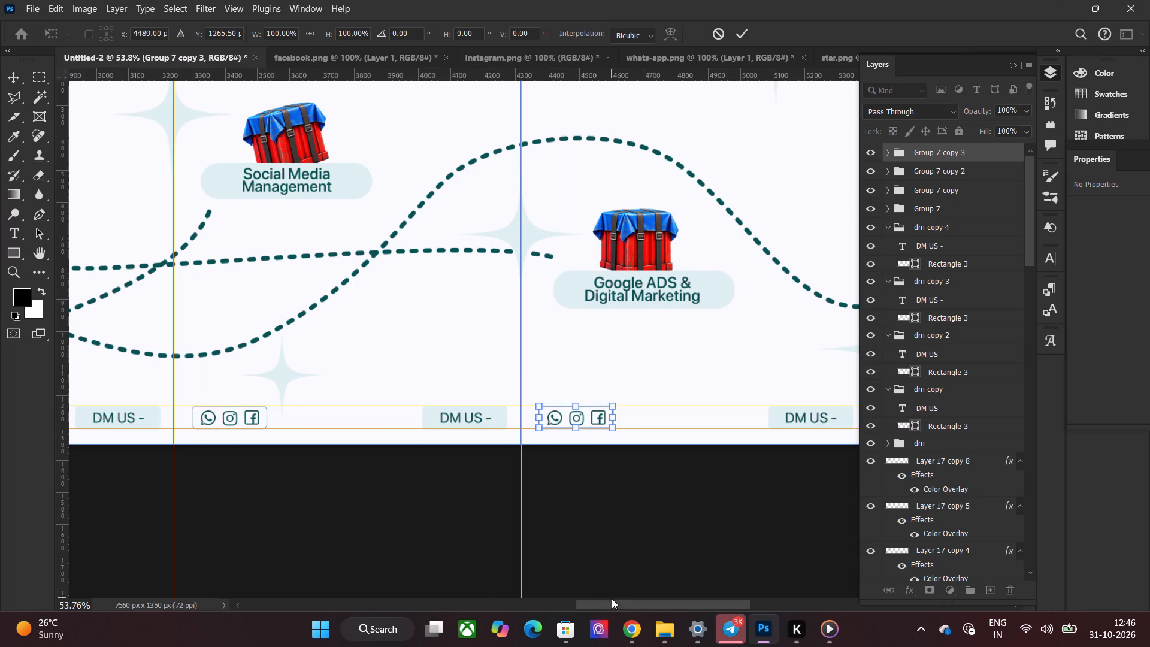
drag(610, 601, 657, 601)
click(439, 512)
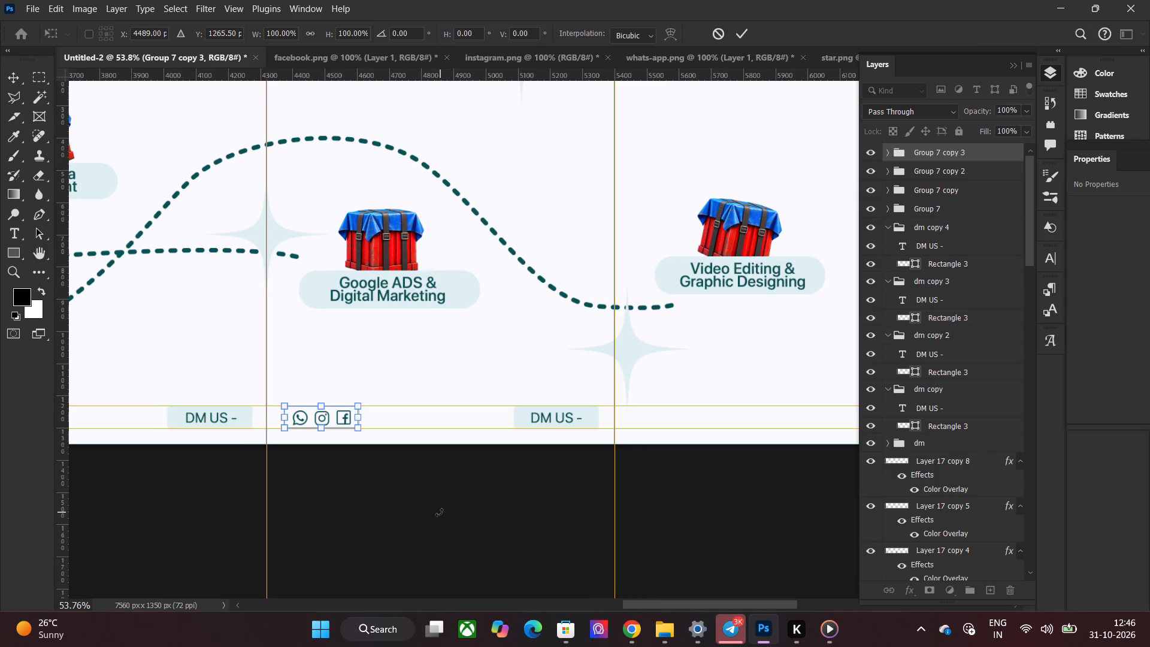
click(745, 32)
click(433, 482)
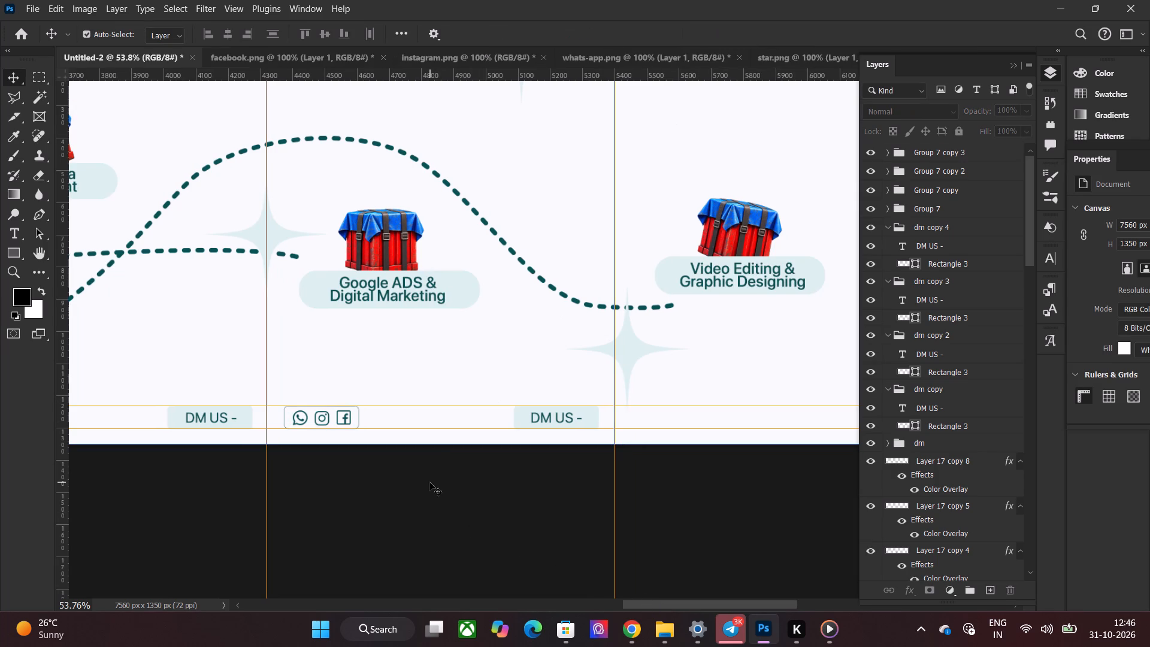
Duplicate the fifth slide's framed social icon group and place the copy at the sixth slide's bottom left on the same row.
click(950, 137)
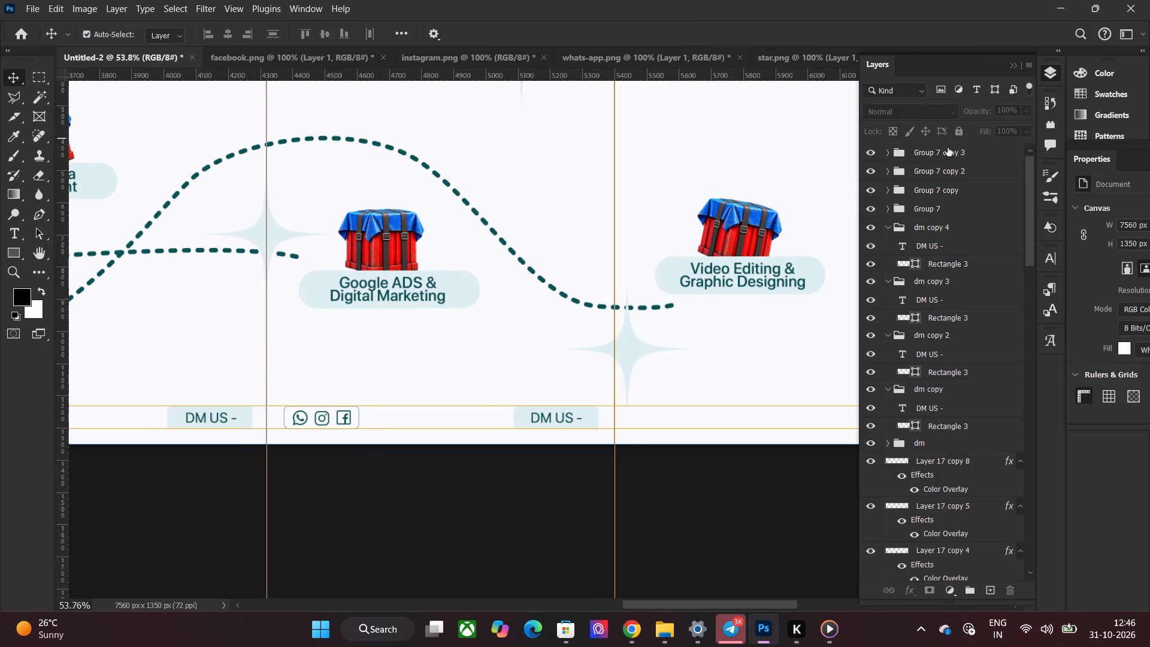
click(939, 156)
key(ctrl+j)
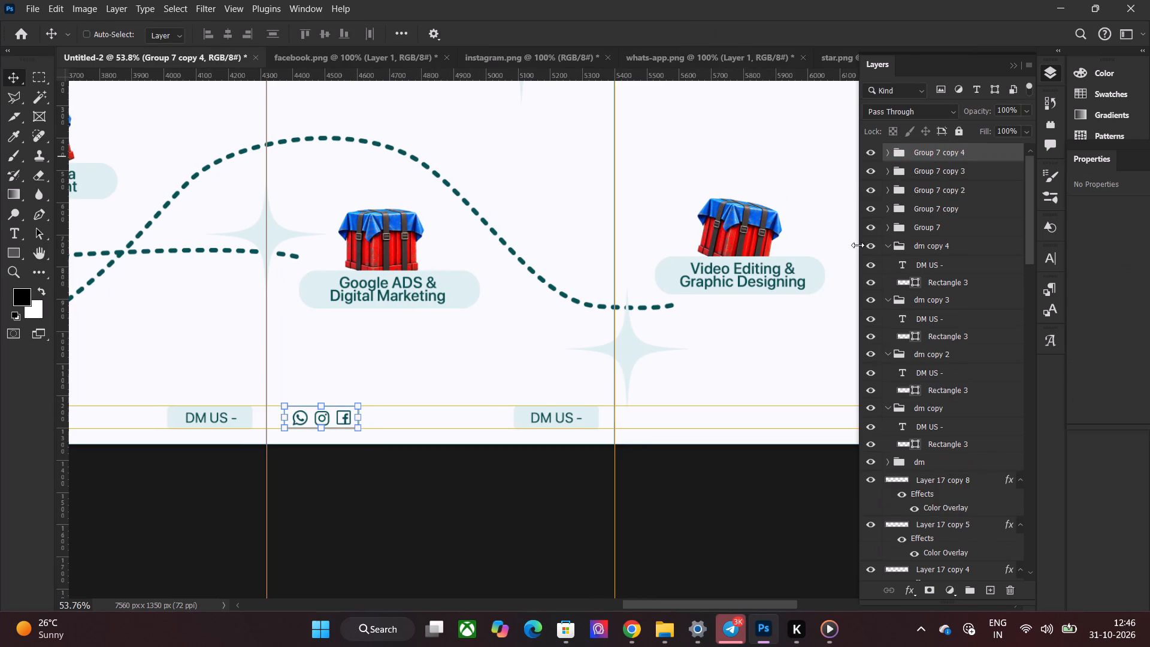
key(ctrl+t)
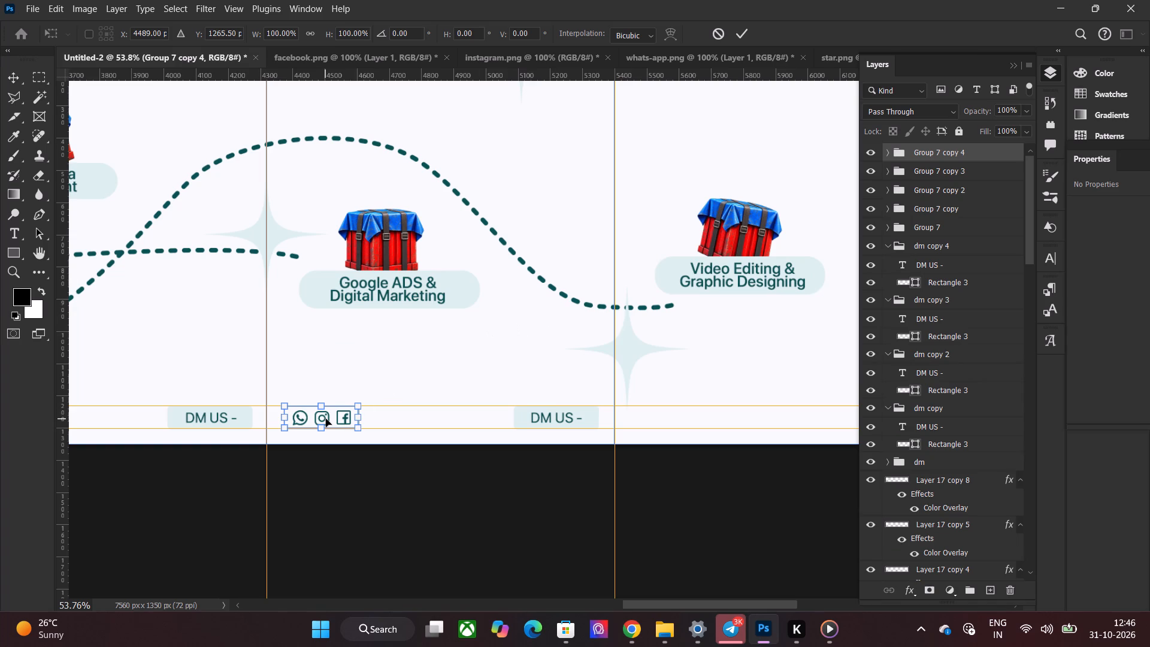
drag(326, 419, 631, 421)
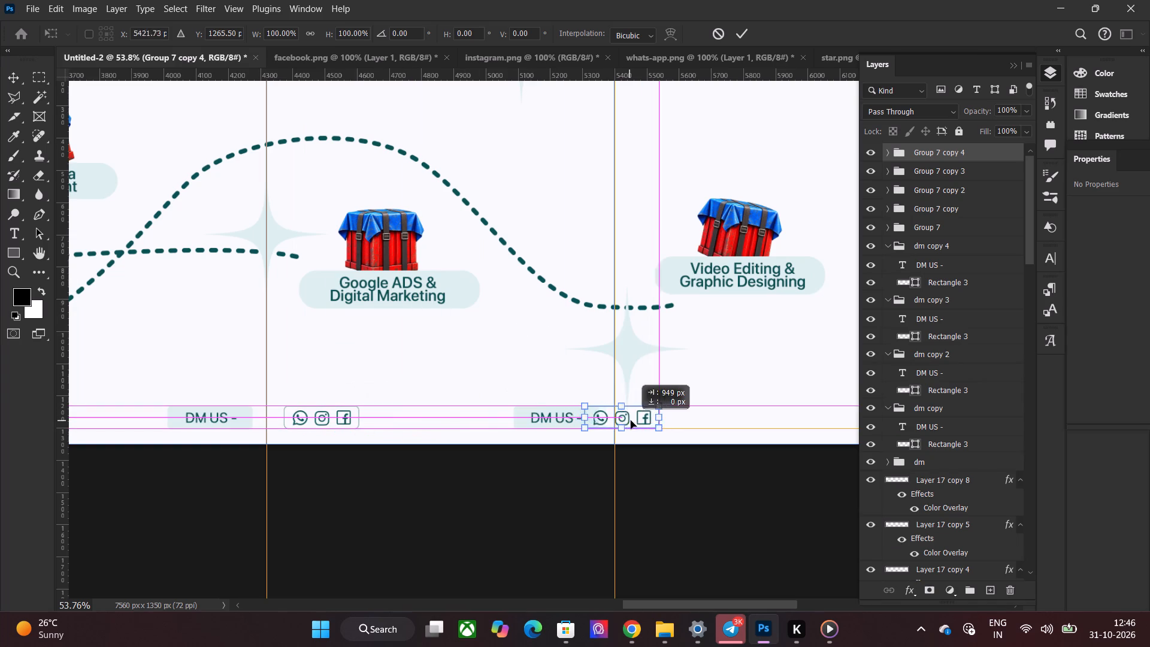
drag(631, 421, 676, 422)
click(743, 35)
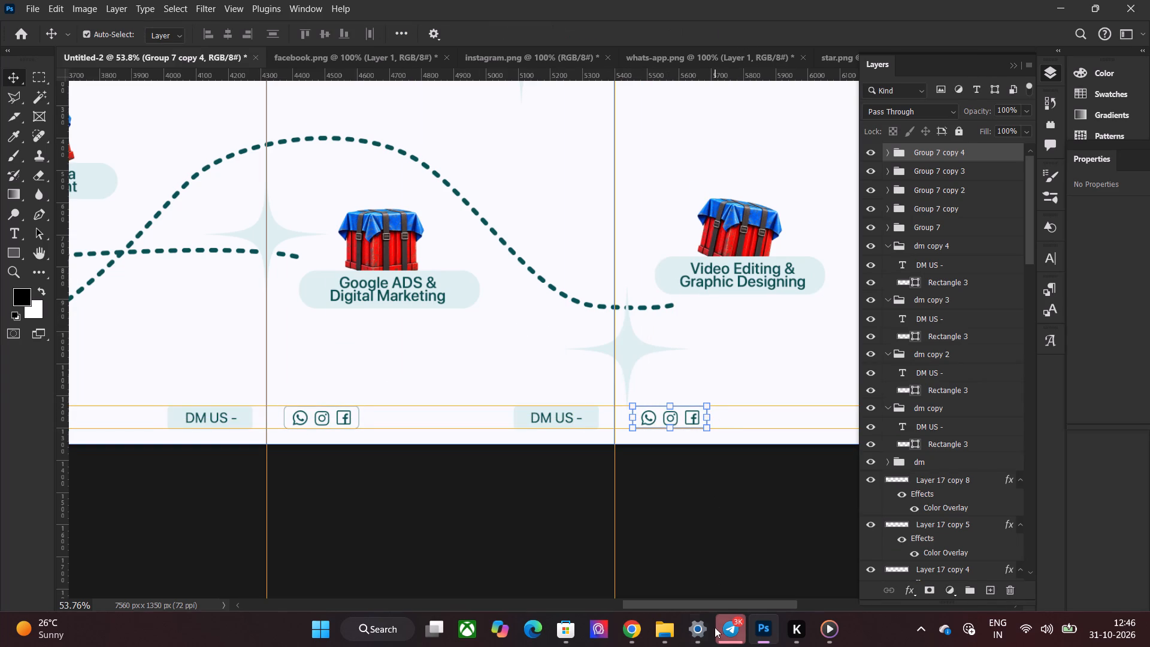
drag(705, 605, 752, 605)
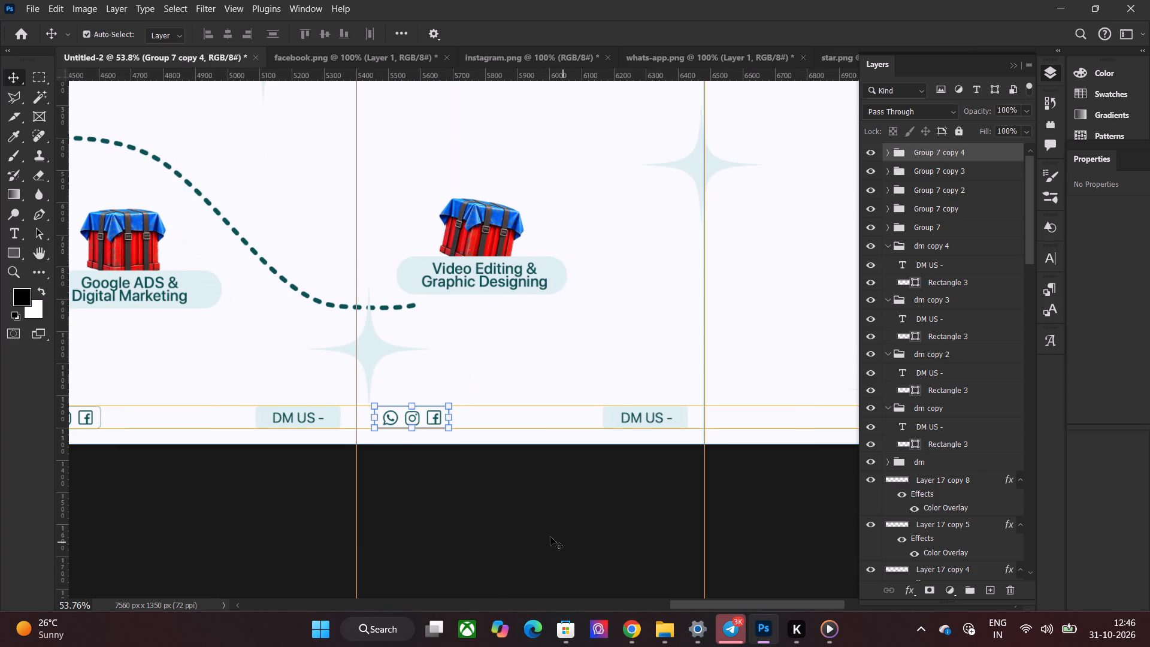
click(549, 536)
Nudge the second slide's Group 7 social icon group slightly left along the footer row and collapse the group.
drag(709, 606, 660, 606)
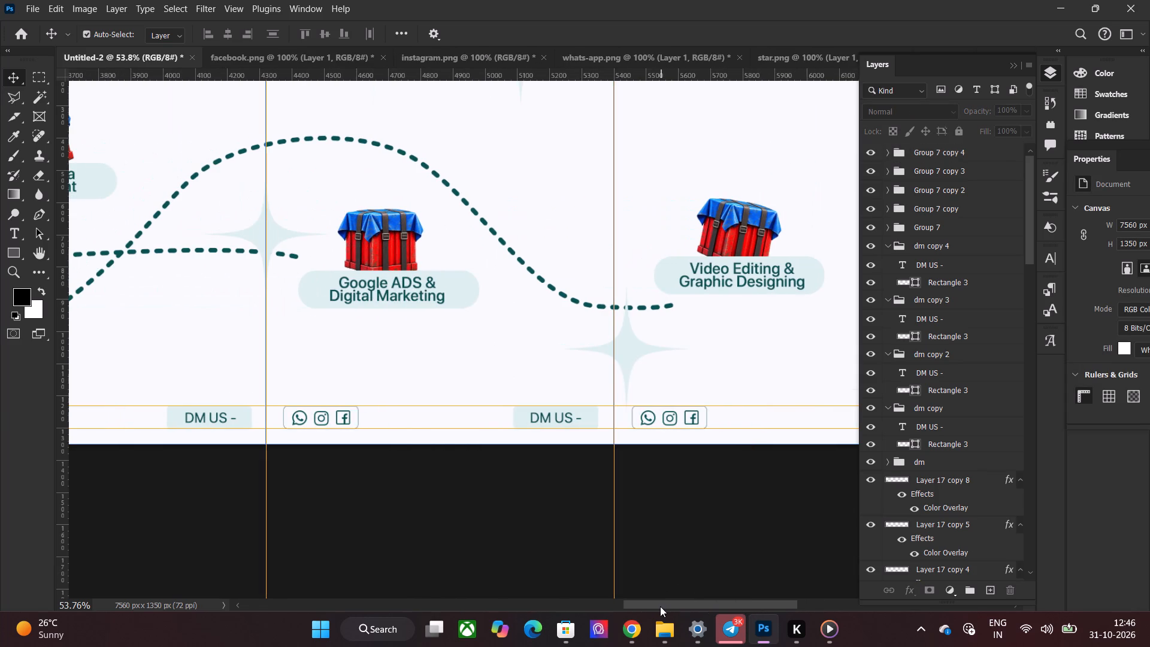
drag(660, 606, 581, 617)
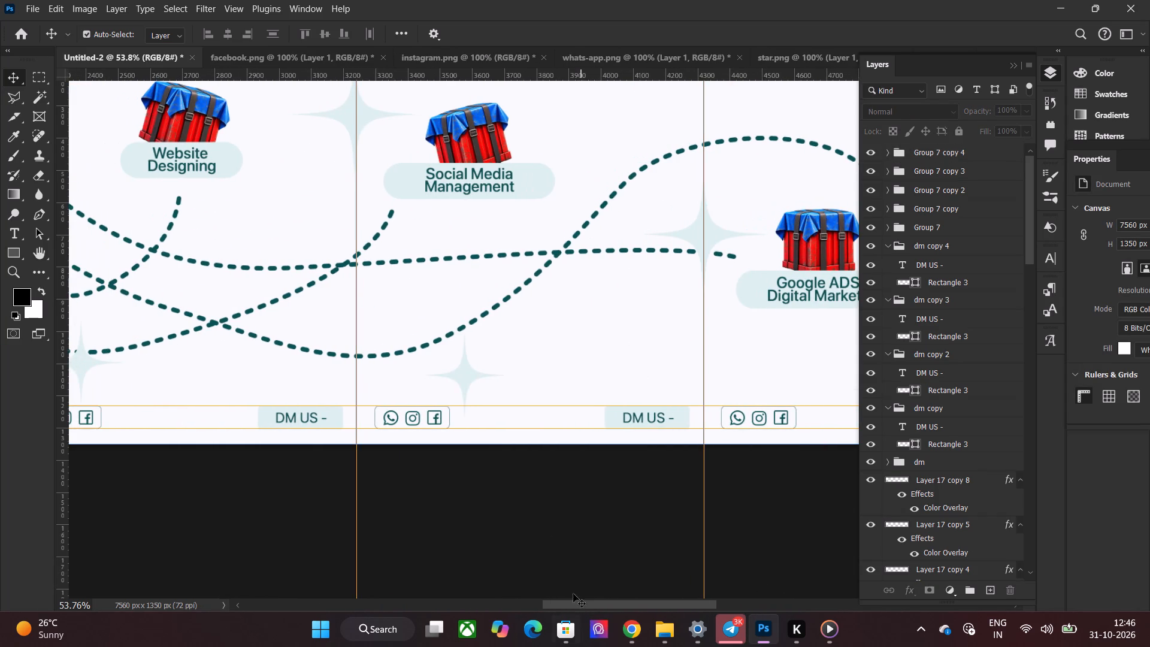
drag(649, 604, 540, 604)
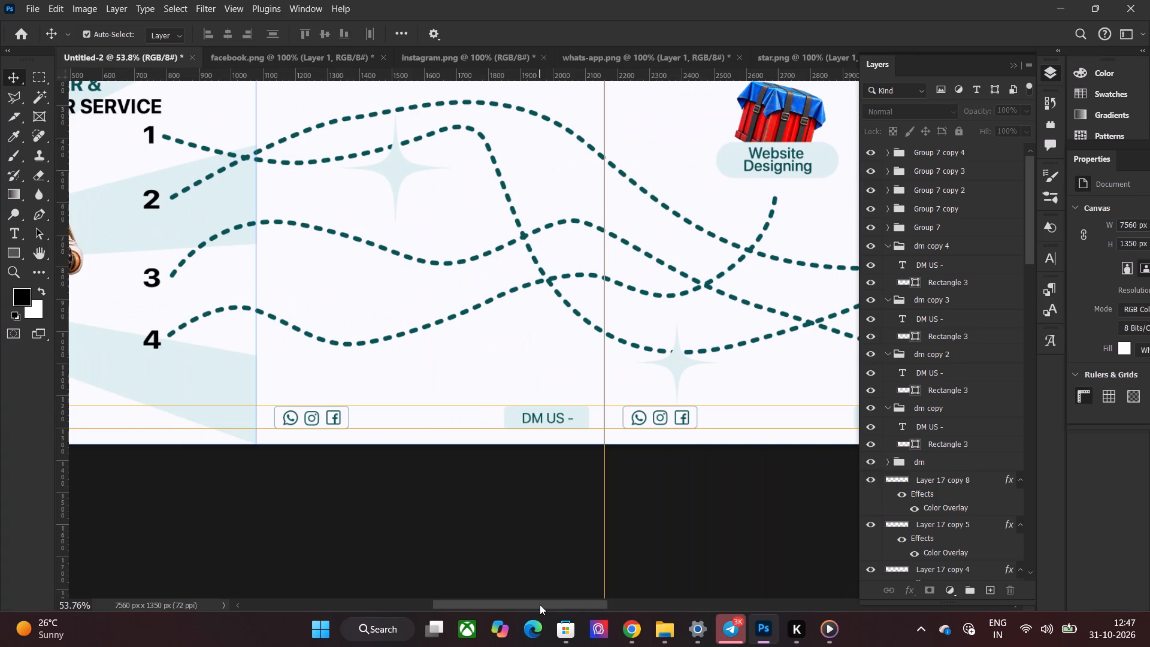
drag(540, 604, 559, 604)
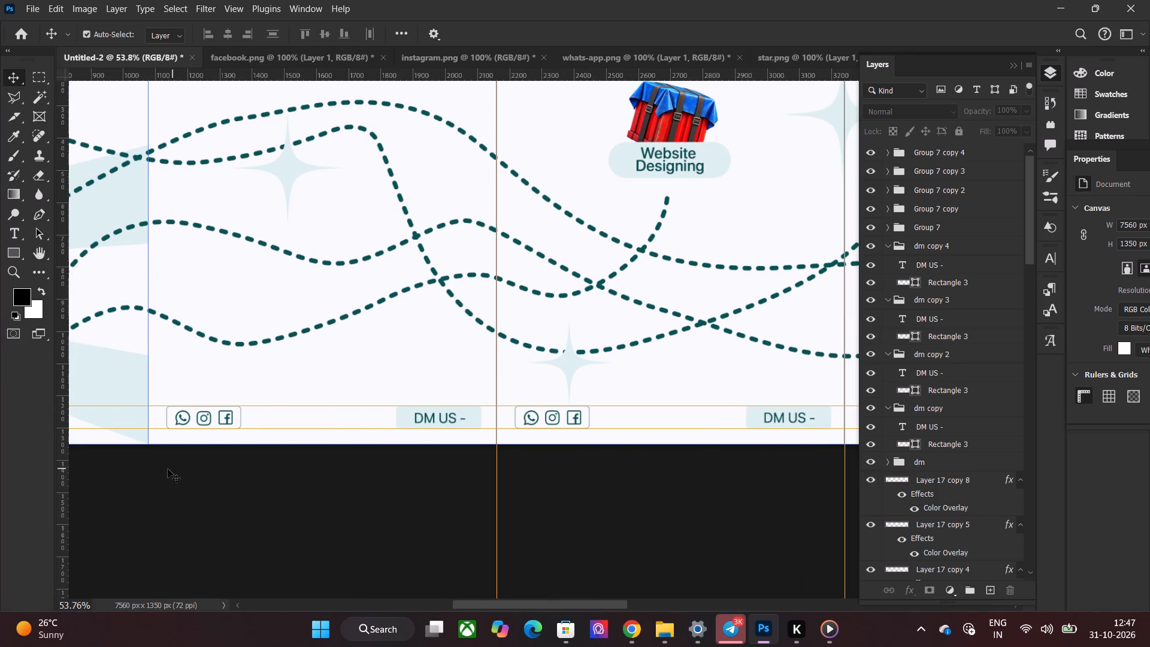
drag(164, 469, 244, 394)
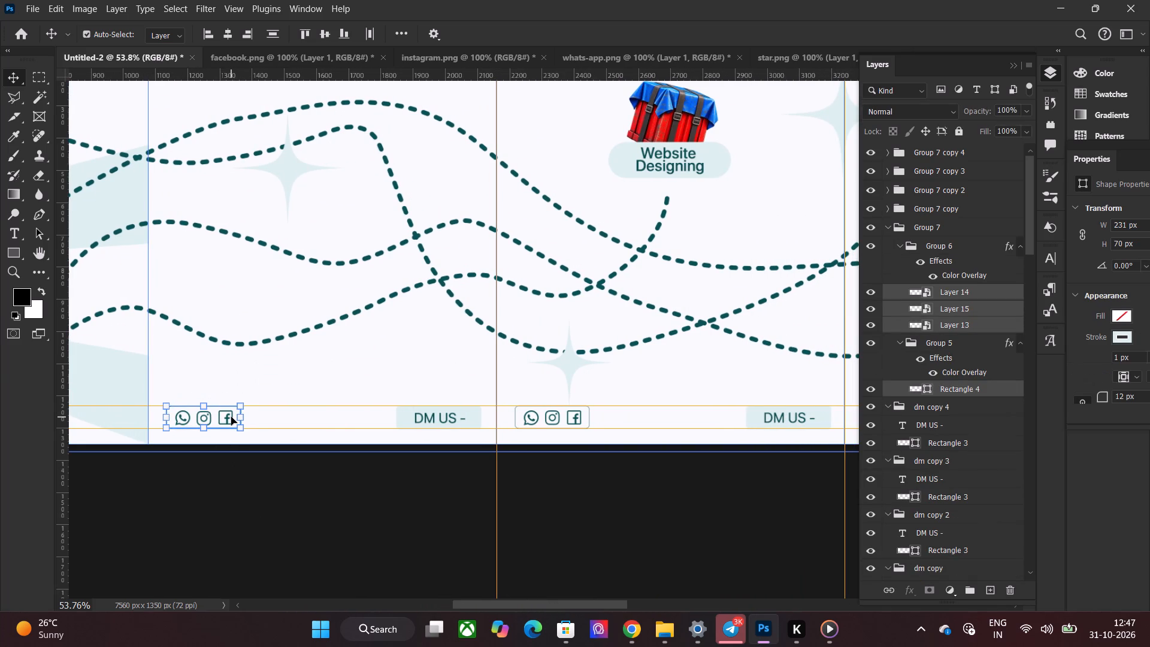
click(961, 229)
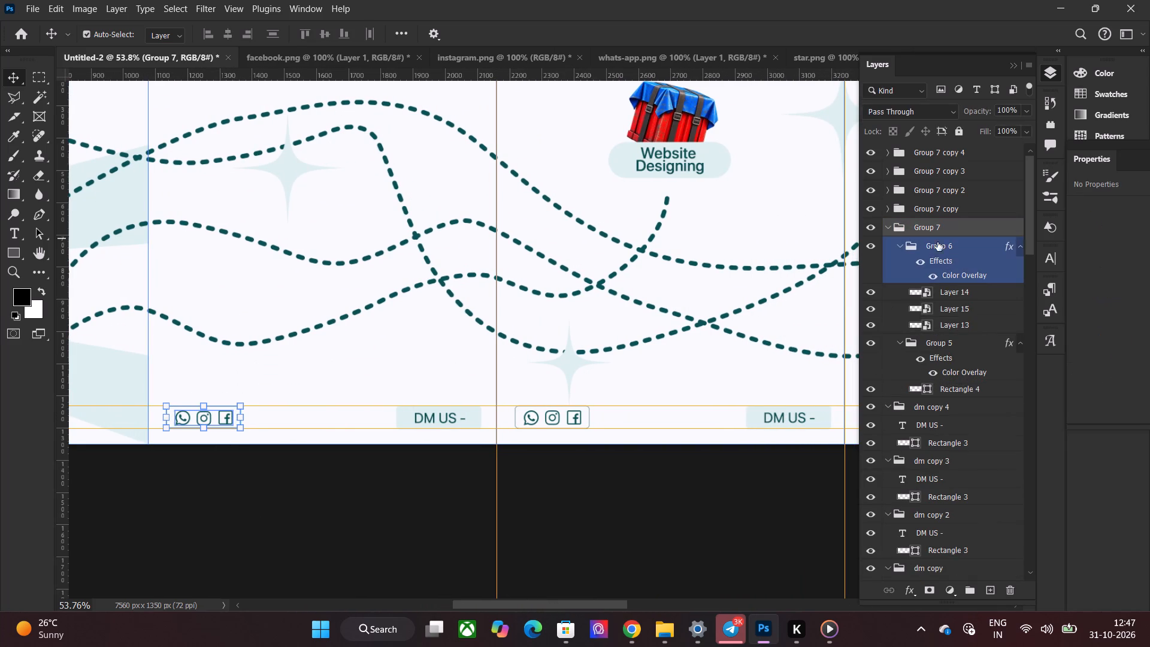
key(Left)
key(Left)
key(Left)
key(Left)
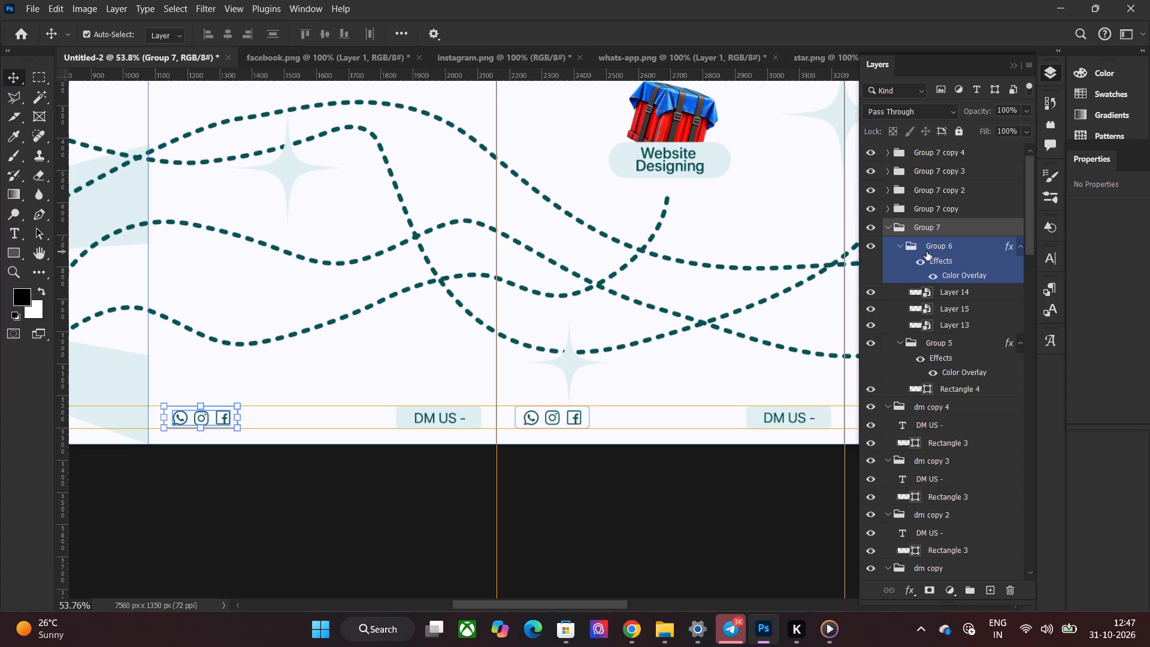
key(Right)
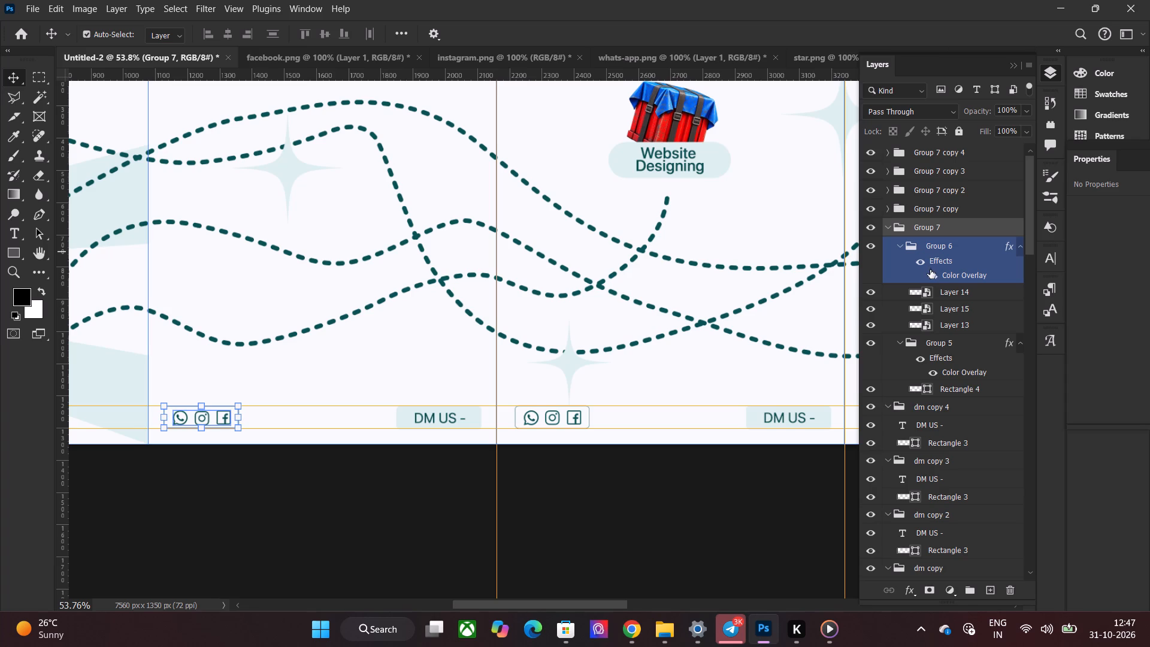
click(887, 224)
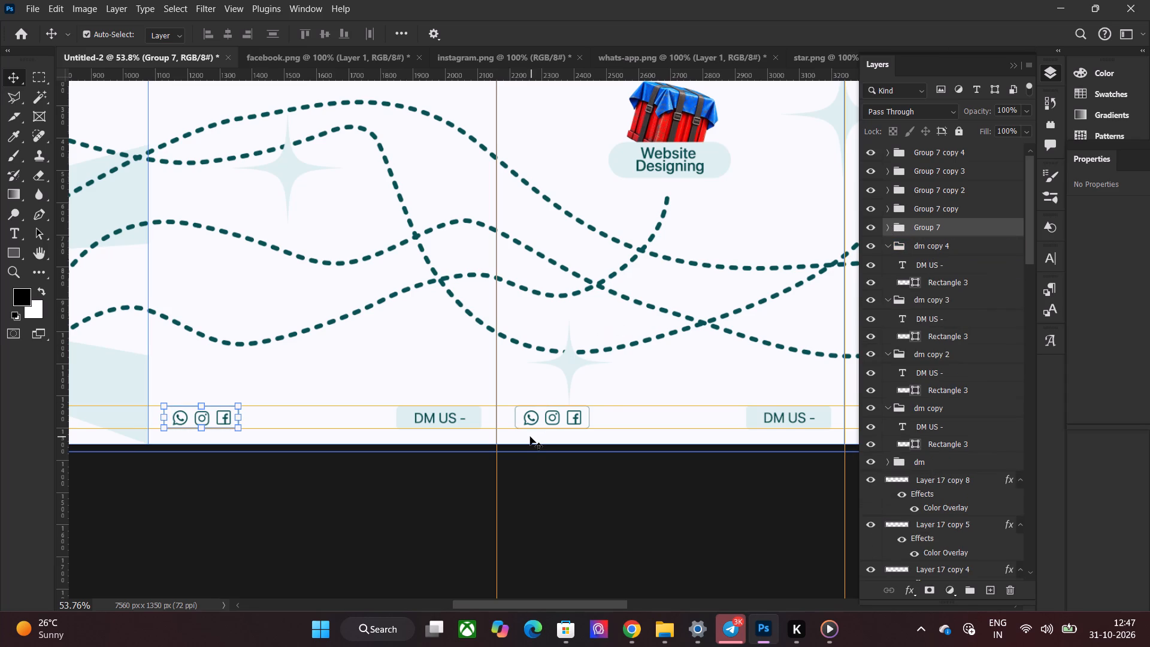
Nudge the third slide's framed social icons slightly left along the footer row.
click(542, 521)
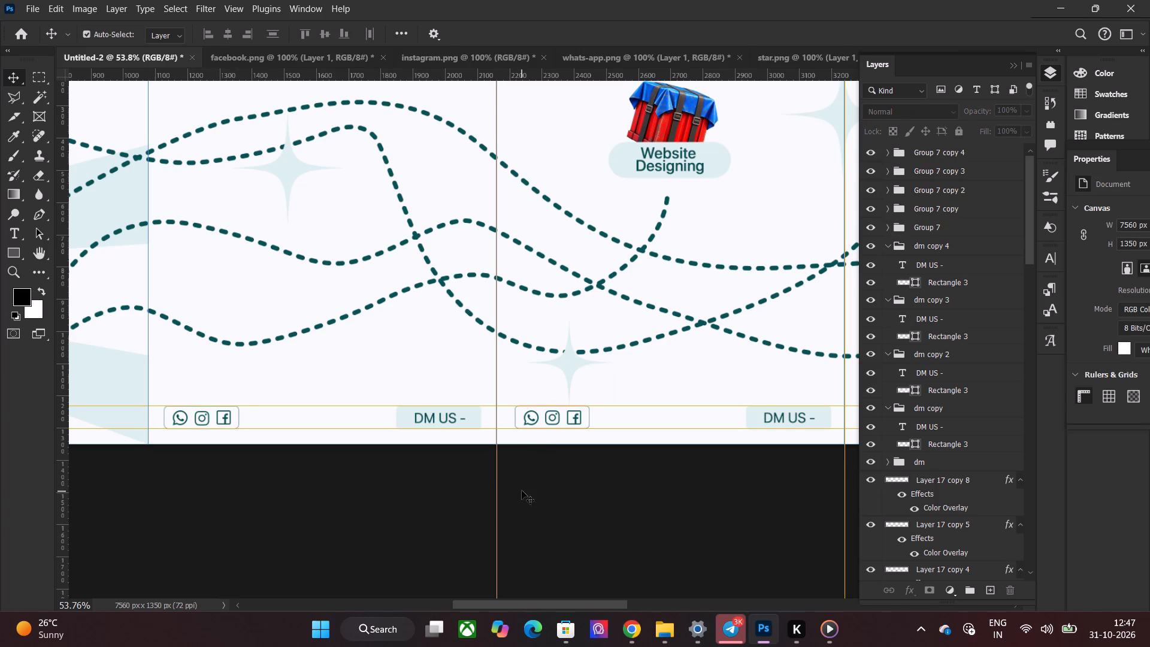
drag(522, 483, 580, 412)
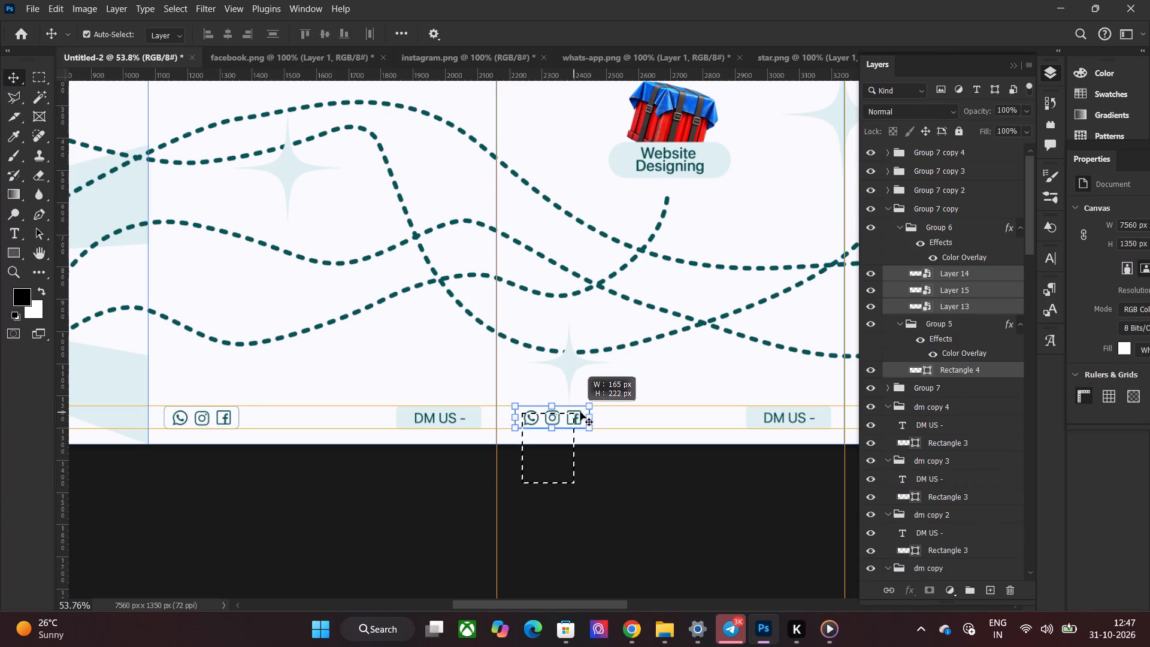
drag(580, 412, 591, 412)
key(Left)
key(Left)
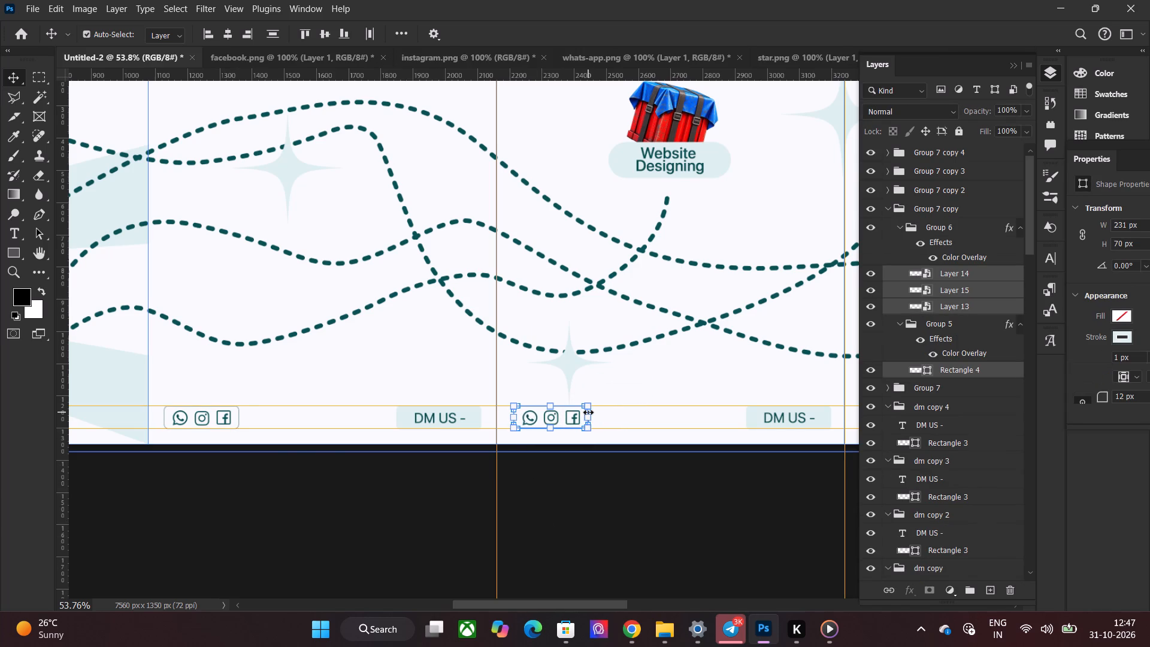
Nudge the second slide's framed social icons slightly right along the footer row.
click(219, 488)
drag(167, 460, 216, 412)
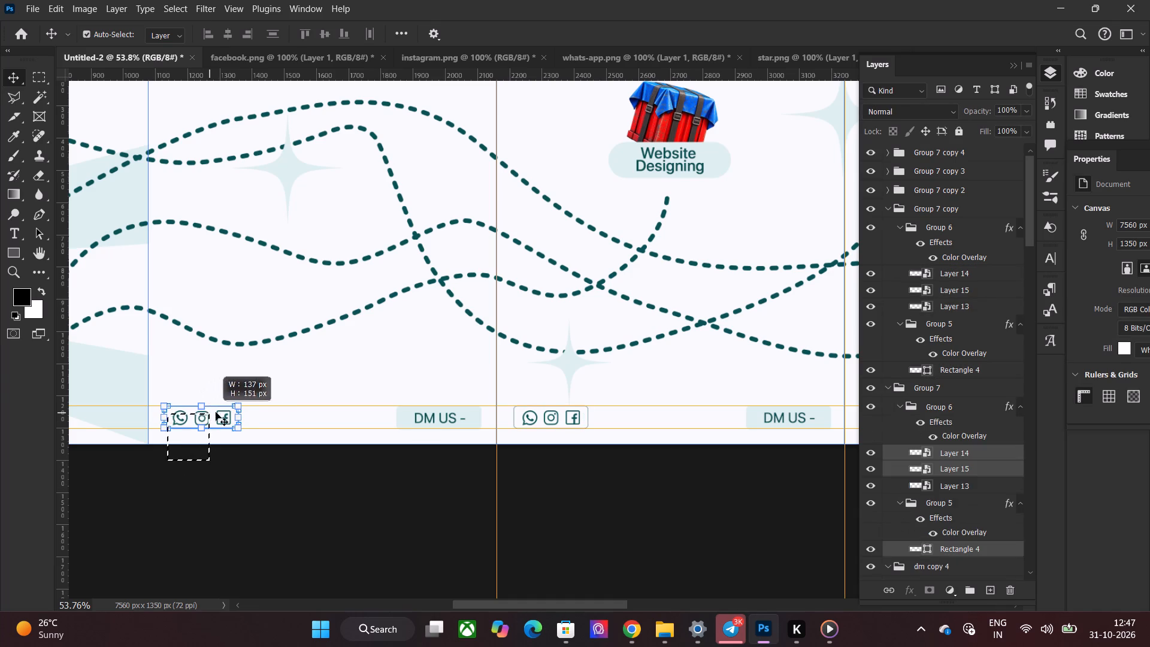
drag(216, 412, 237, 410)
key(Right)
key(Right)
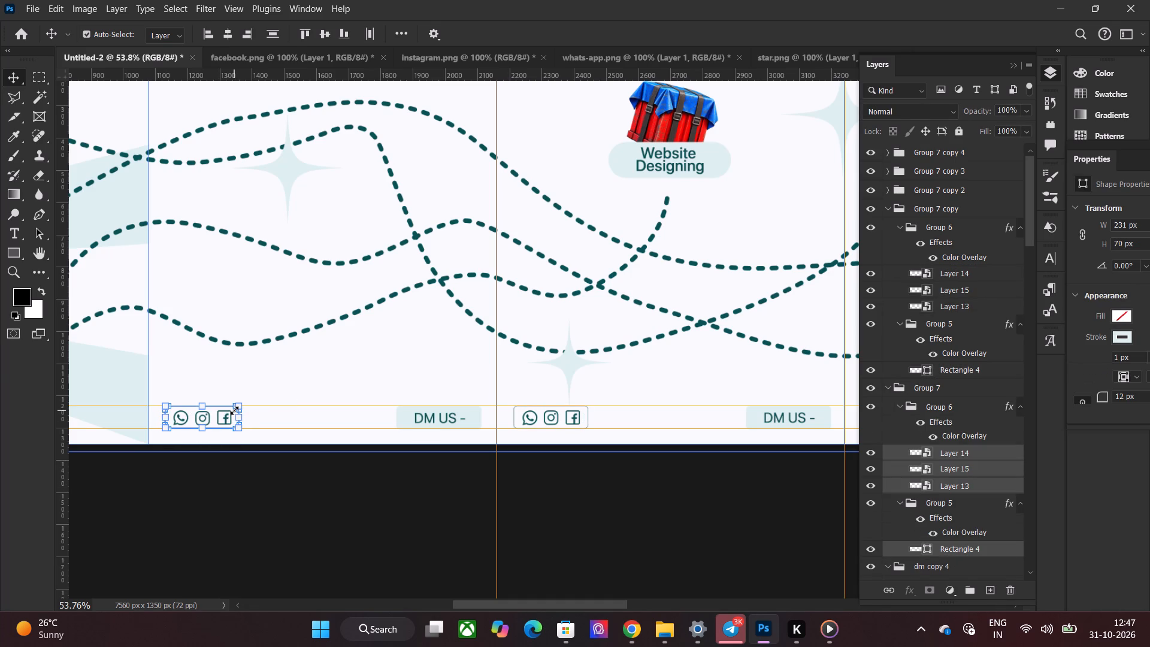
key(Right)
click(341, 496)
Nudge the second slide's DM US - text and its pale rectangle slightly left together.
drag(392, 501, 437, 412)
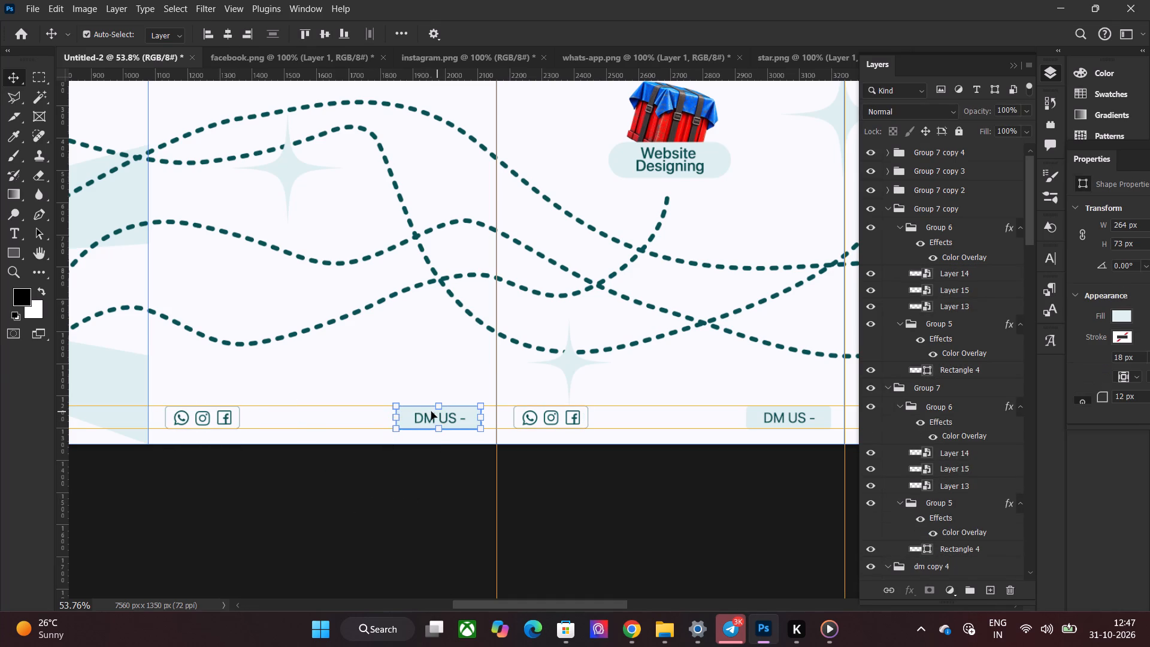
key(Left)
key(Left)
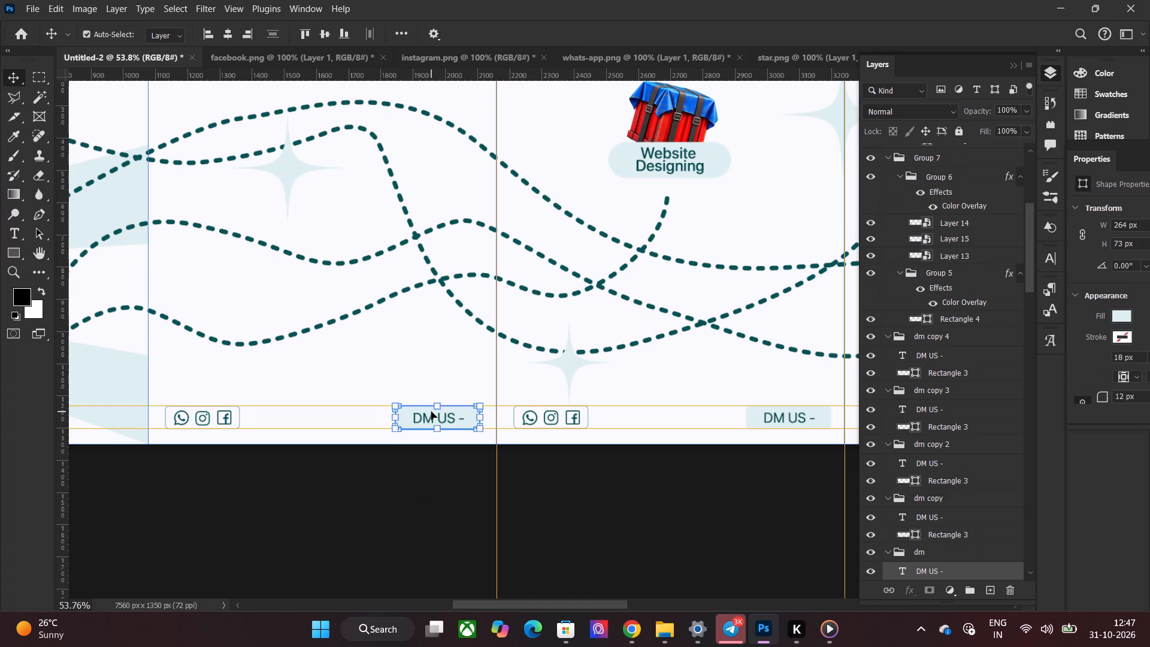
drag(538, 603, 561, 604)
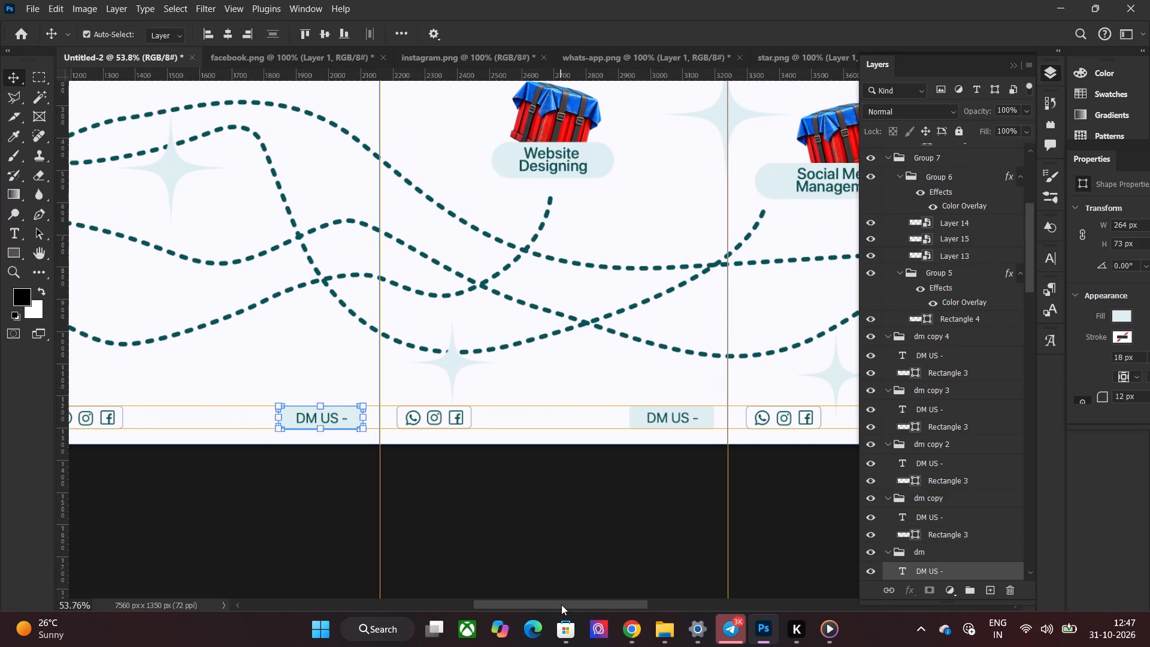
drag(561, 604, 565, 604)
click(552, 522)
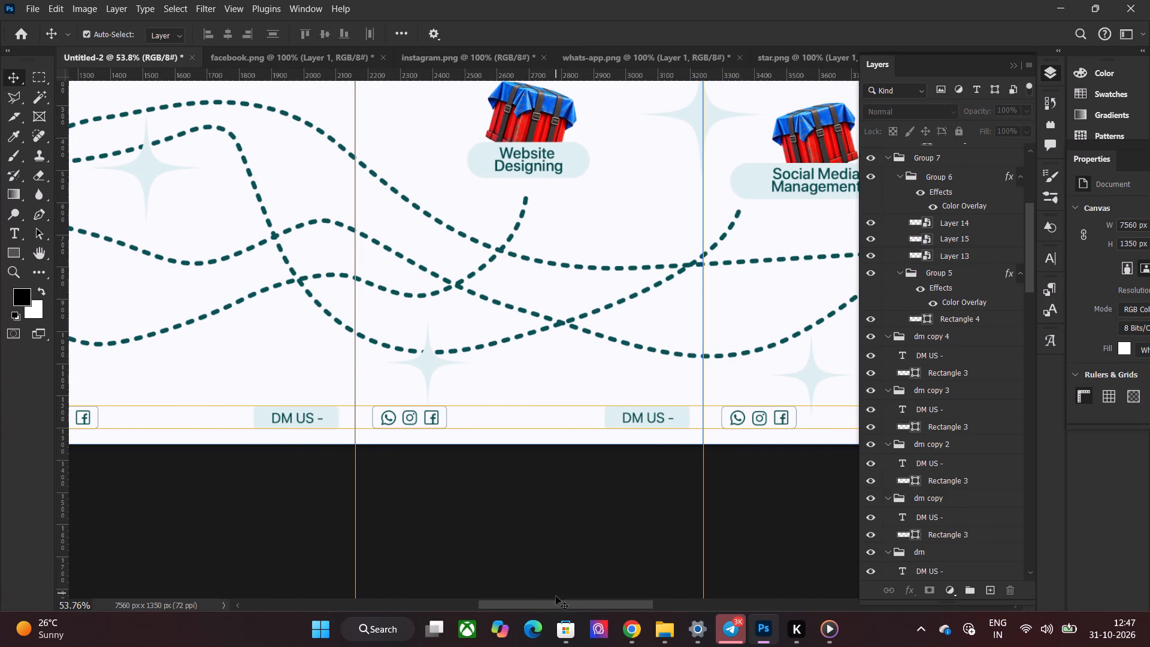
Set the dashed stroke gap to 3 on the Shape 7 line that ends at the Google ADS & Digital Marketing crate.
drag(558, 603, 606, 604)
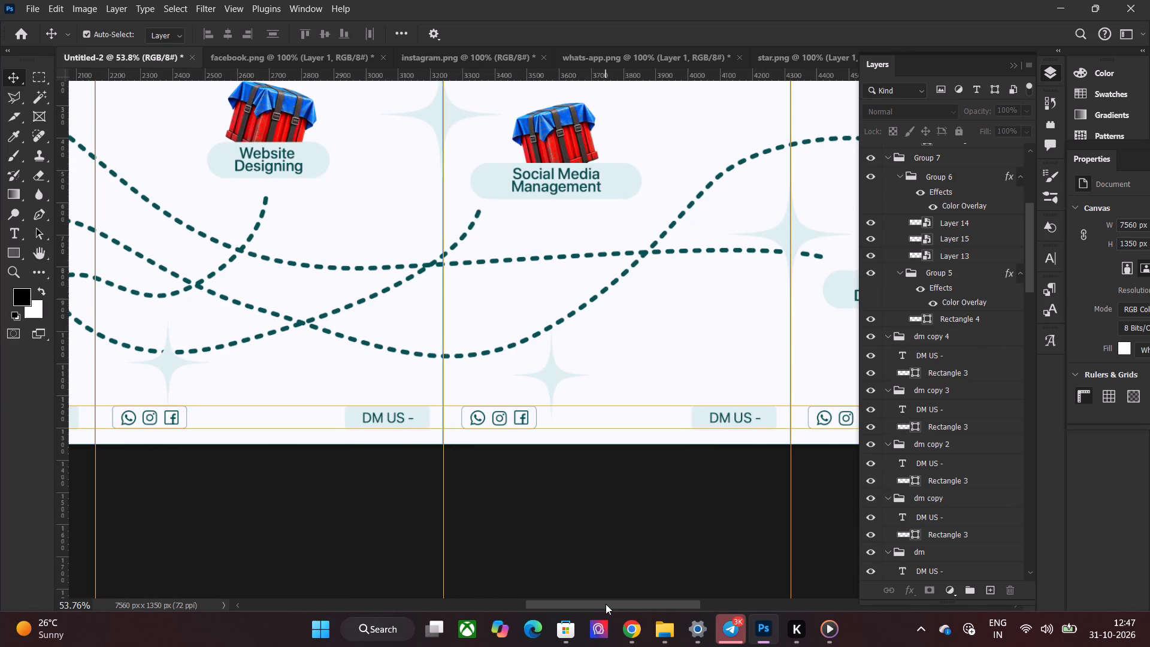
drag(606, 604, 679, 600)
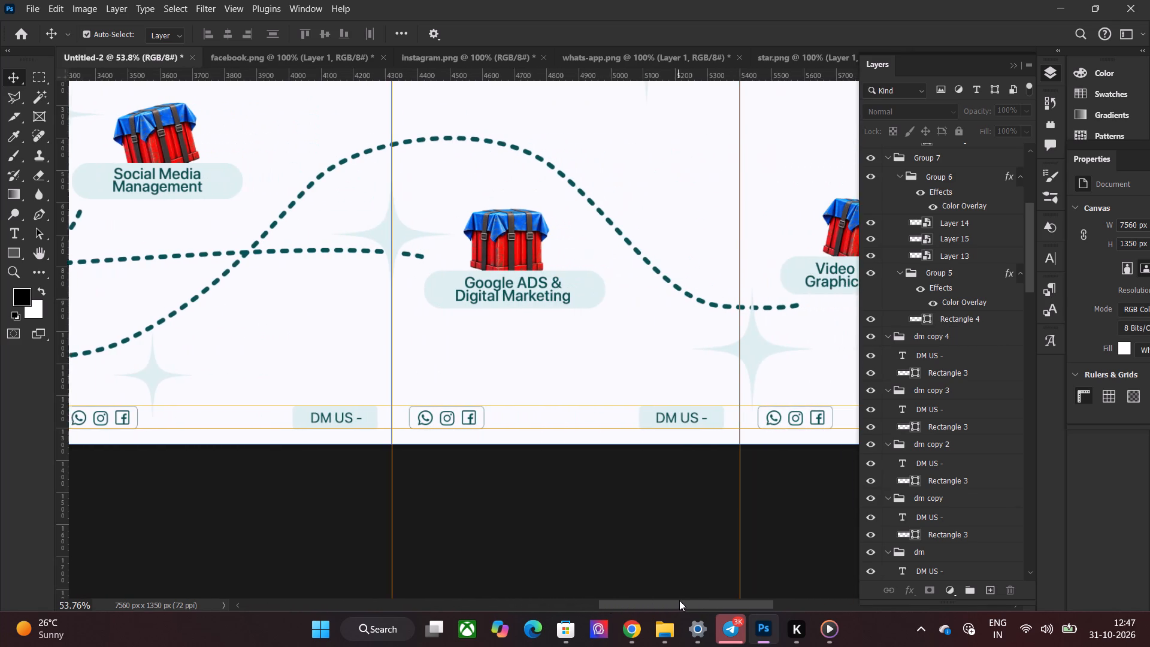
drag(679, 600, 753, 600)
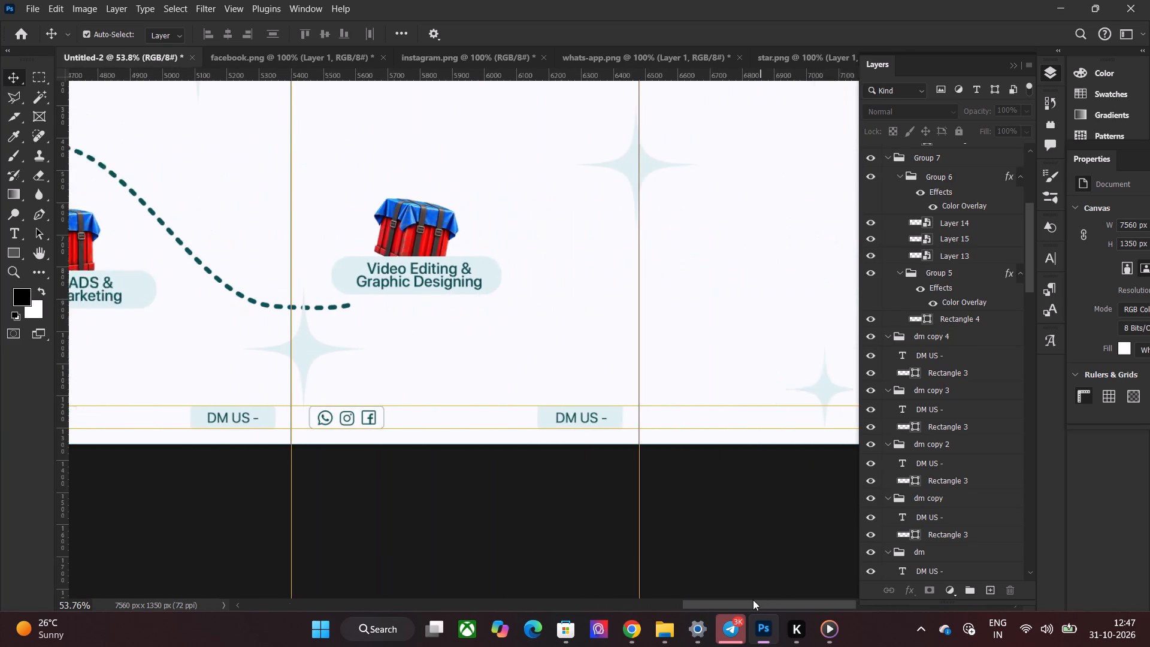
drag(753, 600, 617, 601)
click(456, 259)
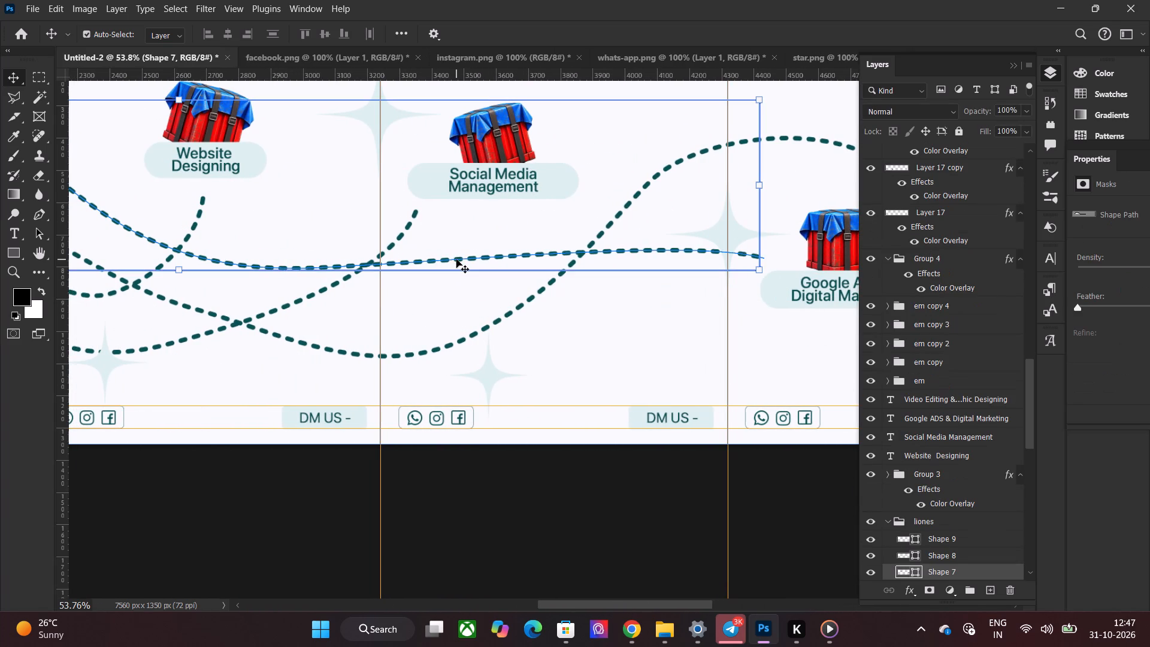
click(44, 211)
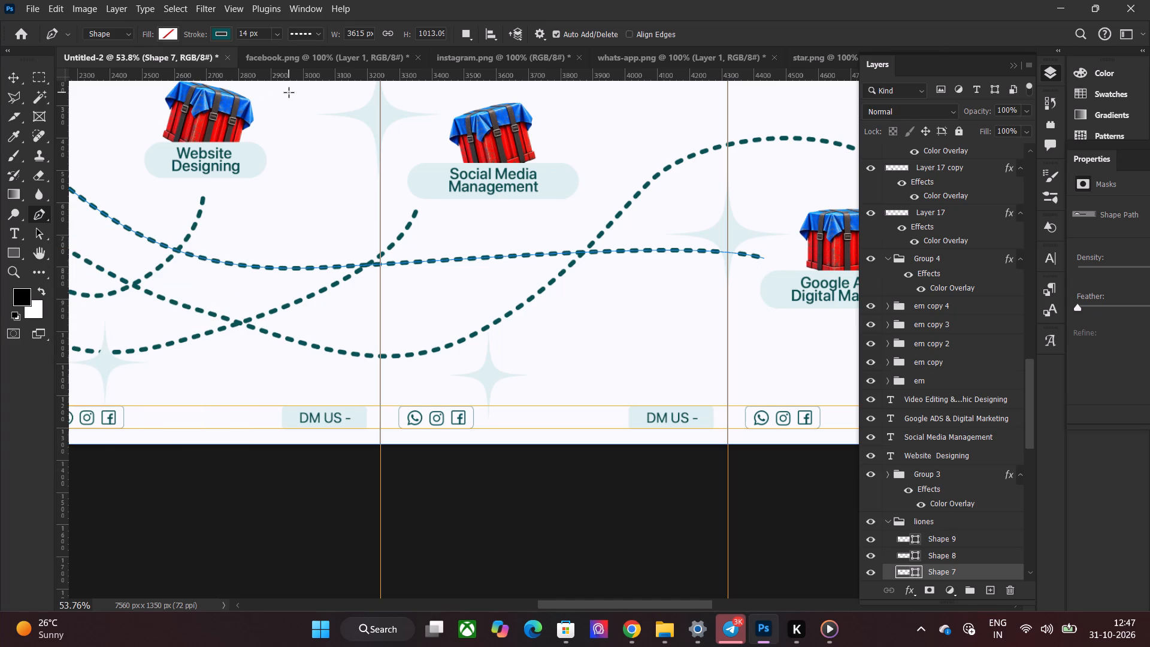
click(317, 35)
click(316, 207)
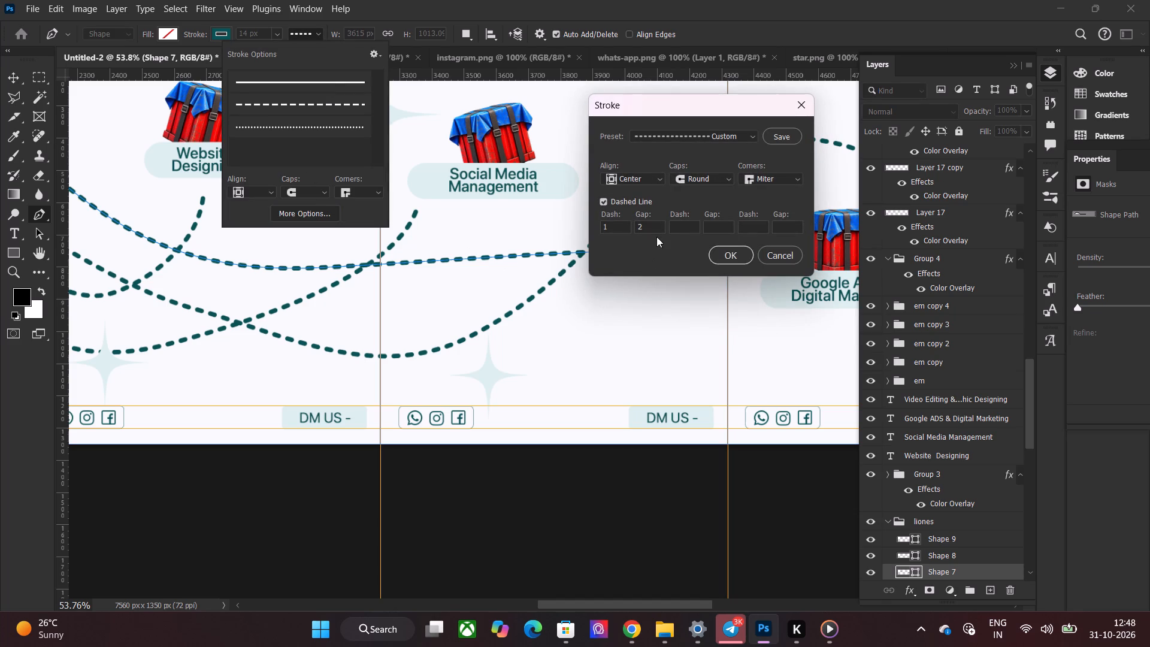
drag(656, 229, 585, 229)
key(4)
drag(653, 225, 588, 225)
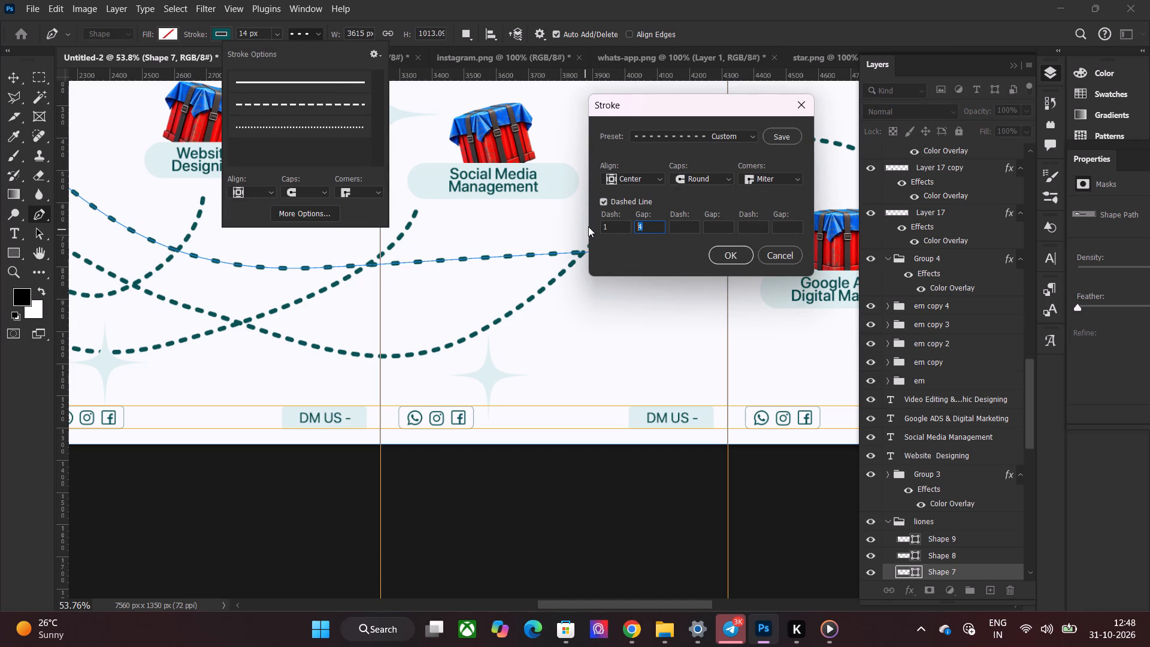
key(3)
click(719, 259)
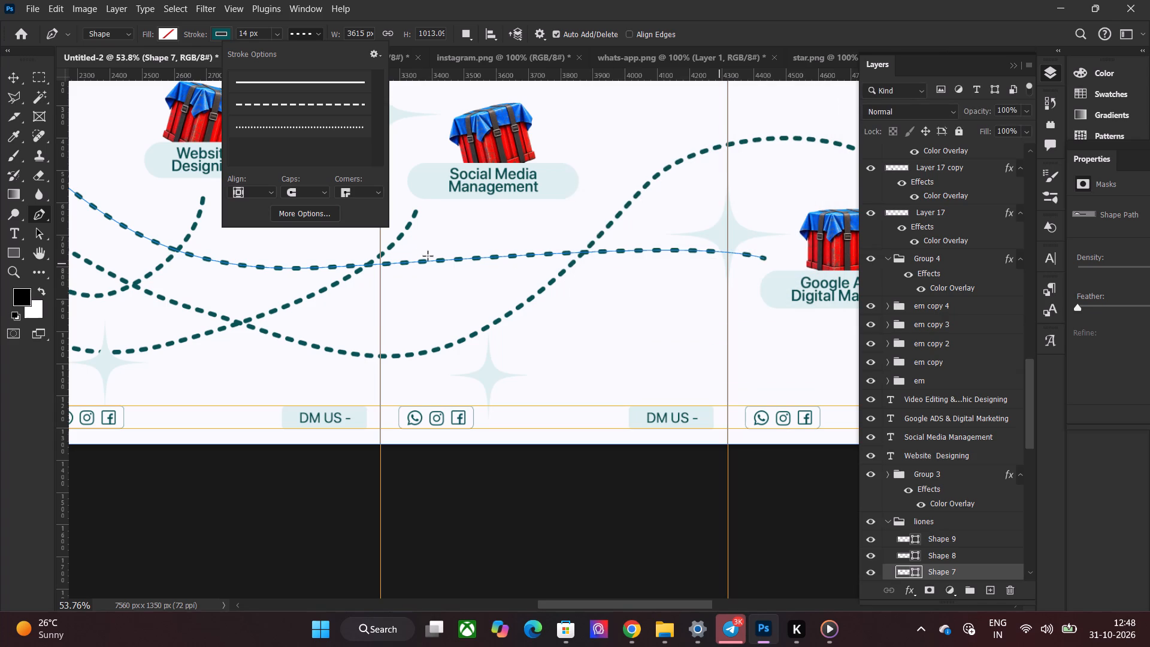
click(14, 79)
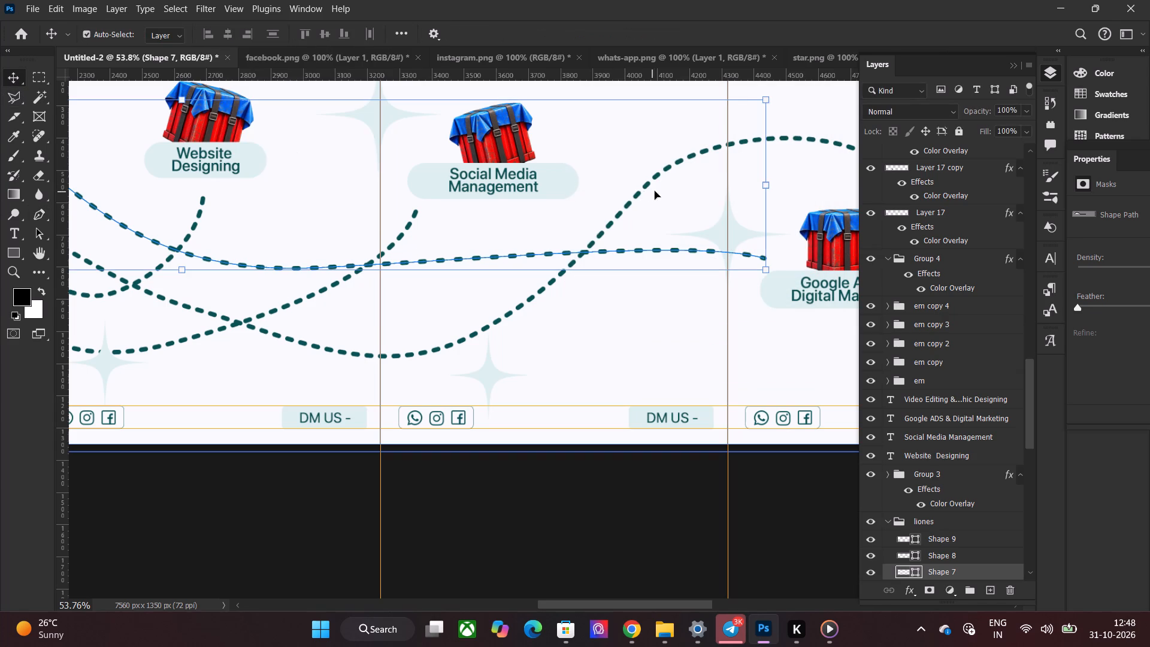
Set the dashed stroke gap to 3 on the Shape 8 line that runs on to the Video Editing & Graphic Designing crate.
click(665, 174)
click(658, 176)
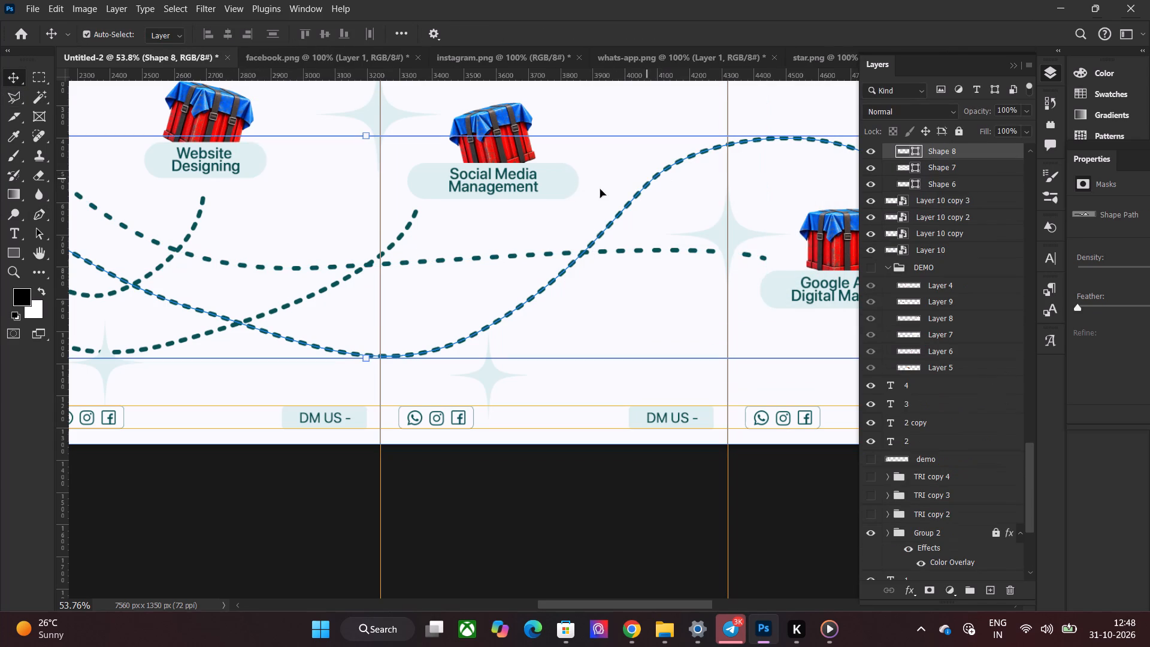
click(34, 210)
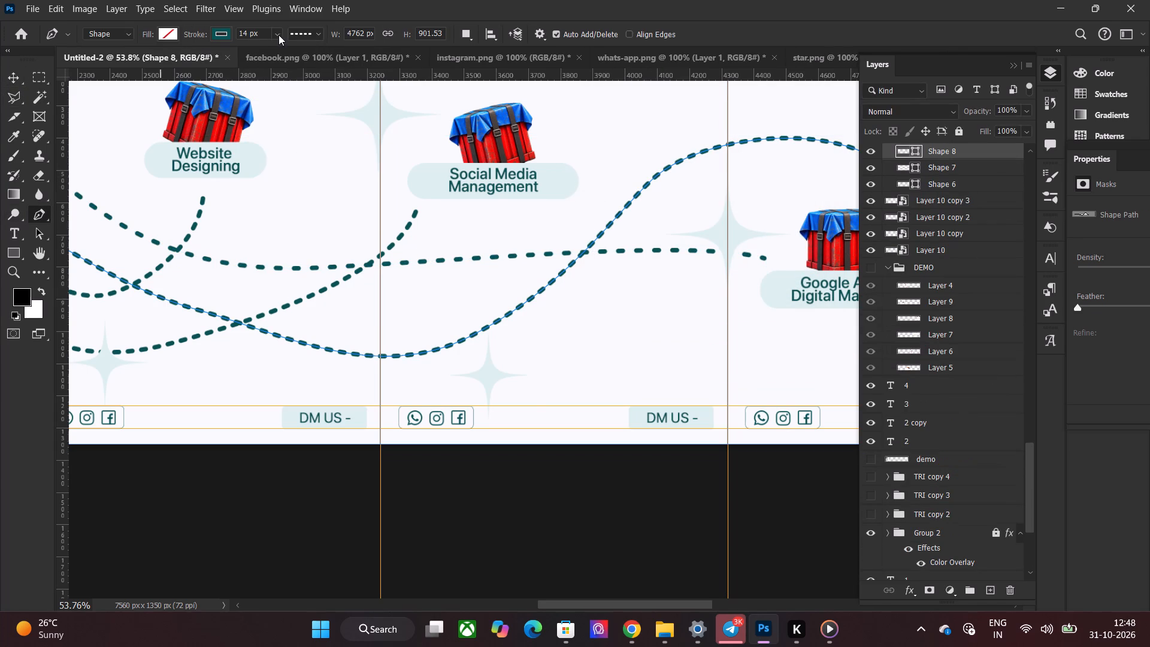
click(279, 34)
click(277, 34)
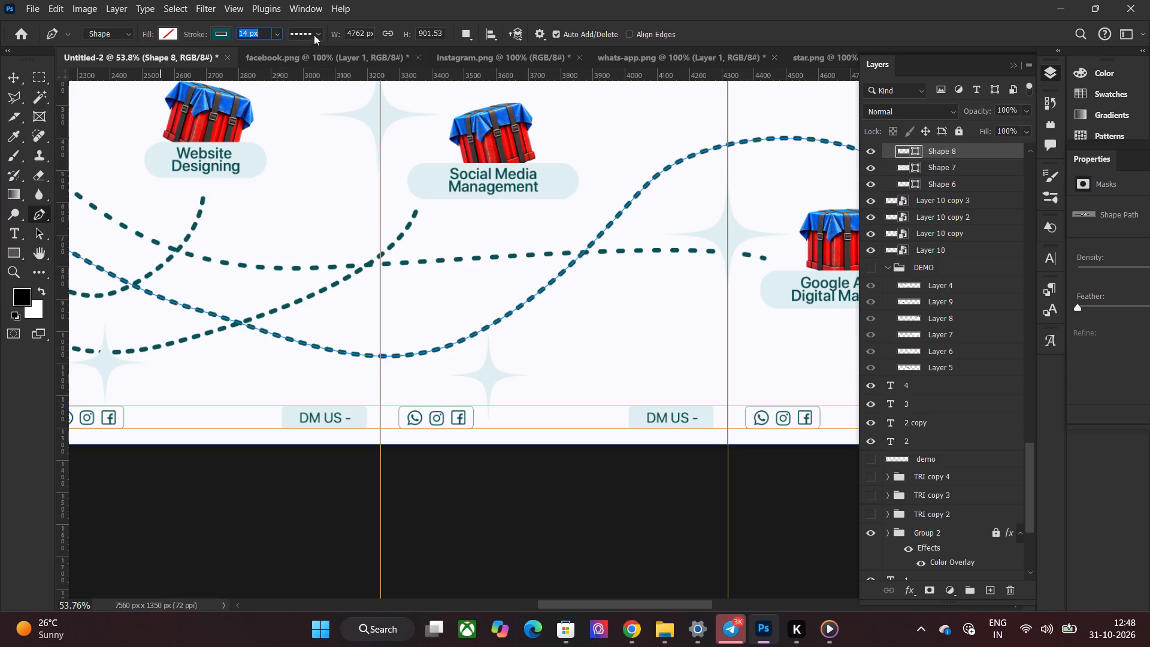
click(317, 37)
click(294, 216)
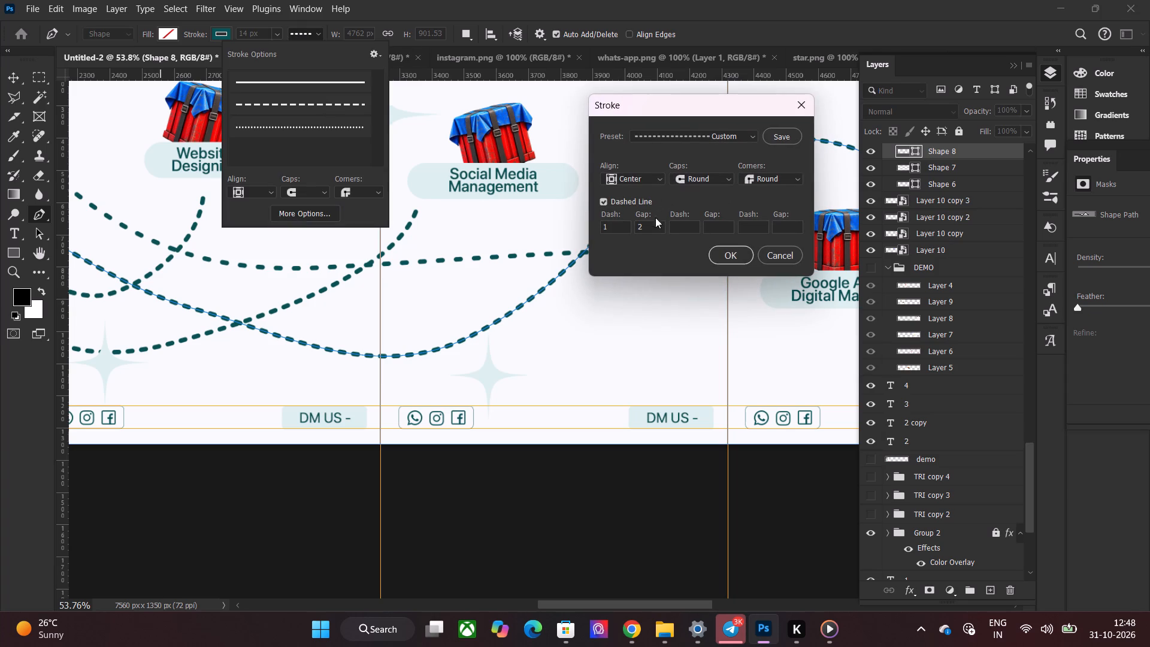
drag(652, 228, 570, 234)
key(3)
click(719, 258)
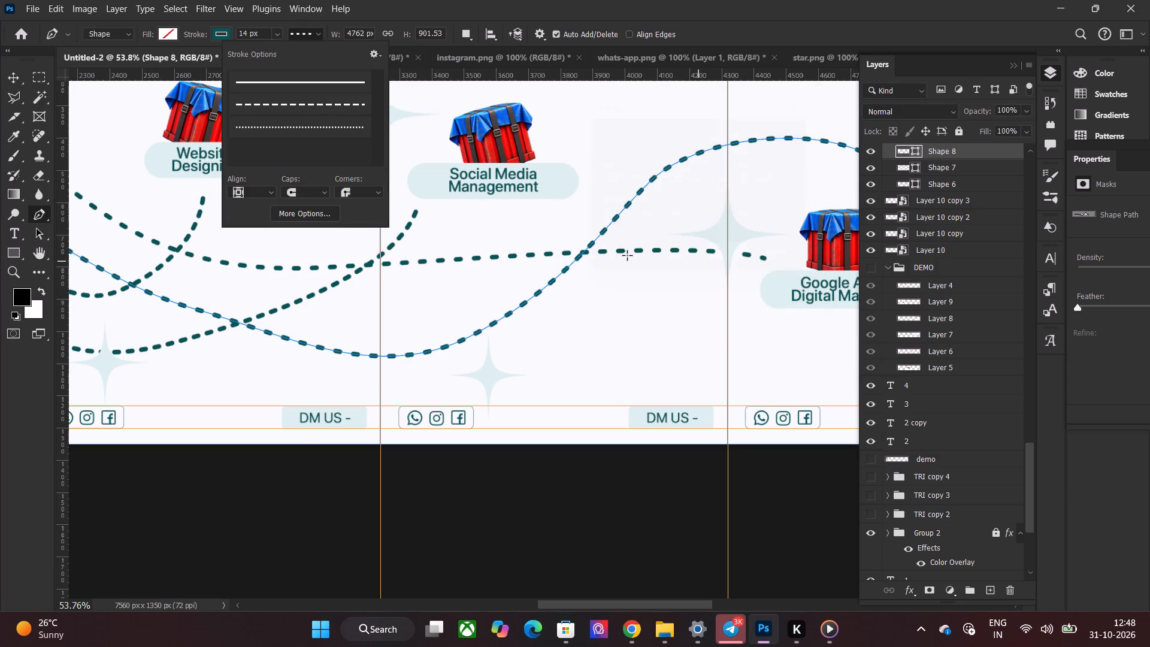
Select the Shape 6 dashed line that ends below the Social Media Management label.
click(17, 78)
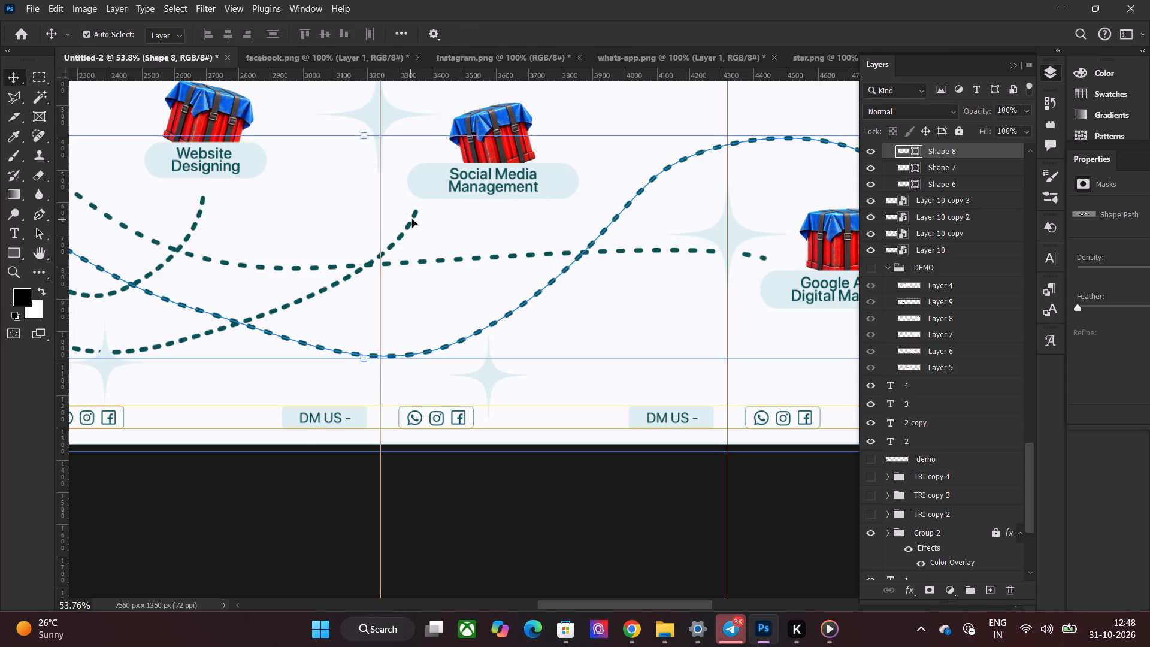
click(418, 218)
click(414, 214)
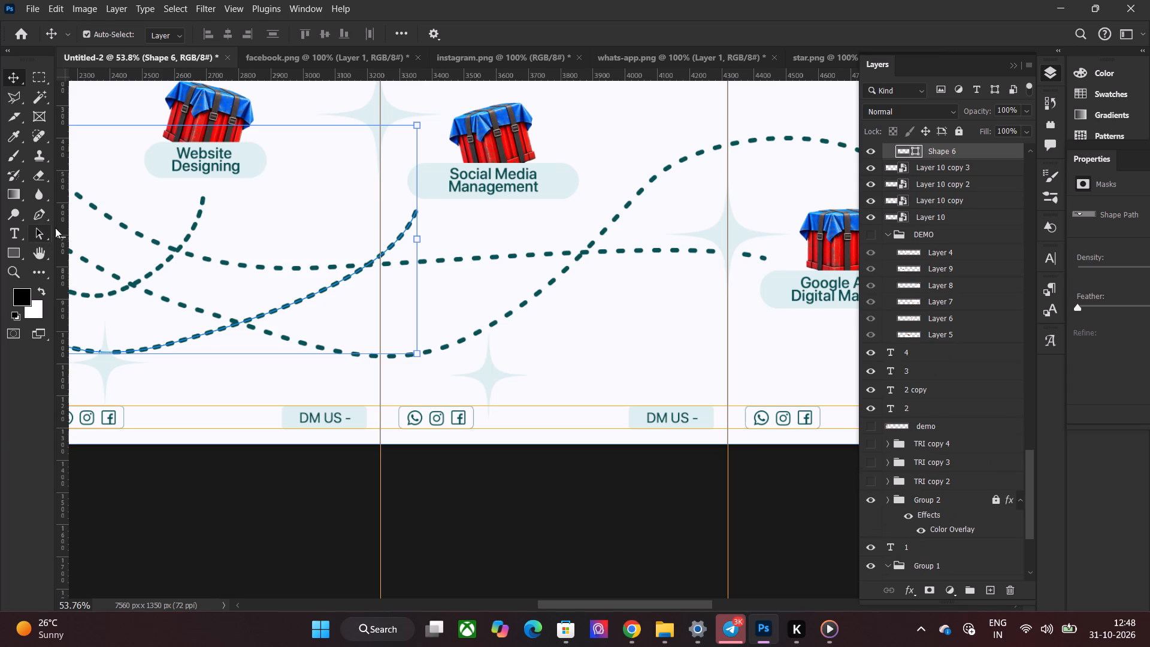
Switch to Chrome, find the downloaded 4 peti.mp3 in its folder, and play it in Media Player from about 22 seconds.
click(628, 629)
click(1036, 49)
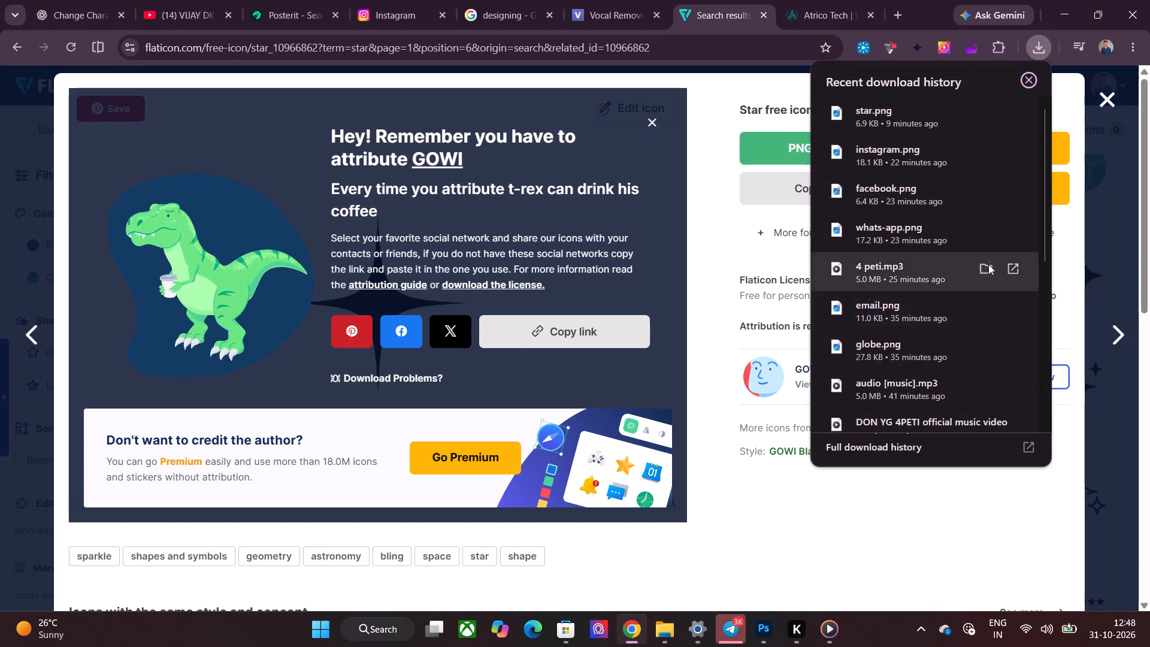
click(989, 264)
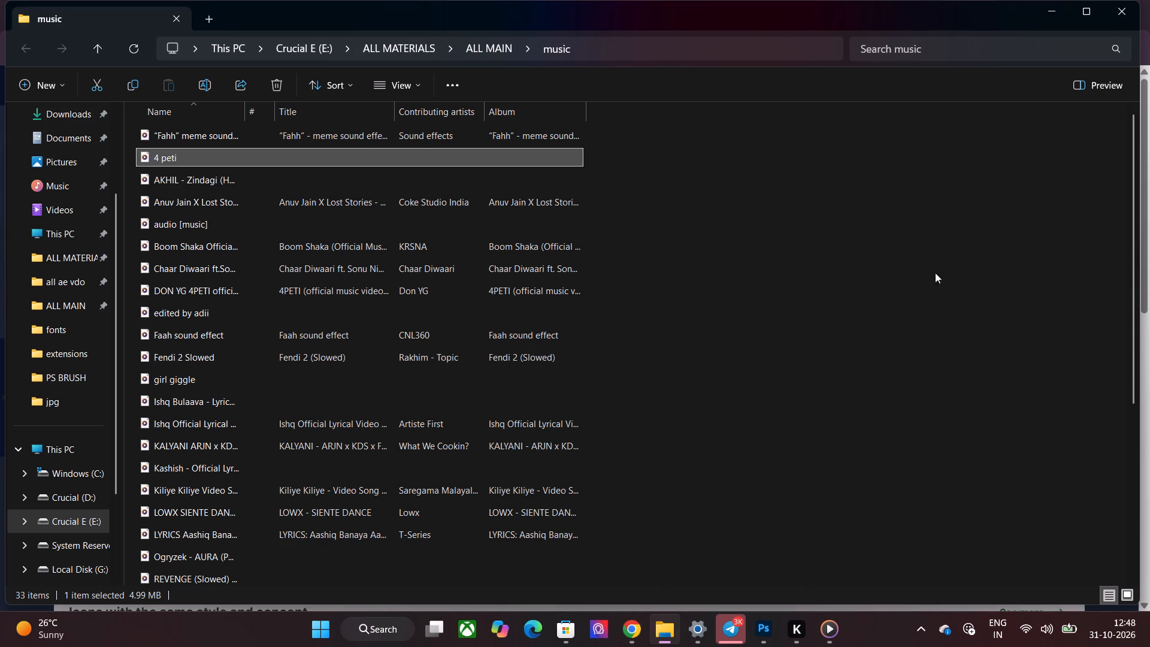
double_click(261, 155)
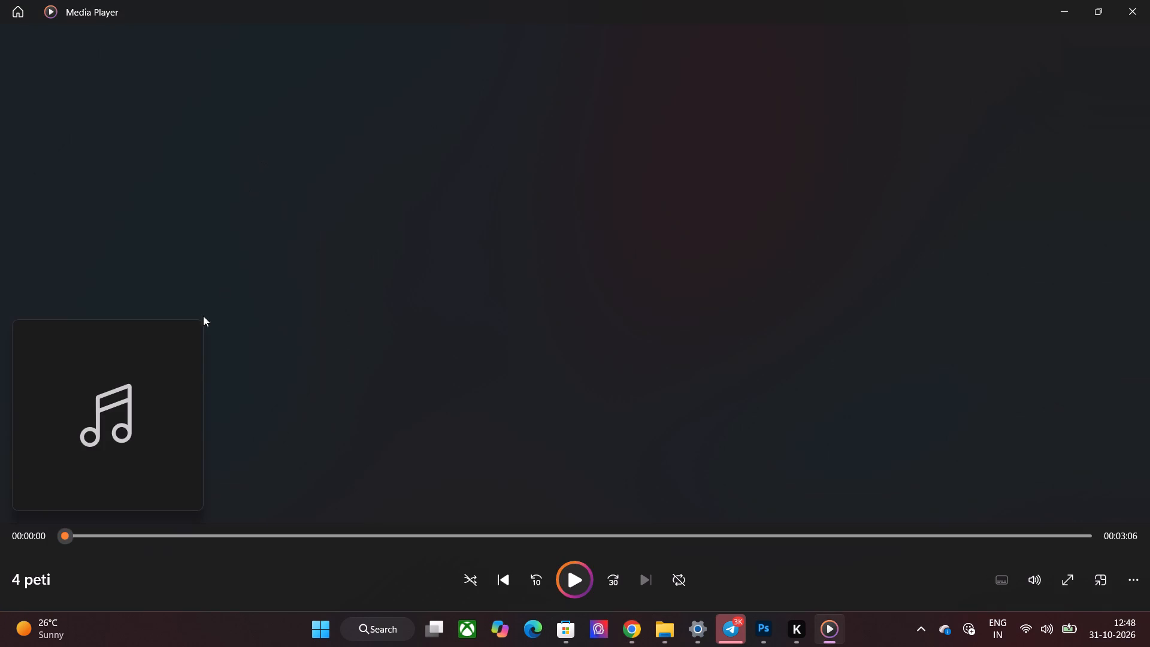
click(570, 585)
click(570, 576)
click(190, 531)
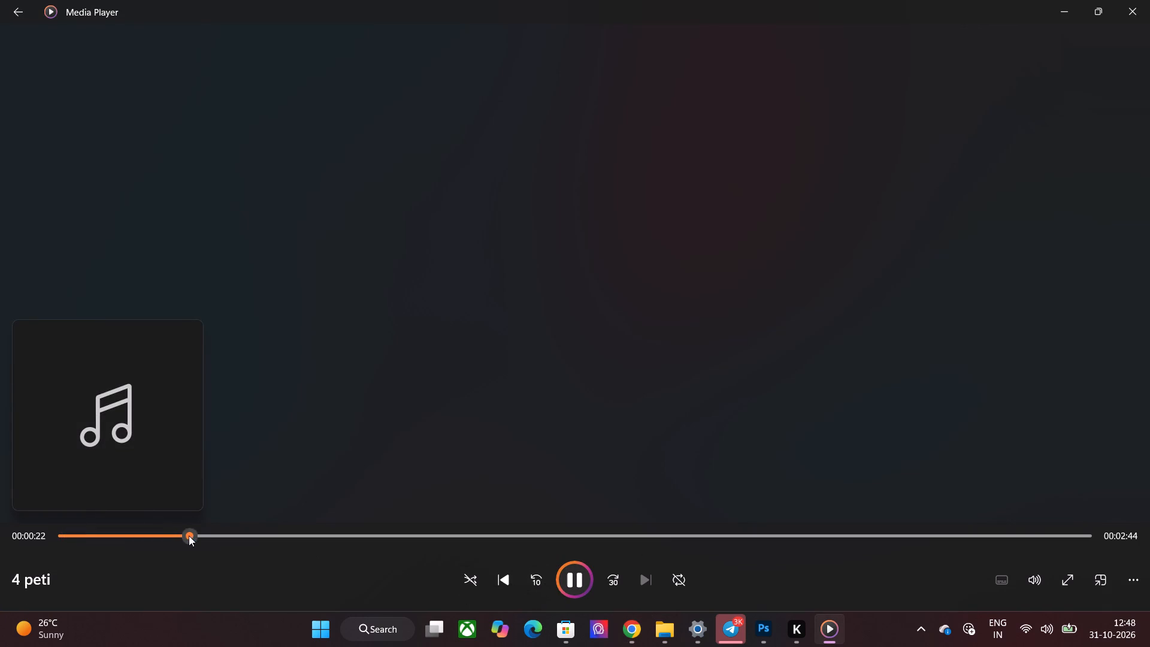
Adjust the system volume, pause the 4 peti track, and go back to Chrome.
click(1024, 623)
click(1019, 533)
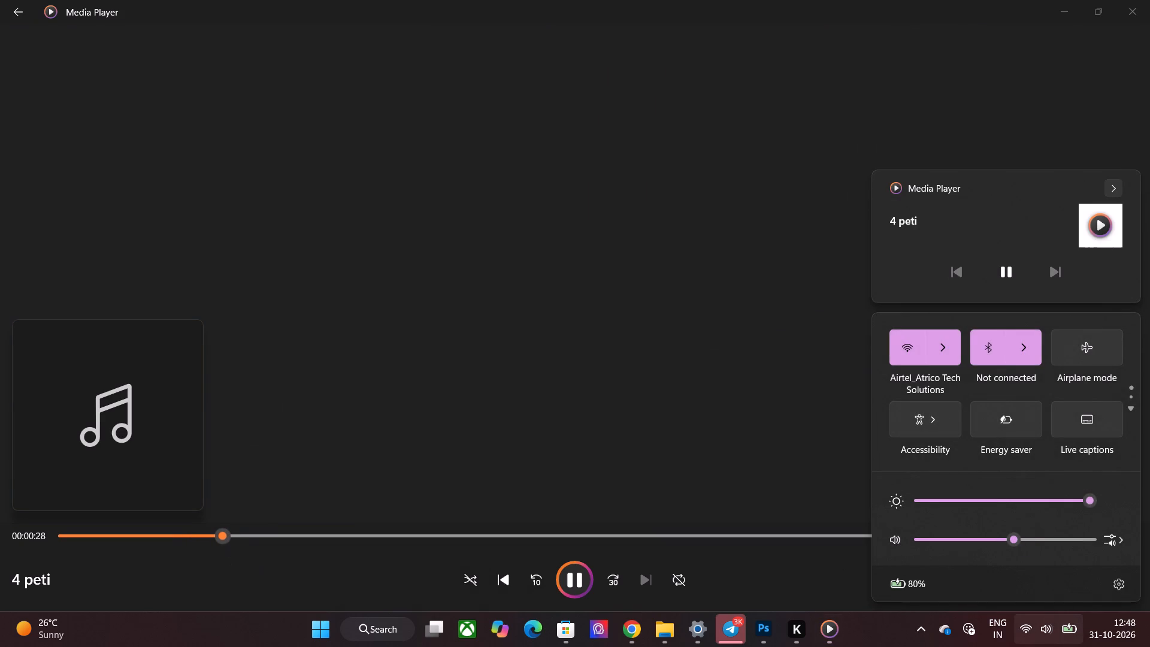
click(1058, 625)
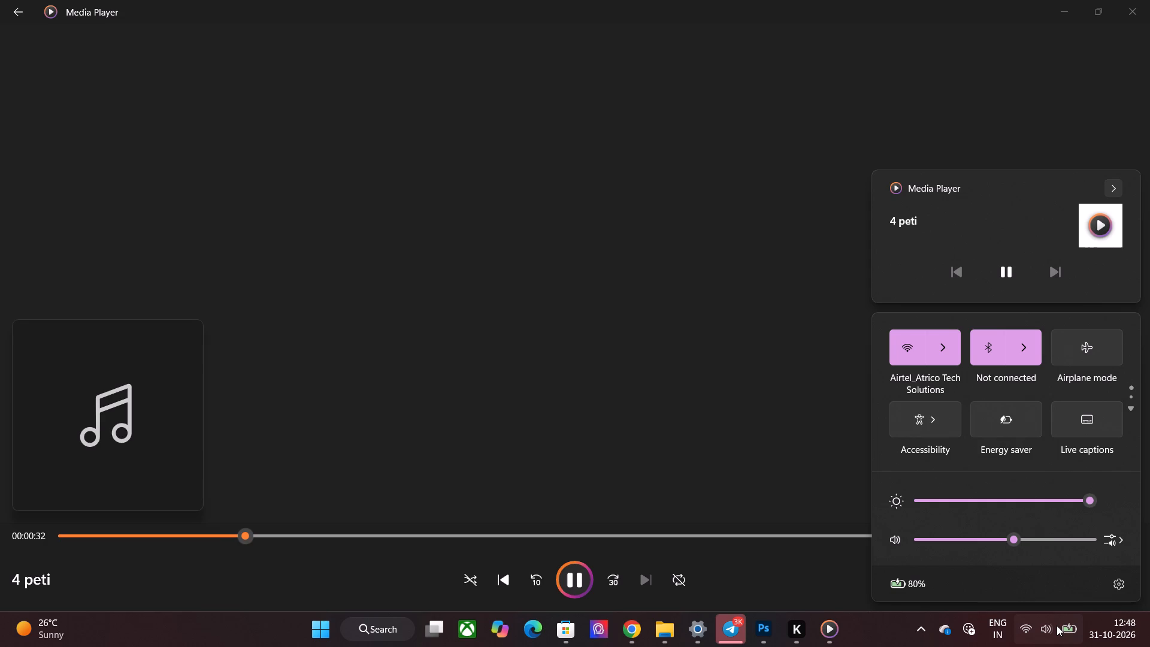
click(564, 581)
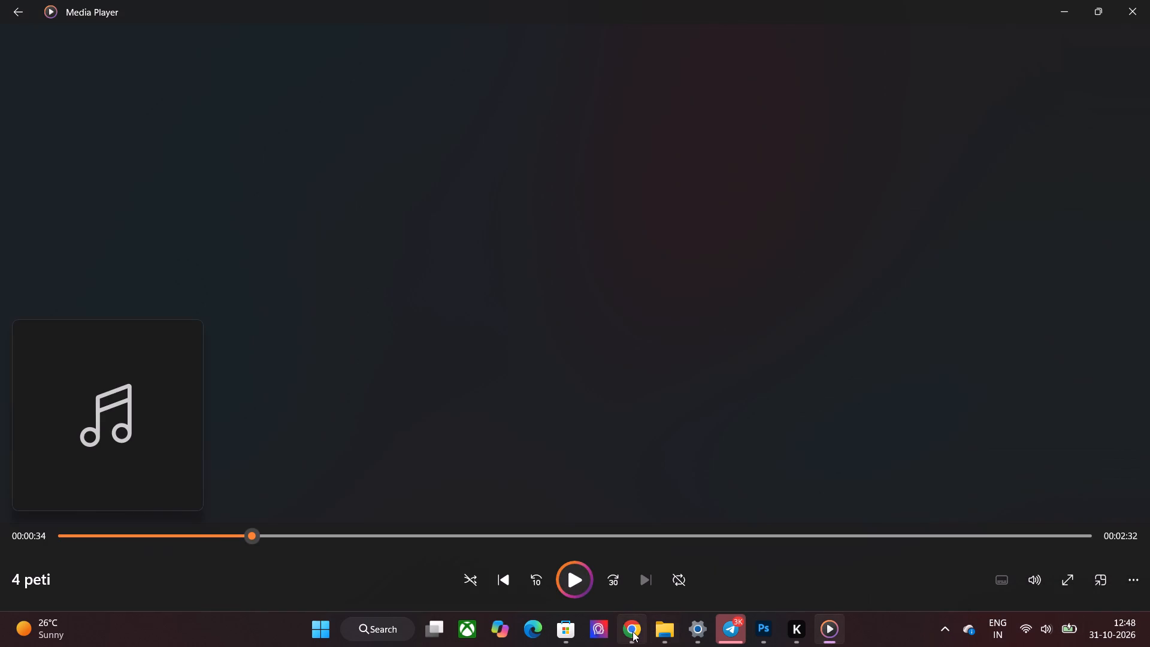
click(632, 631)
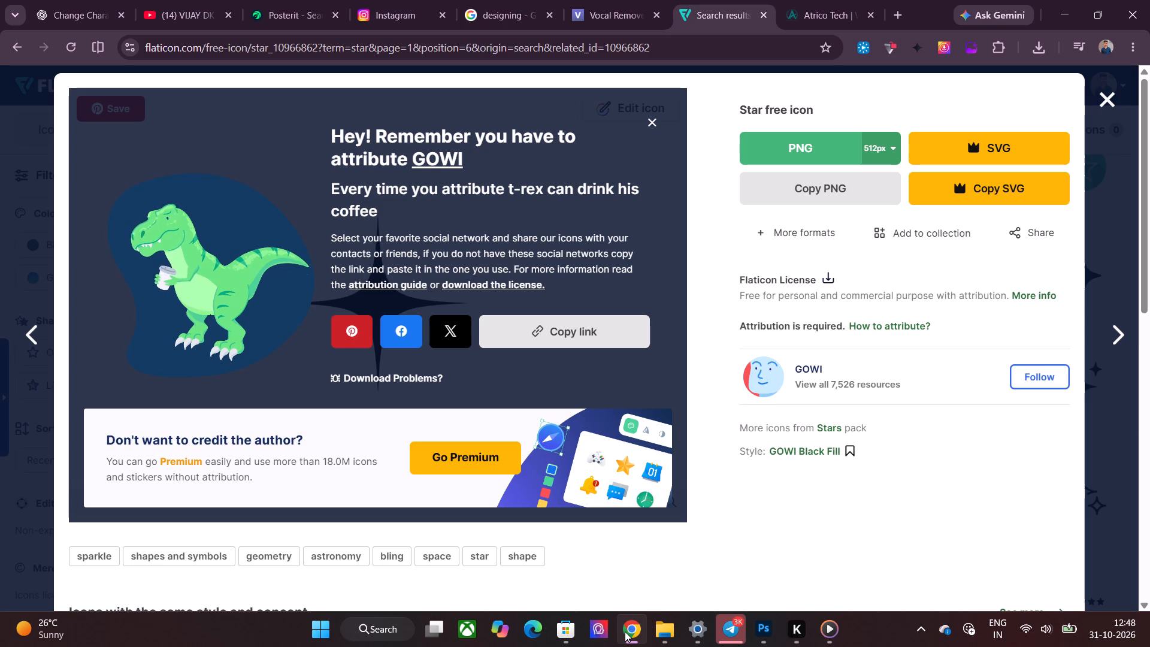
Return to Photoshop and set the dashed stroke gap to 3 on the selected Shape 6 line.
click(756, 624)
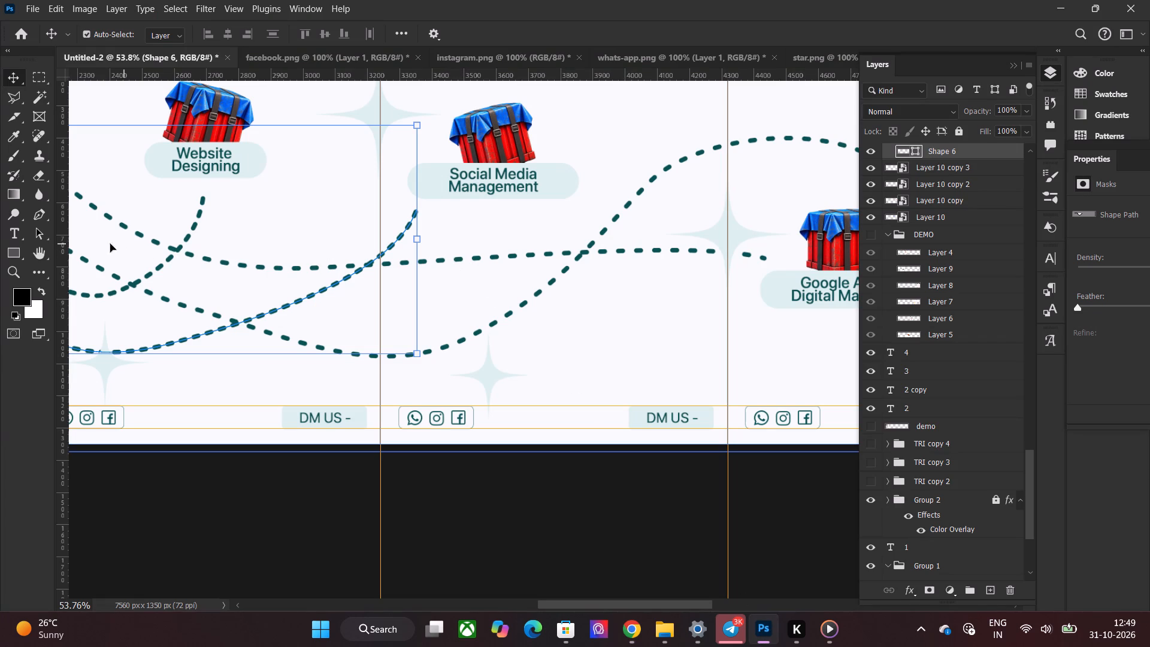
click(39, 217)
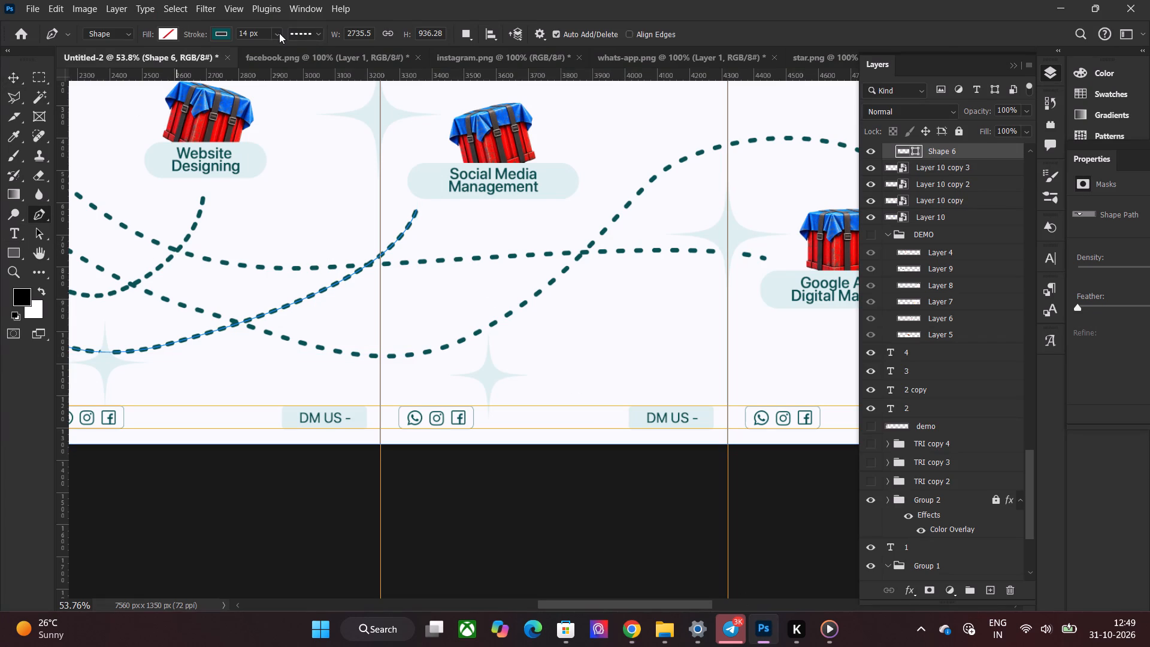
click(322, 37)
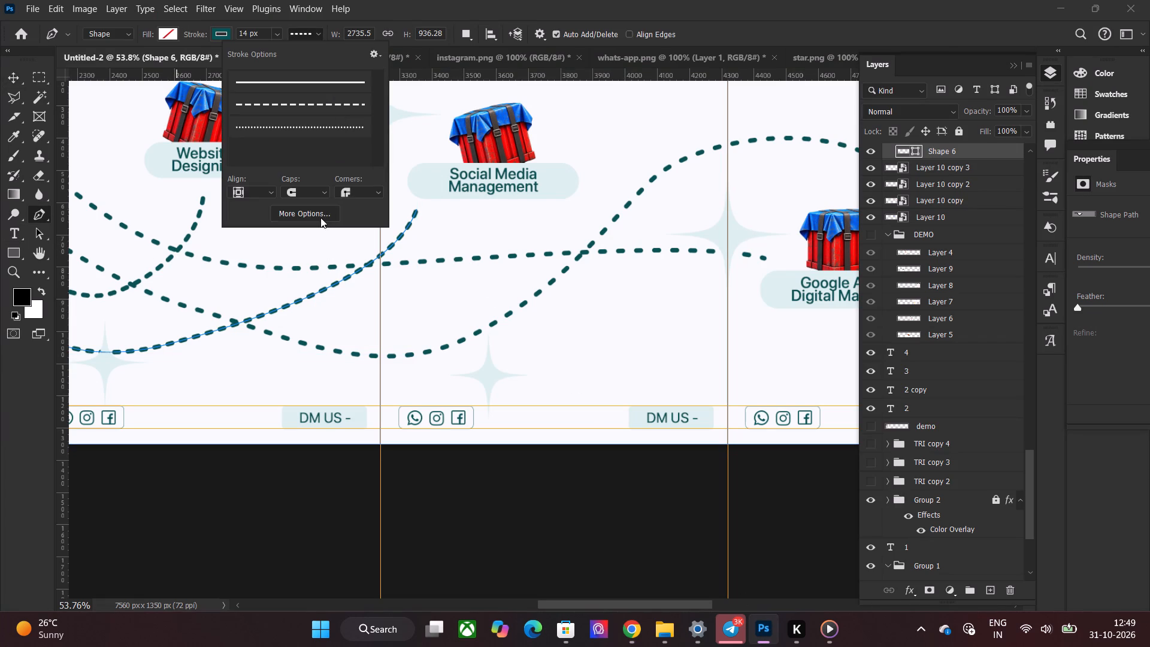
click(320, 213)
drag(656, 230, 546, 234)
key(3)
click(735, 252)
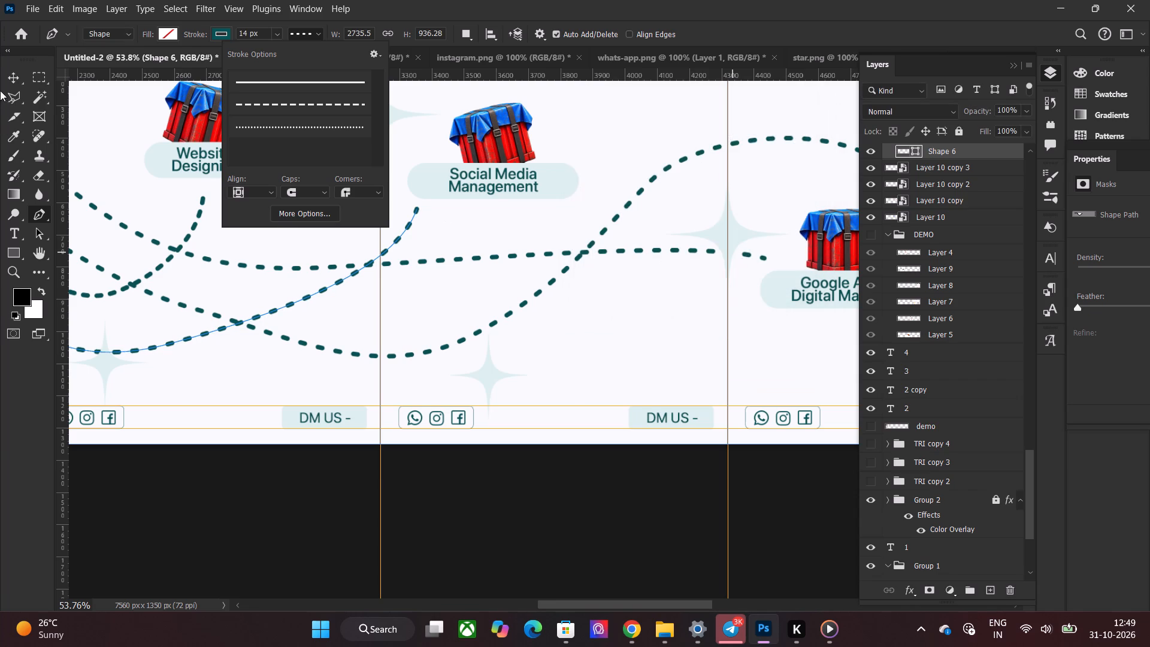
Select the Shape 9 dashed line that ends below the Website Designing label and open its stroke options.
click(13, 78)
click(198, 204)
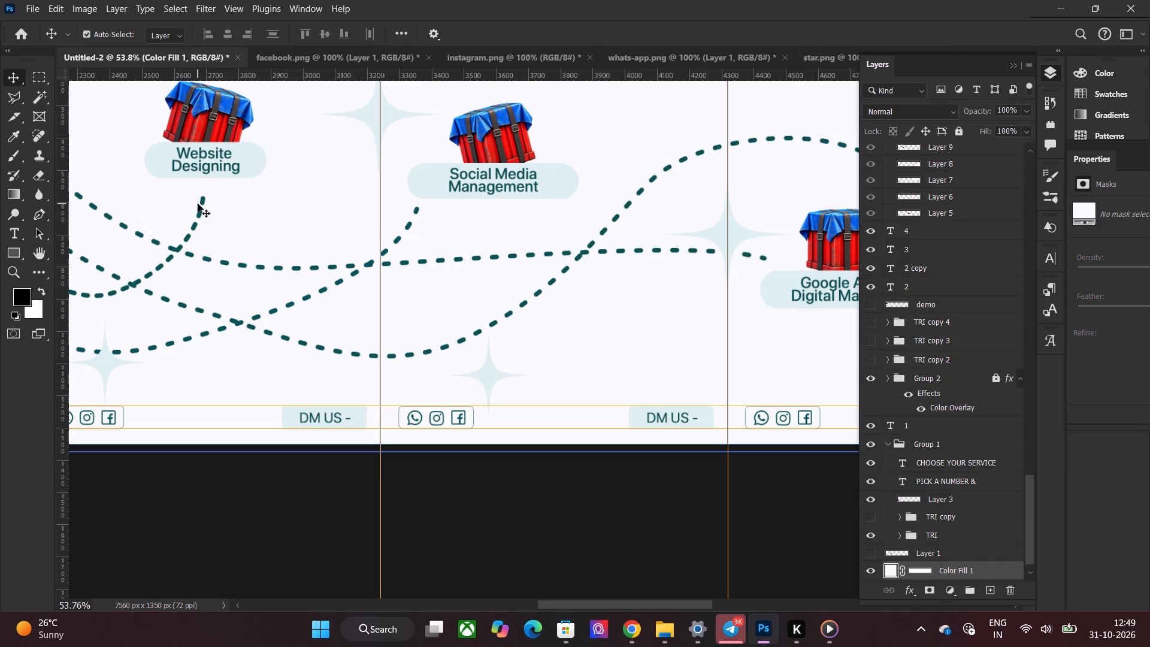
click(200, 197)
click(202, 199)
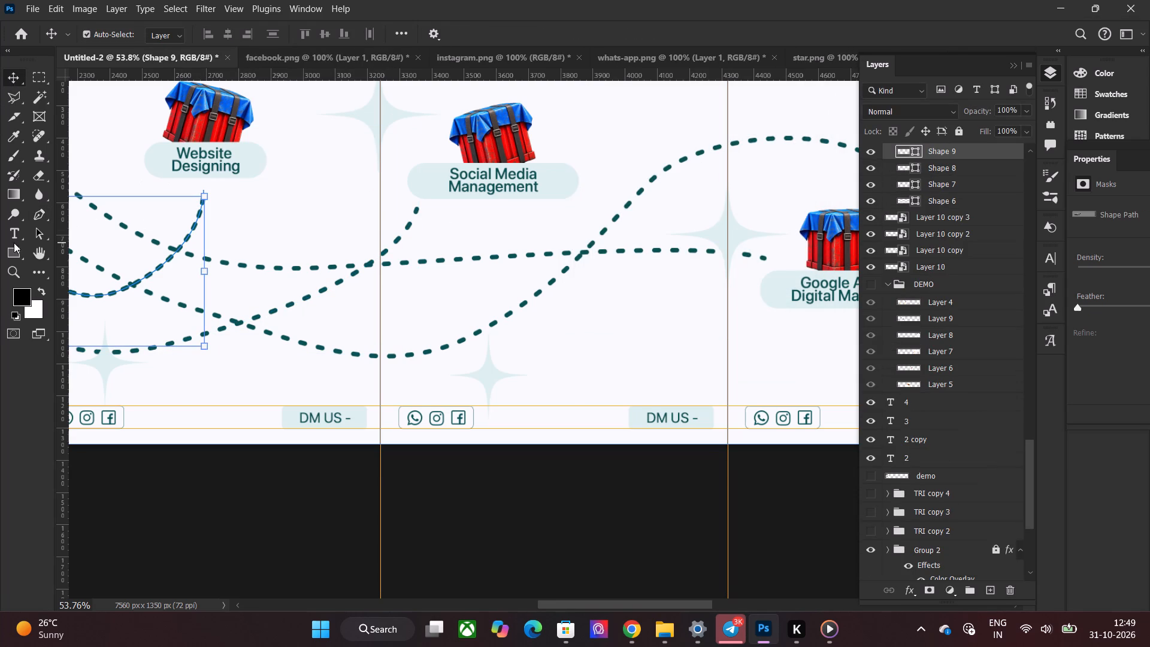
click(39, 218)
click(317, 28)
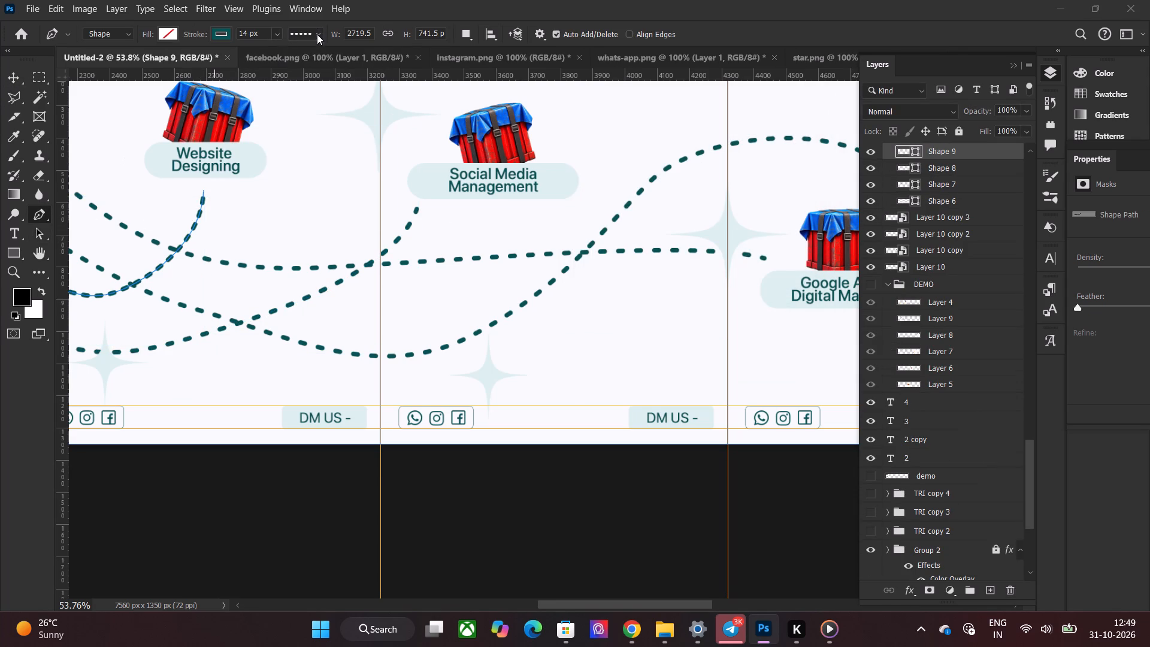
Set the dashed stroke gap to 3 on the Shape 9 line and deselect it.
click(307, 211)
drag(645, 228, 541, 234)
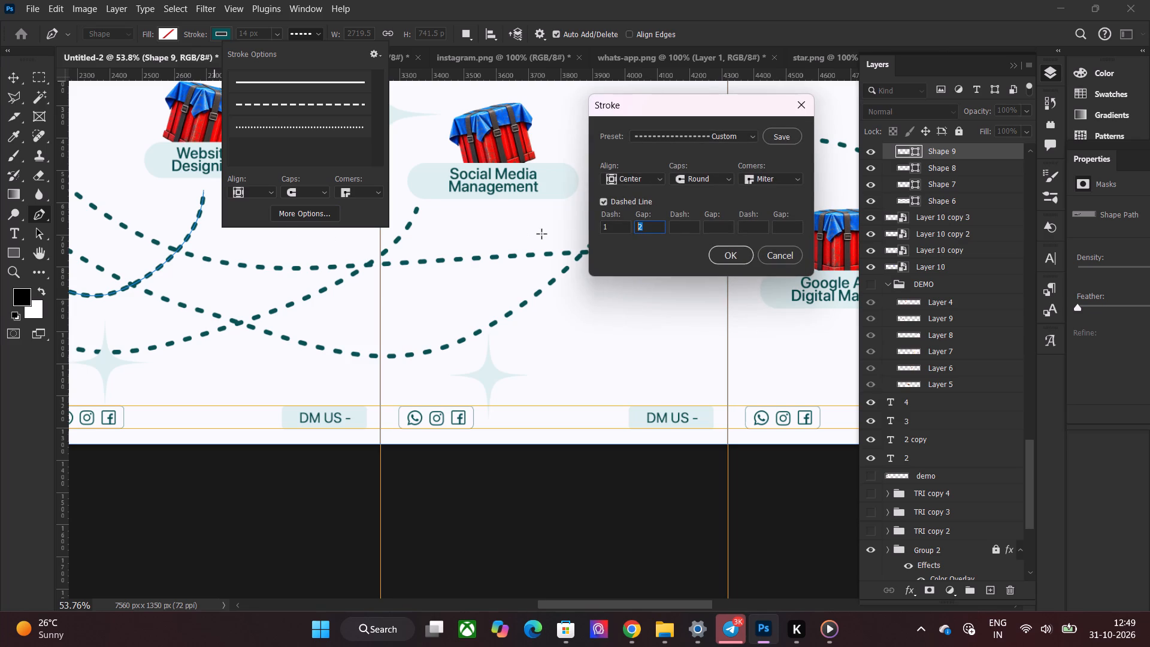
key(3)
click(737, 256)
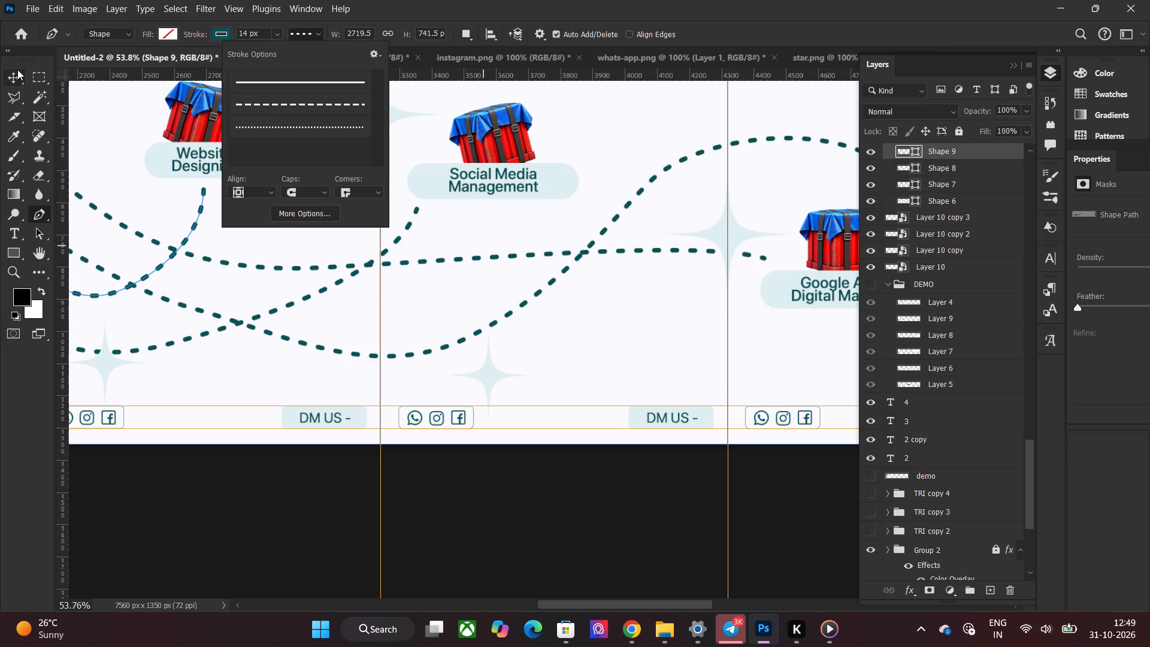
click(18, 69)
click(177, 466)
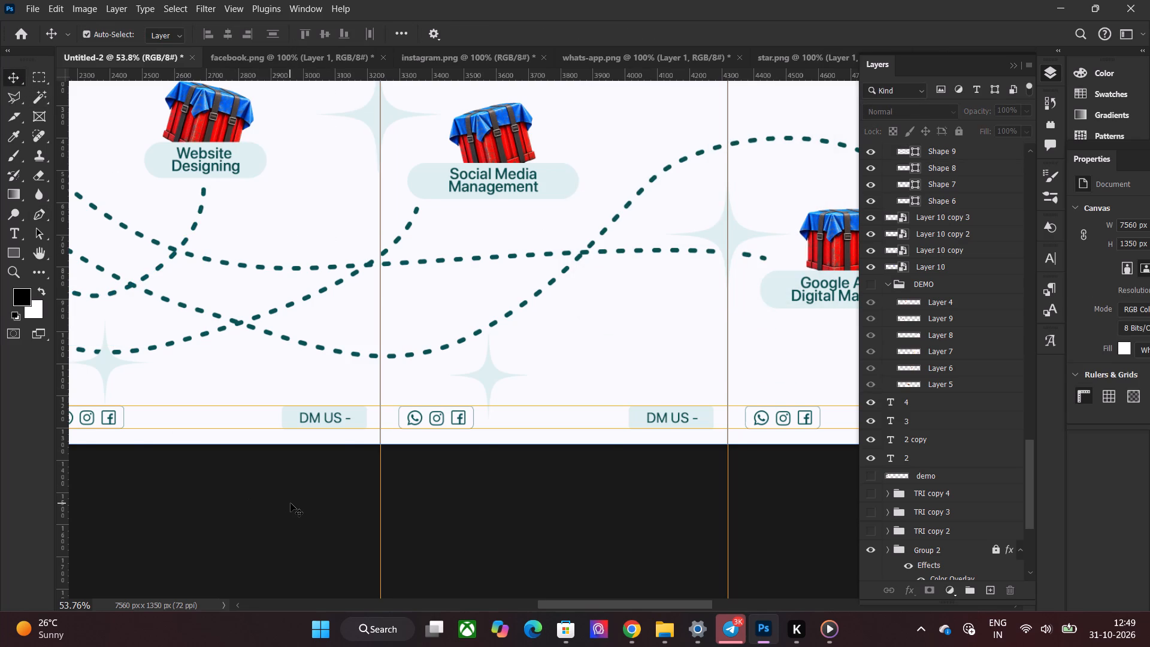
Close the facebook.png, whats-app.png, star.png and instagram.png documents without saving, leaving the Untitled-2 carousel open.
key(ctrl+0)
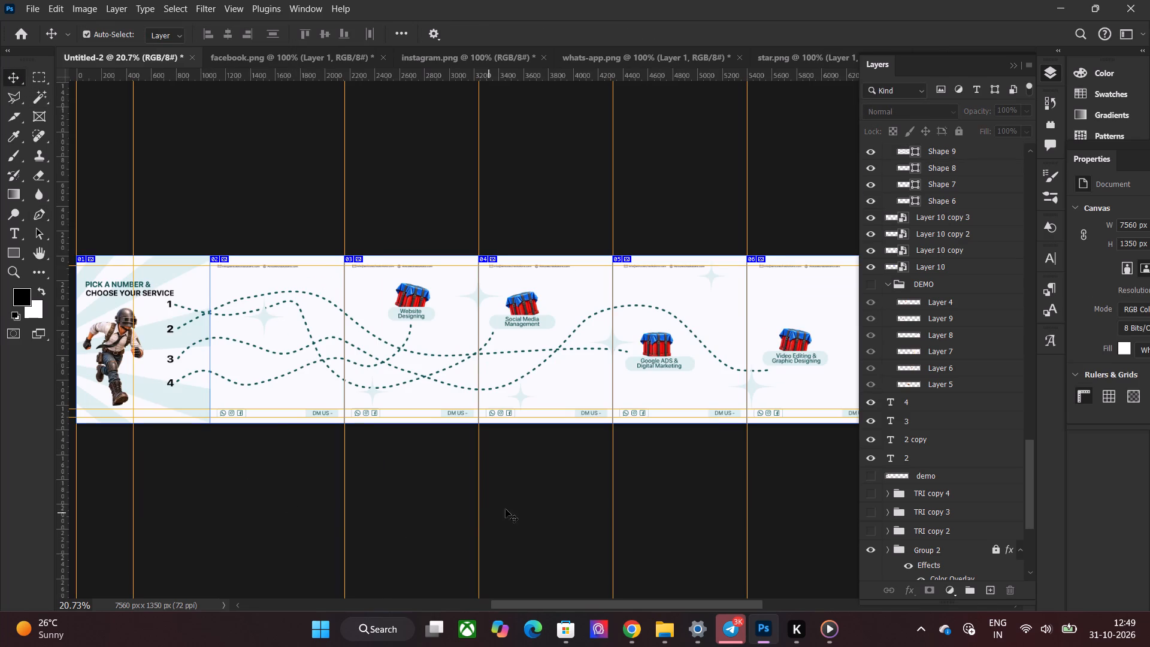
alt+scroll(514, 506, up, 7)
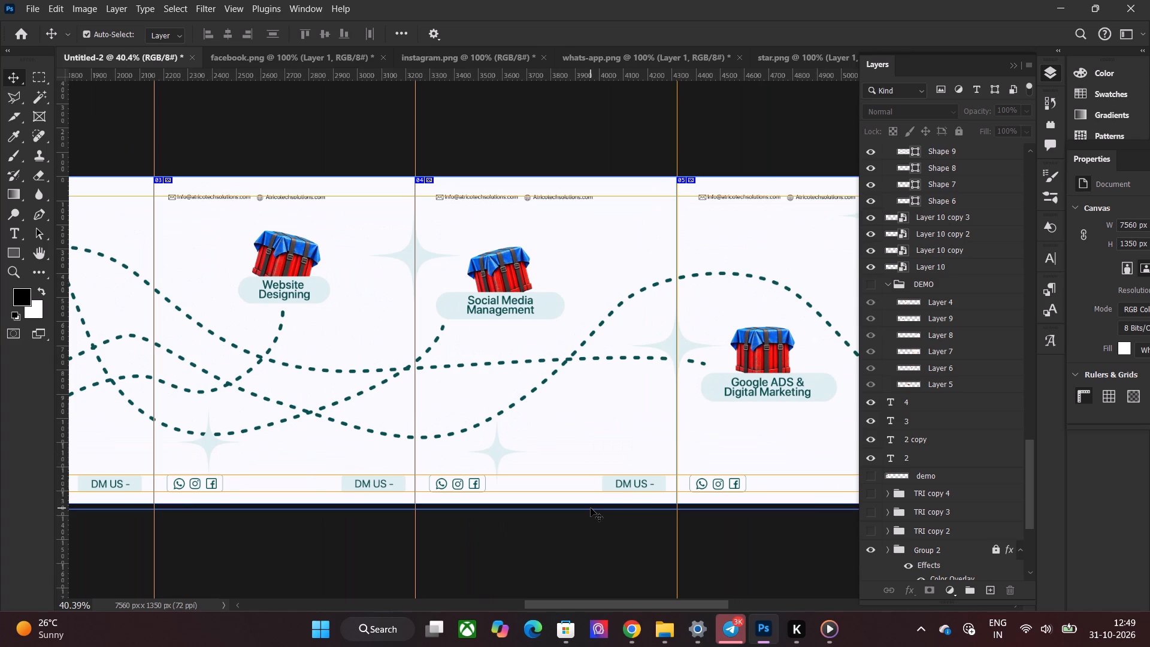
drag(574, 606, 679, 606)
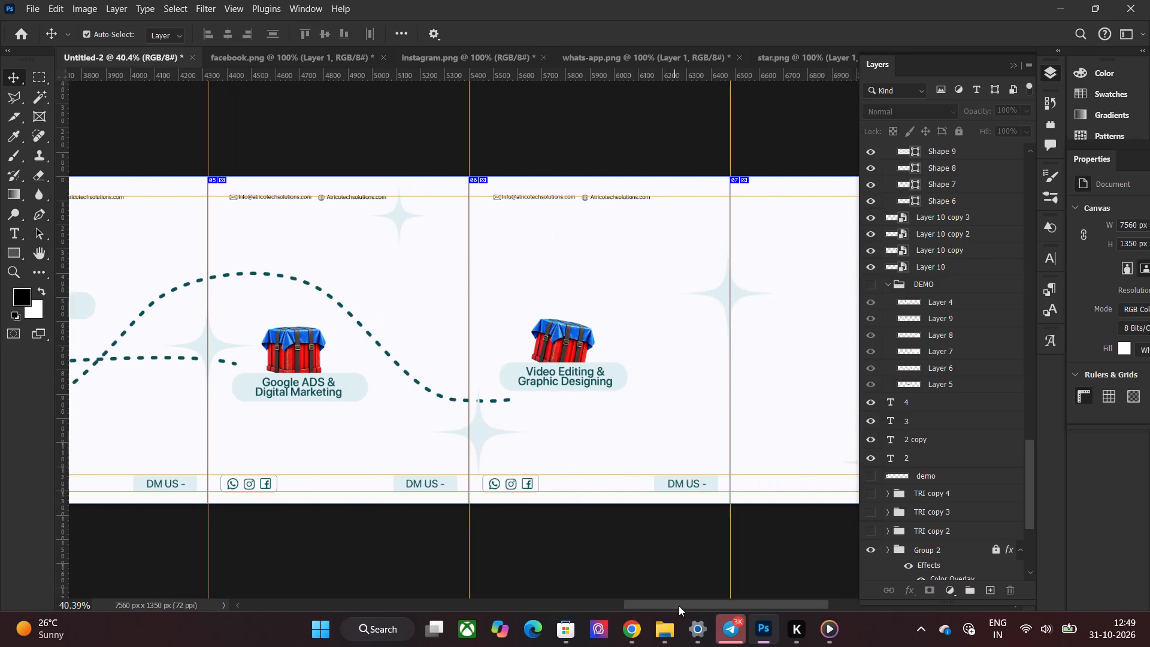
drag(679, 606, 733, 604)
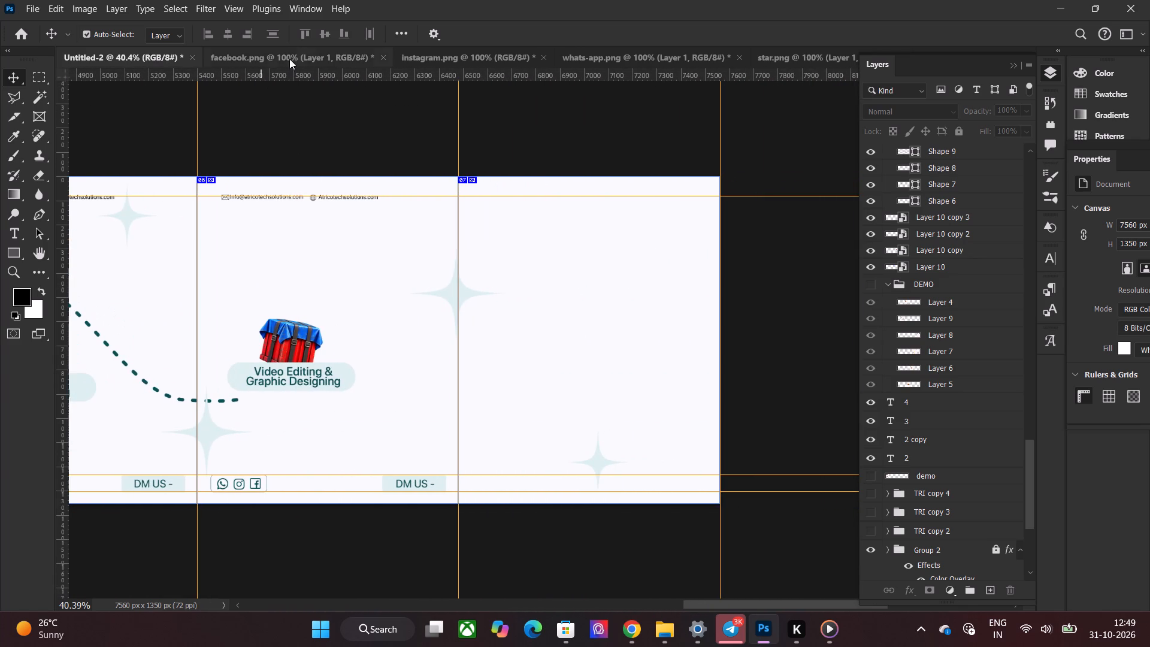
click(304, 47)
click(383, 58)
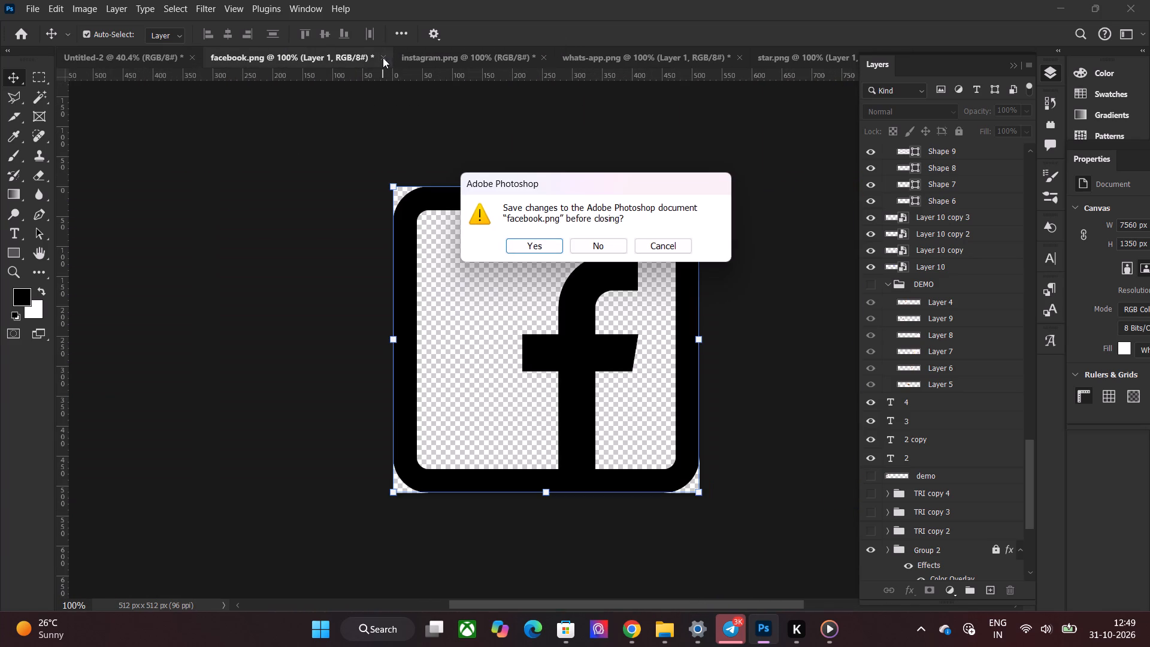
click(578, 246)
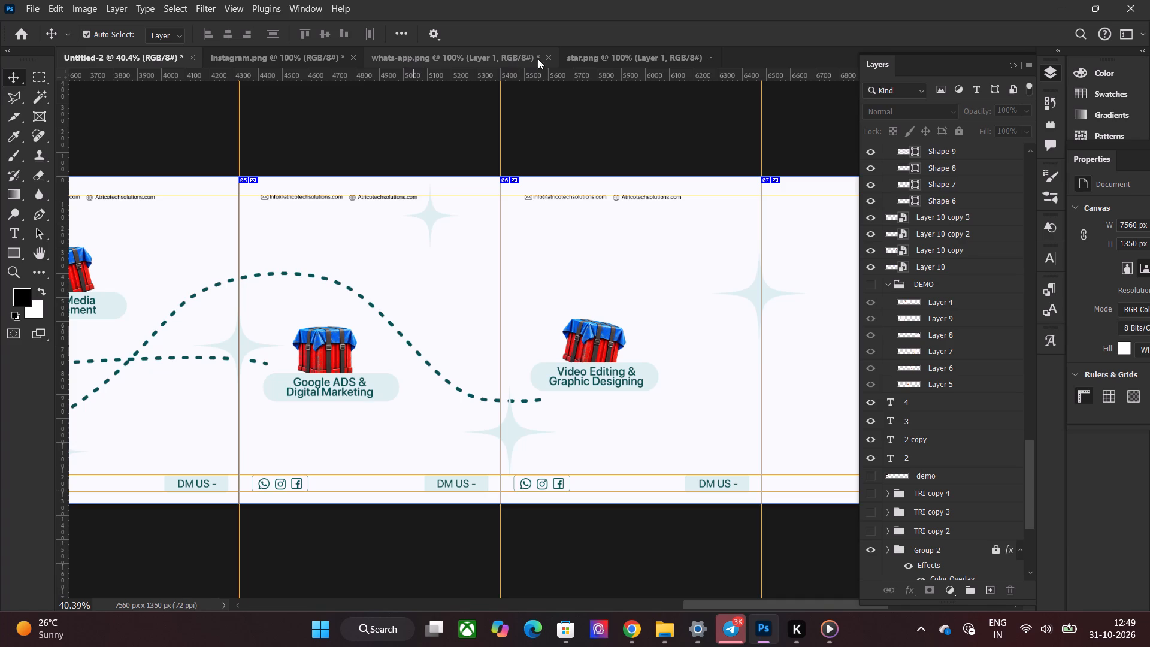
click(551, 57)
click(598, 238)
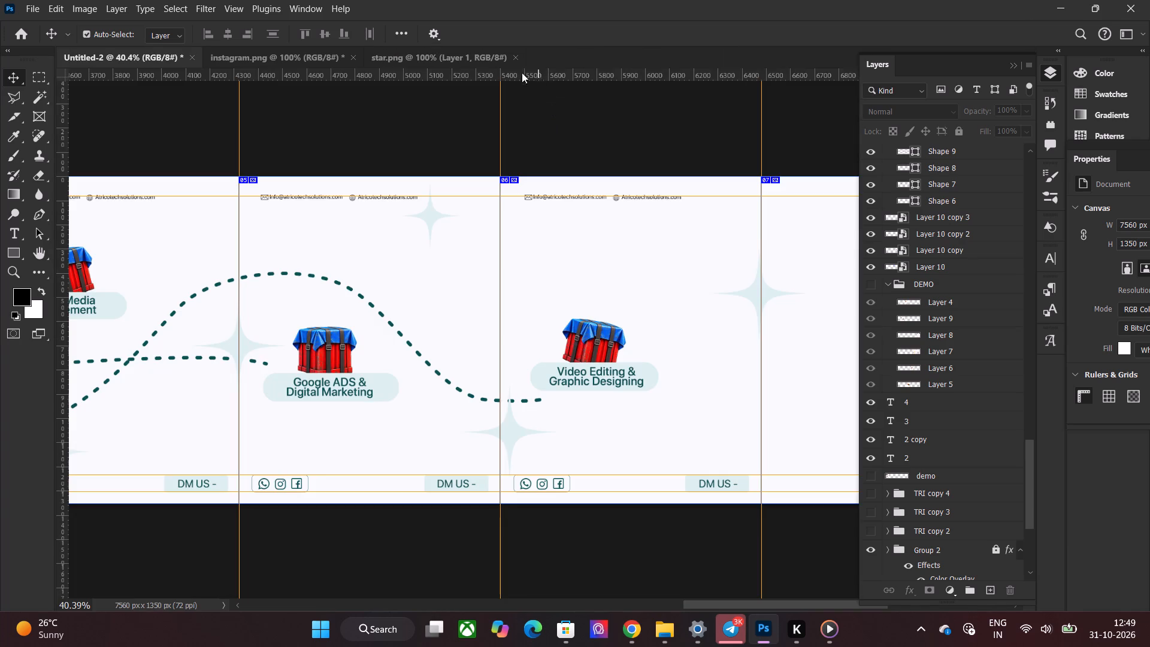
click(516, 62)
click(517, 58)
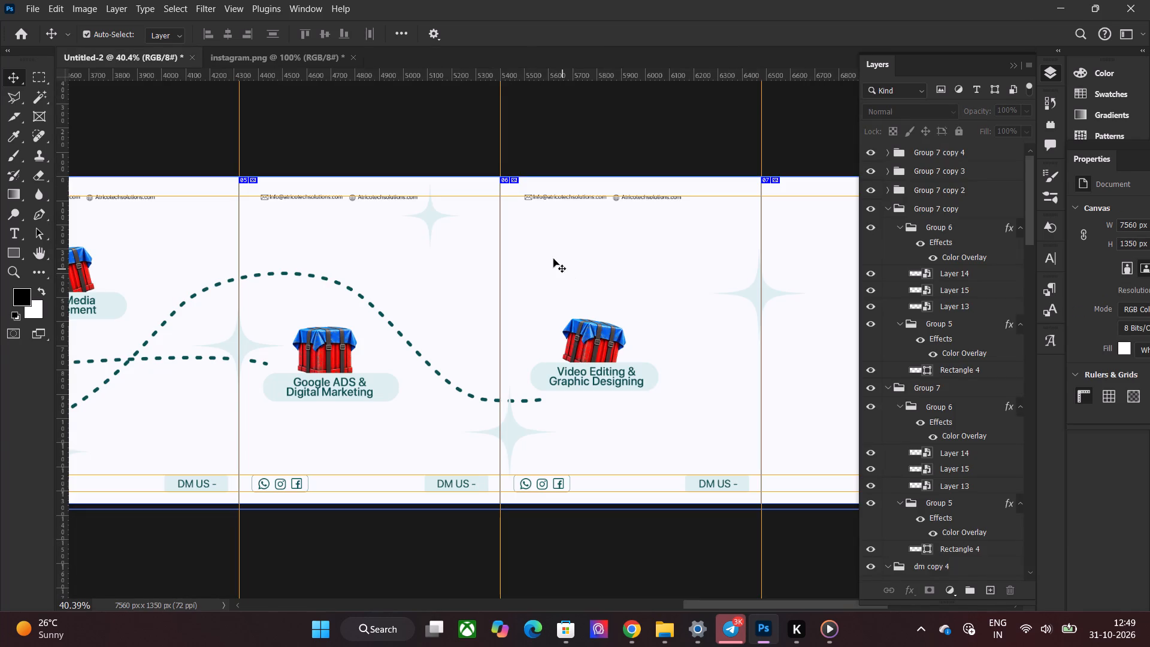
click(354, 59)
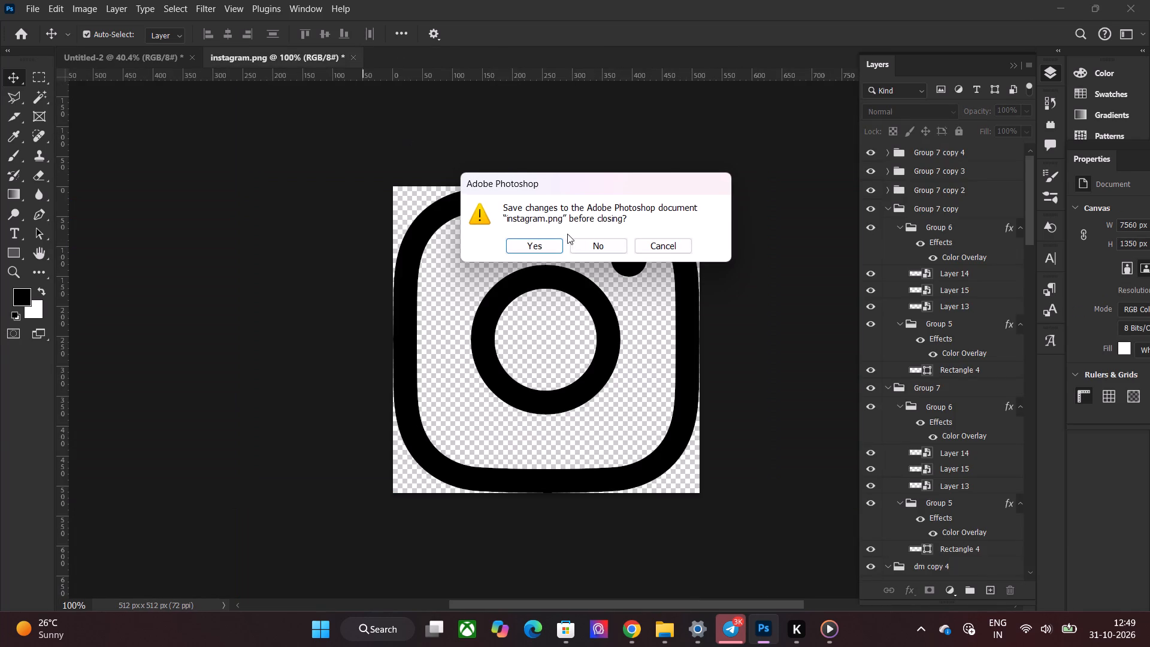
click(577, 241)
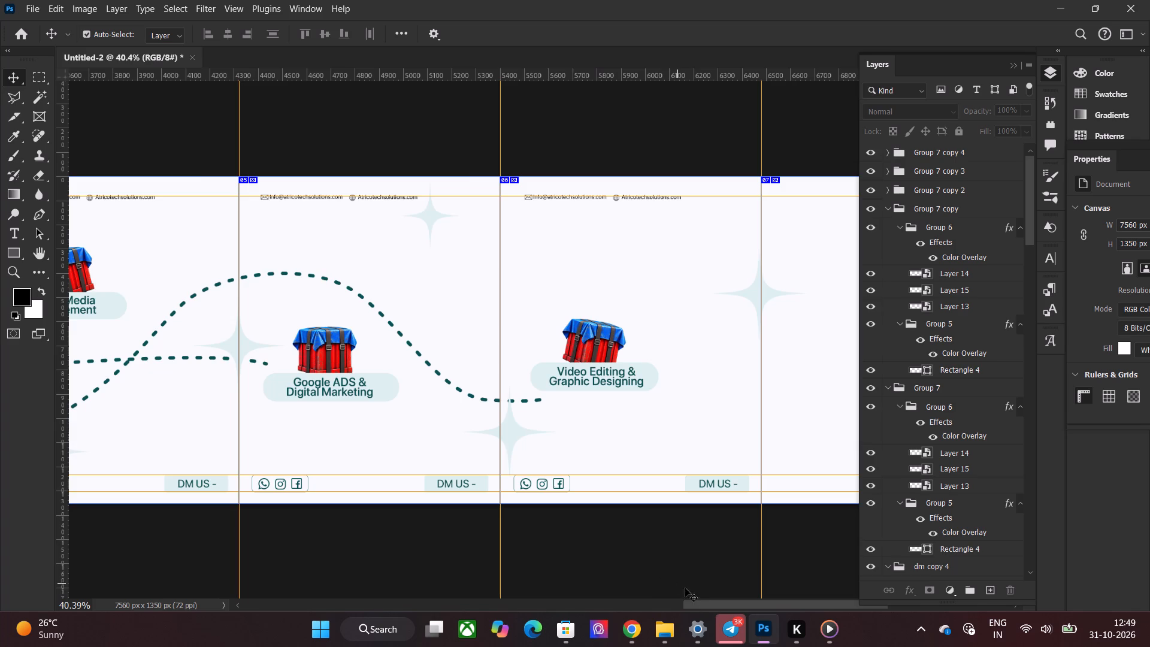
Collapse the dm copy 4 group of the last DM US - label in the layer stack.
drag(712, 605, 727, 604)
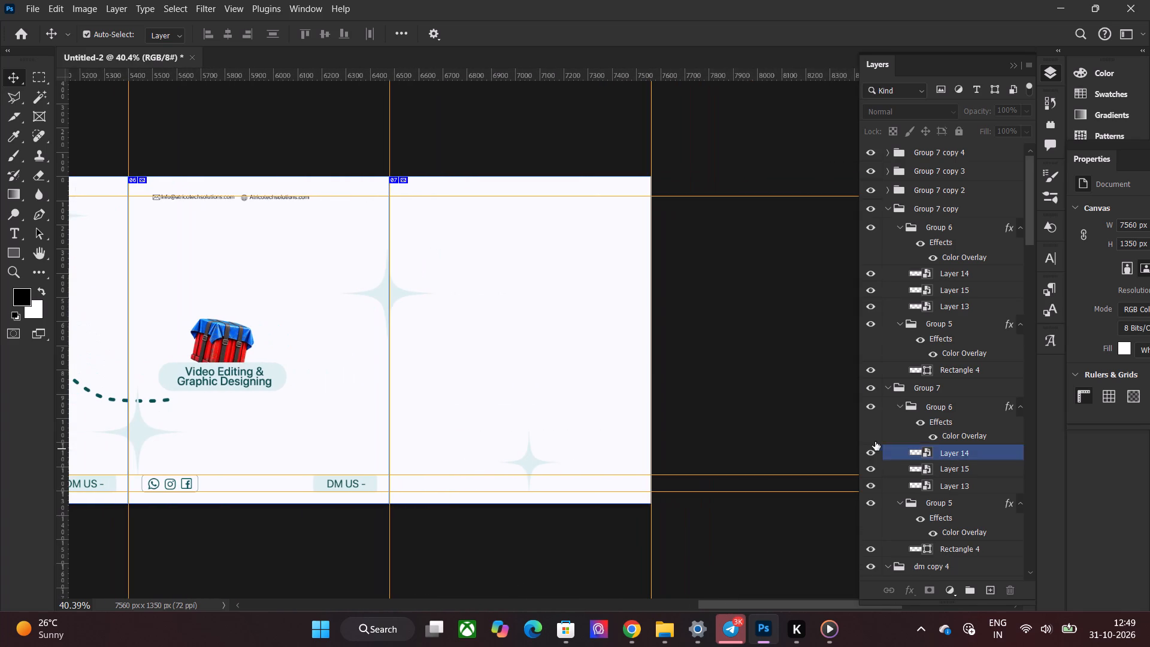
scroll(880, 437, down, 3)
scroll(936, 444, down, 3)
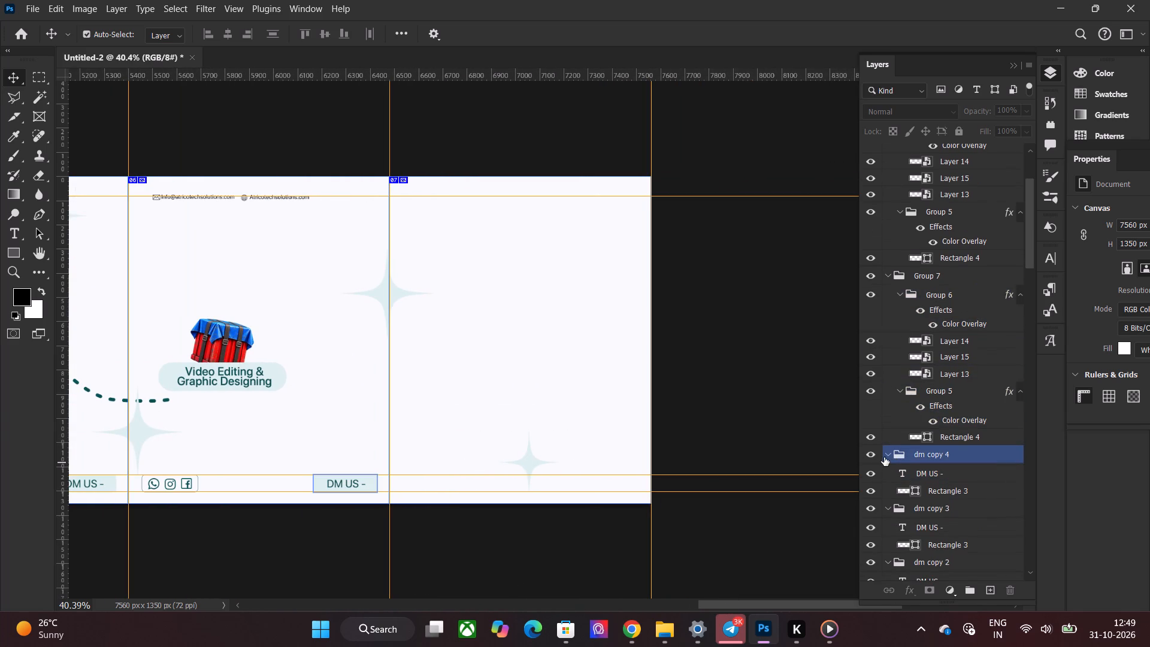
click(890, 456)
scroll(909, 461, down, 3)
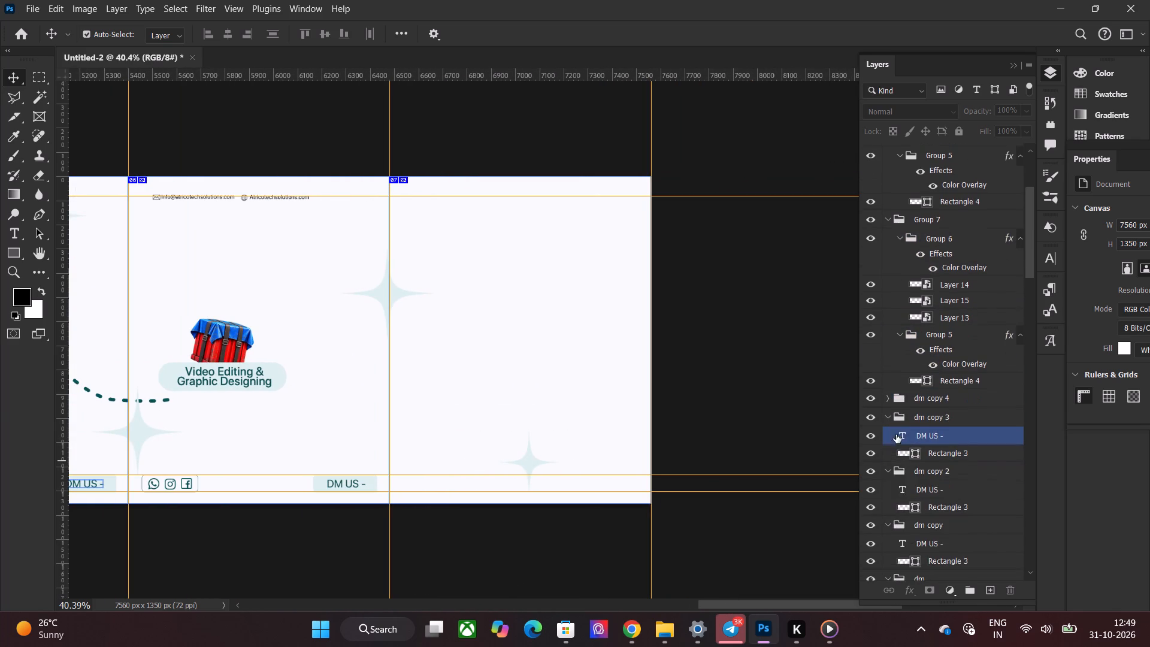
Temporarily show the DEMO reference group to examine the layout of the last slides, and hide it again.
scroll(919, 437, up, 16)
scroll(939, 440, down, 7)
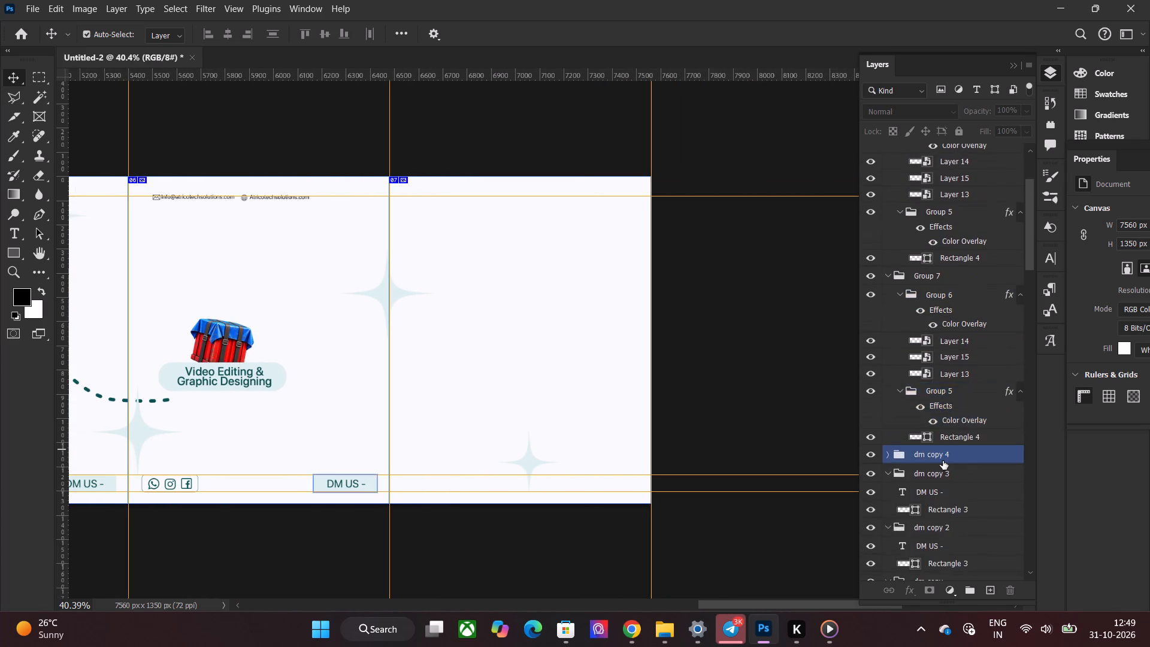
scroll(943, 461, down, 20)
scroll(943, 461, down, 2)
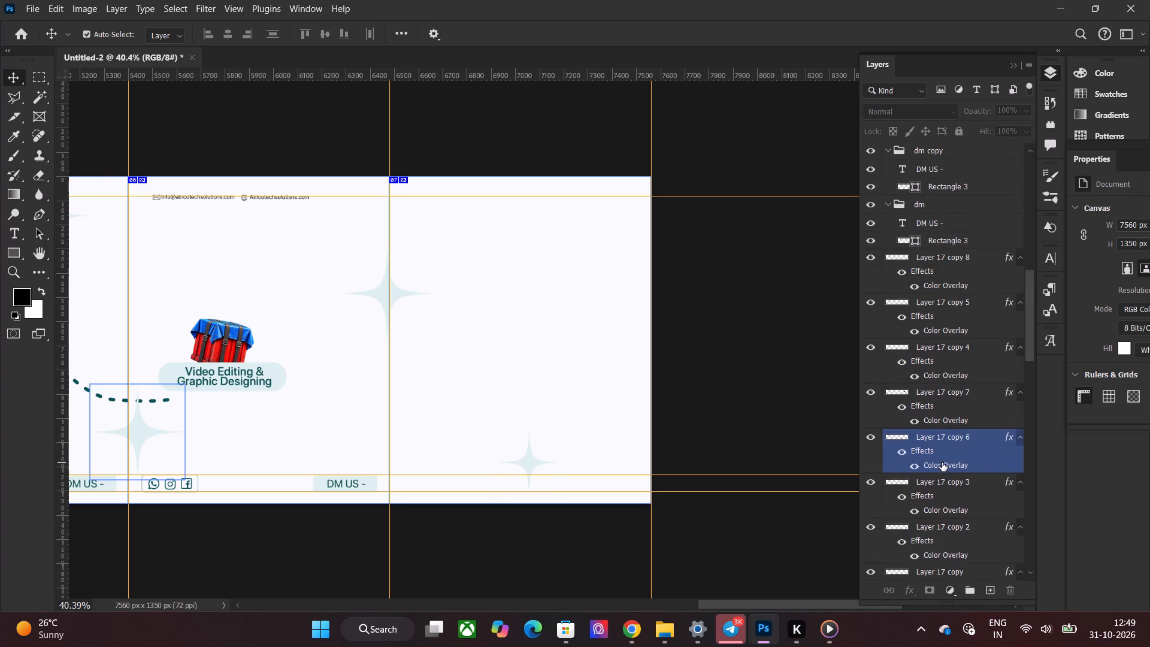
scroll(942, 462, down, 10)
scroll(942, 462, up, 1)
scroll(942, 462, down, 2)
scroll(939, 462, up, 1)
scroll(939, 462, down, 17)
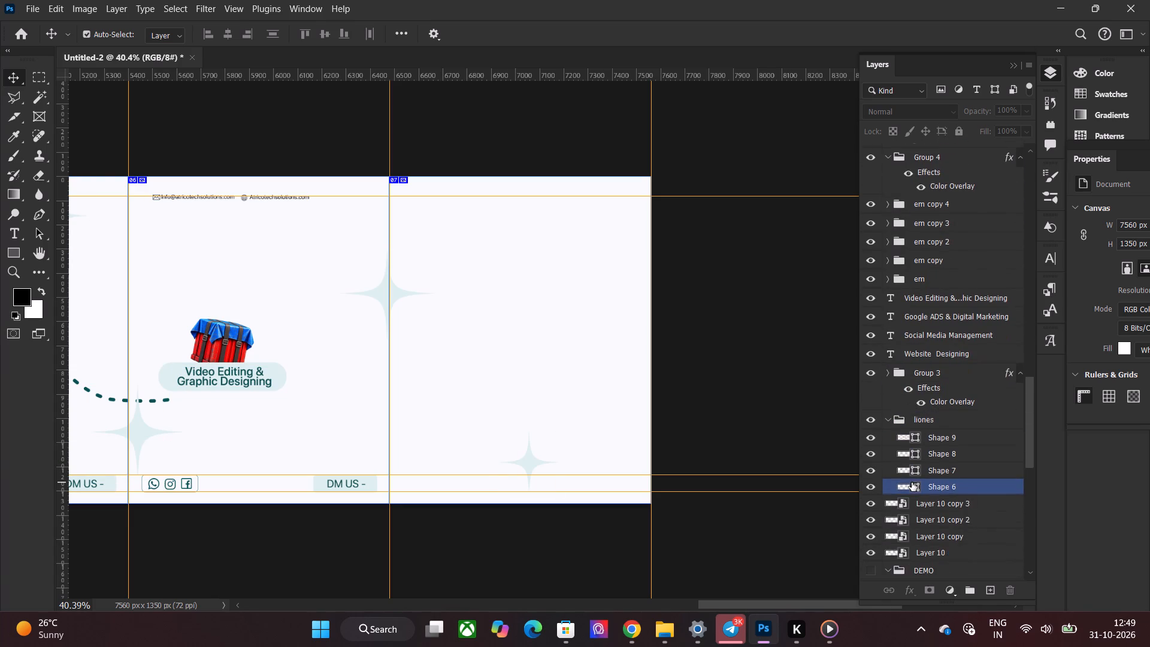
scroll(912, 482, down, 2)
click(865, 531)
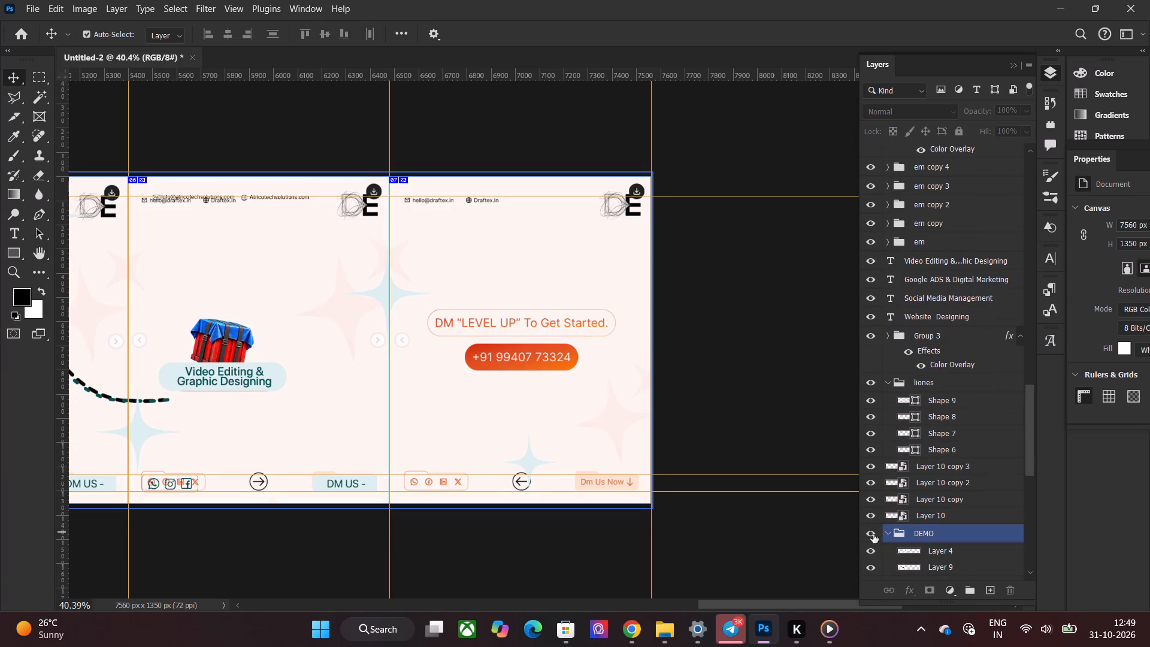
click(510, 551)
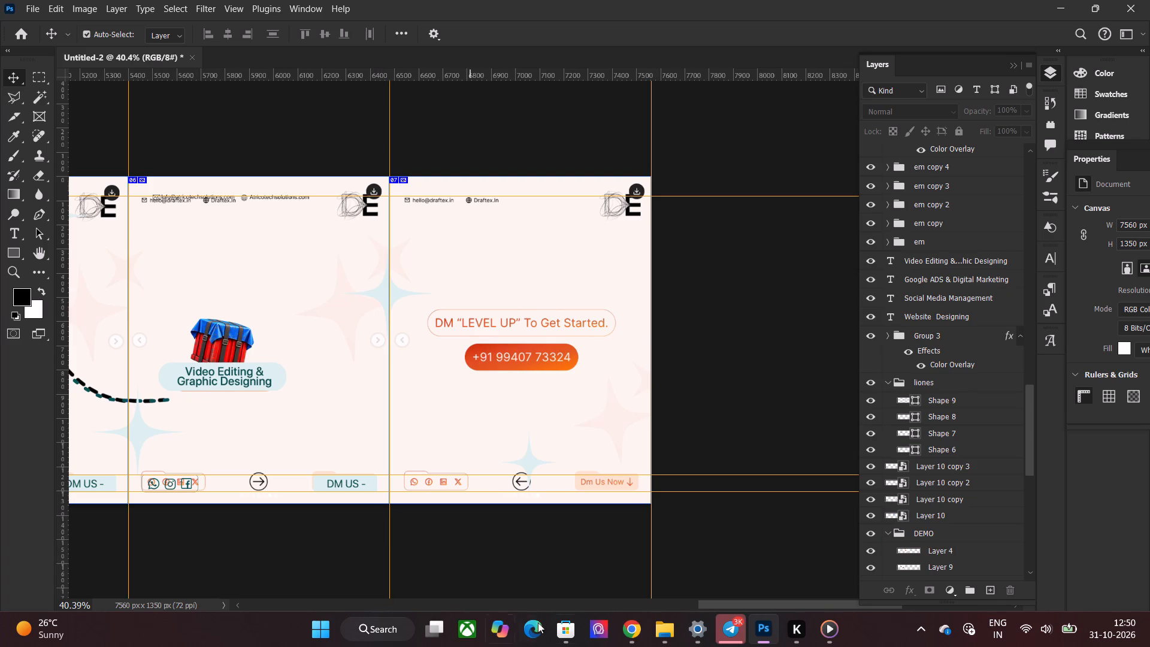
drag(819, 603, 769, 603)
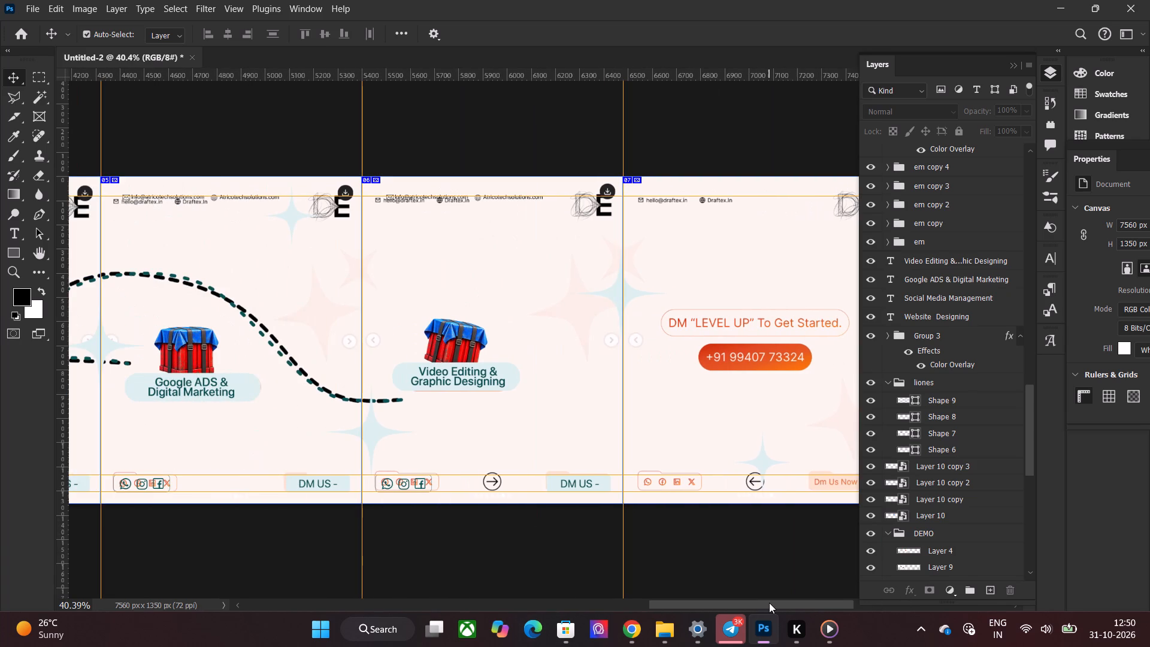
drag(769, 603, 780, 603)
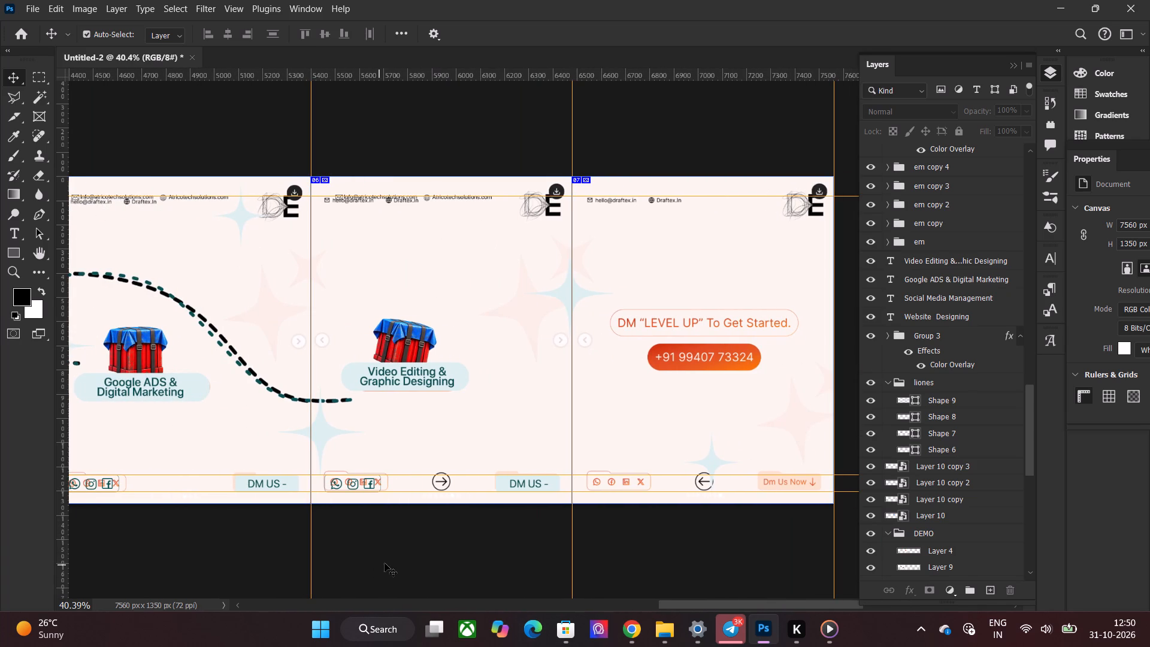
scroll(916, 459, down, 2)
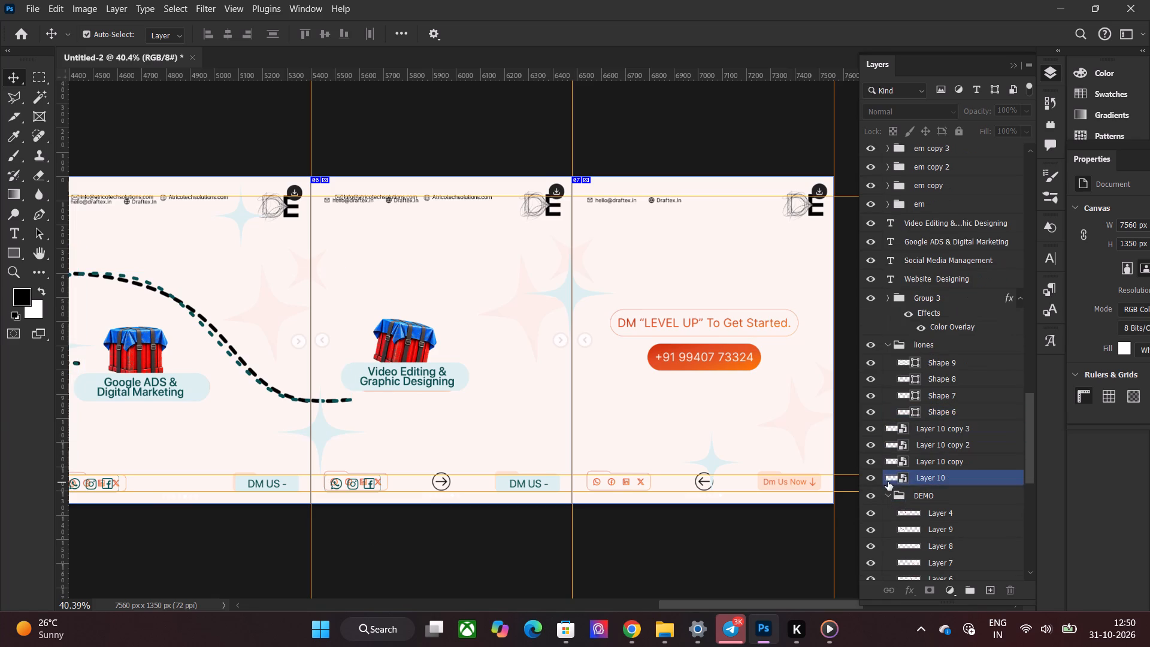
click(870, 492)
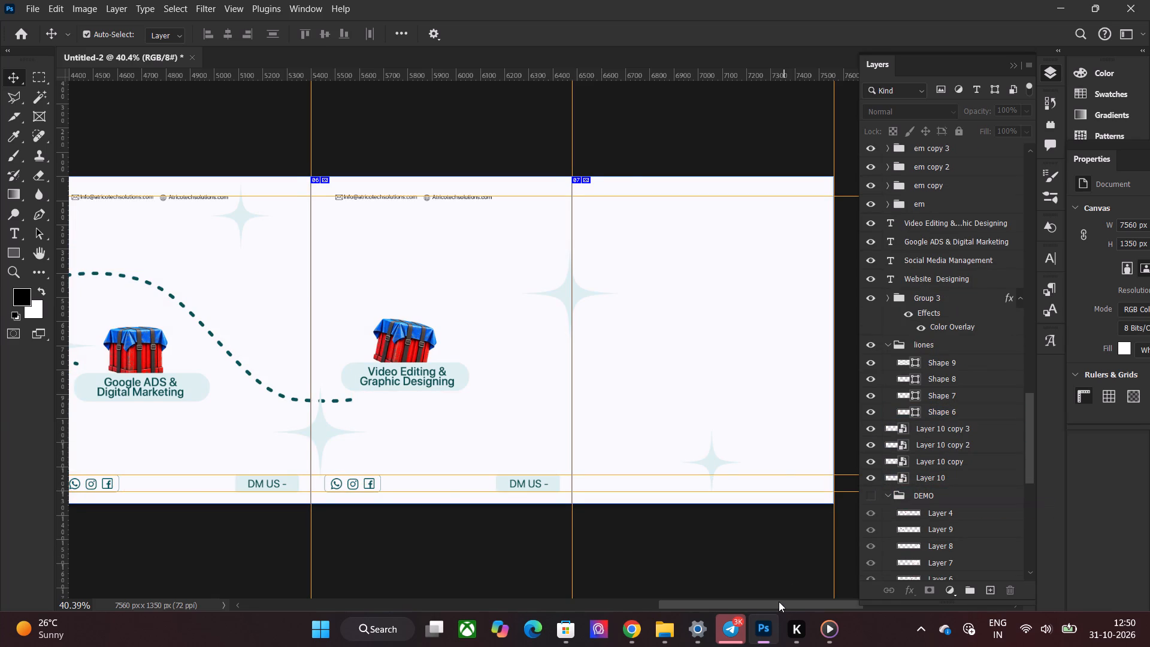
Collapse the Group 7 copy 4 footer icon group and toggle its visibility to identify it on slide 06.
drag(778, 601, 770, 601)
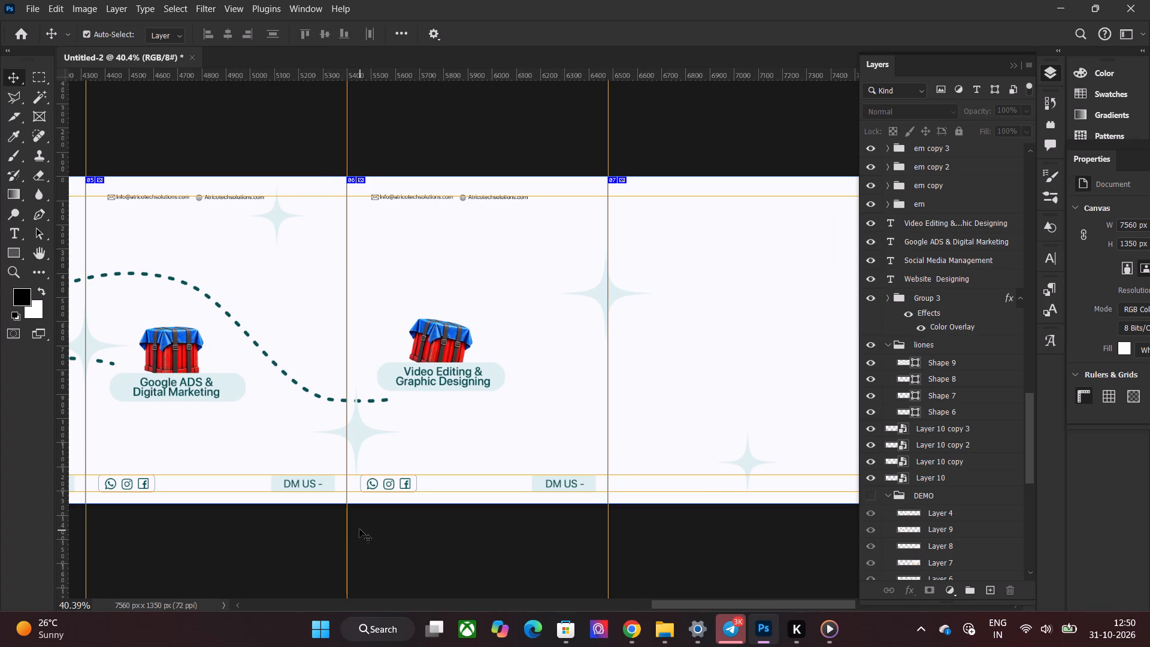
drag(358, 529, 437, 530)
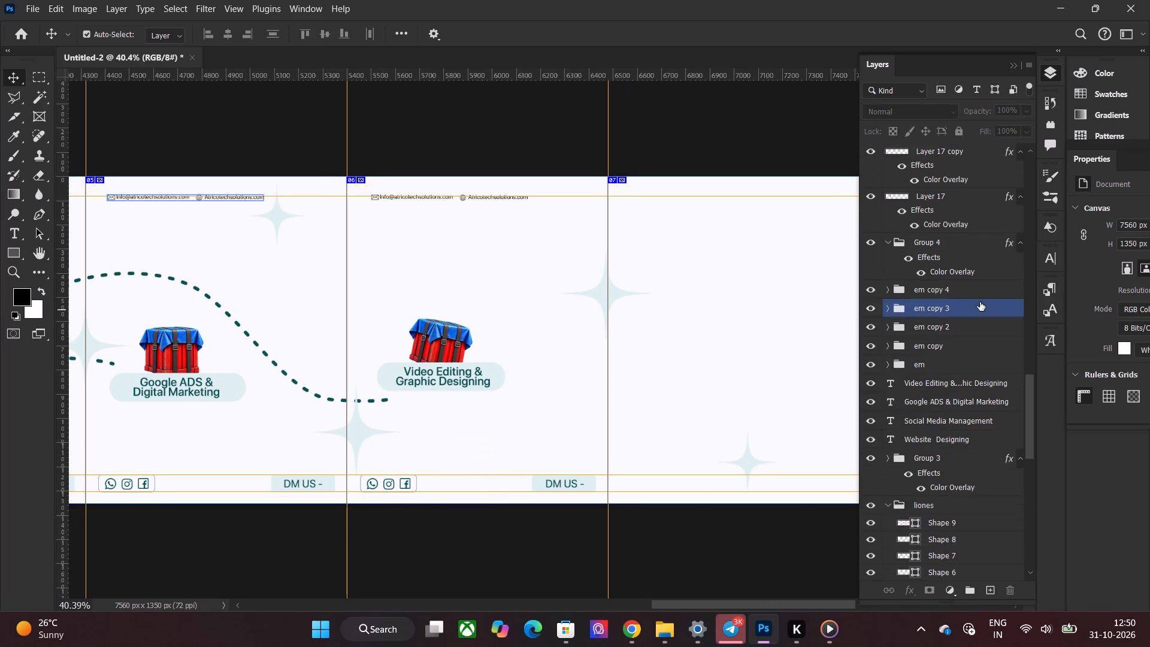
scroll(980, 301, up, 3)
drag(1031, 375, 1047, 105)
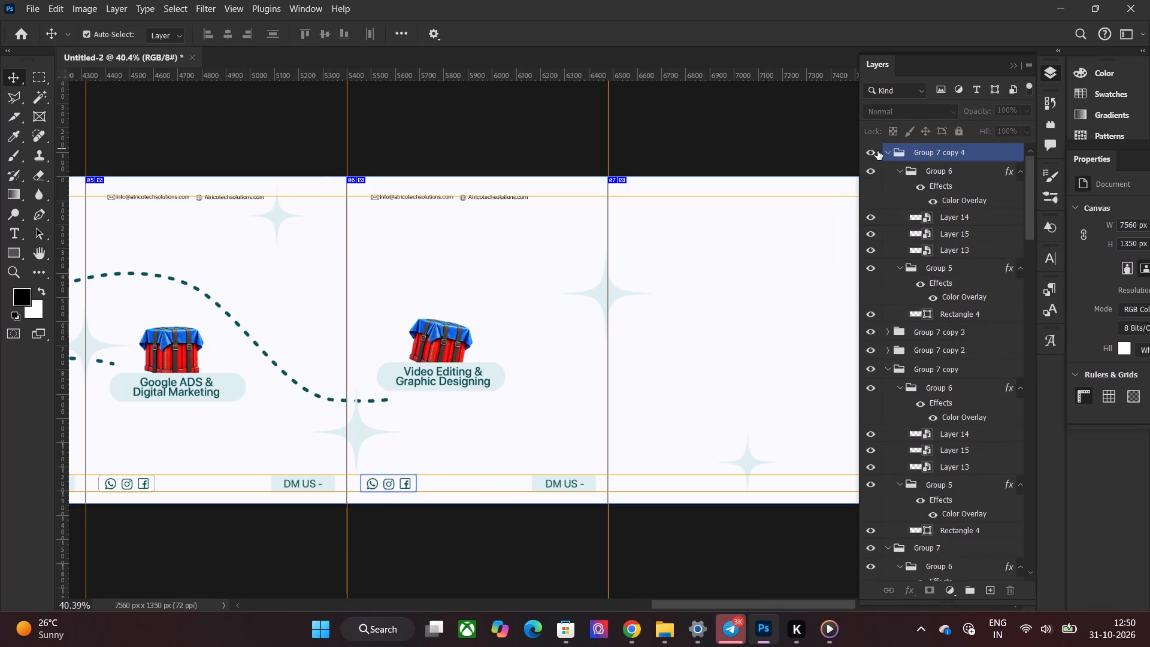
click(887, 153)
click(866, 154)
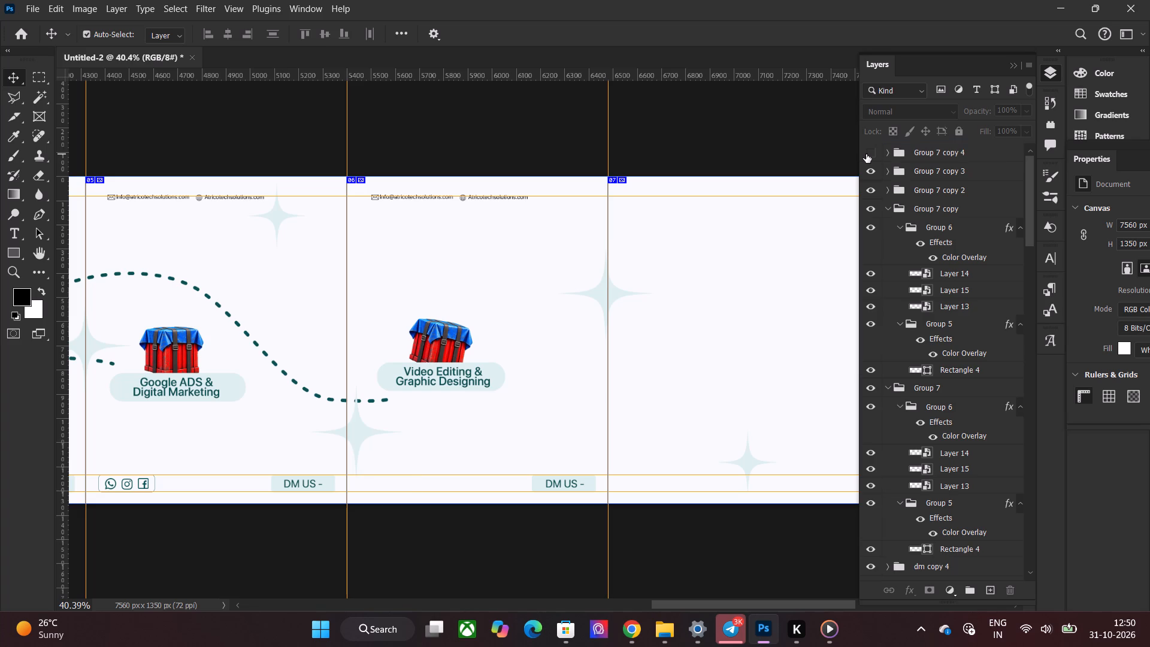
click(866, 154)
click(912, 176)
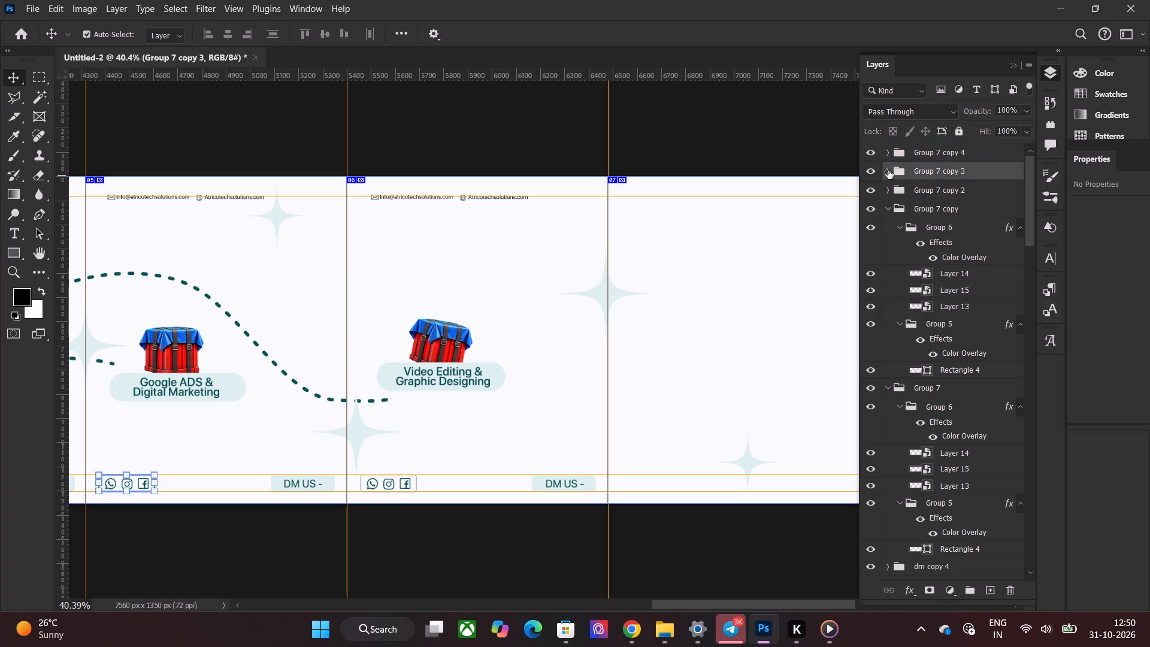
Move slide 06's DM US group, dm copy 4, to the top of the layer stack above Group 7 copy 4 and collapse it.
click(561, 486)
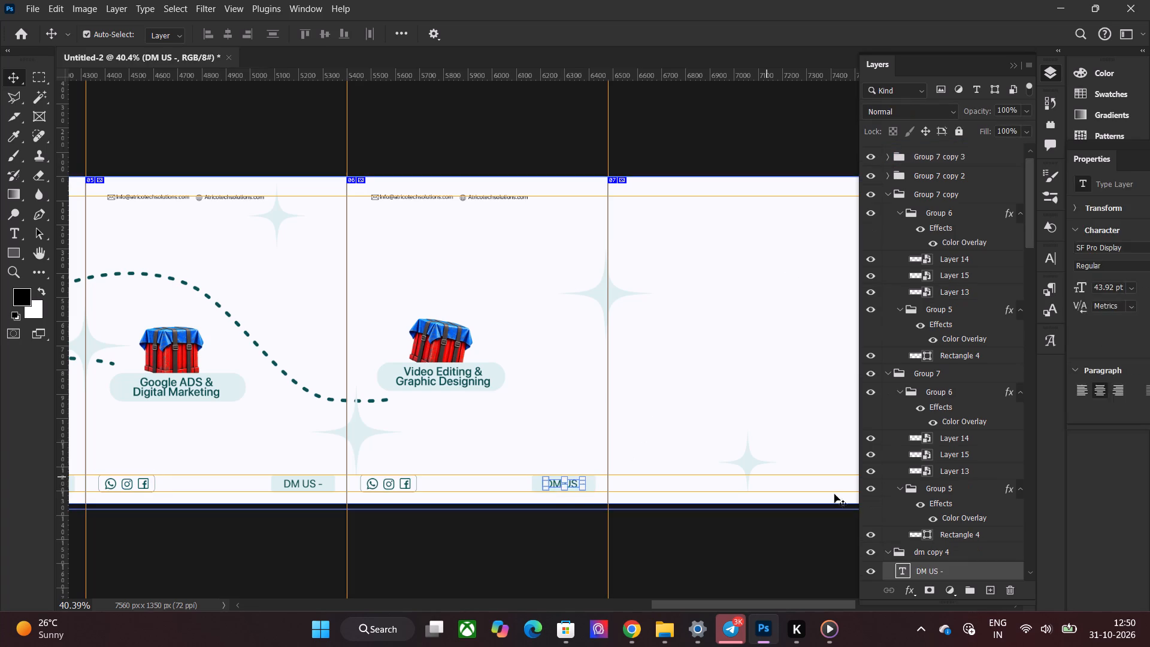
scroll(931, 514, down, 1)
click(931, 528)
click(933, 534)
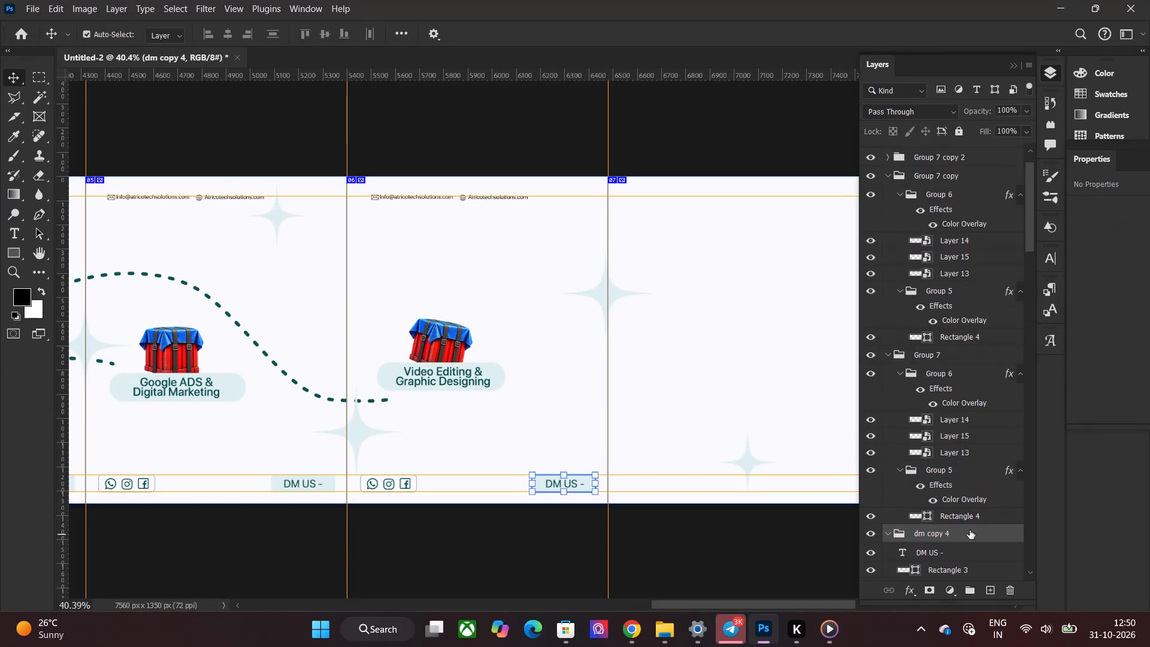
drag(964, 530, 1012, 144)
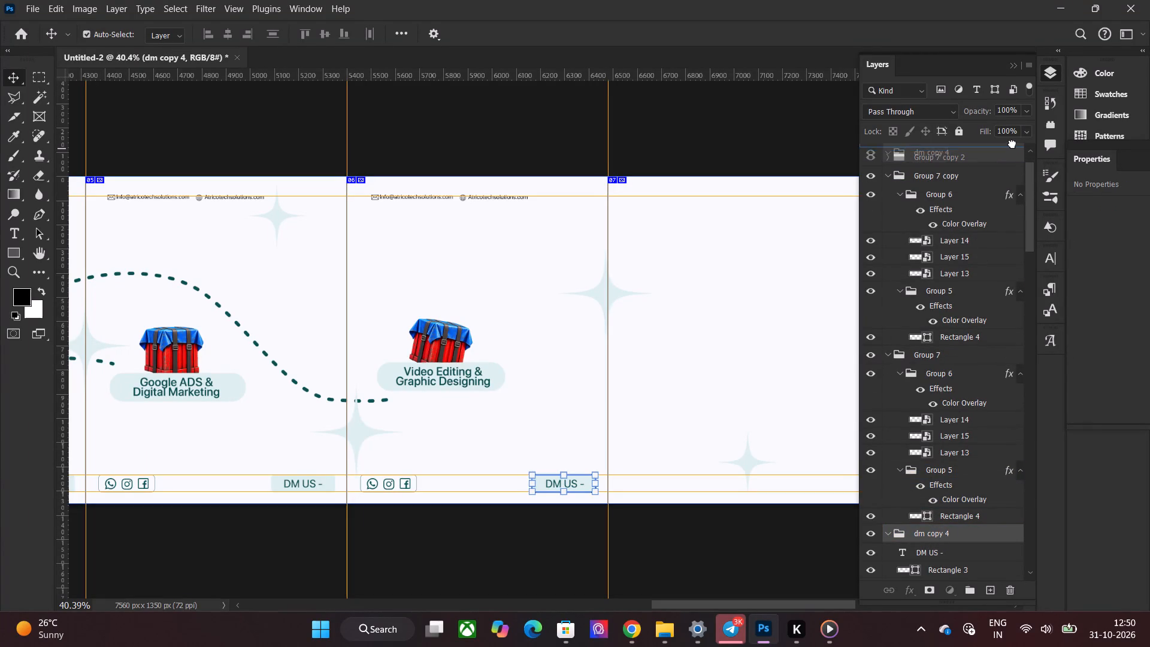
drag(1012, 144, 1024, 142)
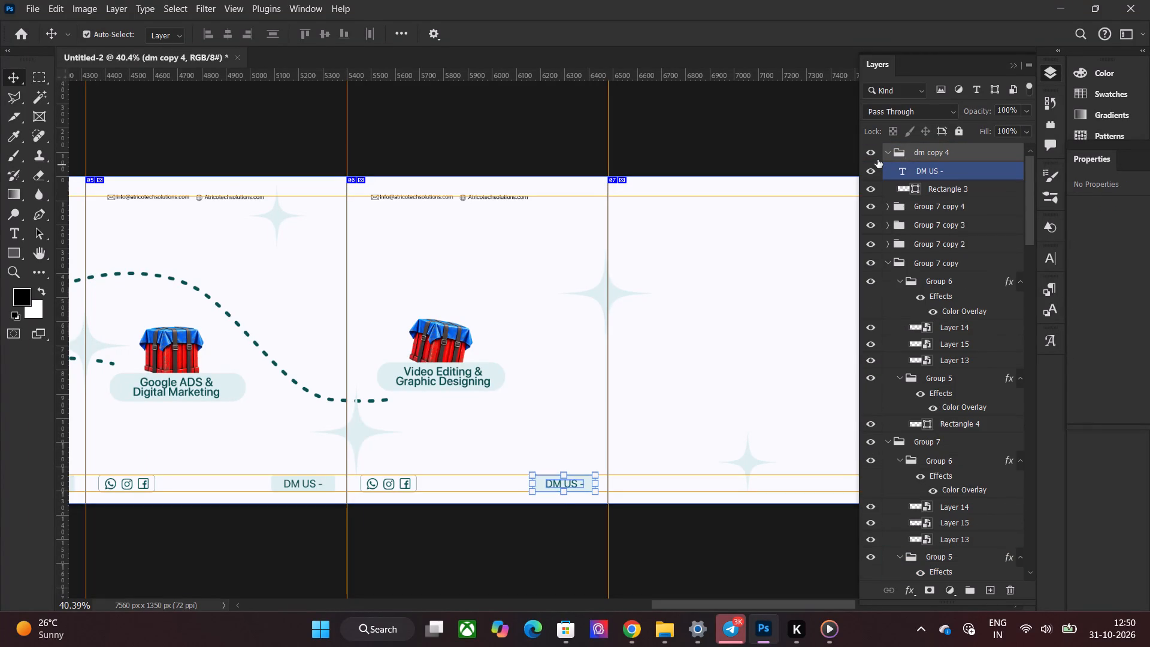
click(886, 153)
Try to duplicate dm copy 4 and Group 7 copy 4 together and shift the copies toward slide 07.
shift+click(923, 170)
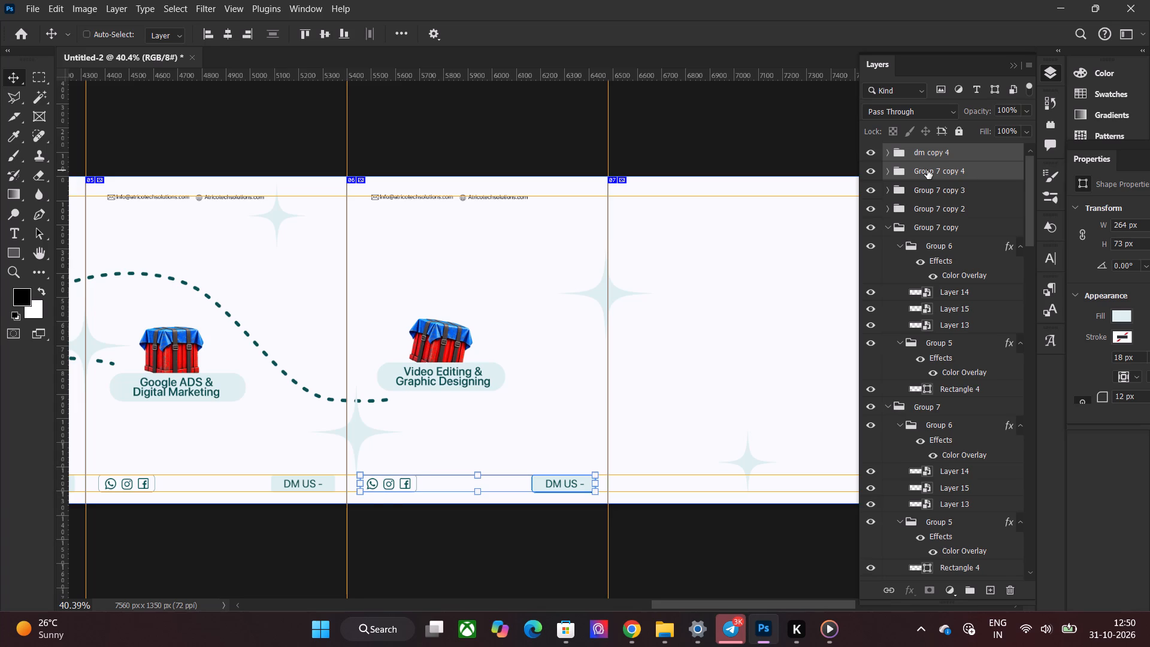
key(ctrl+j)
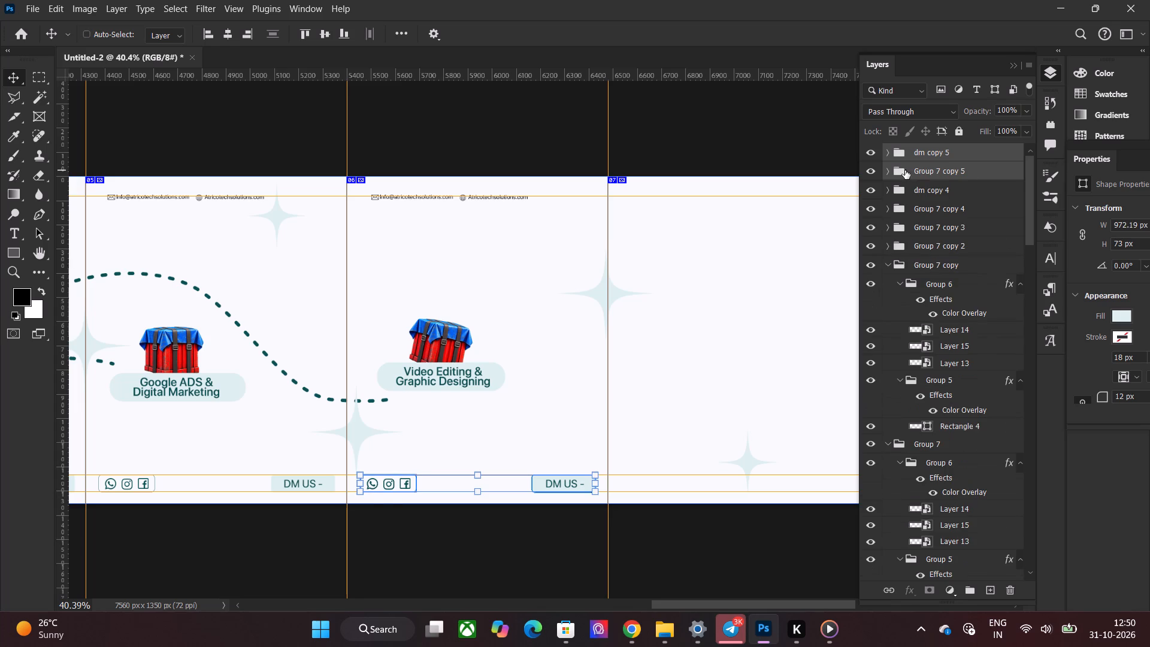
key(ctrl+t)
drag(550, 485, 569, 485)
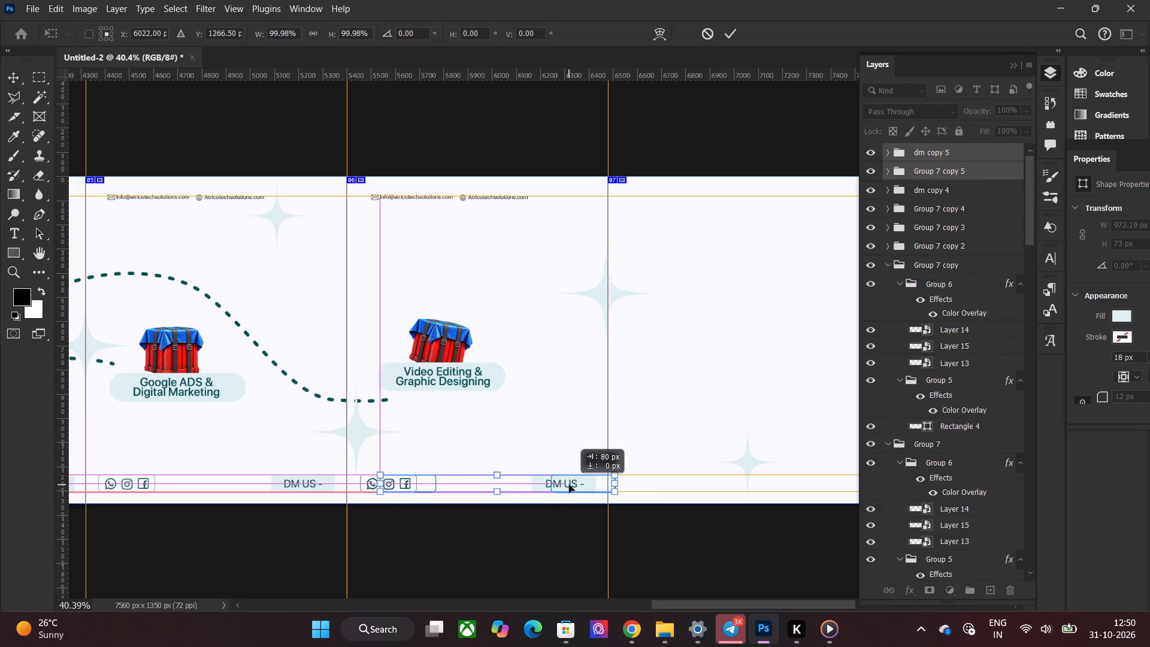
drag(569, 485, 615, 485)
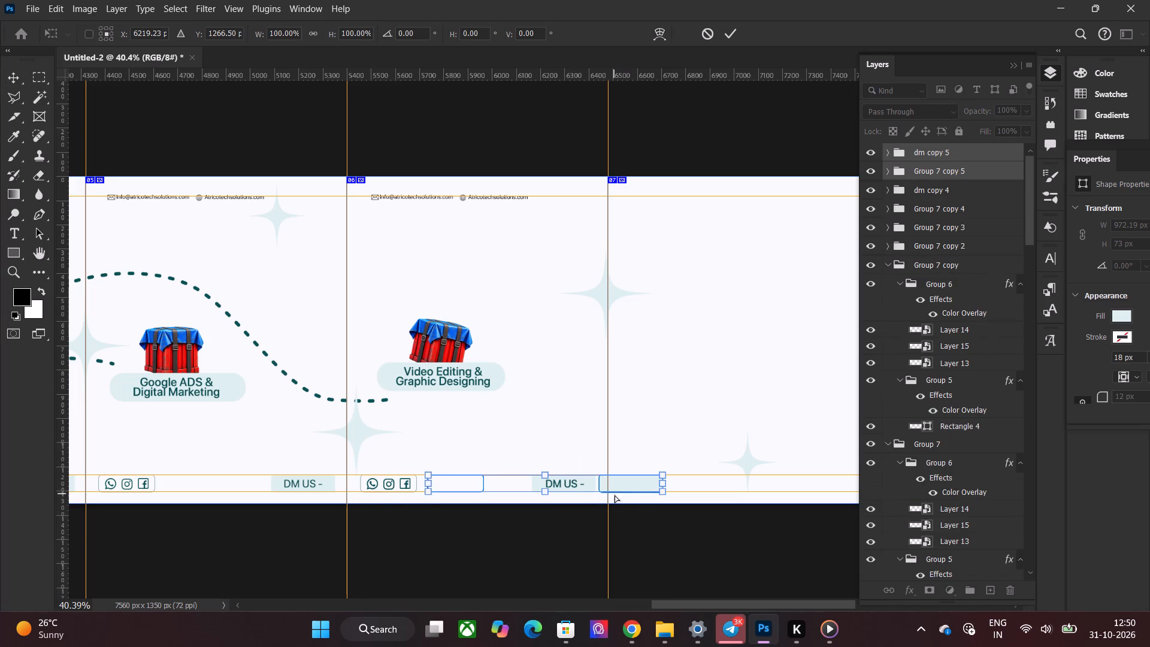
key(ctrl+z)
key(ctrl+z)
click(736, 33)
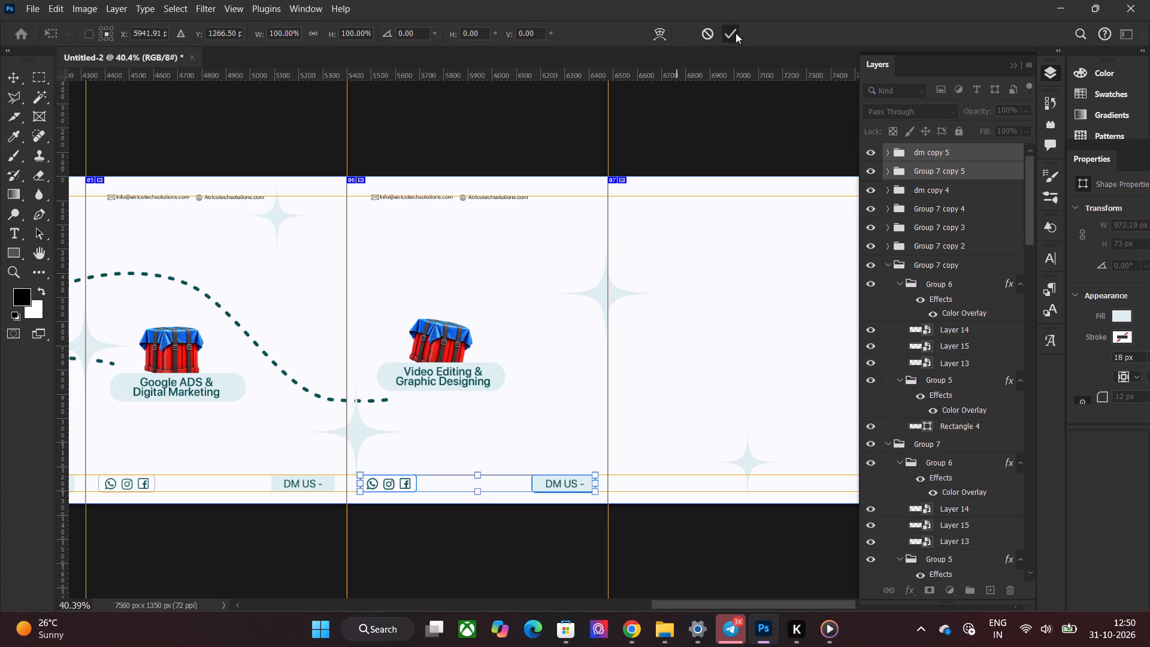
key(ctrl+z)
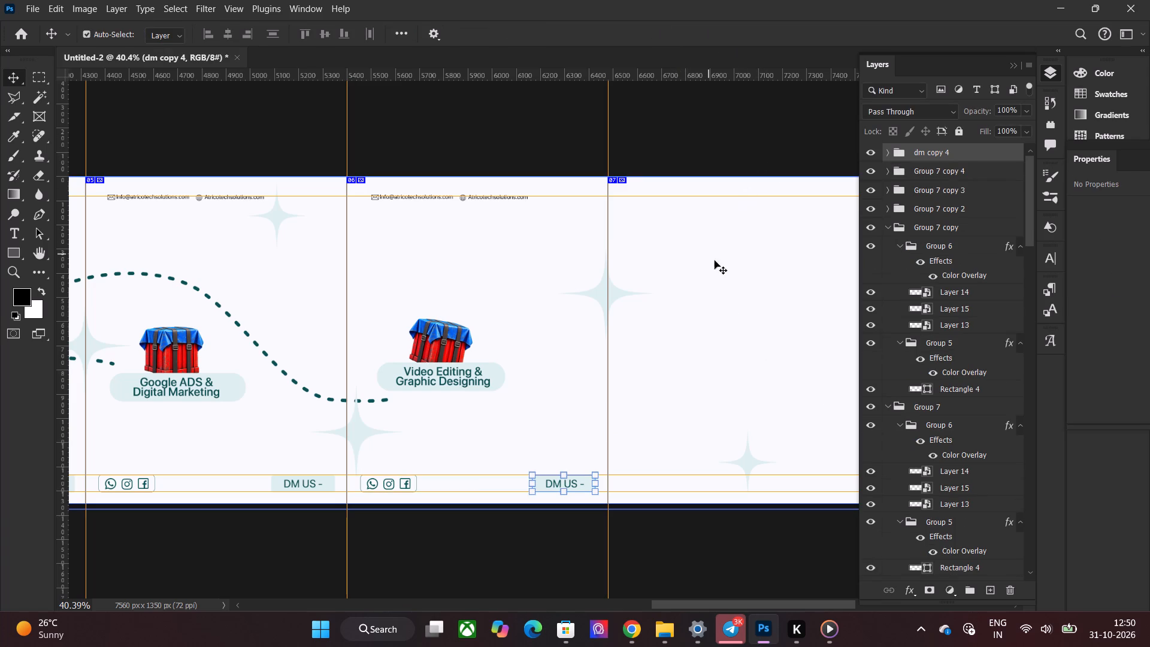
Group the dm copy 4 and Group 7 copy 4 footer elements of slide 06 into one layer group.
click(936, 182)
click(938, 178)
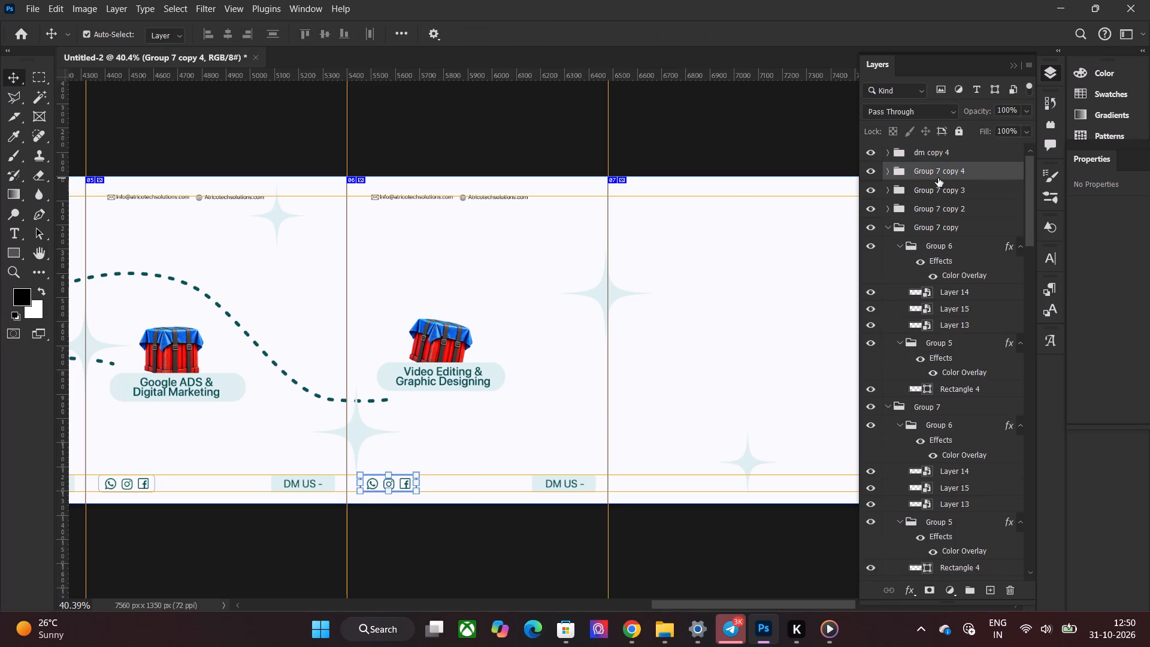
click(950, 194)
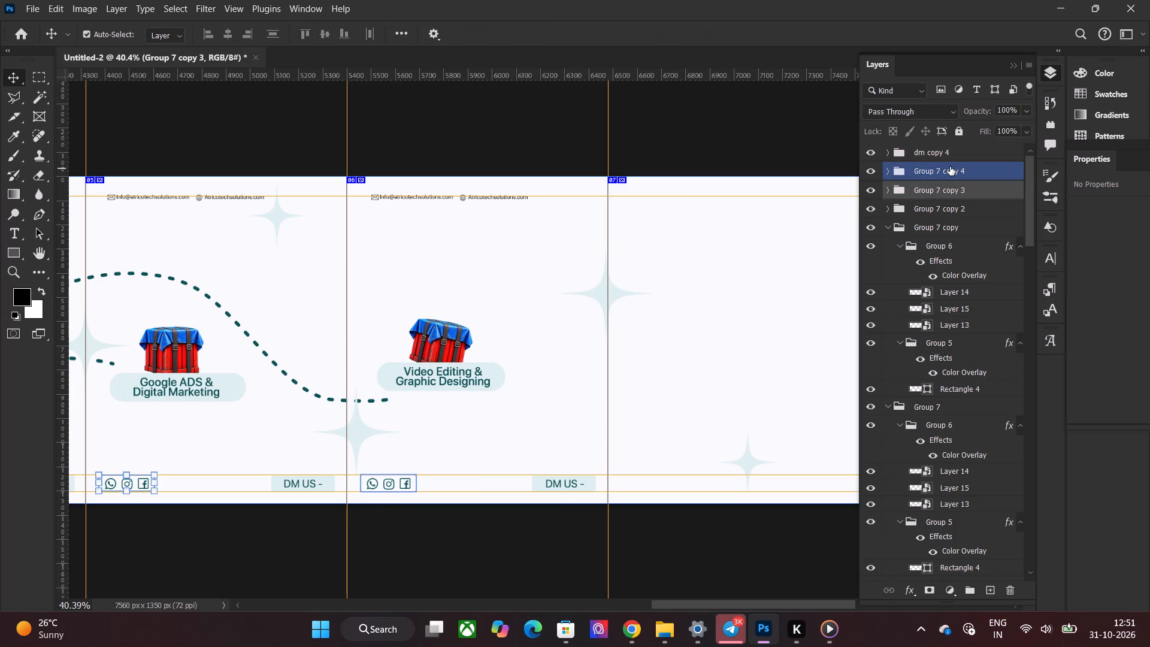
click(939, 214)
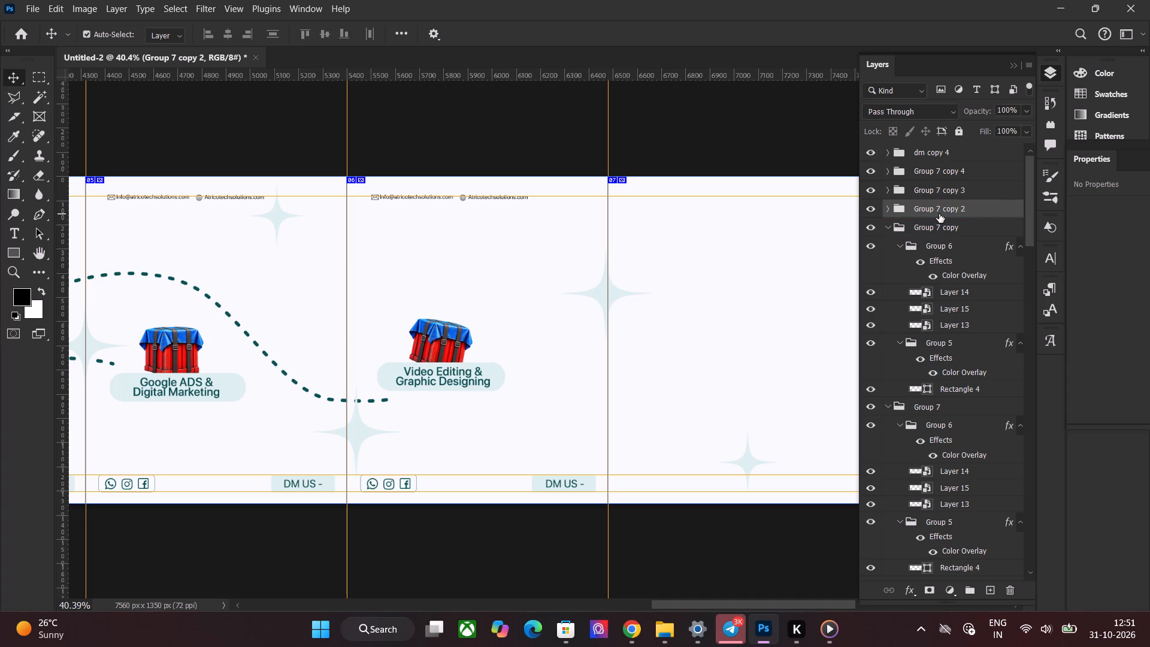
click(945, 158)
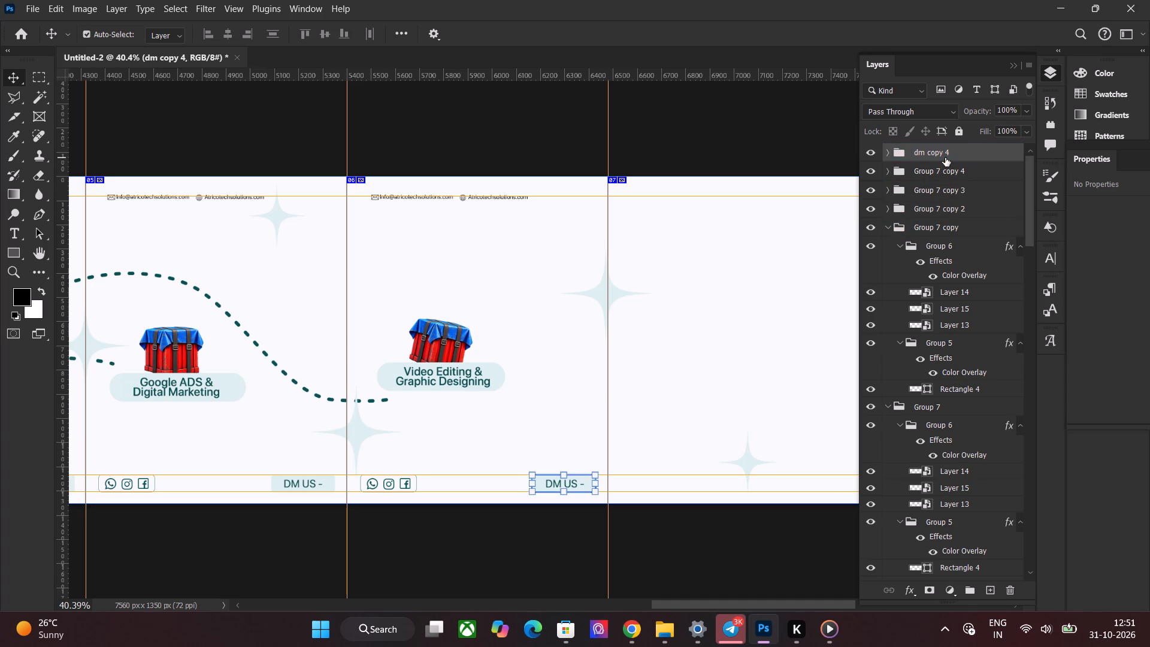
click(945, 161)
click(945, 170)
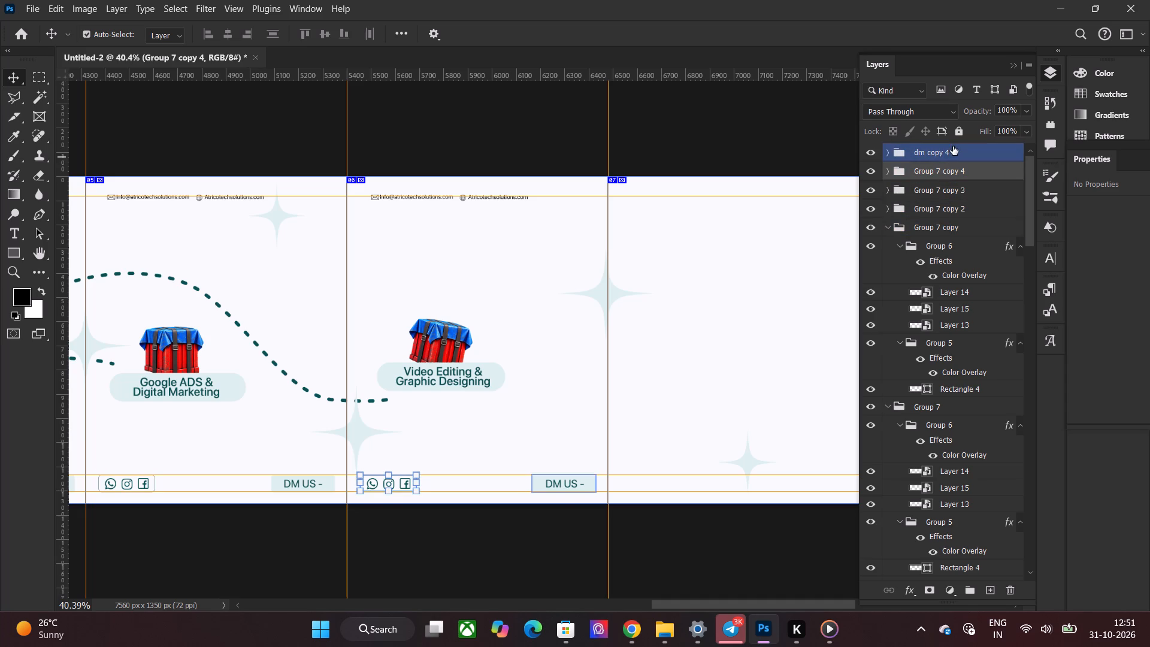
click(951, 152)
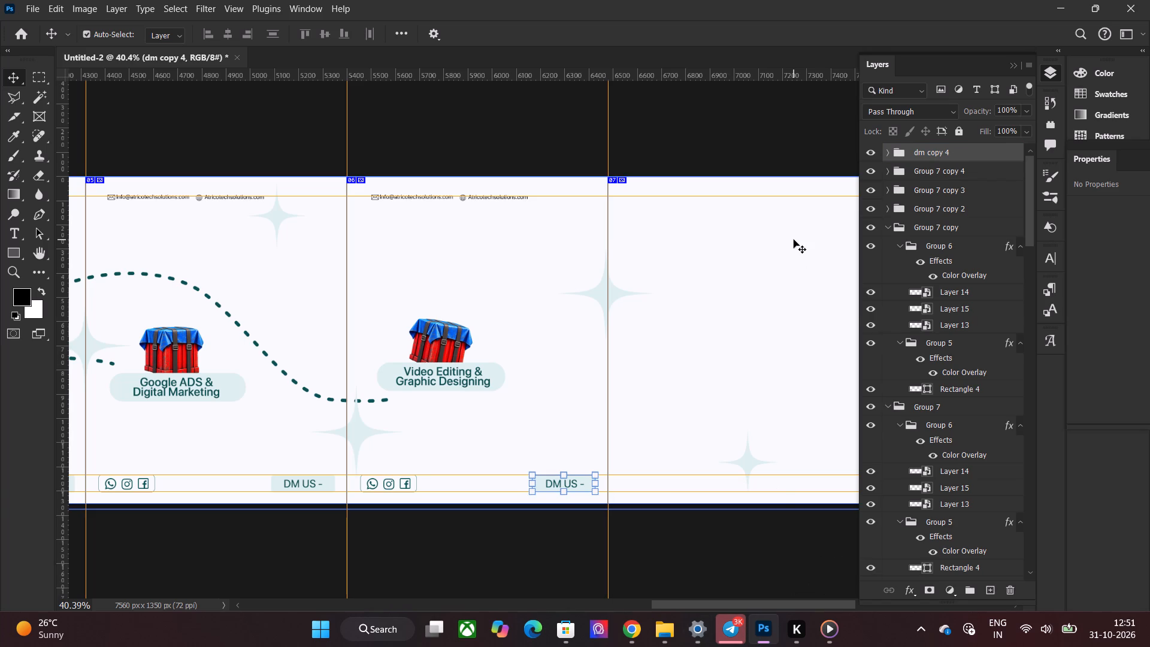
click(931, 173)
shift+click(946, 160)
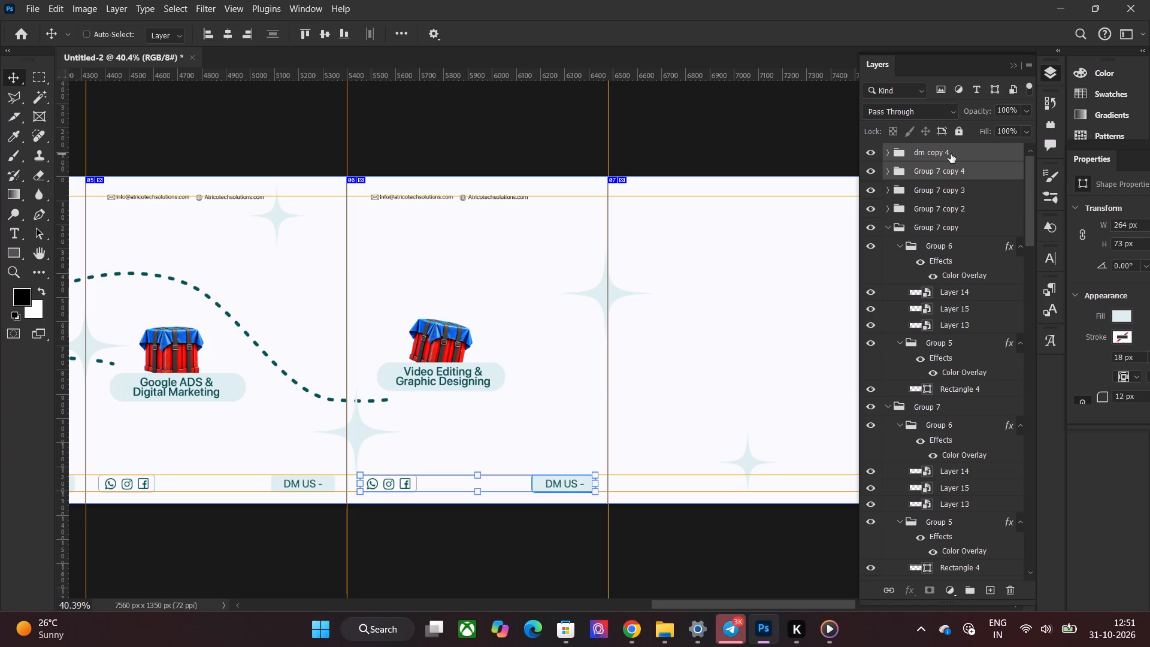
key(ctrl+g)
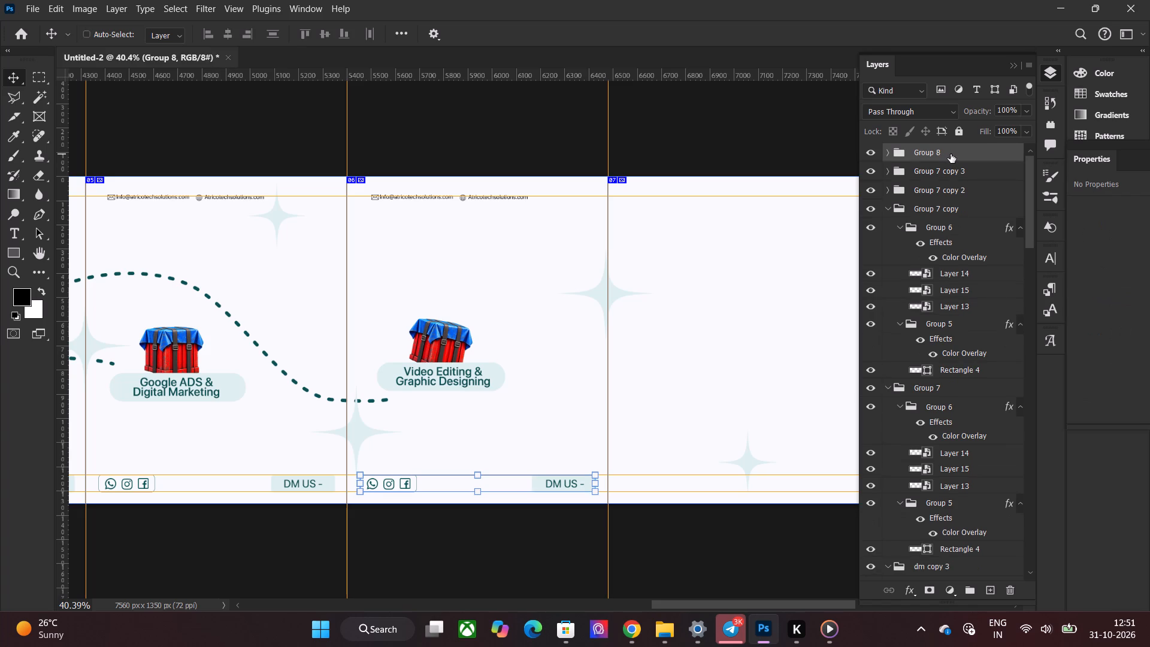
Duplicate the grouped slide 06 footer and place the copy at the same height on slide 07, centred at about X 7020 px.
key(ctrl+j)
key(ctrl+t)
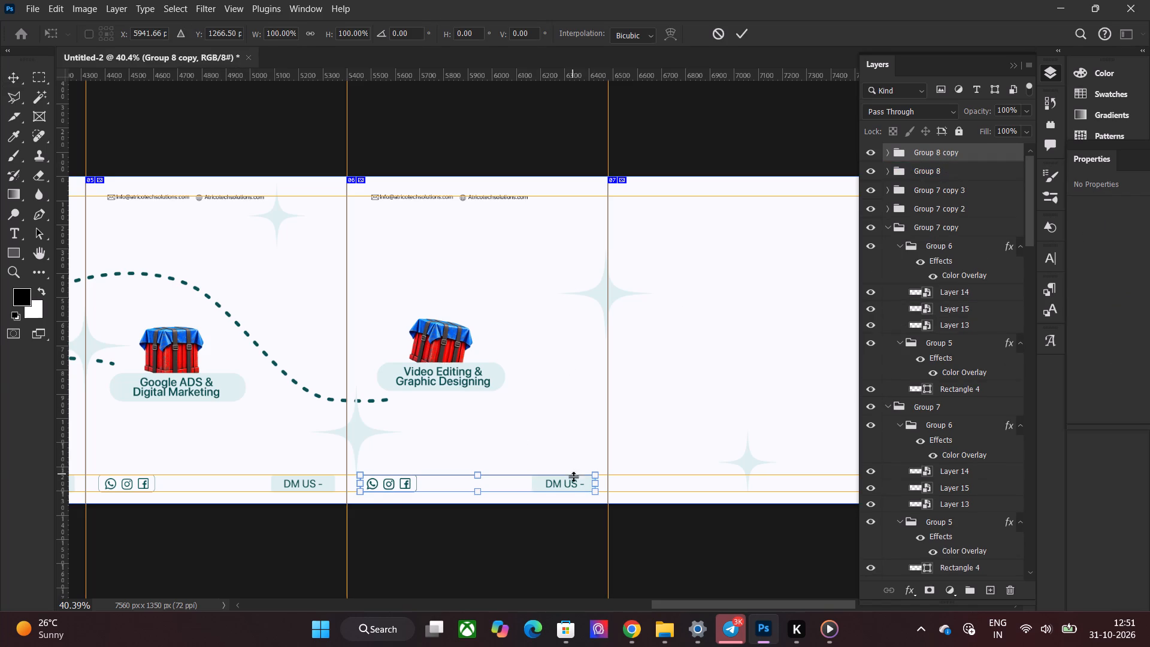
drag(558, 483, 688, 483)
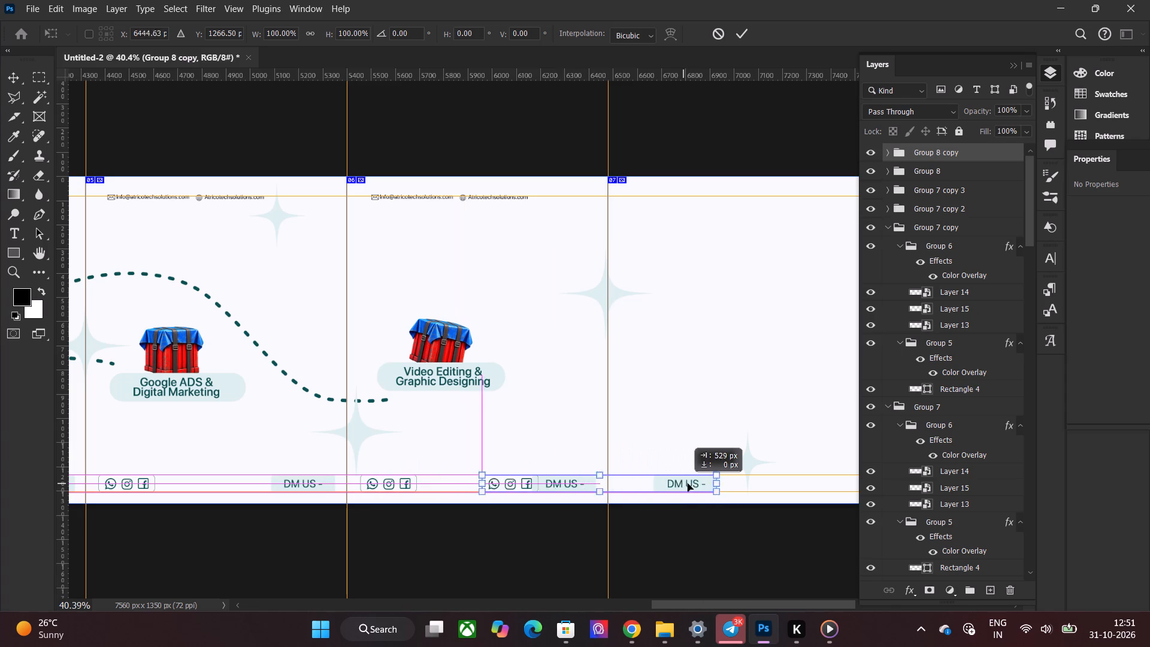
drag(688, 483, 823, 483)
drag(664, 604, 679, 604)
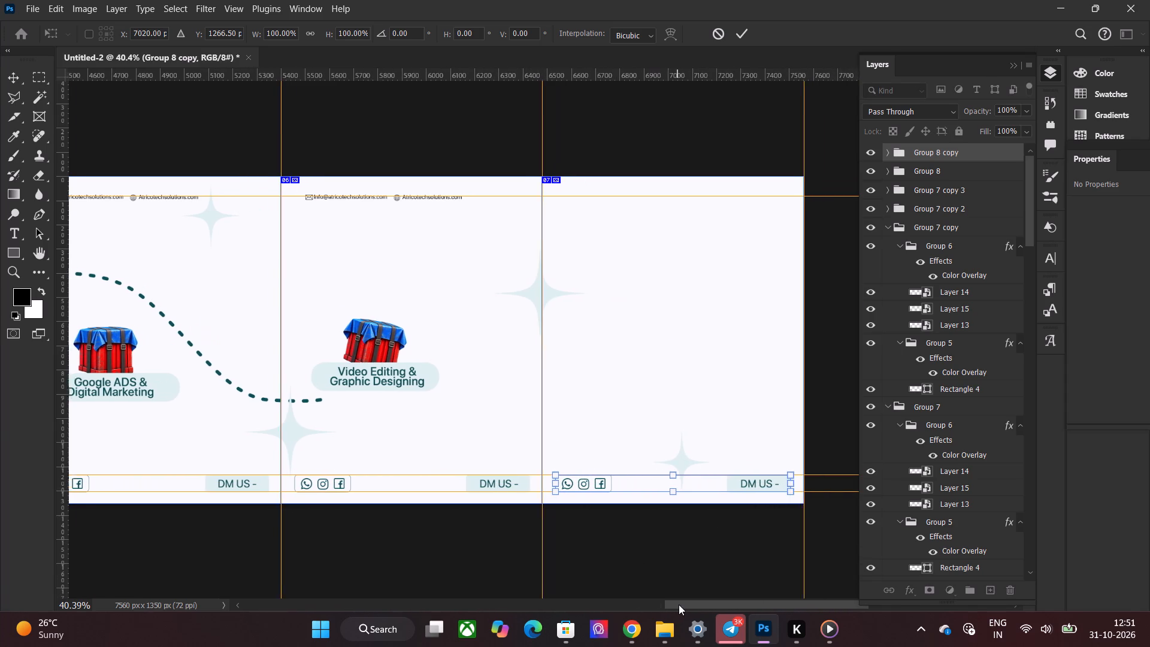
drag(679, 604, 689, 604)
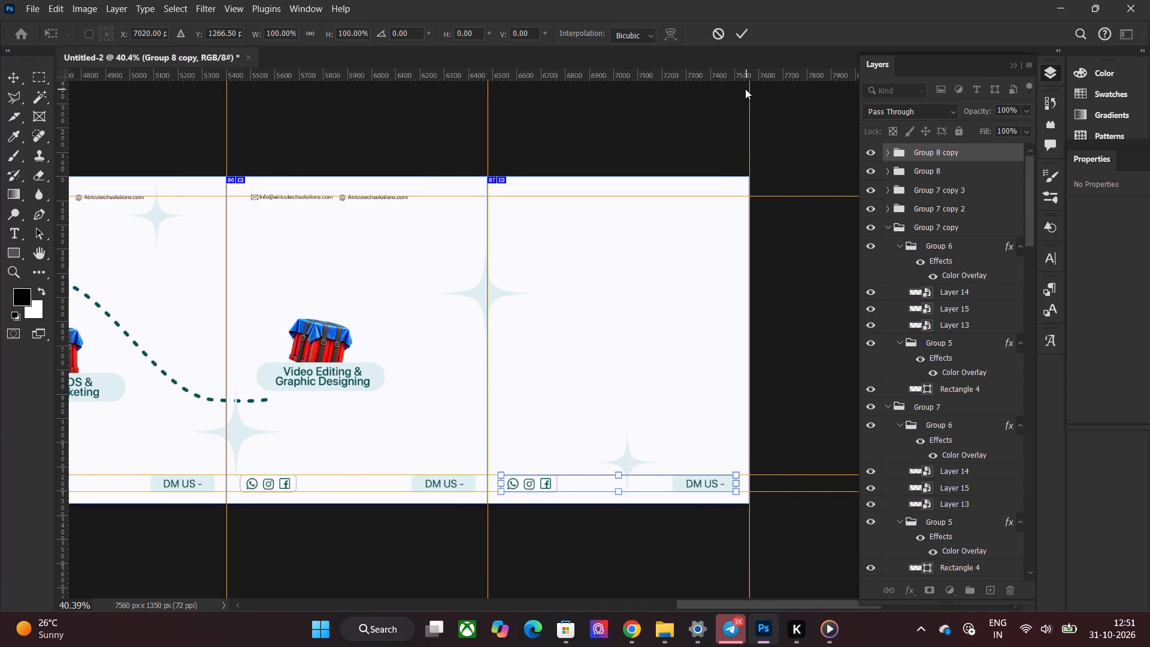
click(738, 37)
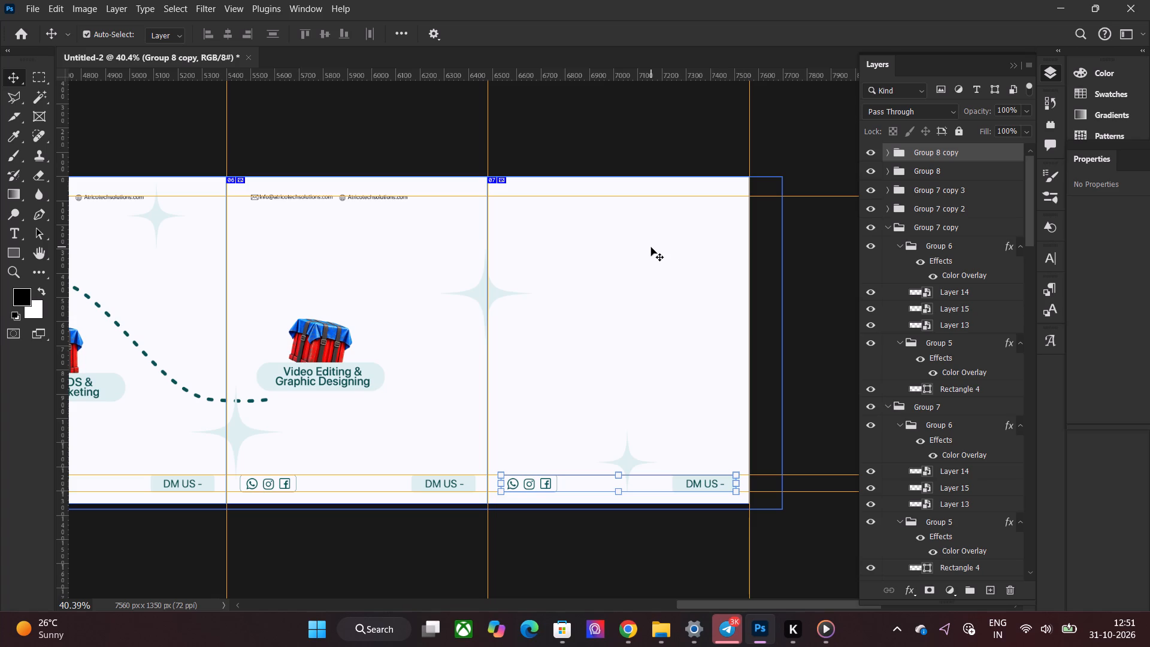
click(663, 142)
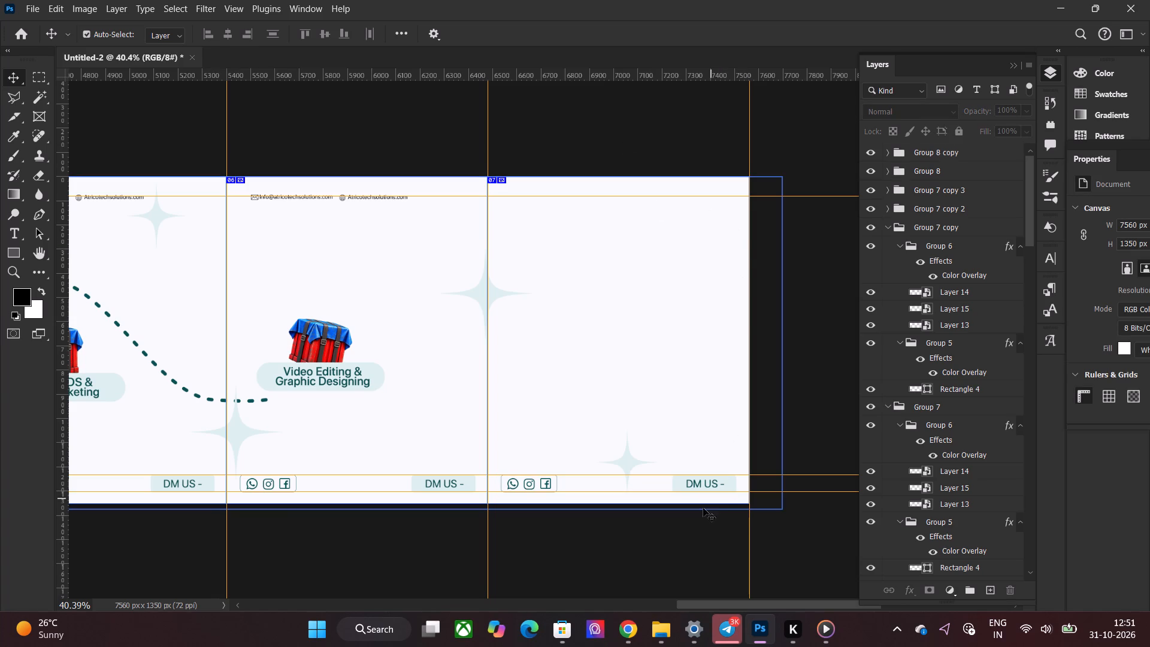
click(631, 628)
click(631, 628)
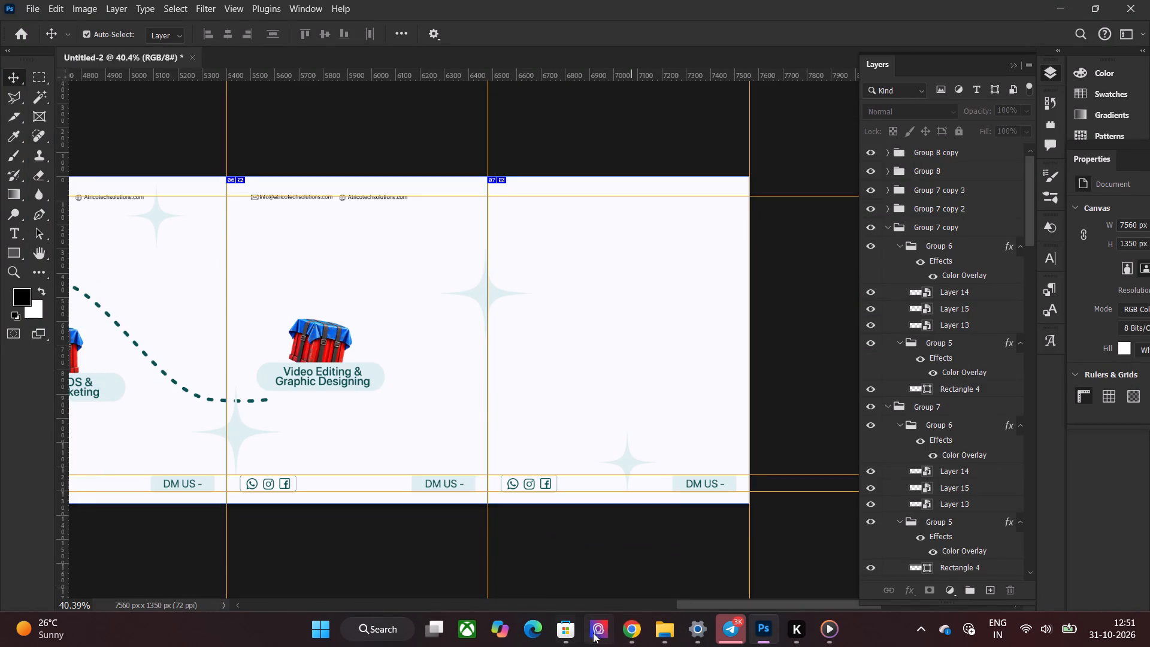
Collapse the Group 7, Group 7 copy, dm copy 3, dm copy 2, dm copy and dm layer groups.
click(885, 411)
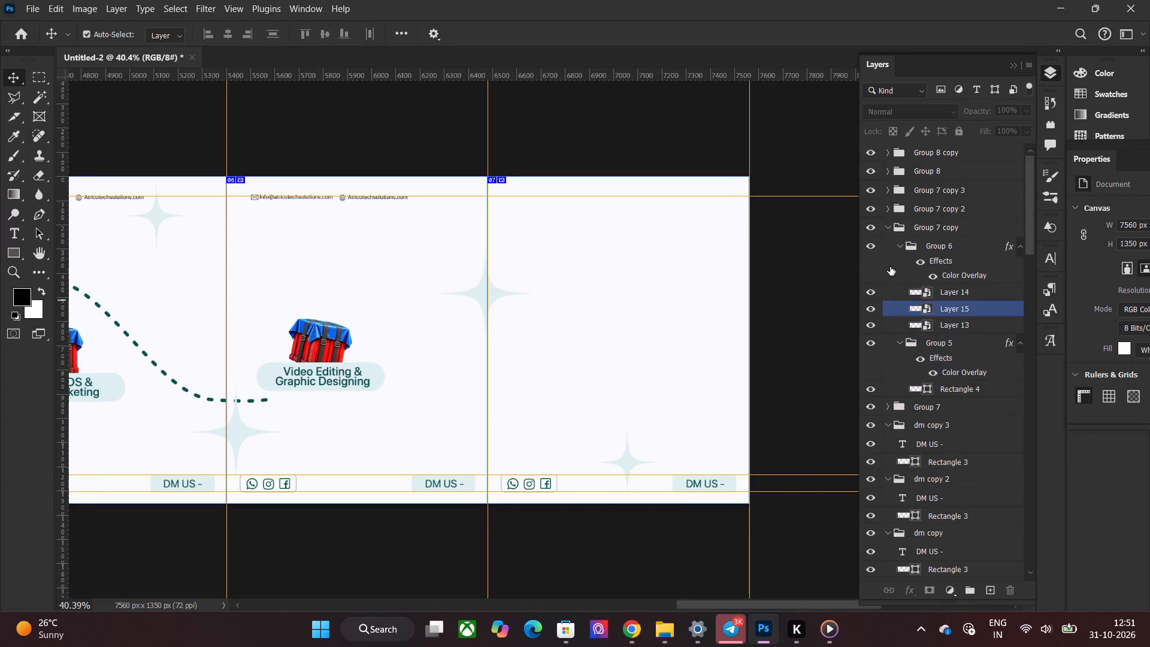
click(886, 223)
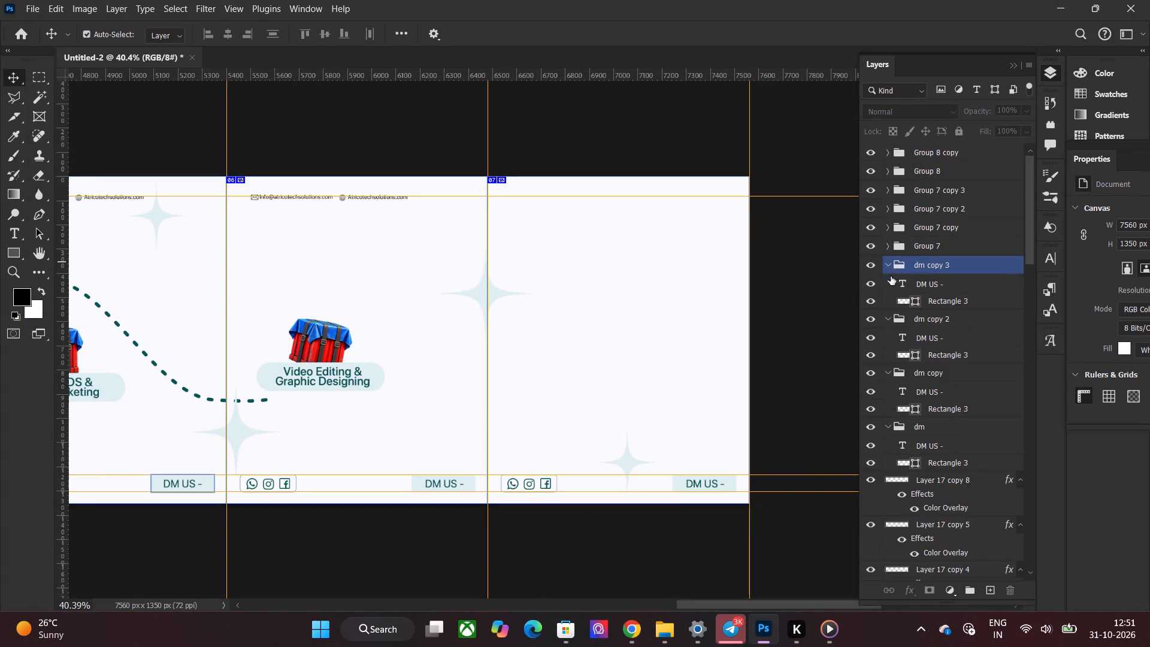
click(891, 261)
click(889, 286)
click(892, 303)
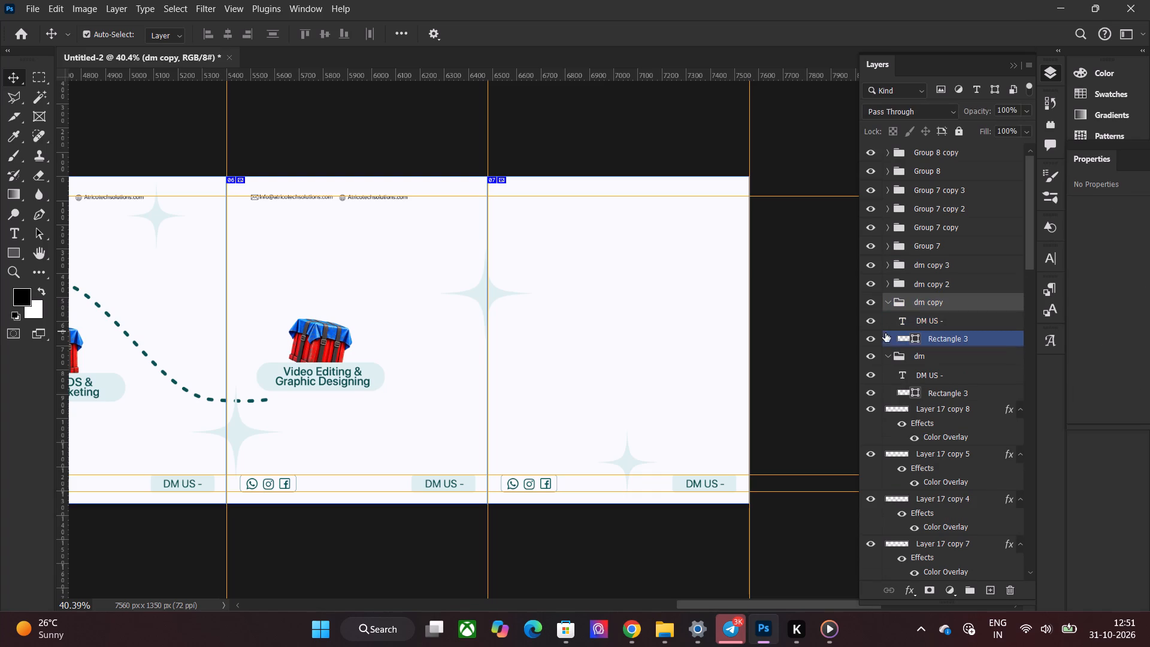
click(887, 303)
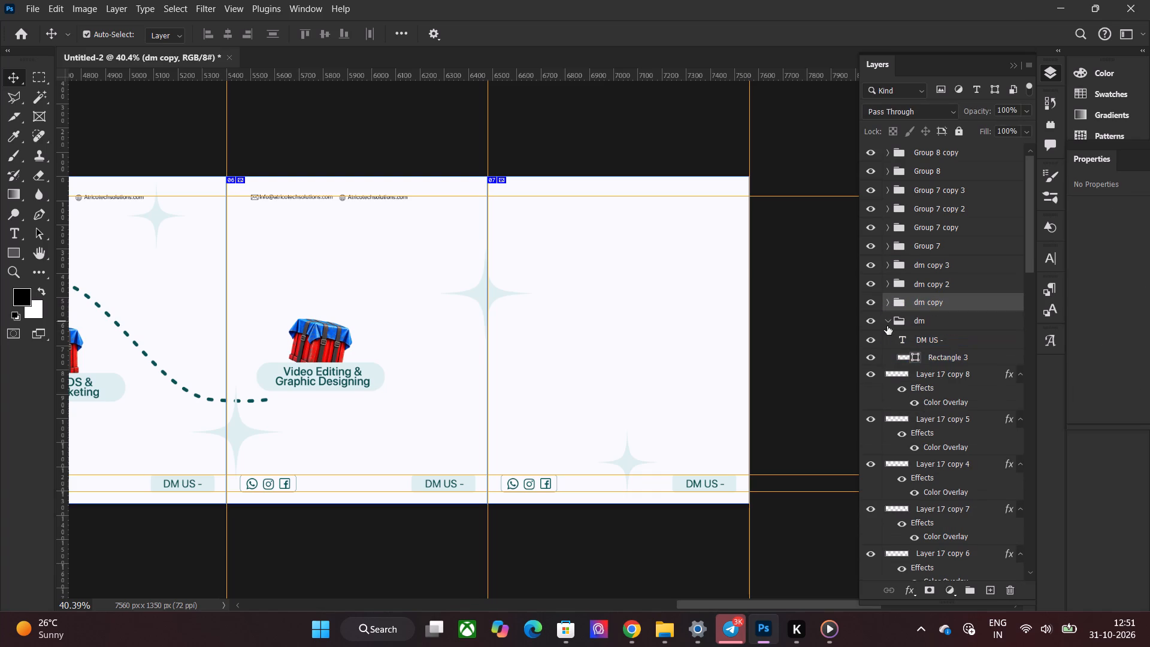
click(888, 322)
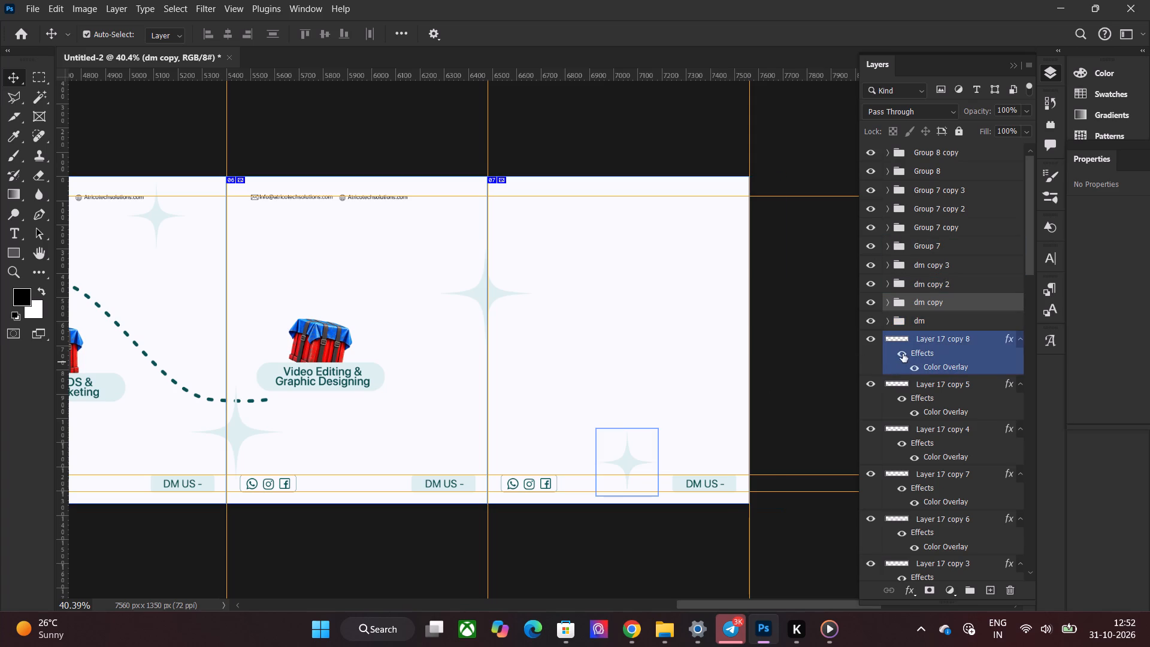
Show the DEMO reference group and collapse it in the layer stack.
scroll(903, 353, down, 11)
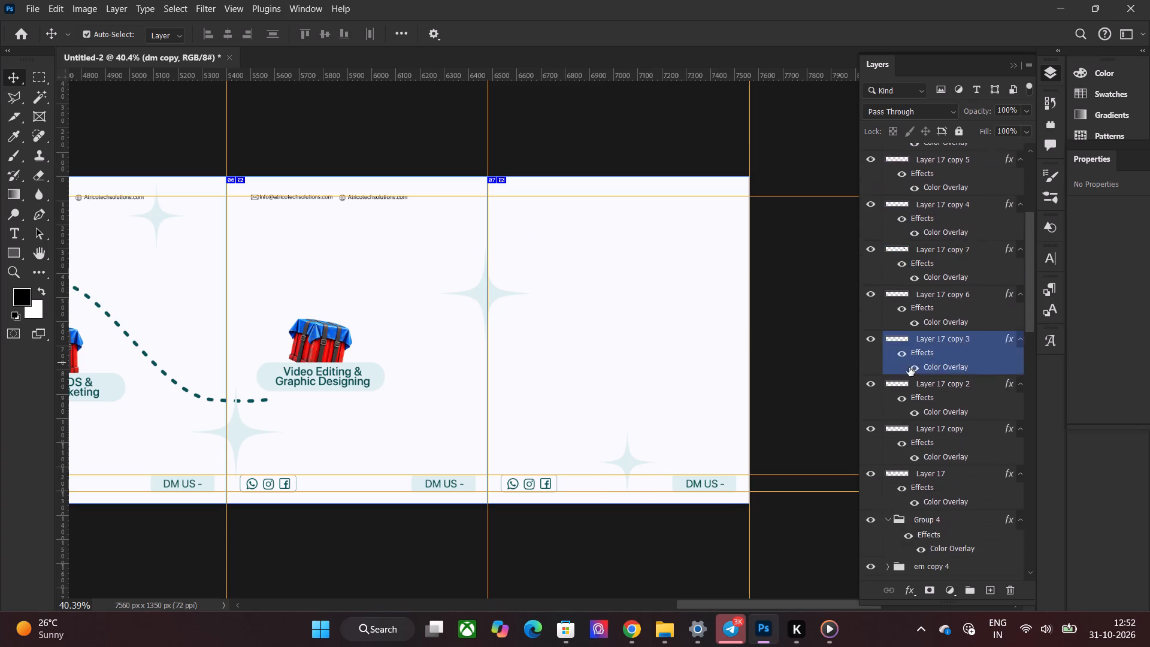
scroll(909, 367, down, 6)
click(891, 425)
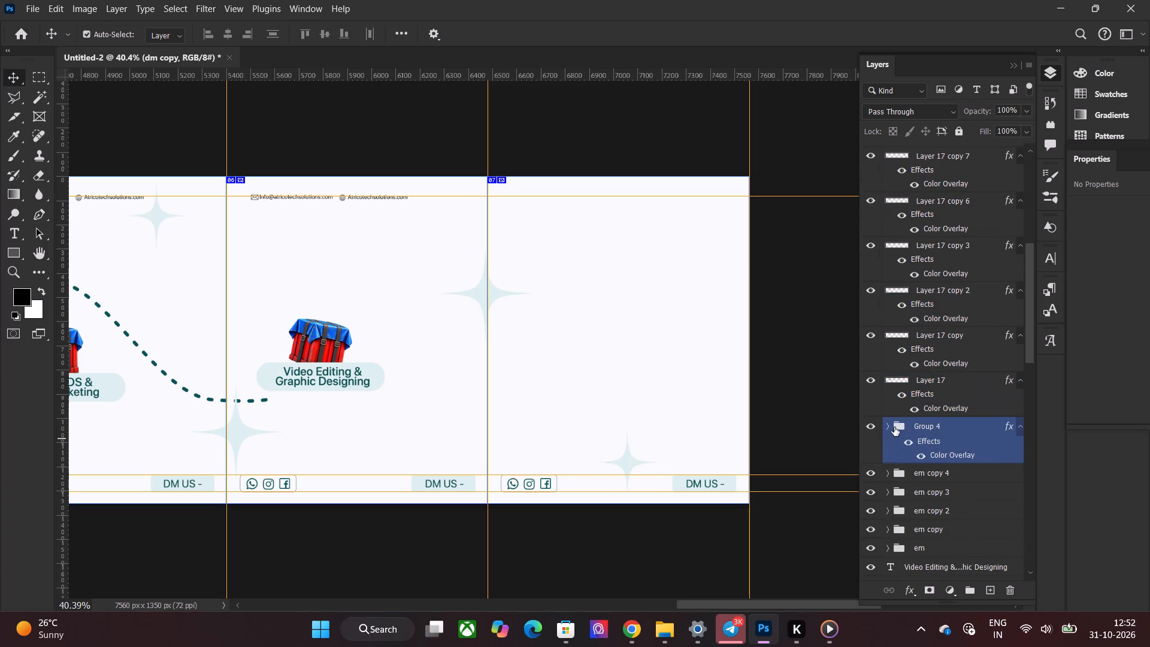
scroll(939, 422, down, 14)
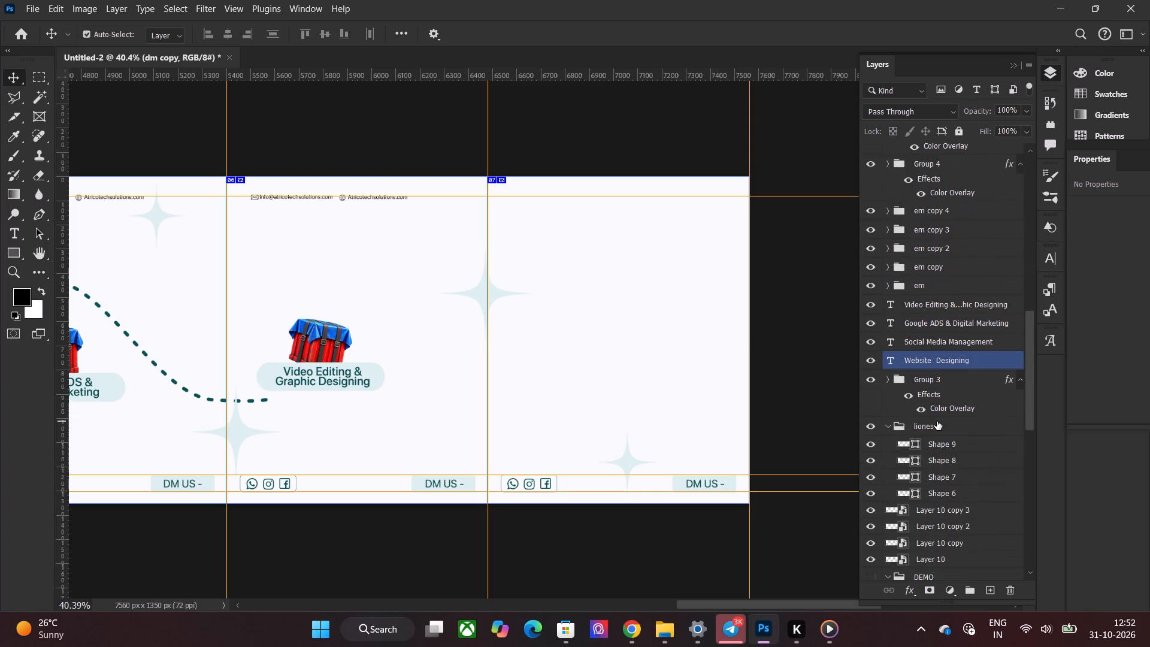
scroll(931, 418, up, 5)
scroll(931, 418, down, 12)
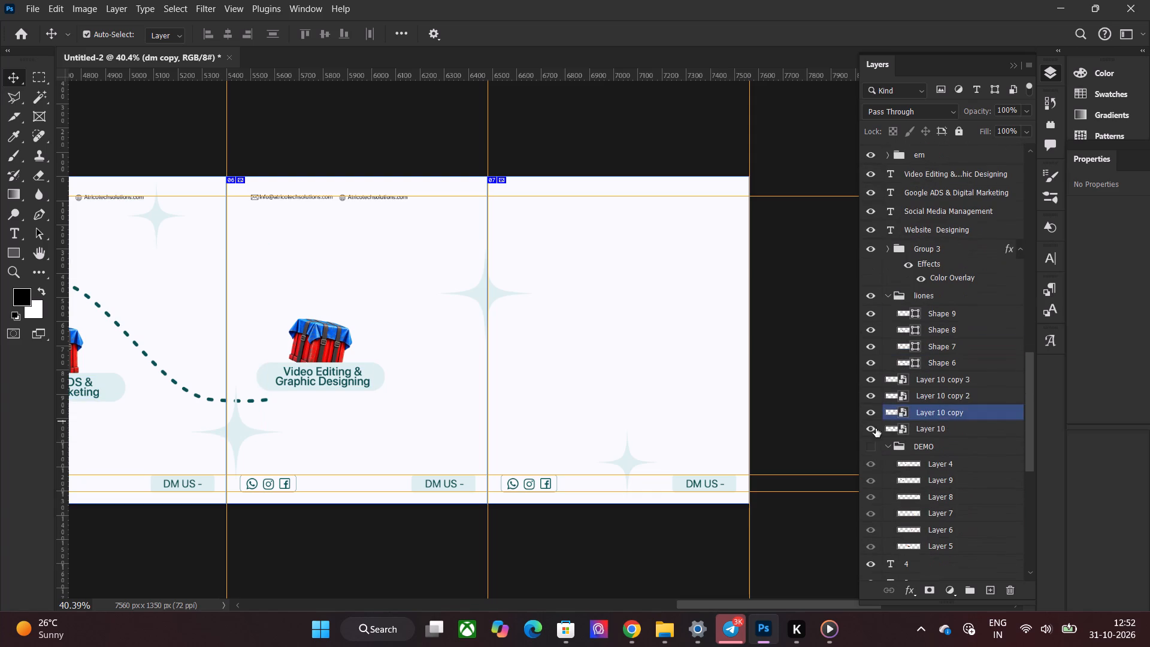
click(874, 445)
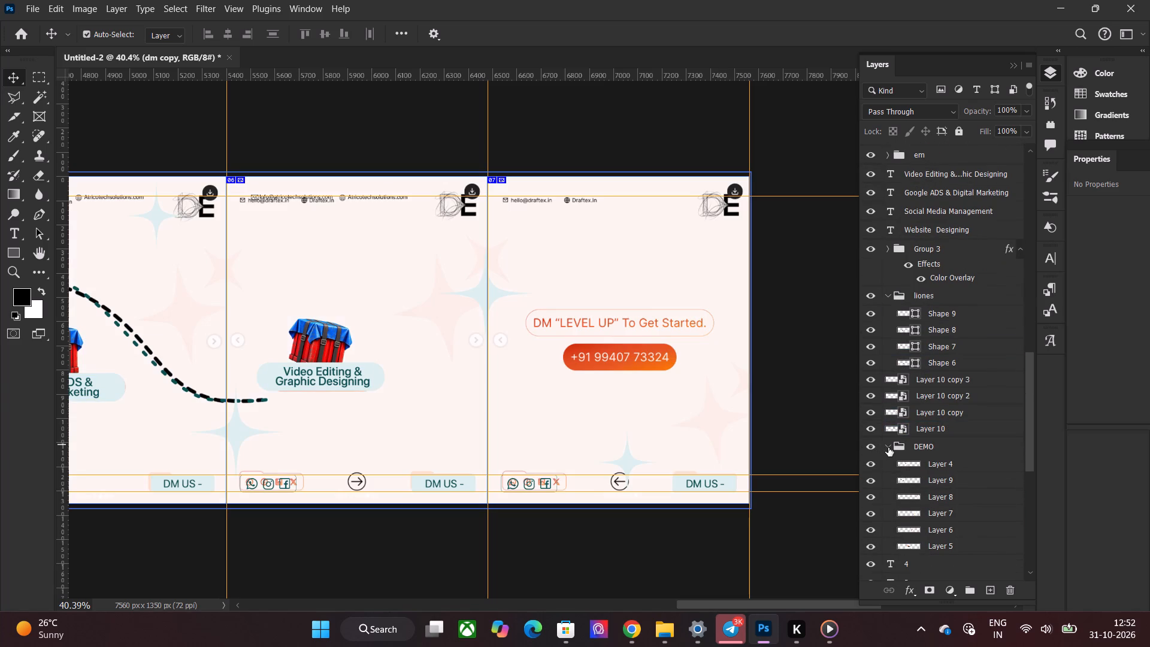
click(888, 448)
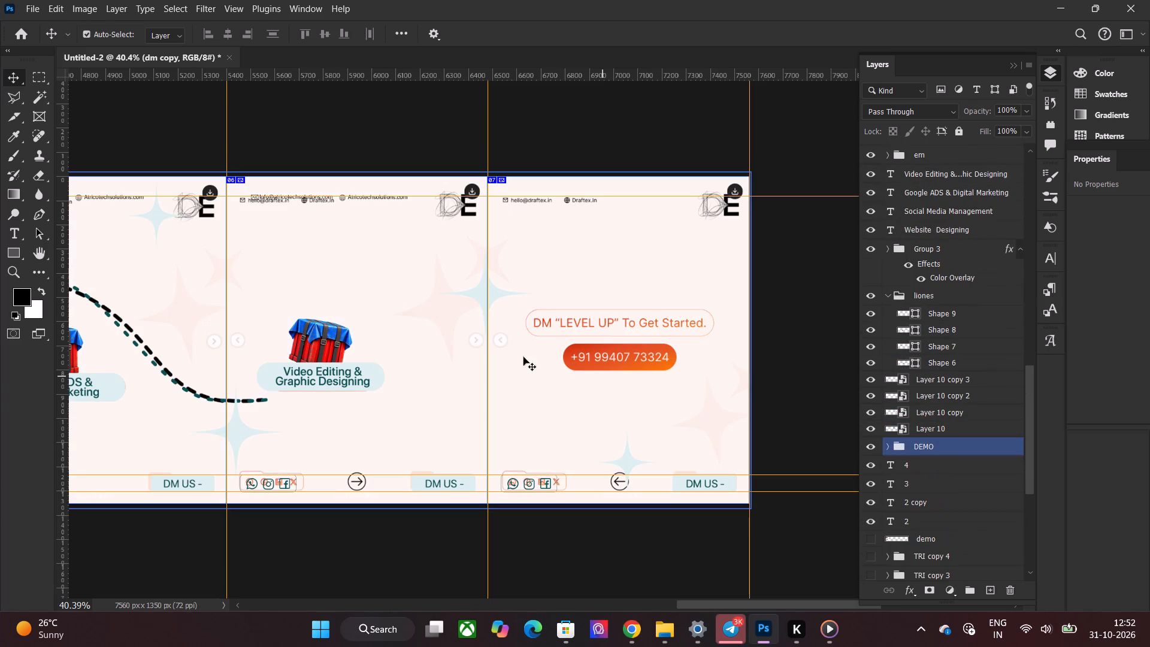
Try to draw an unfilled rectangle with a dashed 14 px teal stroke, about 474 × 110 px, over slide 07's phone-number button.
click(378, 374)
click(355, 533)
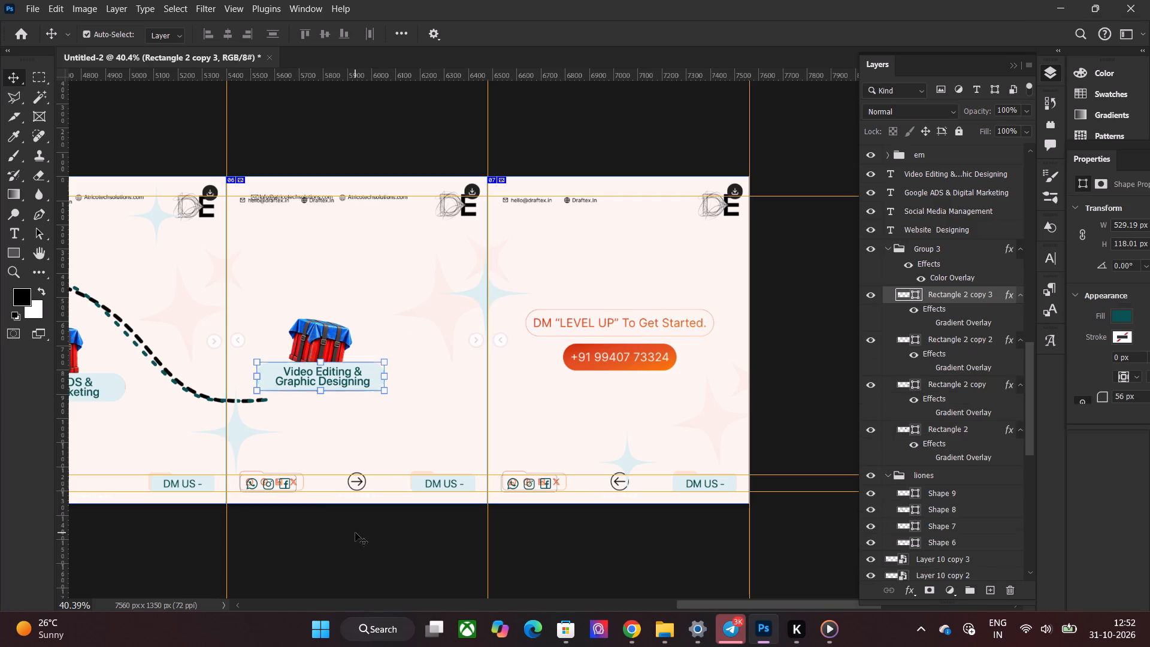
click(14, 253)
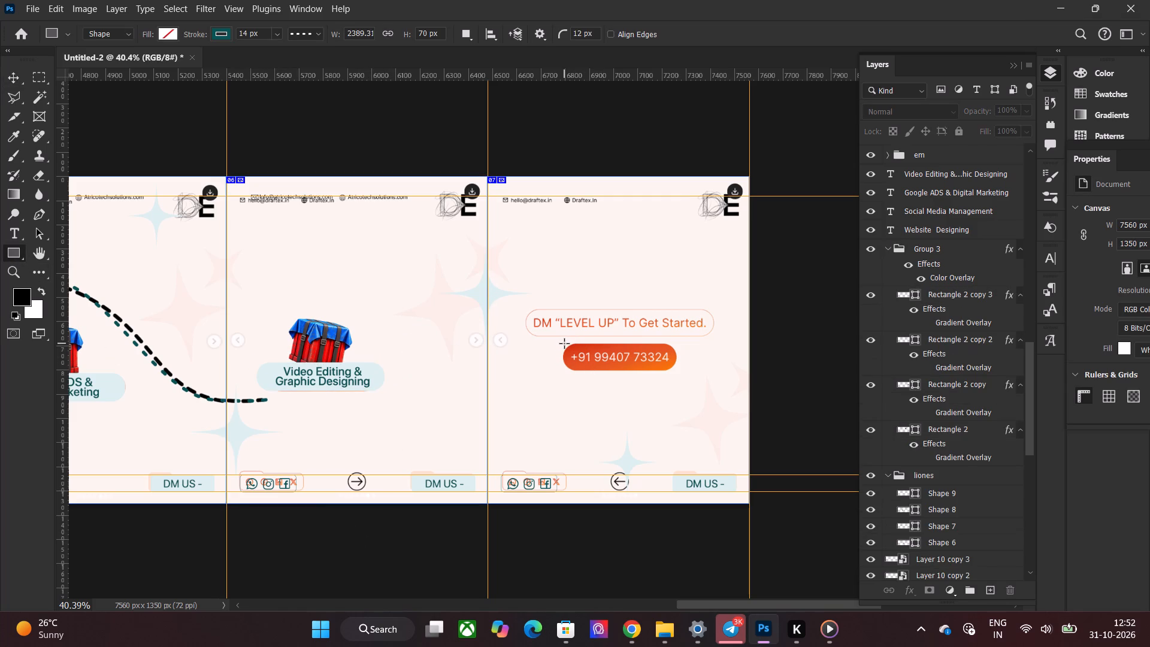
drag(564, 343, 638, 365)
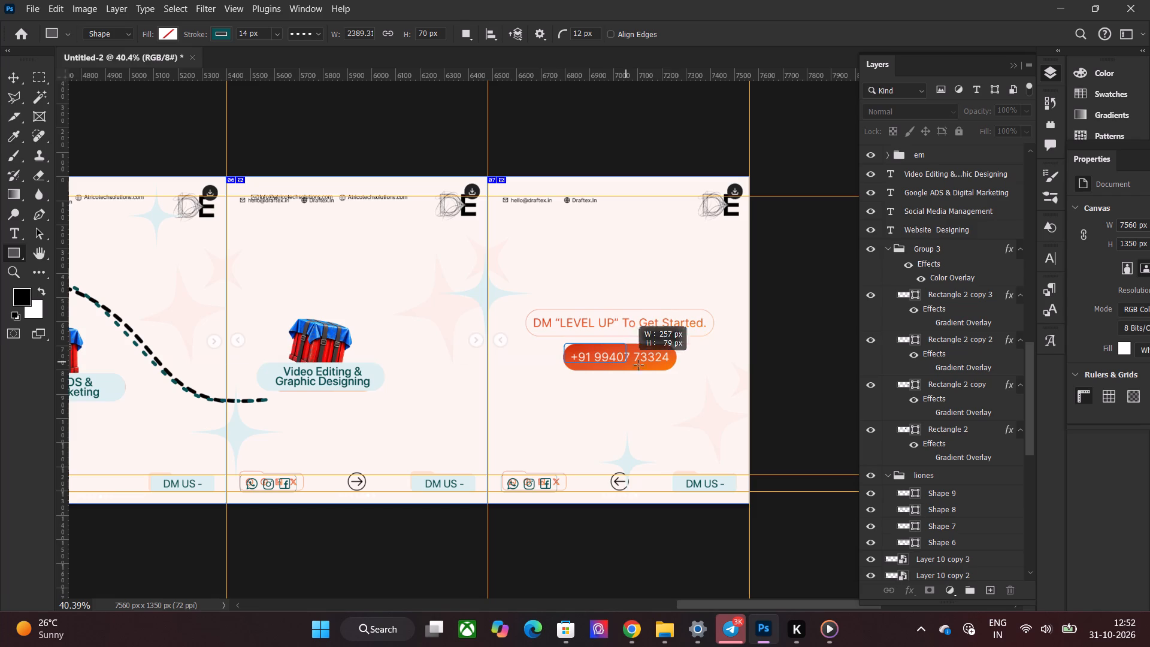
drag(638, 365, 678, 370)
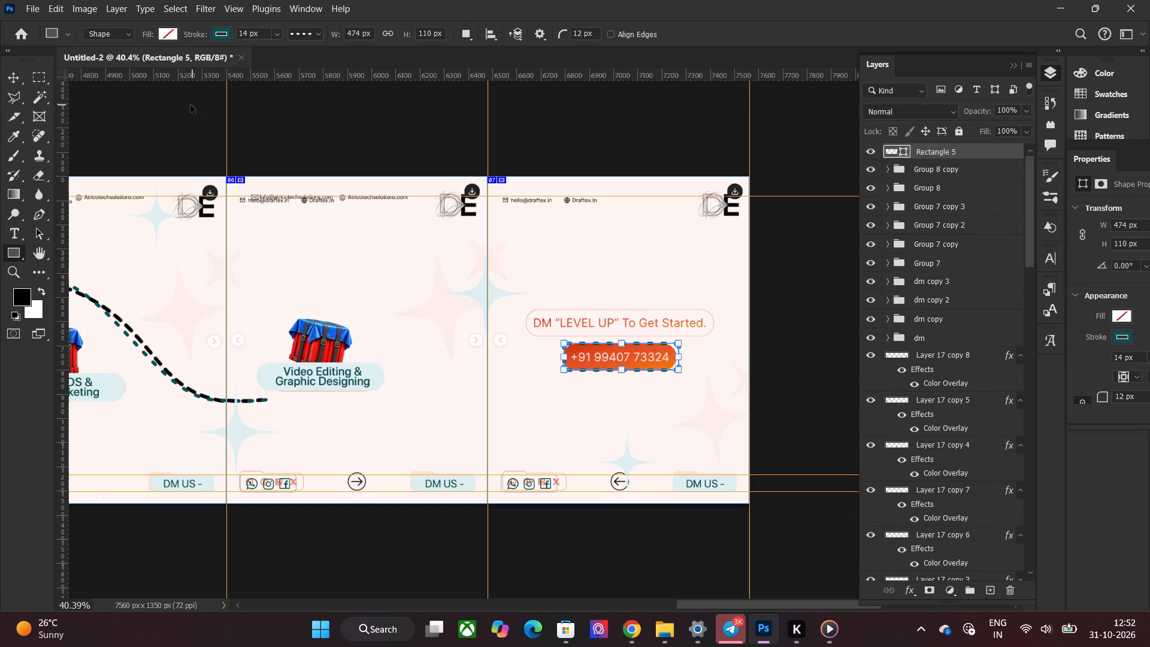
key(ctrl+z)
Draw a pale-blue rectangle without stroke, about 466 × 111 px, over slide 07's phone-number button and round its corners to 55 px.
click(199, 34)
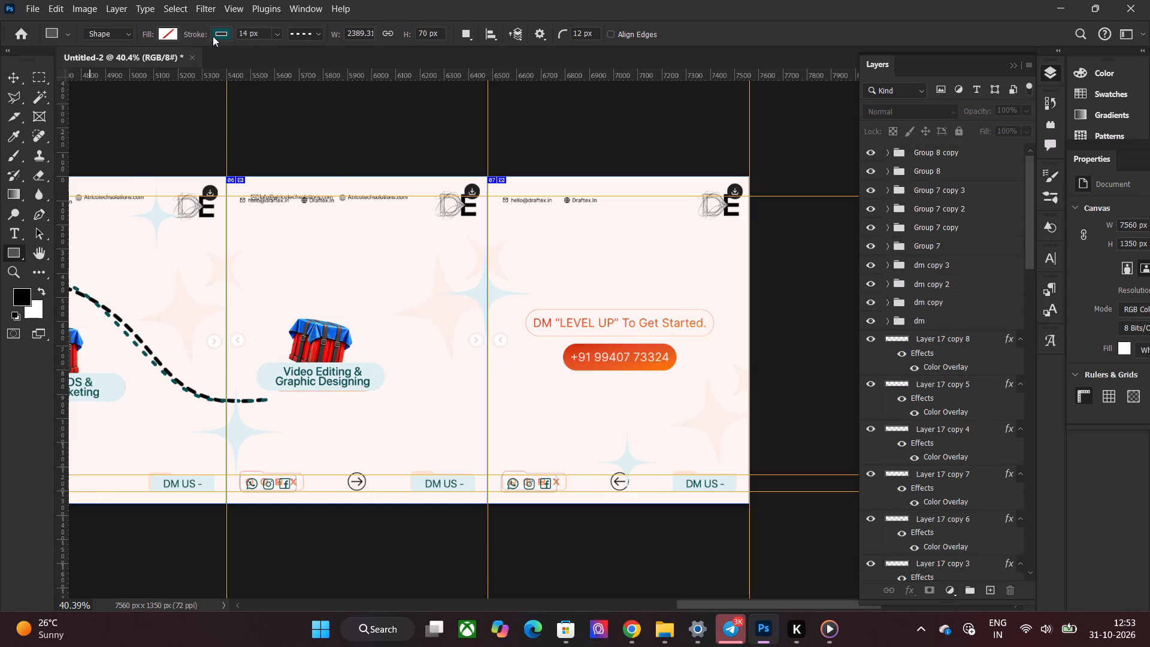
click(213, 36)
click(137, 71)
click(164, 37)
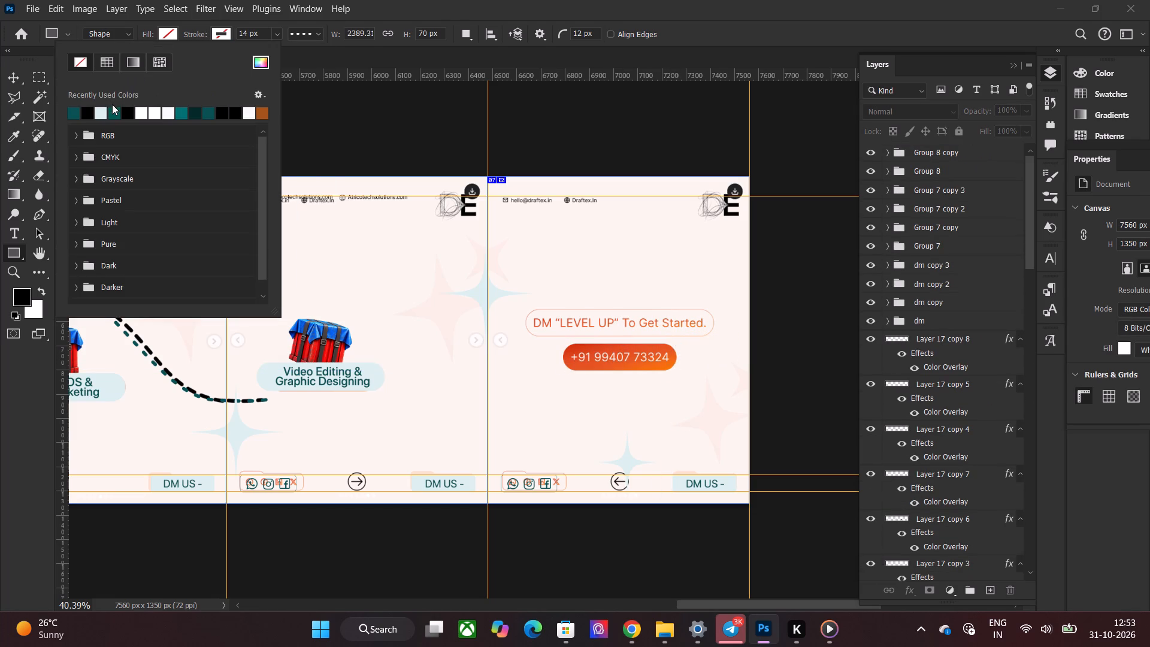
click(102, 108)
click(12, 80)
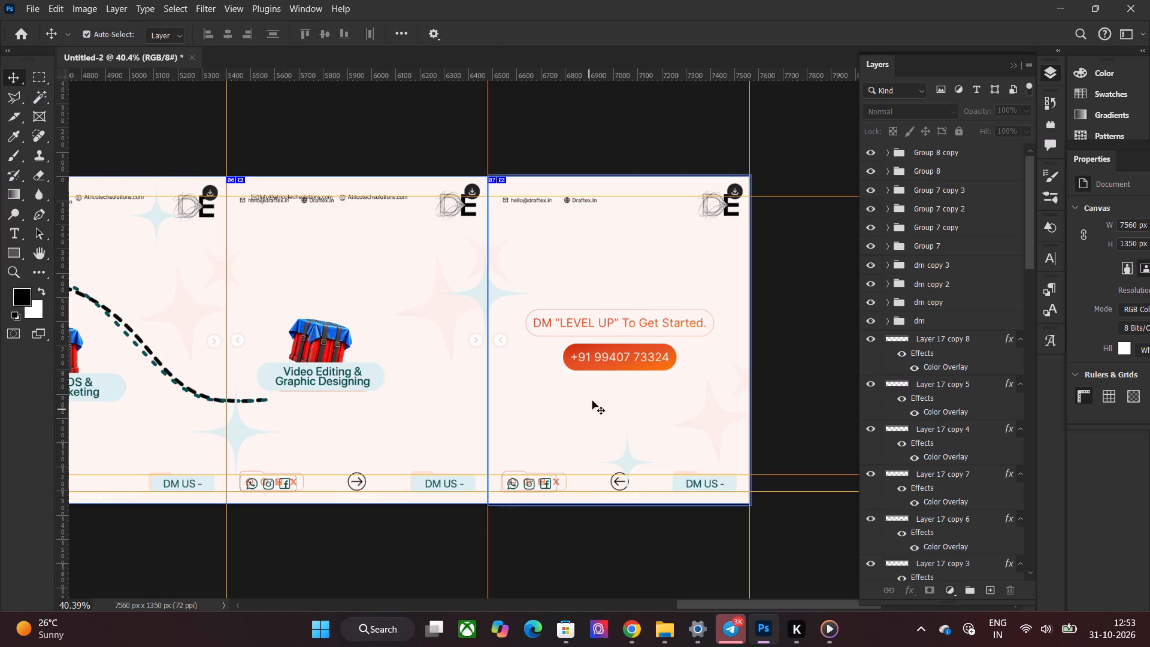
alt+scroll(634, 359, up, 11)
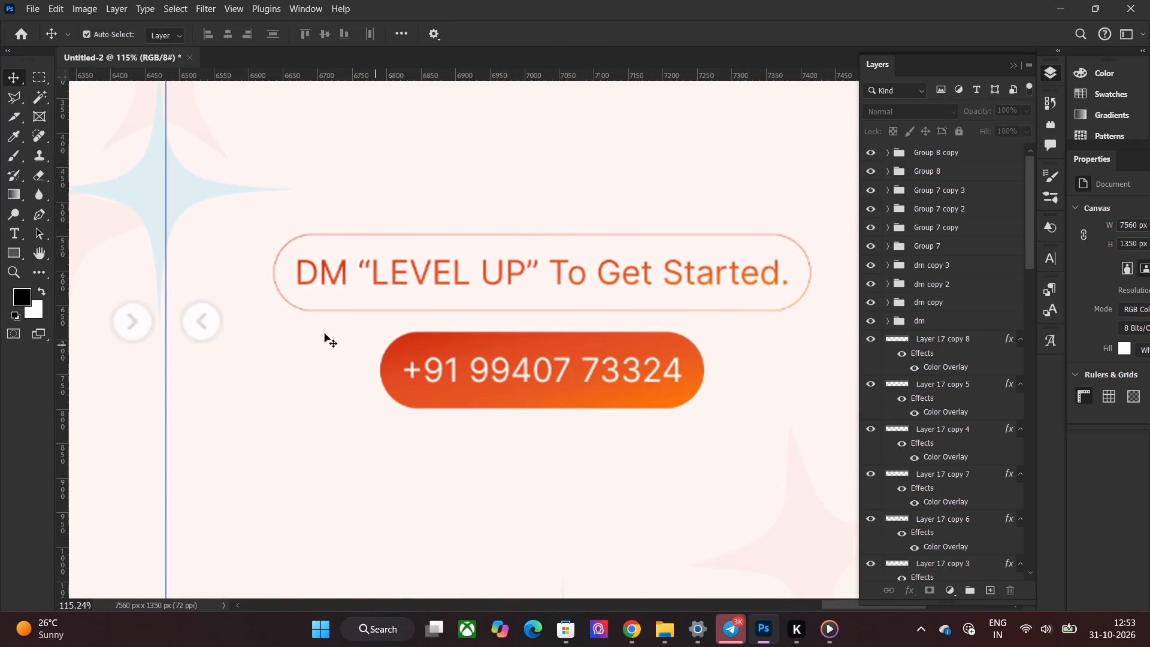
click(8, 252)
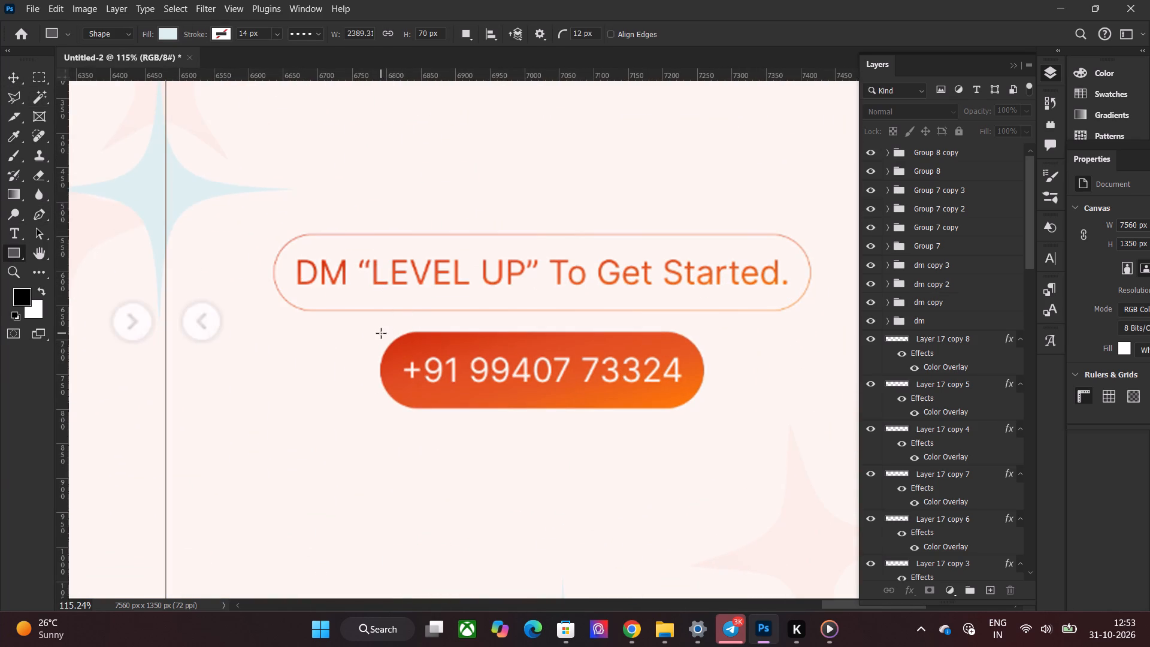
drag(385, 329, 663, 409)
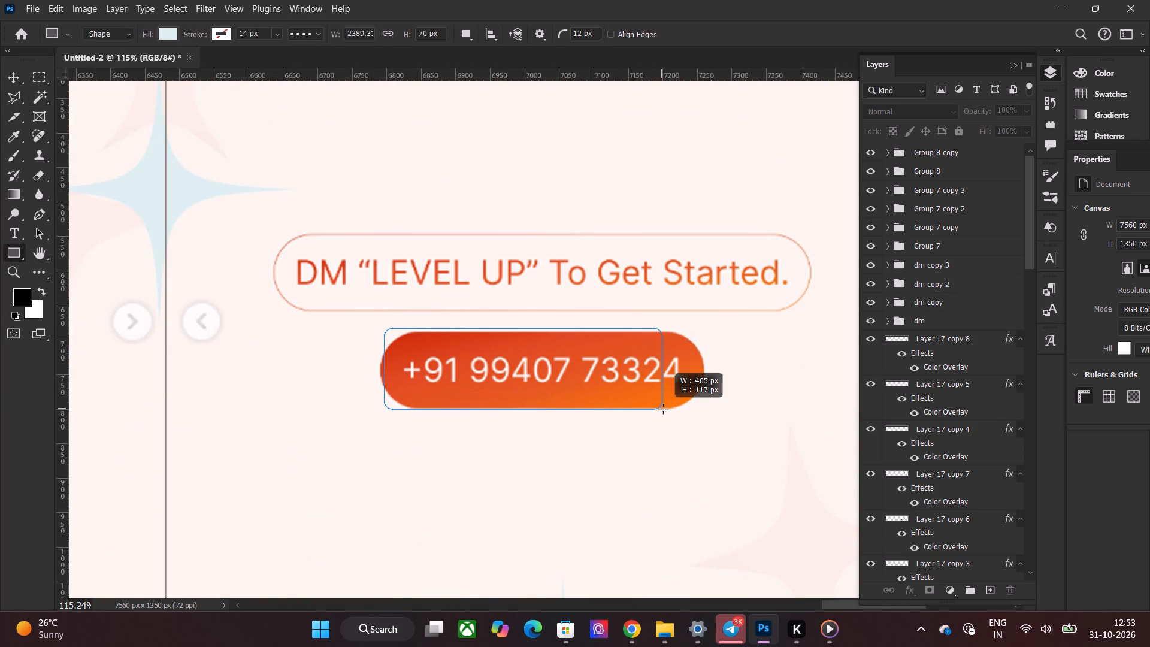
drag(663, 409, 701, 404)
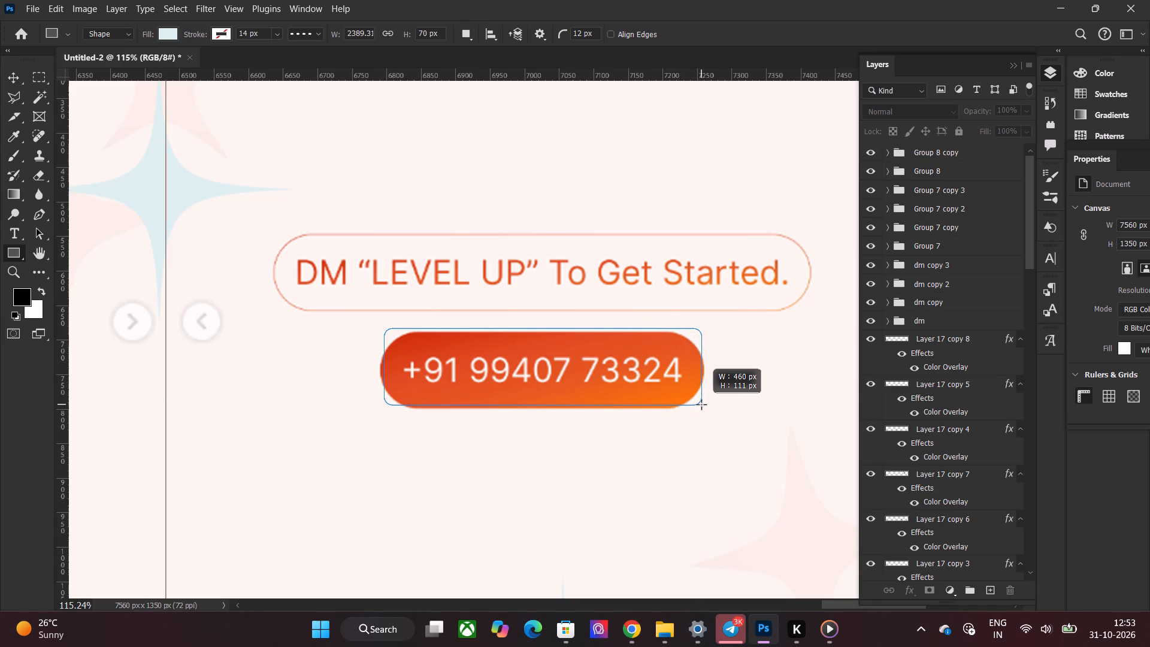
drag(701, 404, 705, 404)
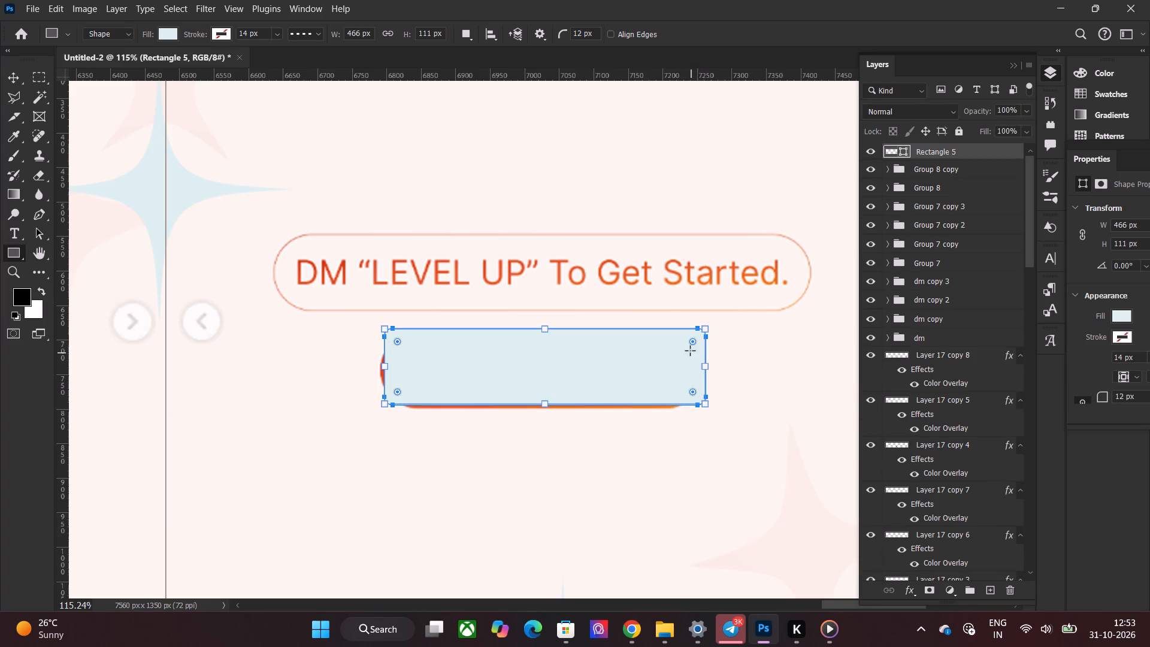
drag(690, 342, 655, 359)
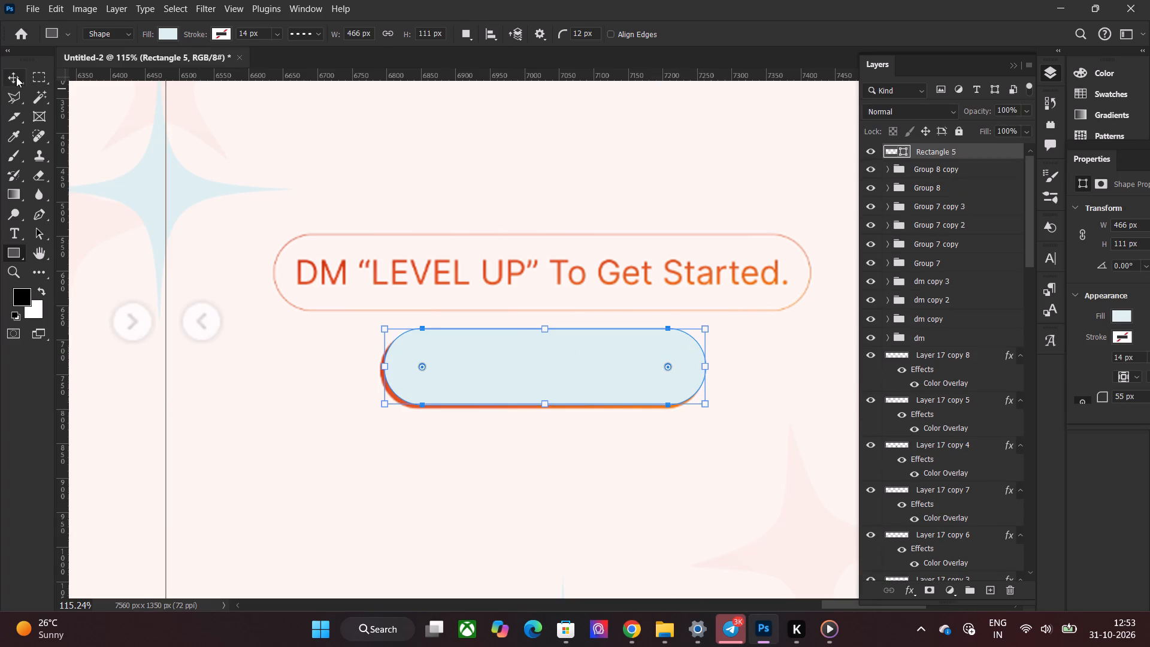
Move the pale-blue pill into alignment with the orange phone-number button of the reference.
click(16, 77)
click(519, 367)
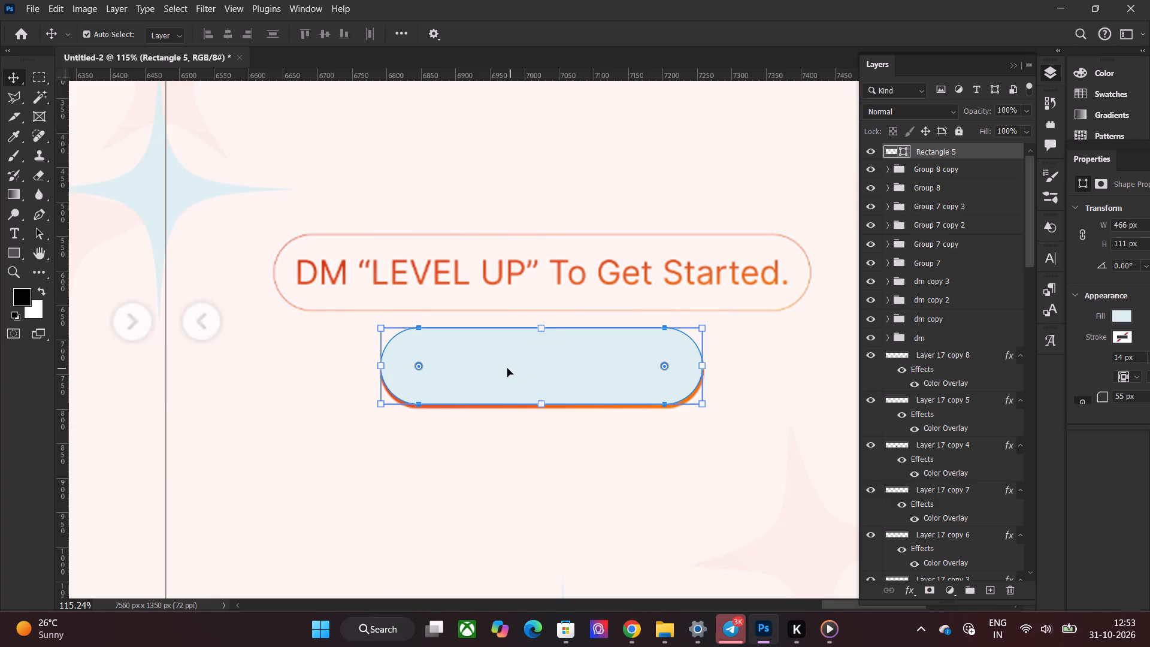
key(Down)
key(Down)
key(Down)
key(Right)
key(Down)
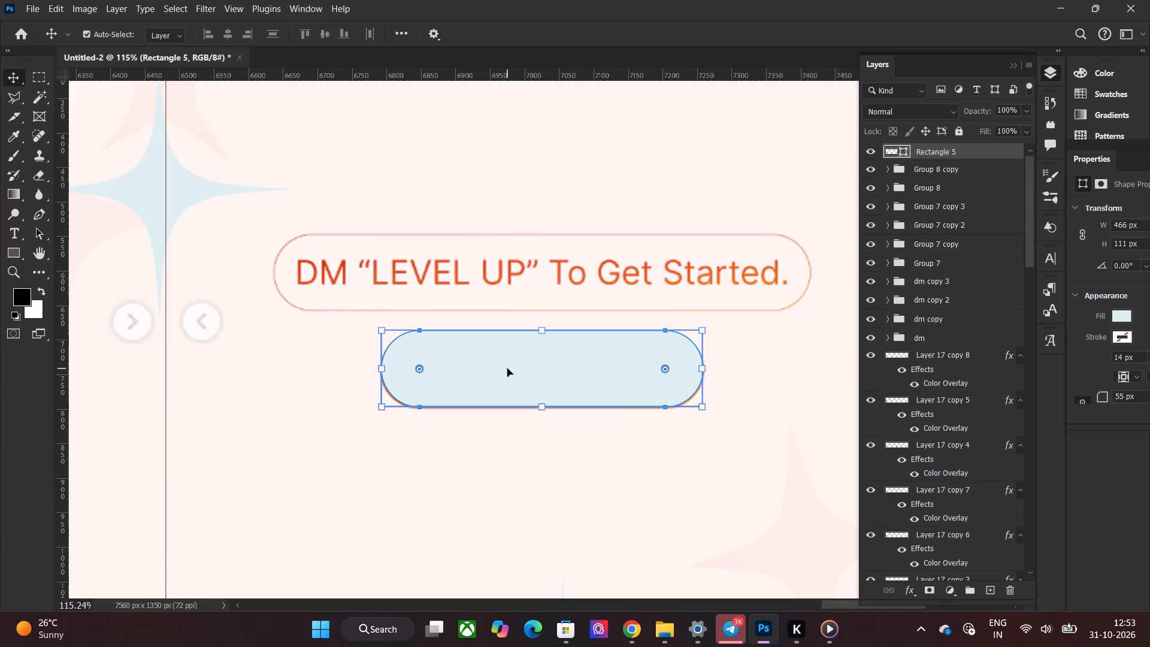
Draw a rectangle about 749 × 111 px over the DM “LEVEL UP” box, round its corners to 55 px, and centre it above the pill.
click(10, 251)
drag(279, 234, 587, 304)
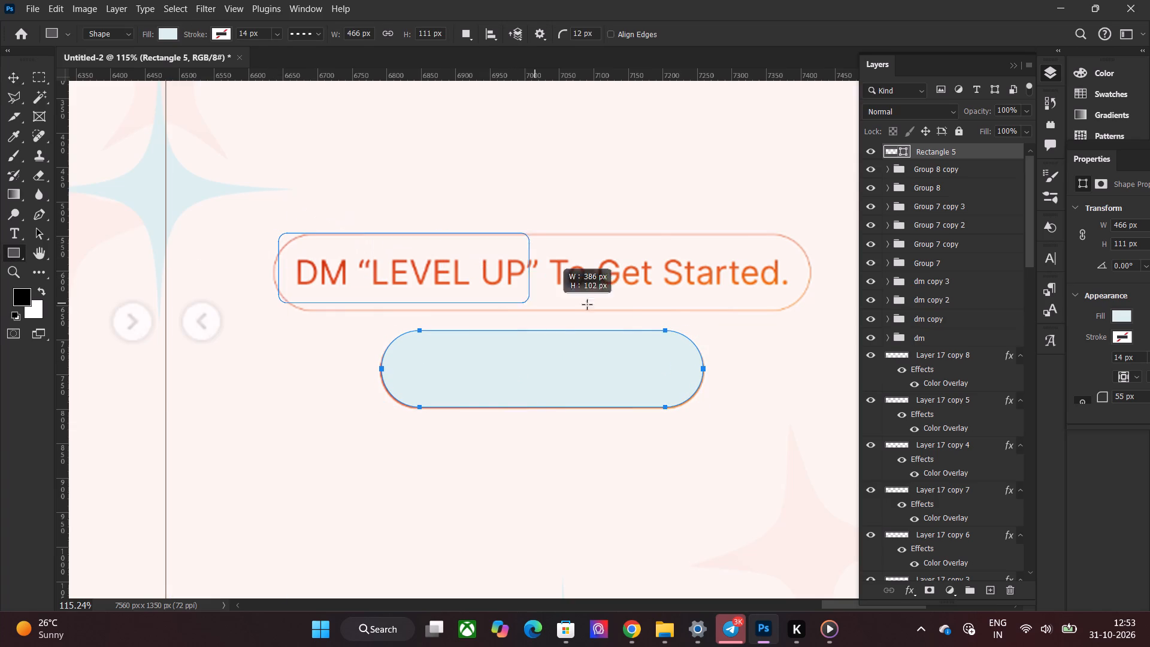
drag(587, 304, 795, 309)
drag(780, 249, 685, 285)
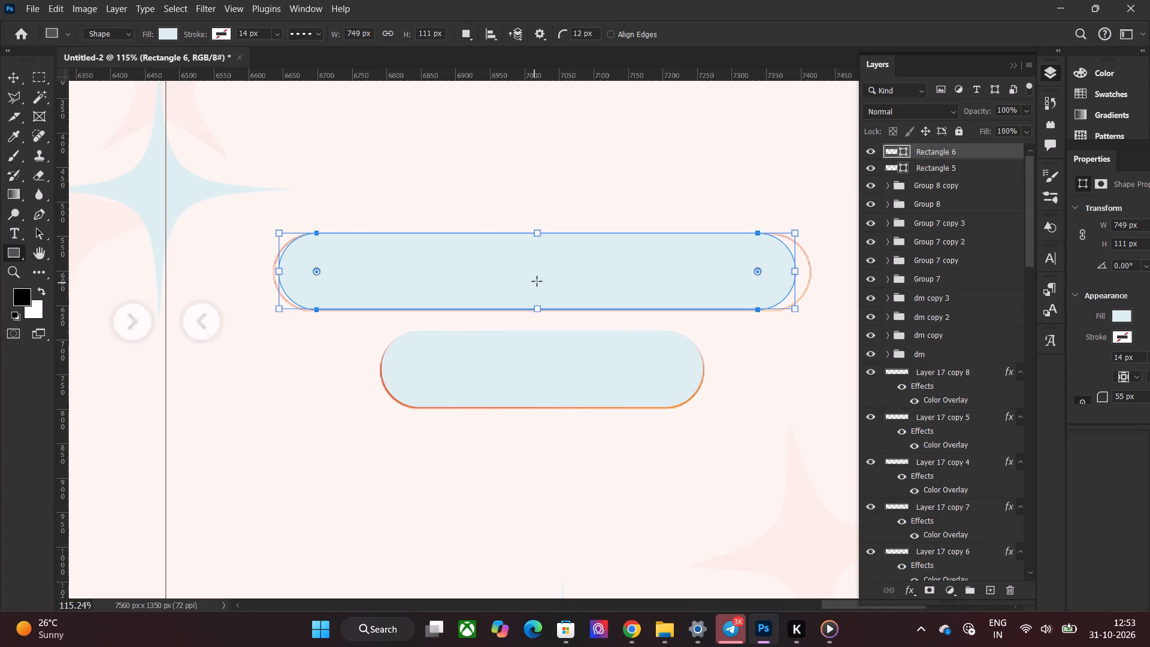
key(v)
click(552, 268)
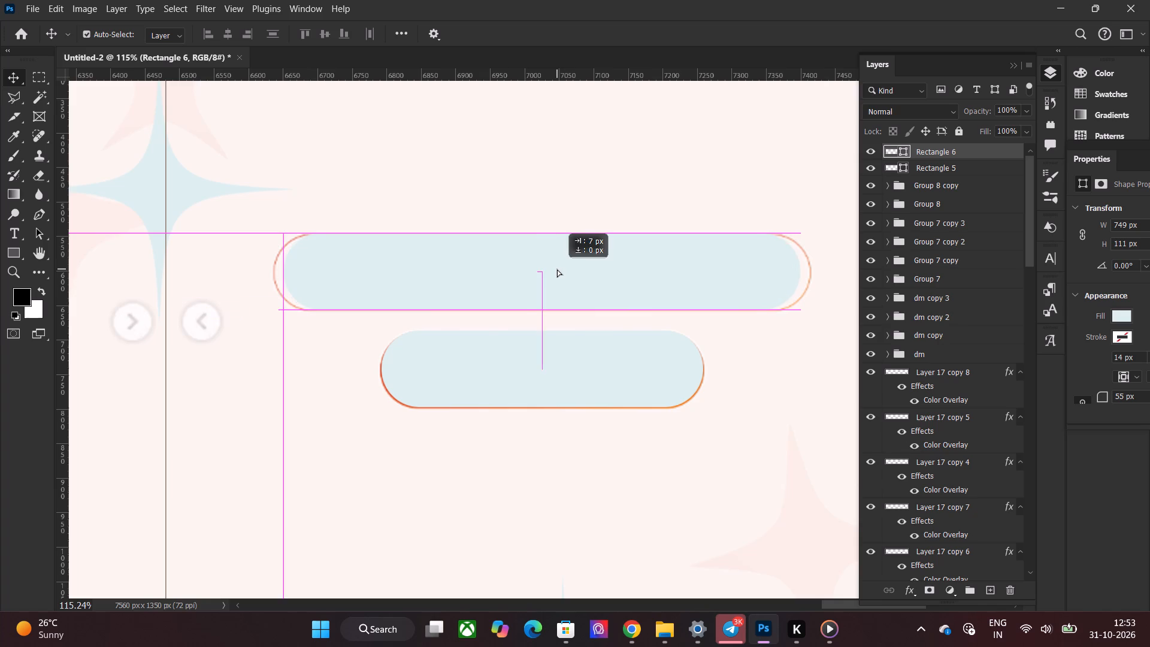
alt+scroll(689, 391, down, 6)
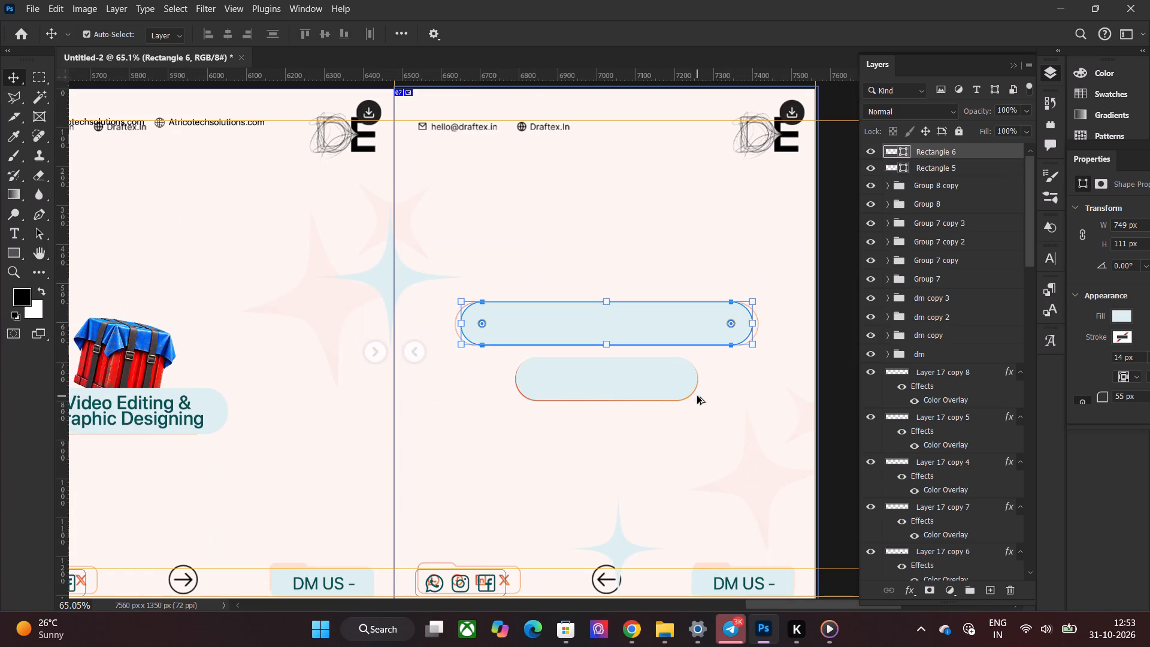
alt+scroll(710, 424, up, 2)
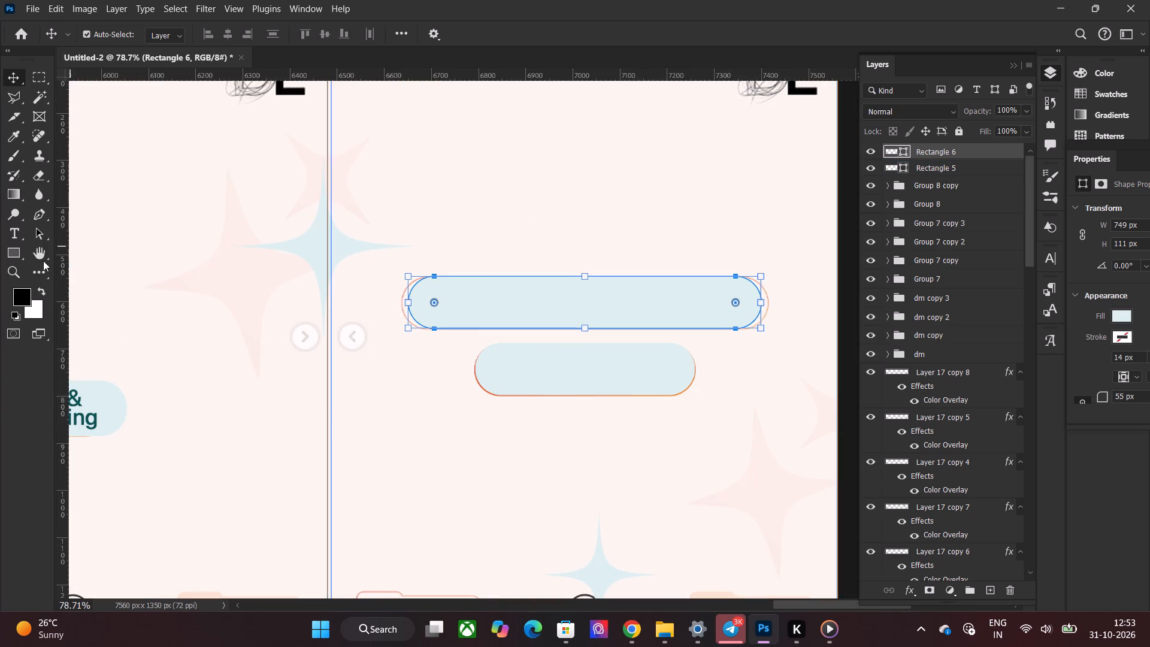
Give the upper rounded rectangle no fill and a solid dark teal stroke of about 3.15 px.
click(17, 256)
click(224, 36)
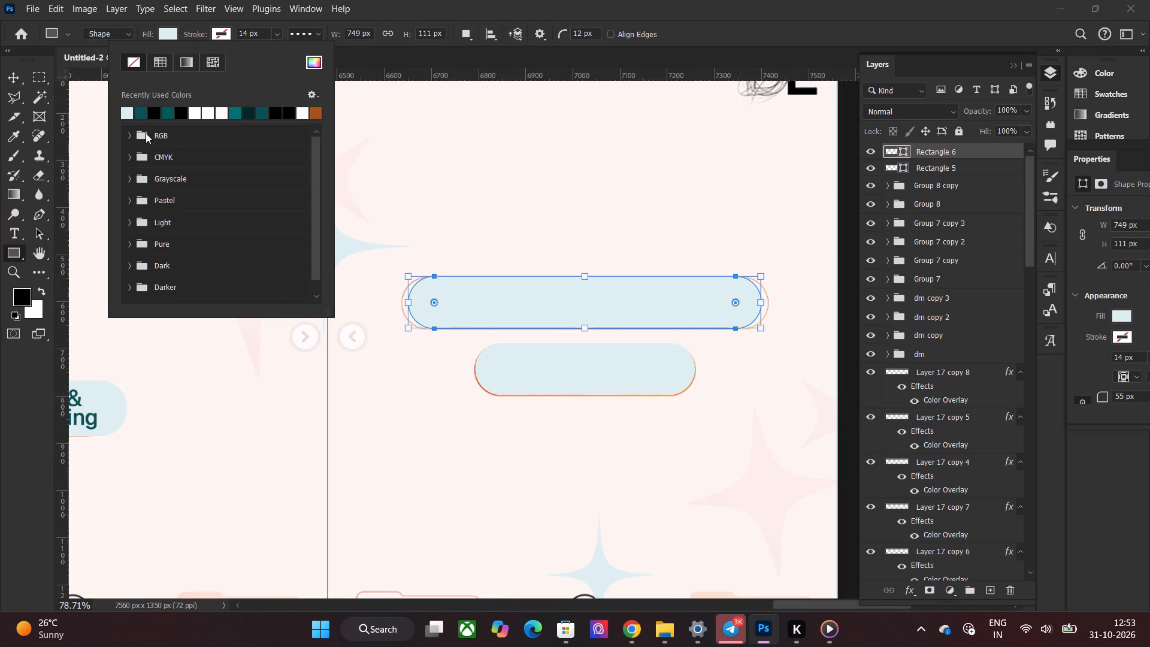
click(144, 116)
click(163, 35)
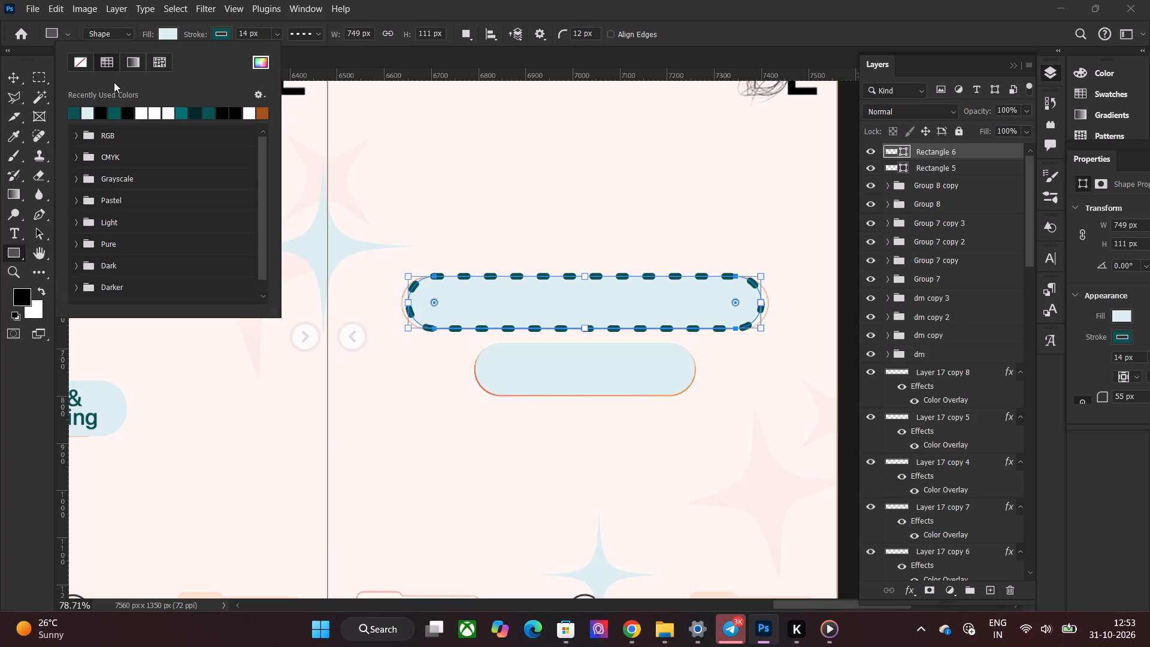
click(78, 64)
click(314, 32)
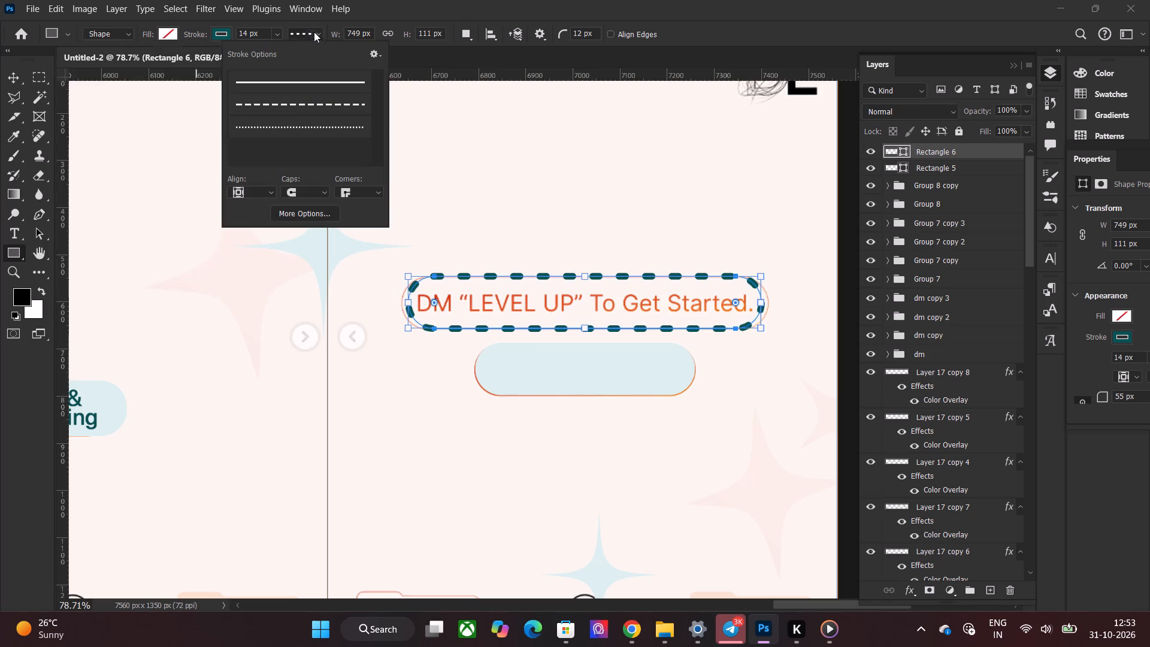
click(292, 75)
click(276, 33)
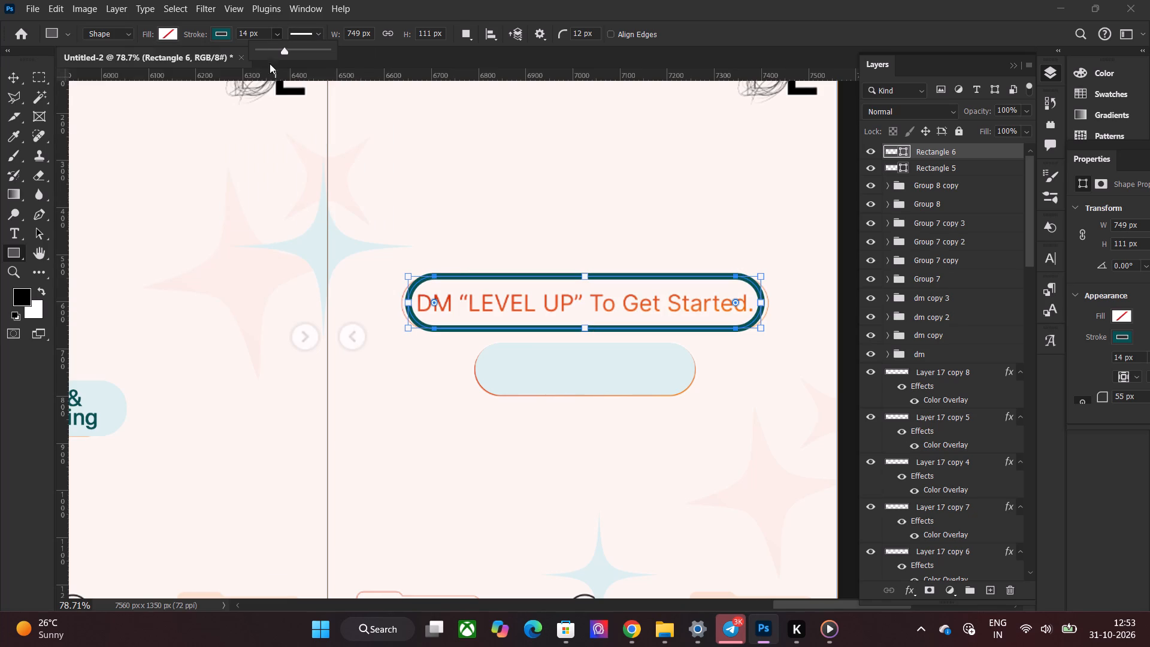
drag(277, 53, 273, 53)
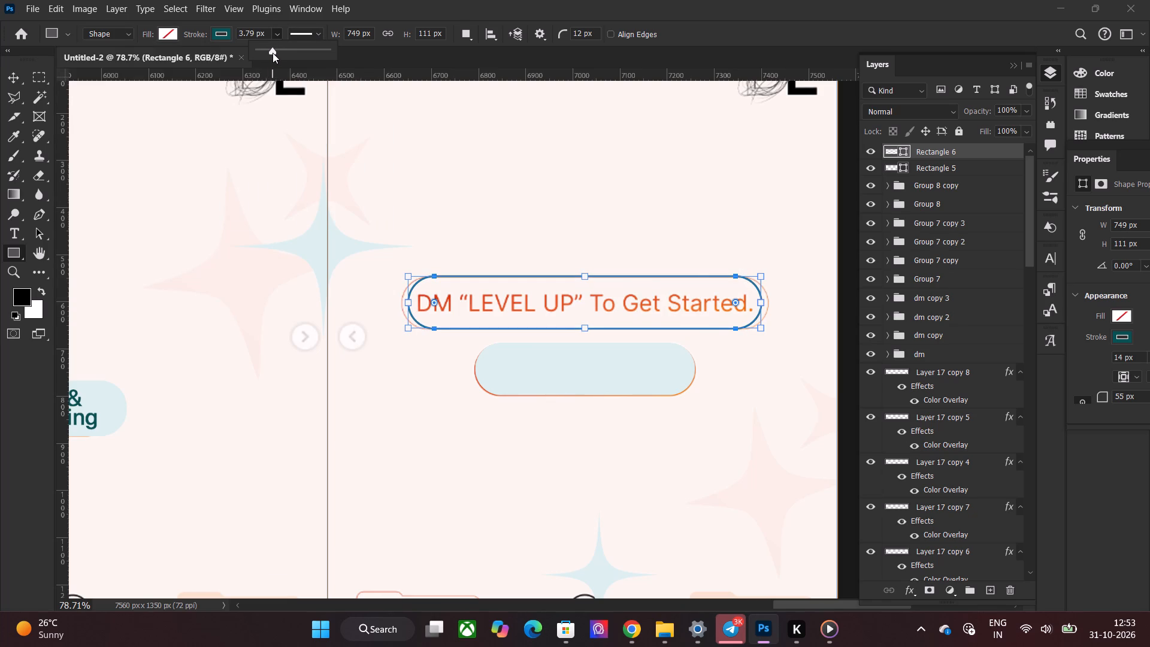
drag(273, 53, 272, 53)
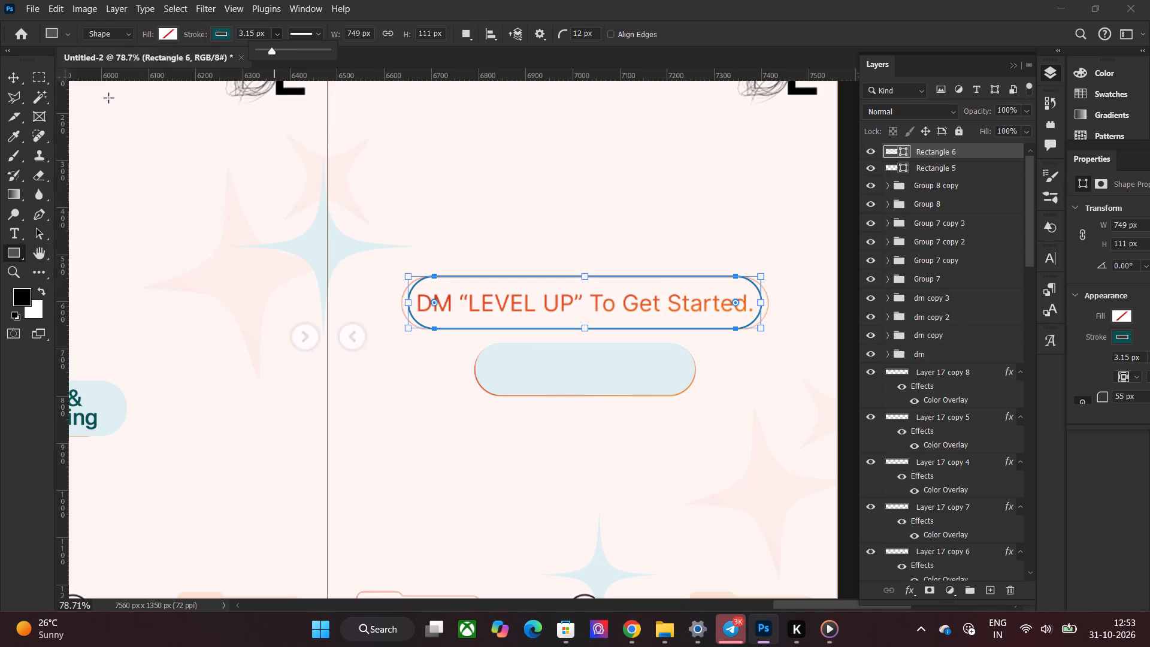
click(10, 78)
click(406, 188)
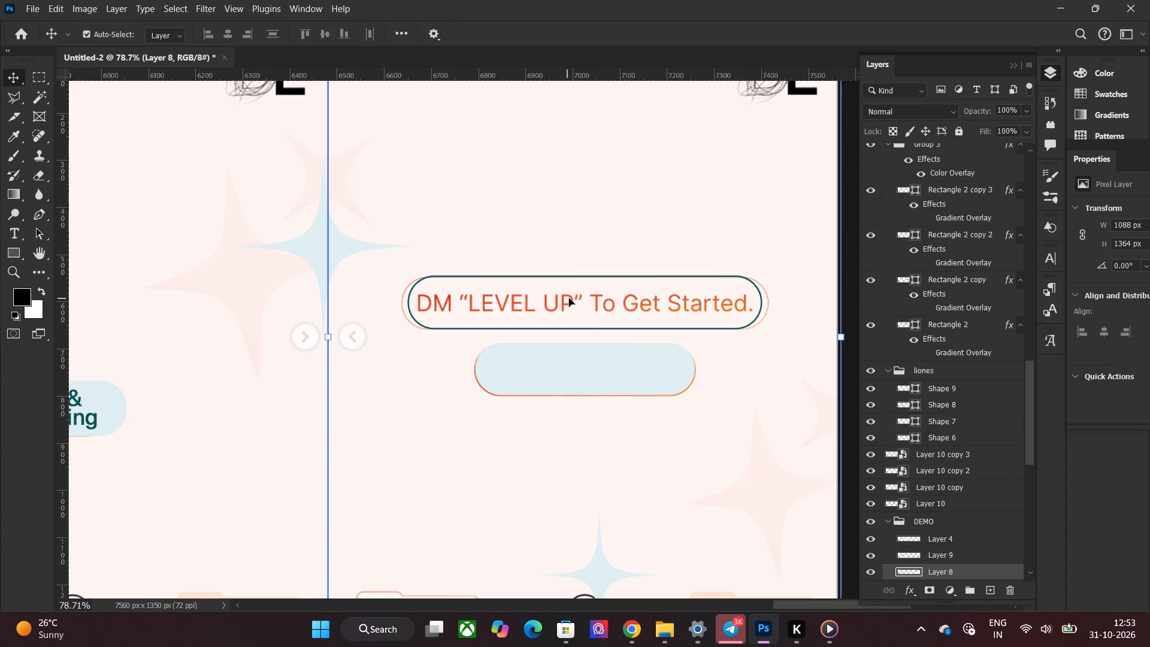
Nudge the lower pale-blue pill down by one pixel over the reference button.
click(609, 383)
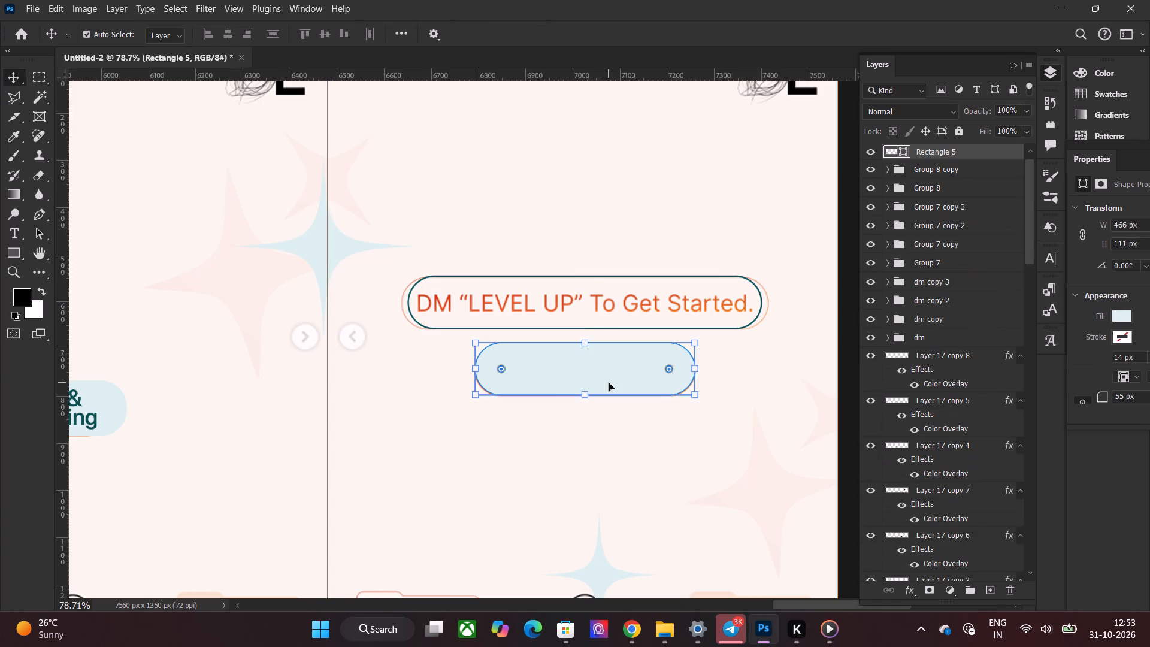
key(Down)
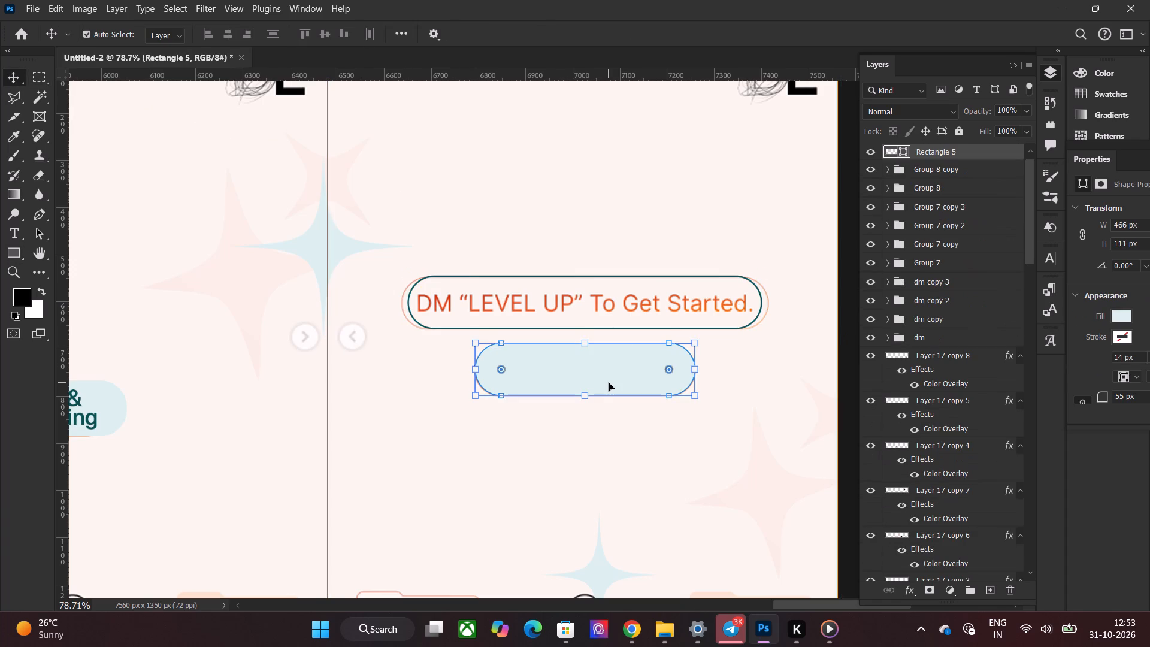
Add a dark teal “CONTACT US NOW” text line in 24 pt SF Pro Display inside the upper outlined pill.
alt+scroll(609, 383, up, 6)
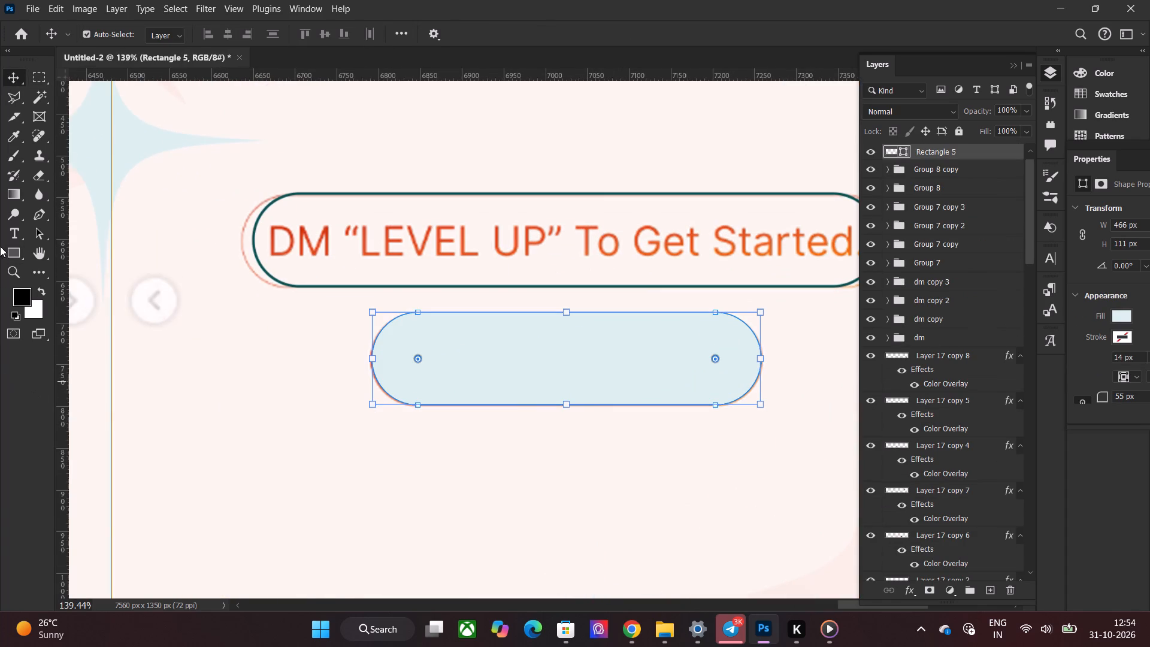
click(8, 231)
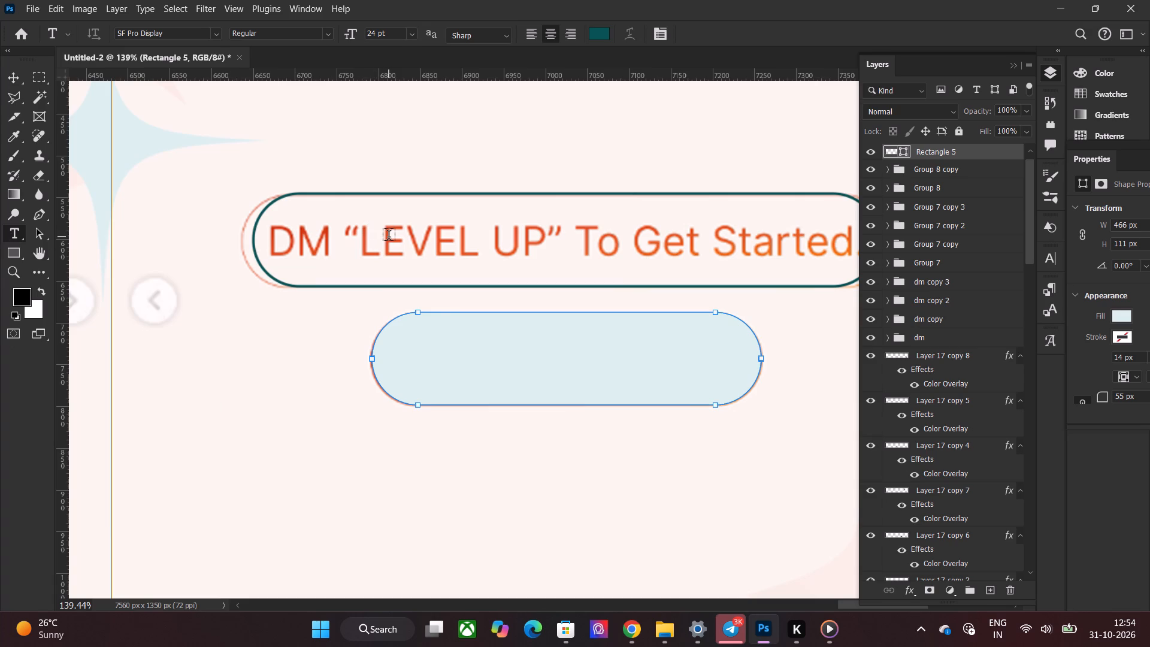
click(389, 237)
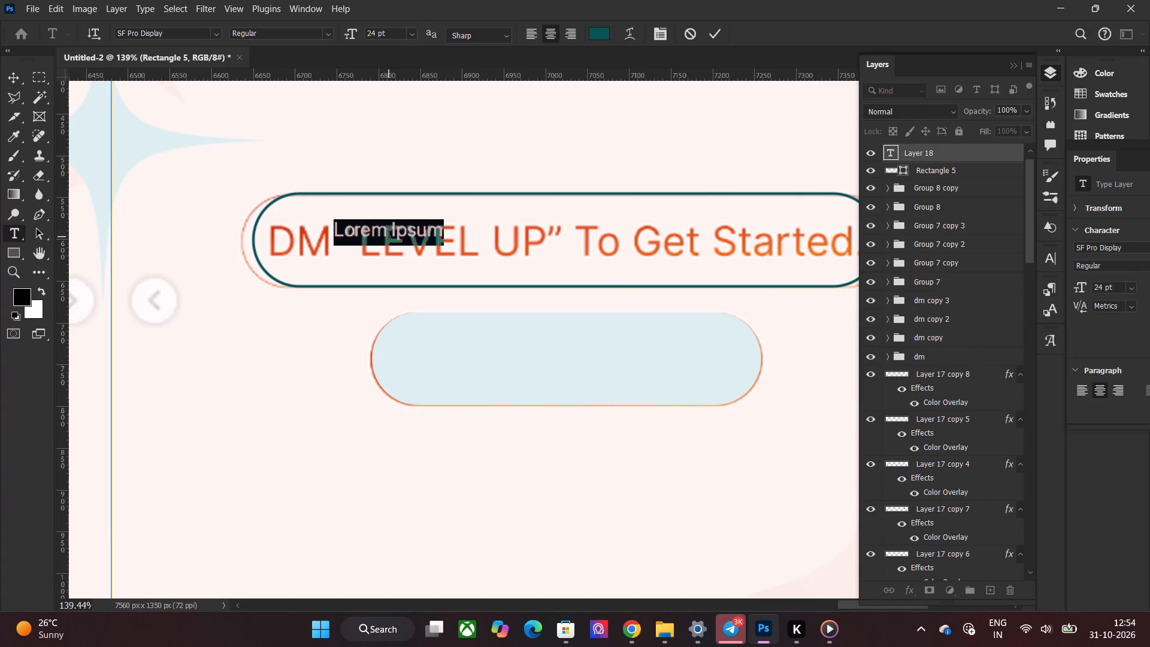
text(dm)
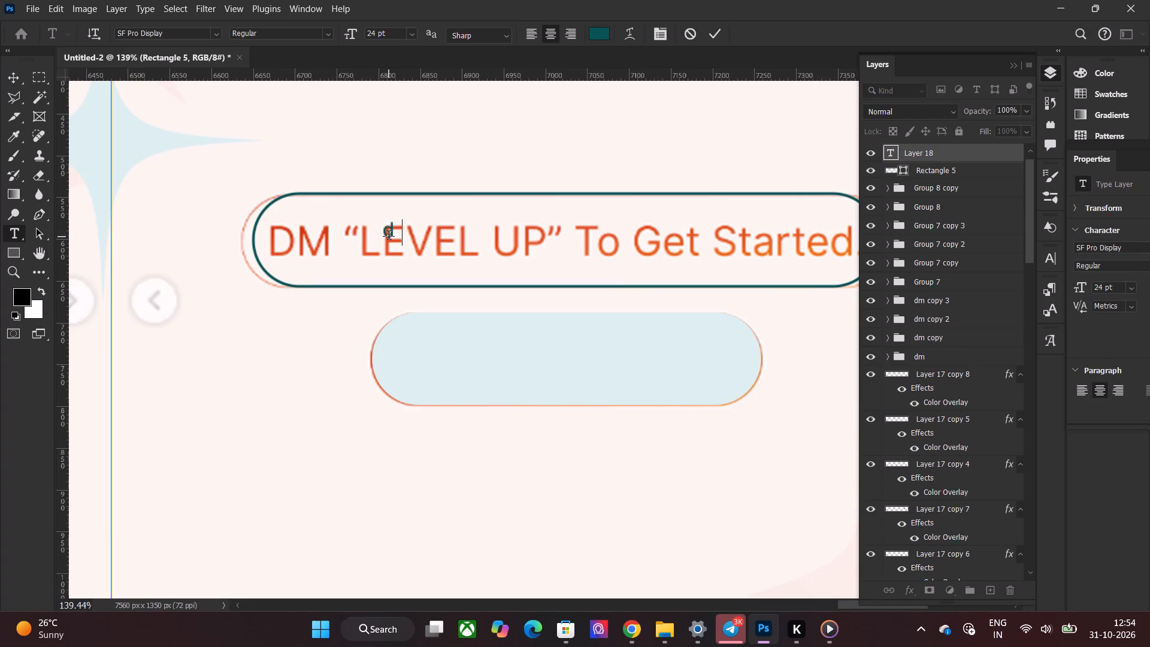
key(BackSpace)
key(BackSpace)
key(BackSpace)
key(shift+c)
text(ON)
text(TACT US NOW)
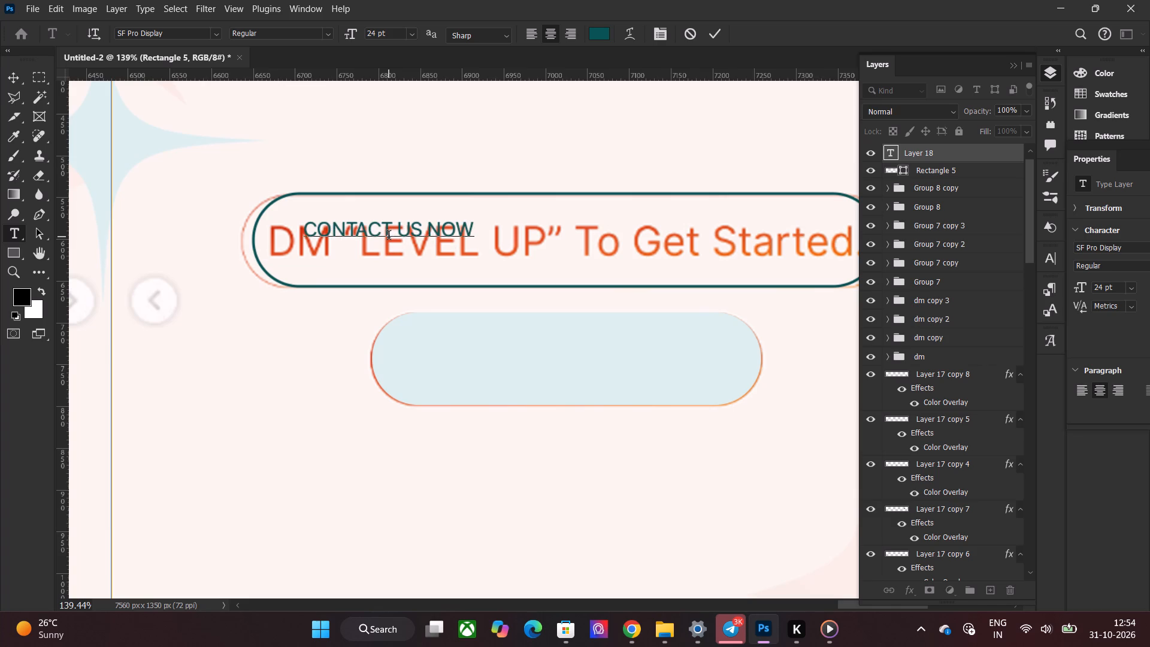
click(710, 34)
click(14, 87)
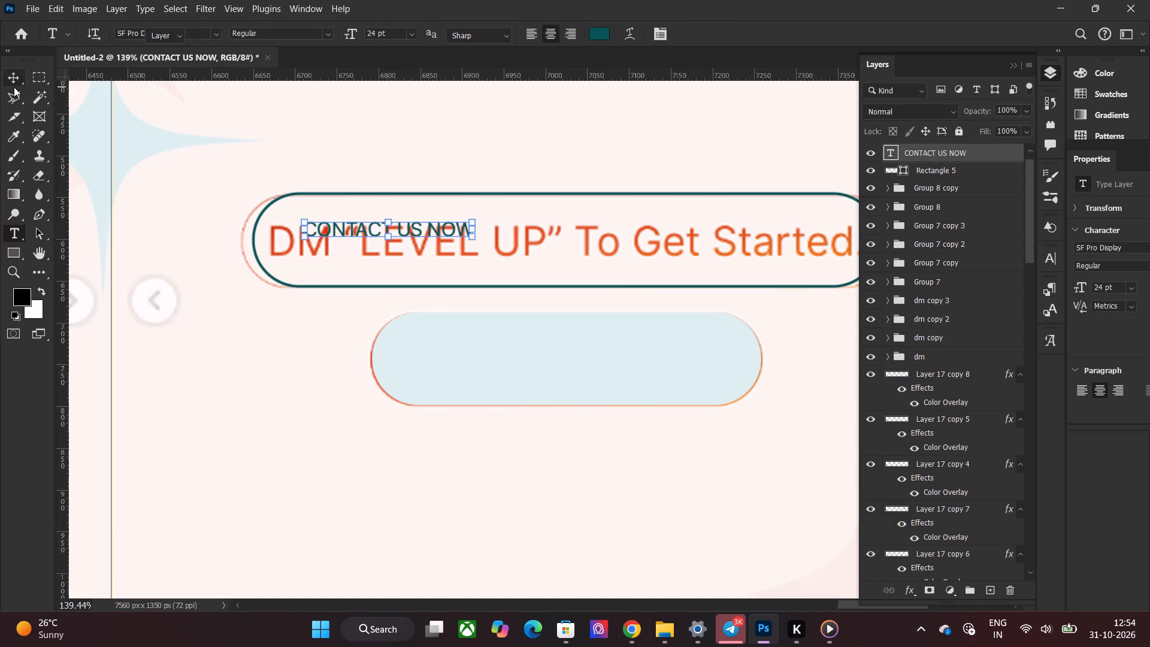
drag(464, 227, 475, 231)
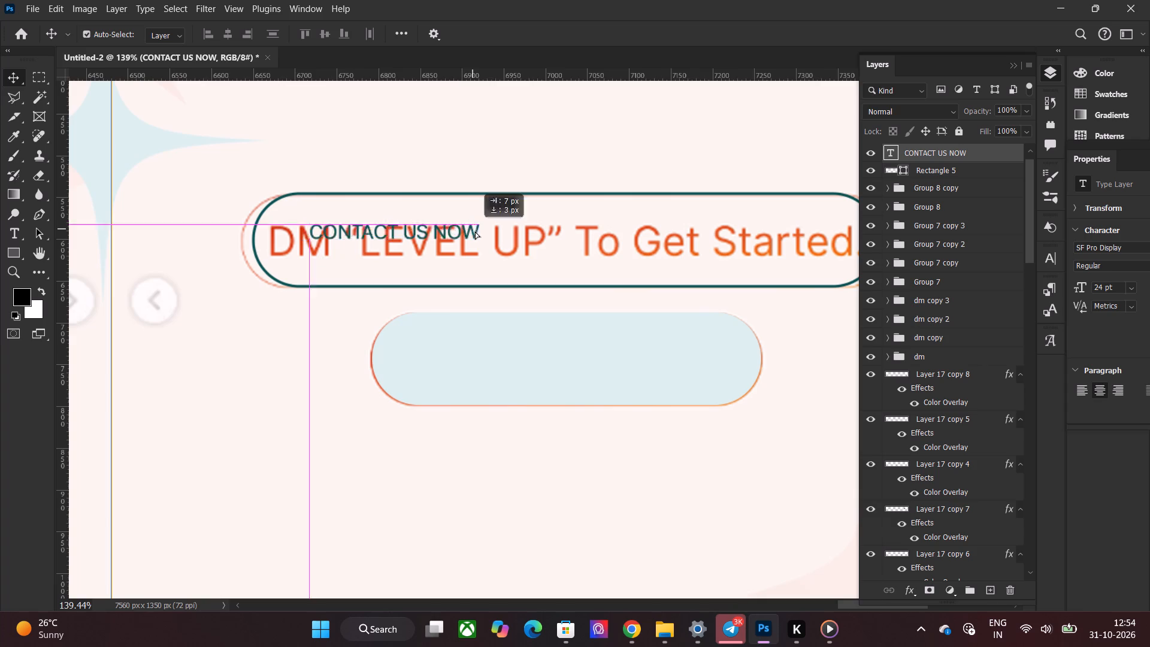
drag(475, 231, 494, 241)
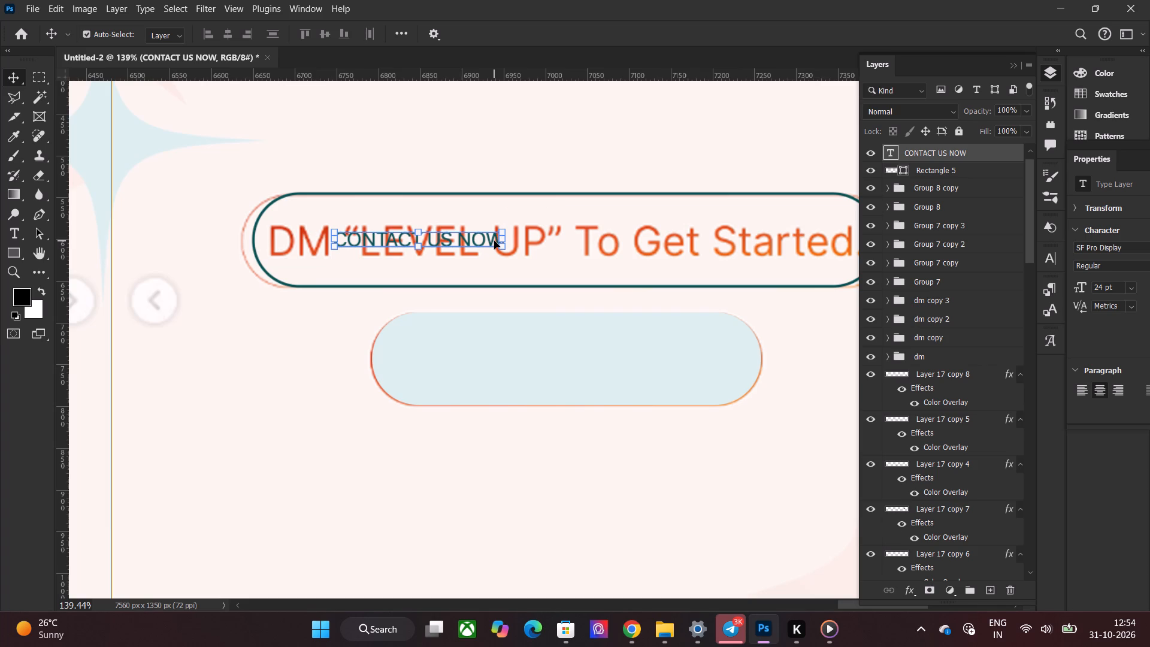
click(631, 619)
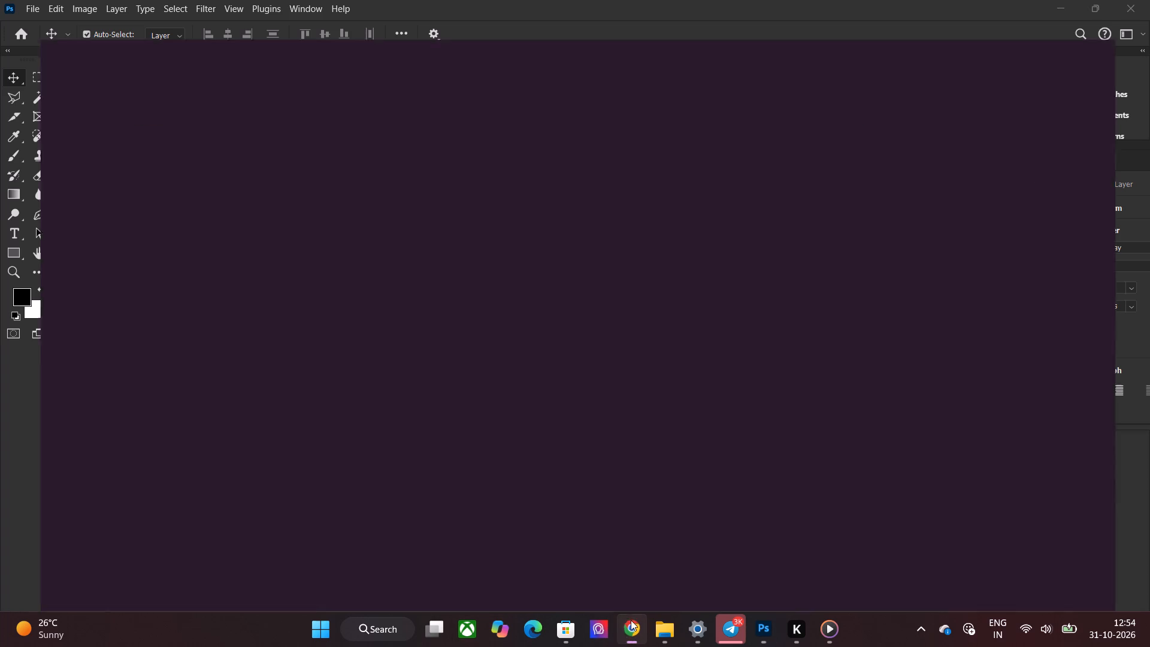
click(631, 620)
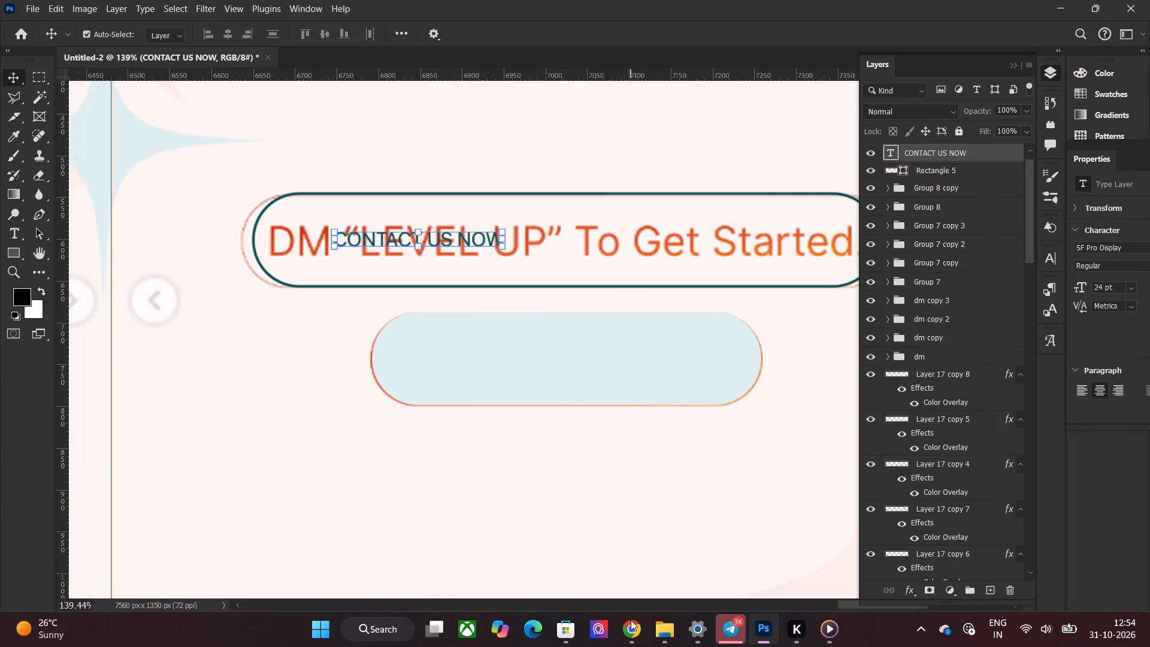
Scale the “CONTACT US NOW” text up to about 53.54 pt and centre it in the outlined pill.
drag(504, 226, 508, 226)
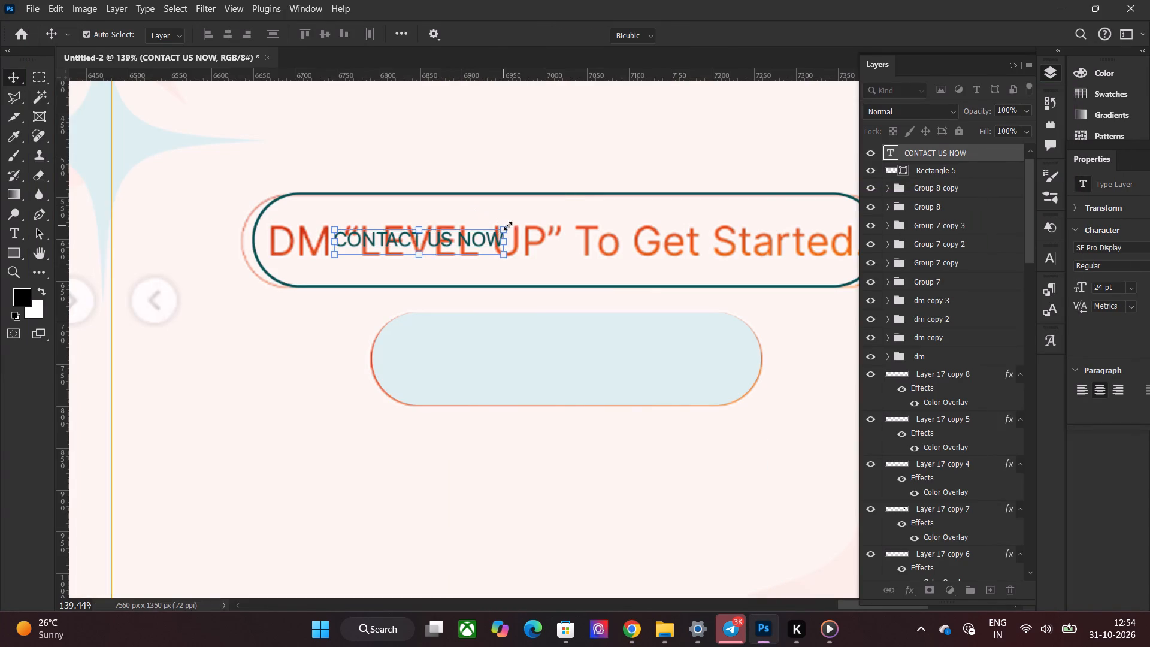
drag(508, 226, 717, 220)
drag(595, 225, 616, 246)
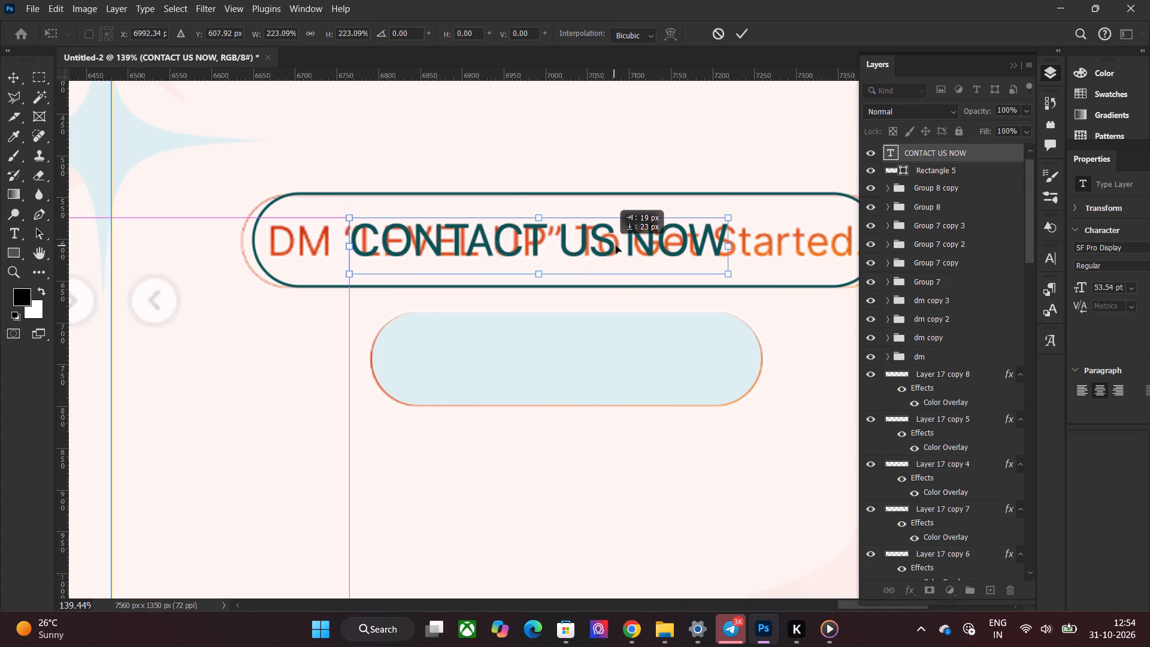
drag(616, 246, 634, 246)
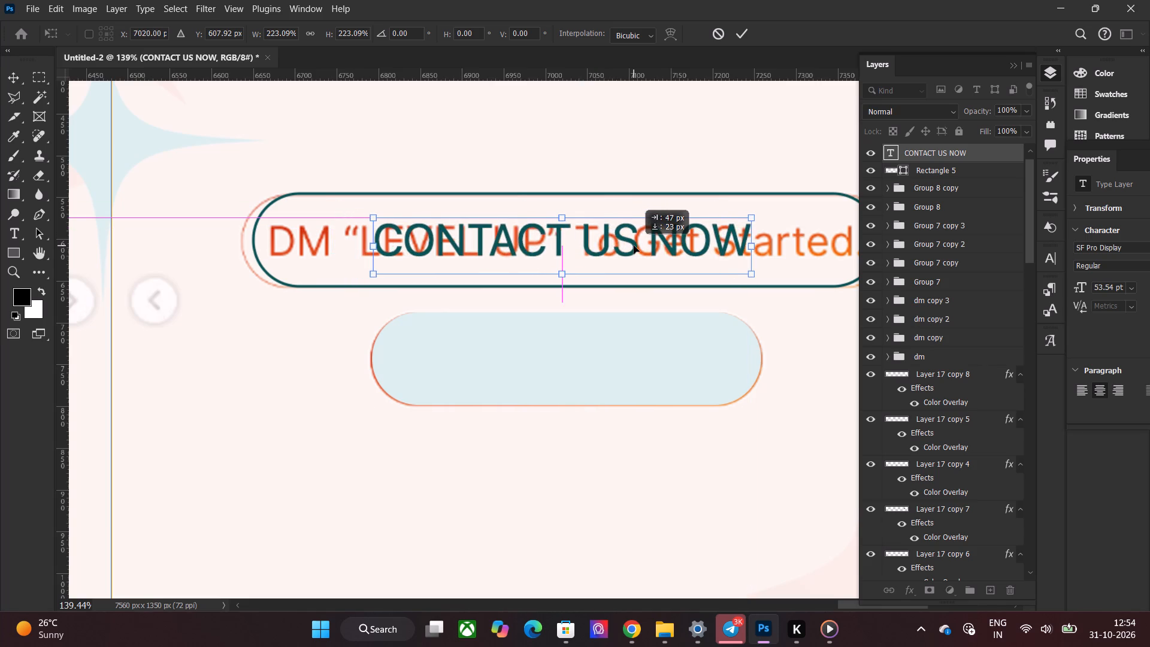
drag(634, 246, 635, 246)
click(732, 32)
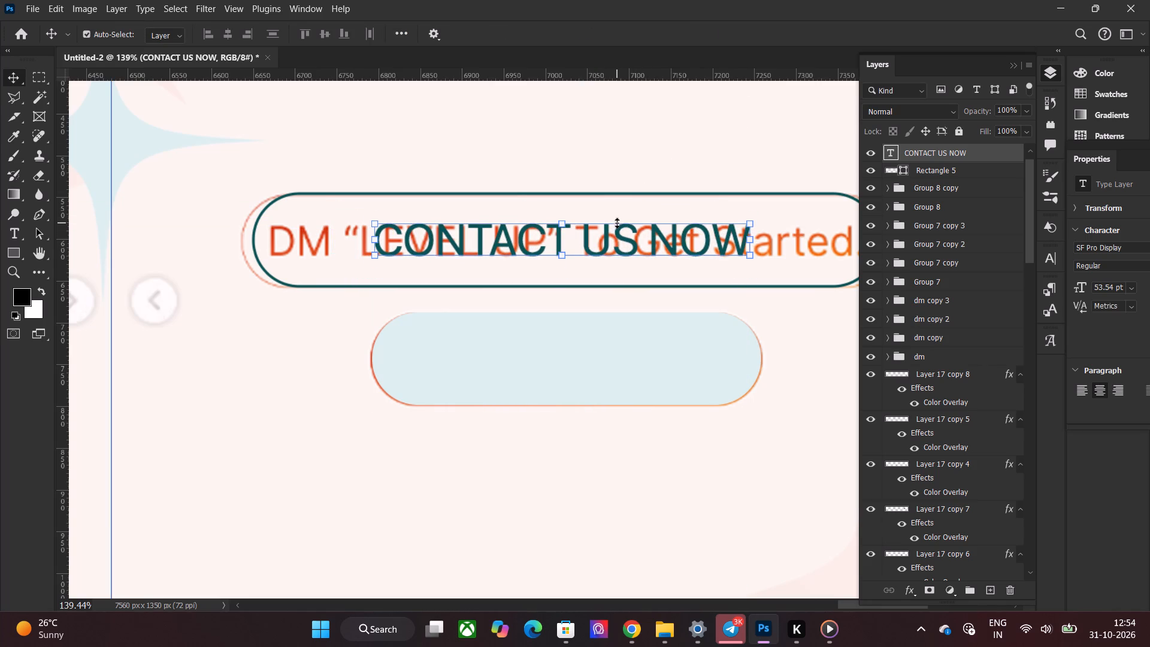
Duplicate the “CONTACT US NOW” text and move the copy down onto the pale-blue pill.
key(ctrl+j)
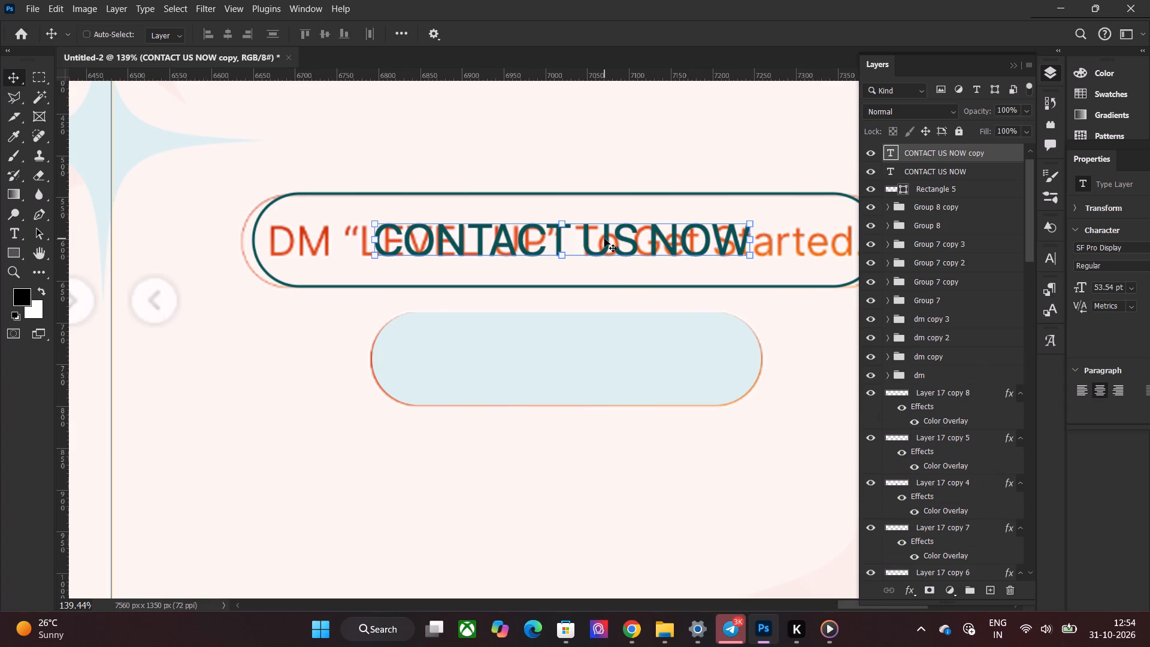
drag(604, 238, 601, 340)
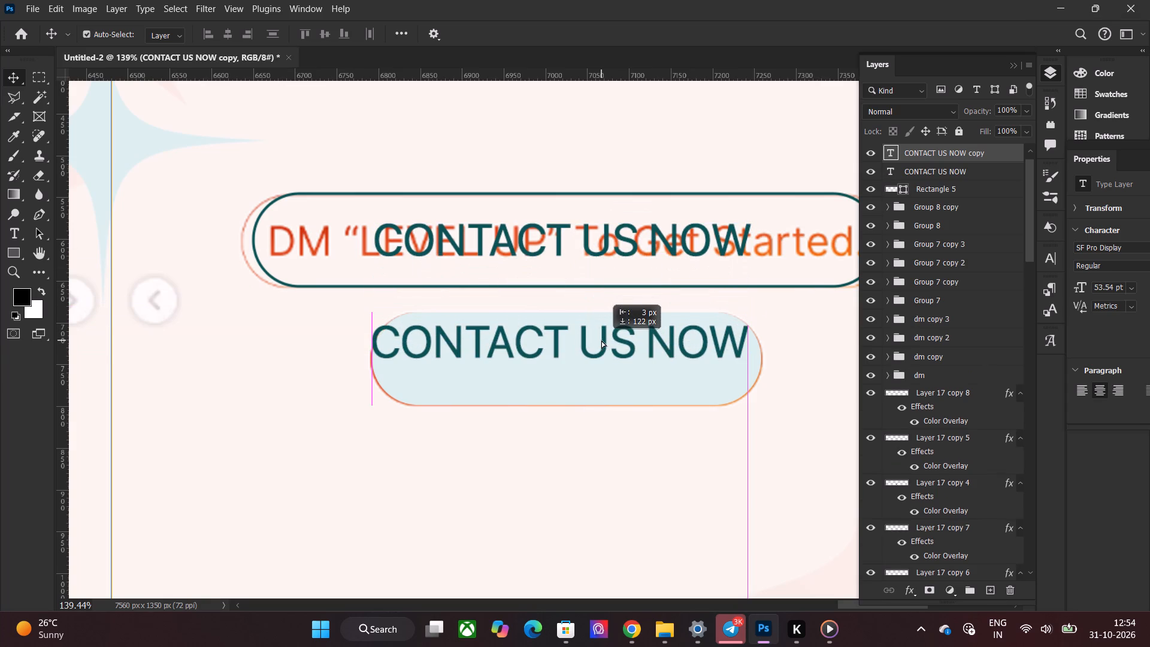
drag(601, 340, 601, 355)
Replace the copied text on the pale-blue pill with the contact phone number, starting with “+”.
double_click(601, 355)
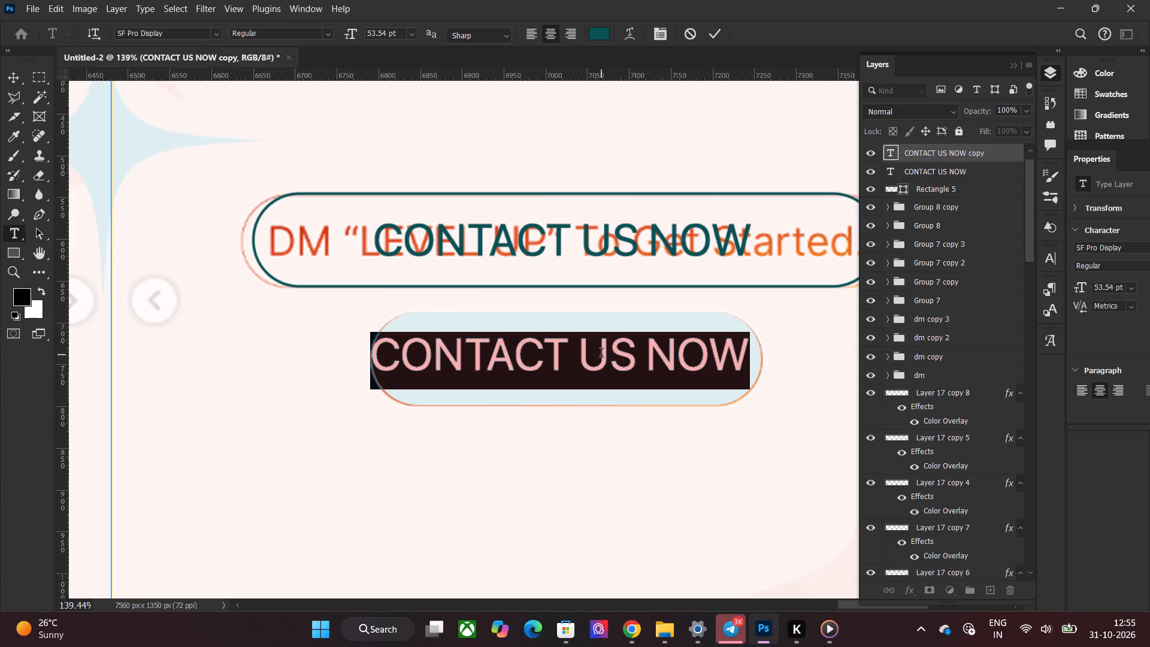
key(shift+plus)
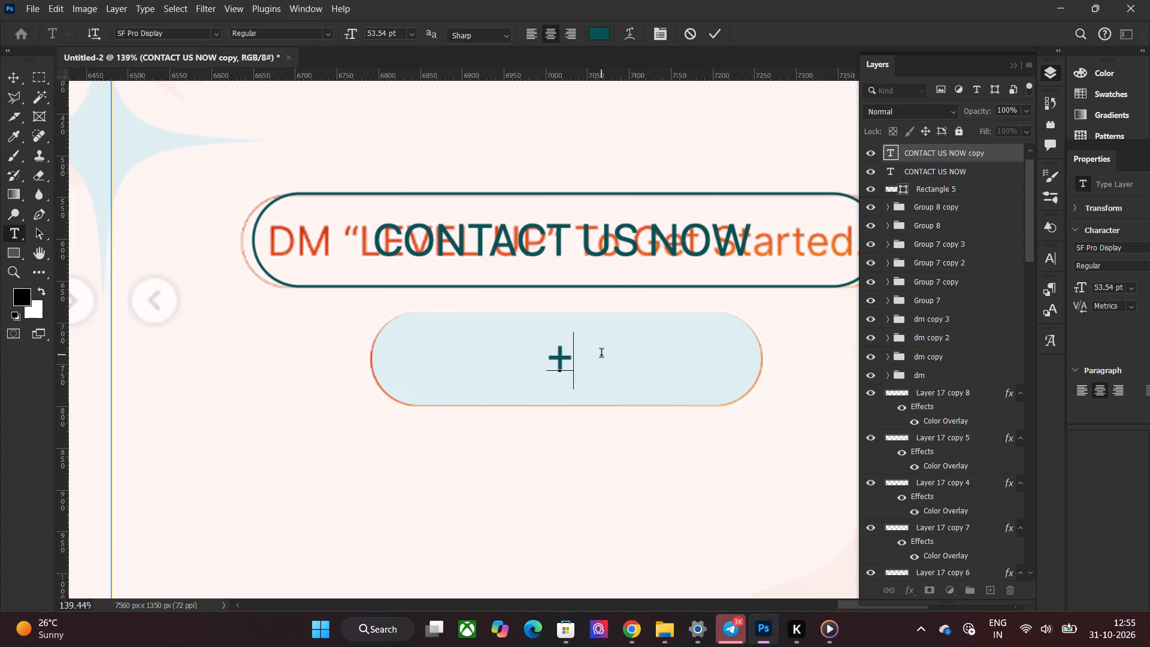
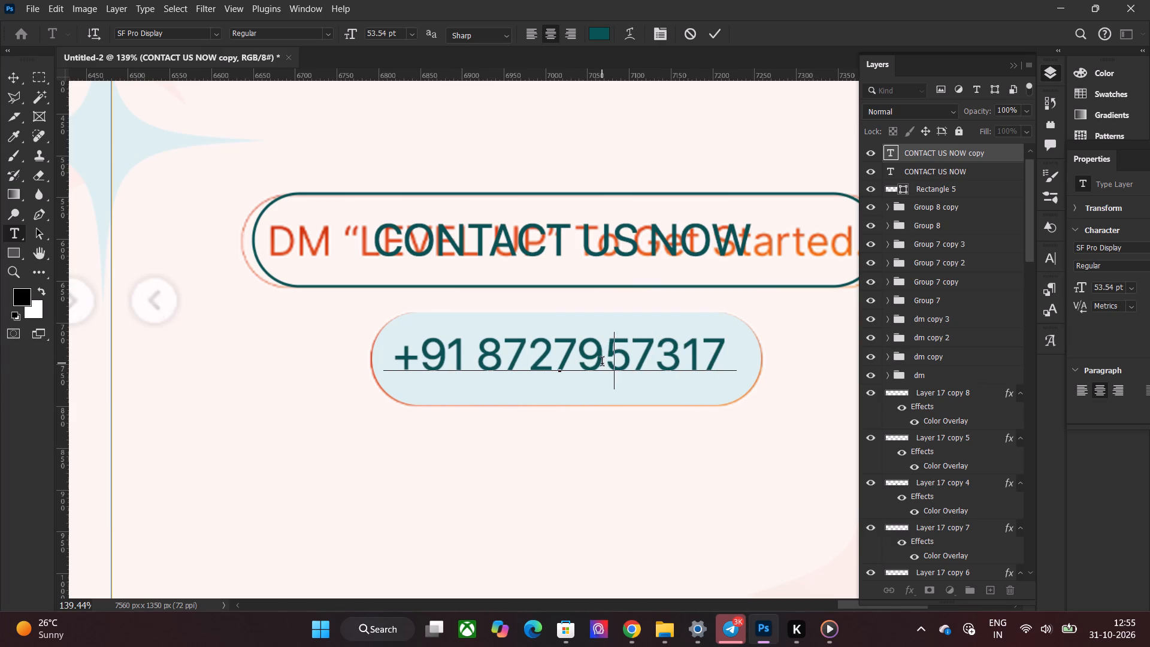
Finish the phone number text with a hyphen in it and centre it on the pale-blue pill.
click(709, 25)
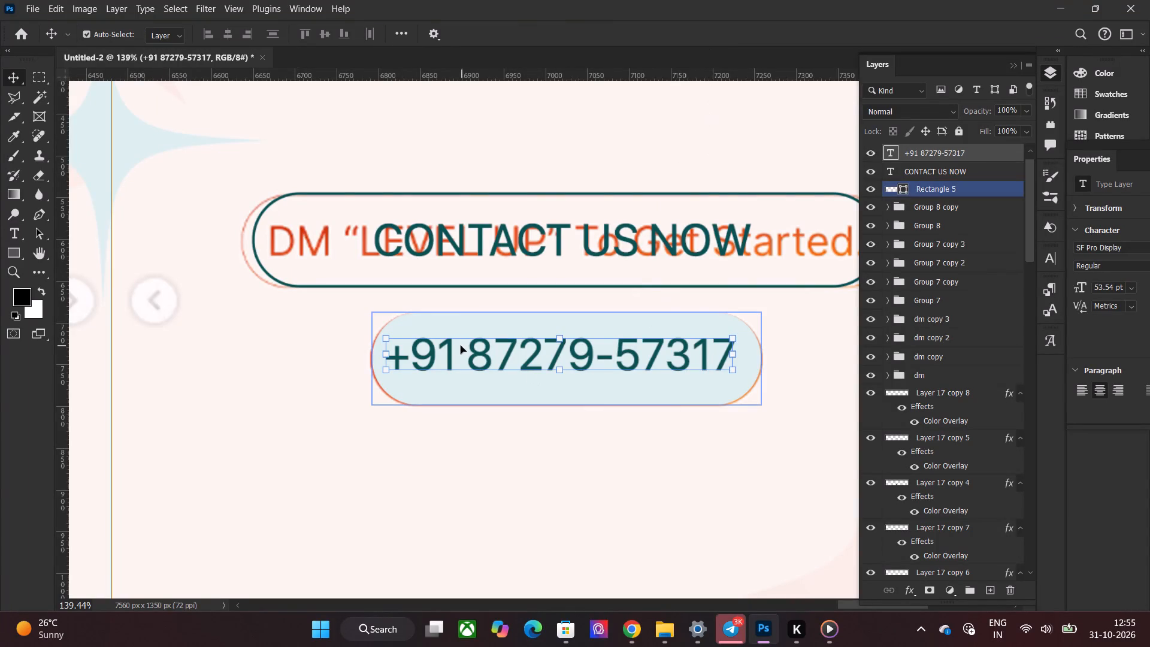
drag(574, 351, 579, 357)
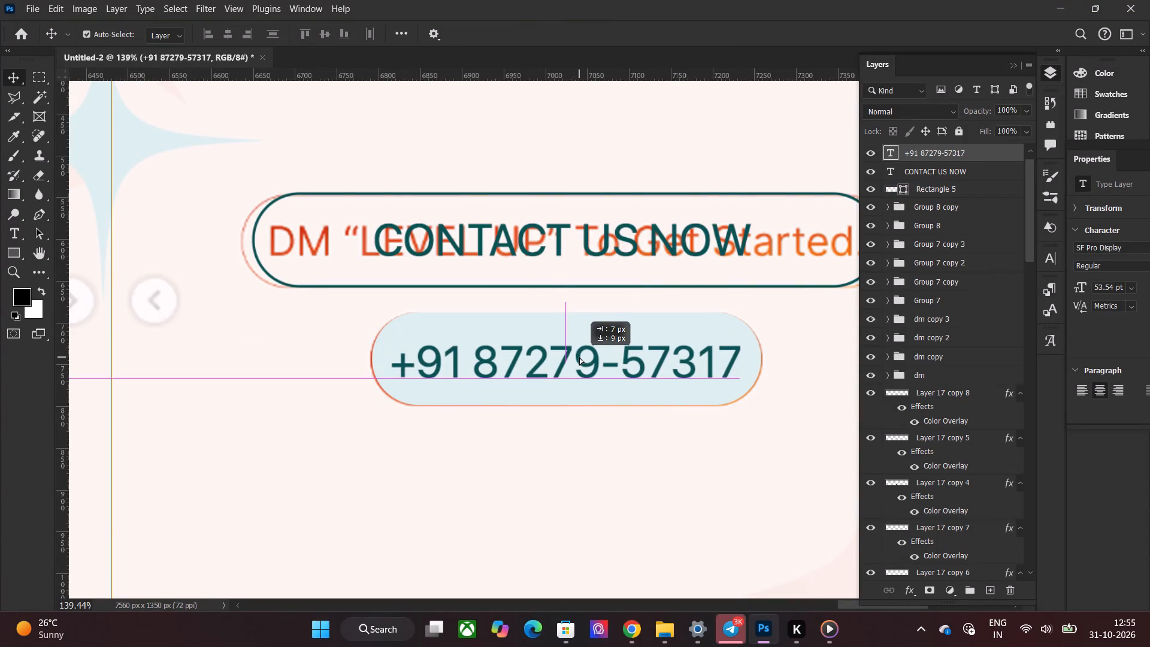
drag(579, 357, 580, 354)
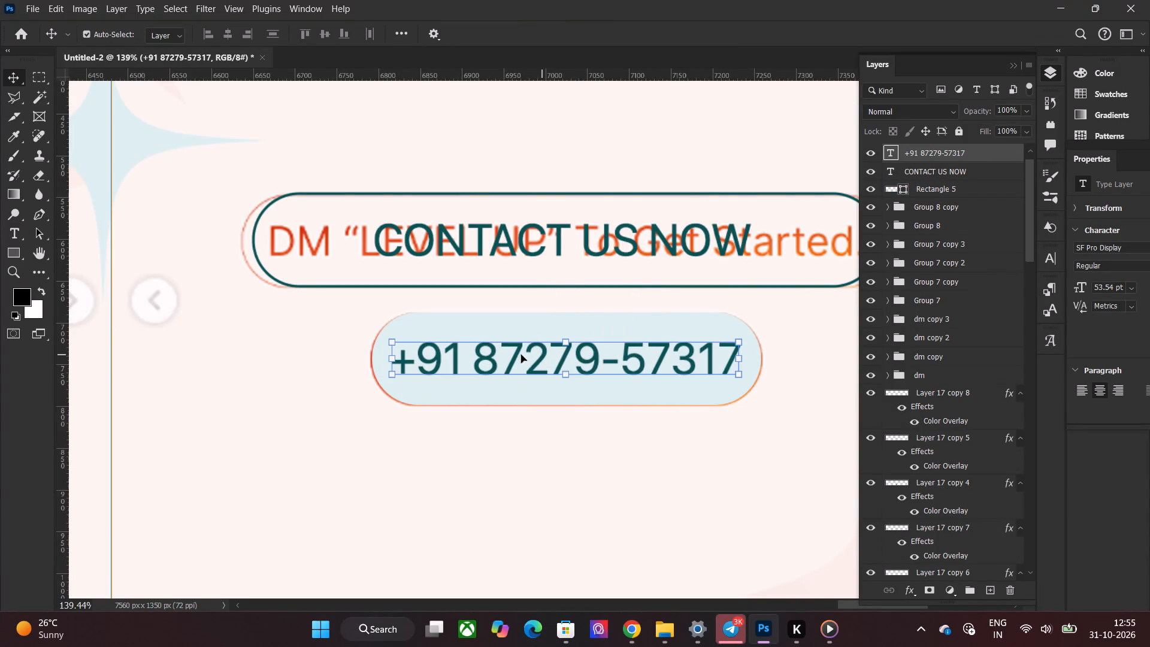
Scale the phone number text down to about 47.68 pt and recentre it inside the pale-blue pill.
drag(390, 344, 429, 348)
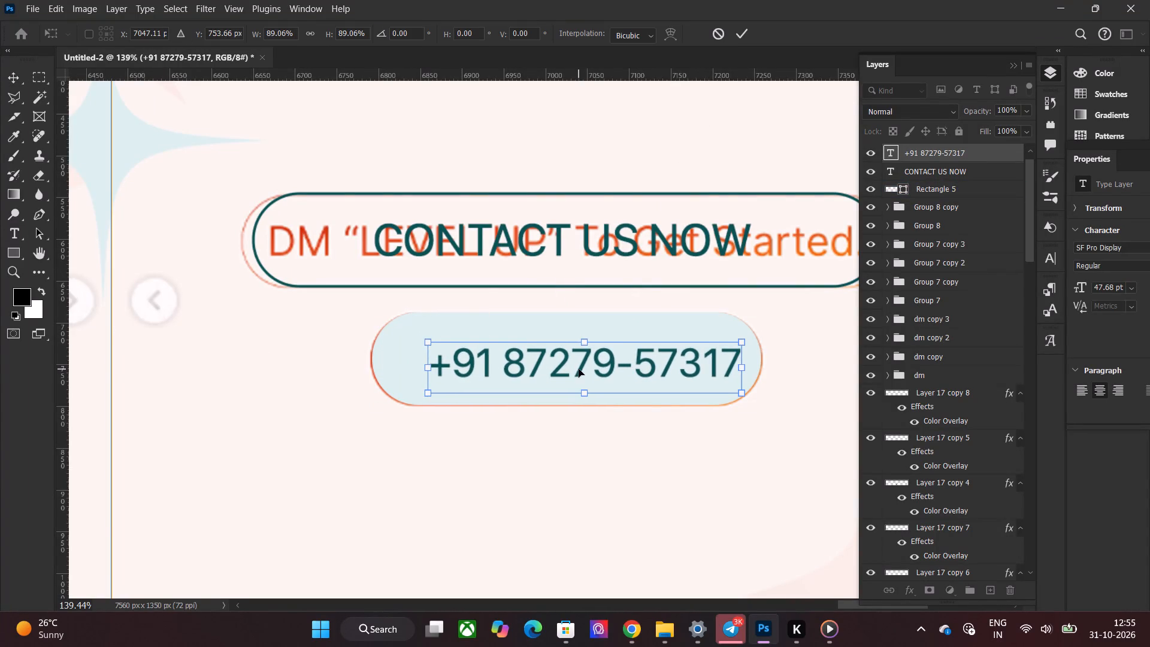
drag(579, 369, 559, 363)
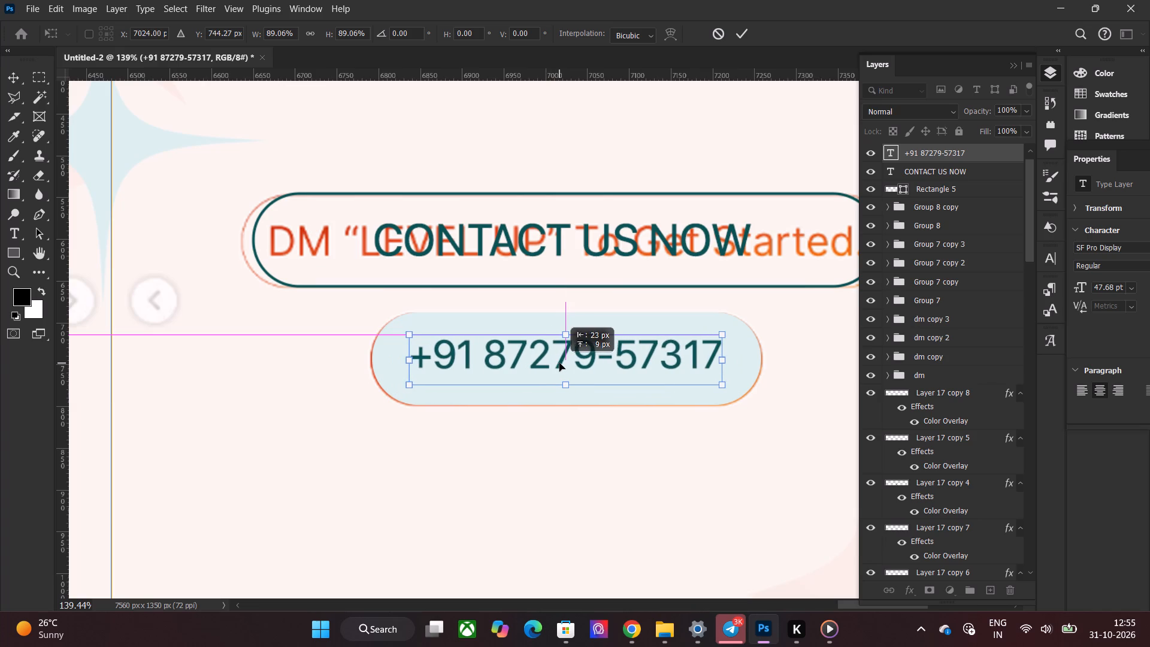
drag(559, 363, 561, 363)
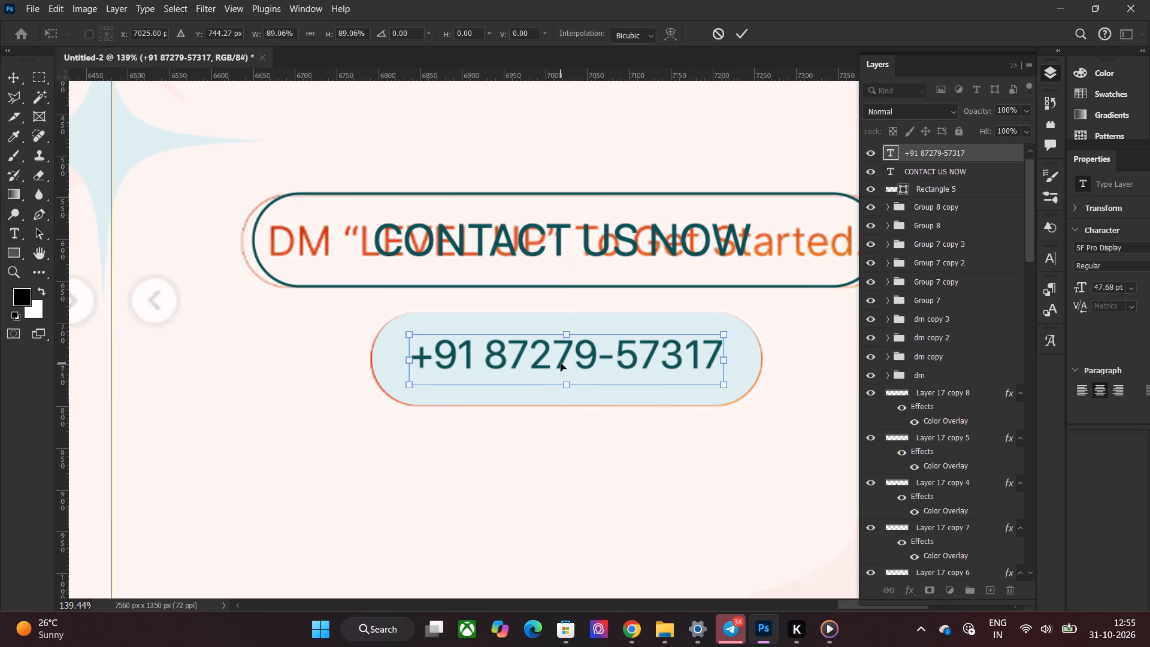
key(Down)
key(Down)
key(Down)
key(Down)
key(Down)
key(Up)
key(Down)
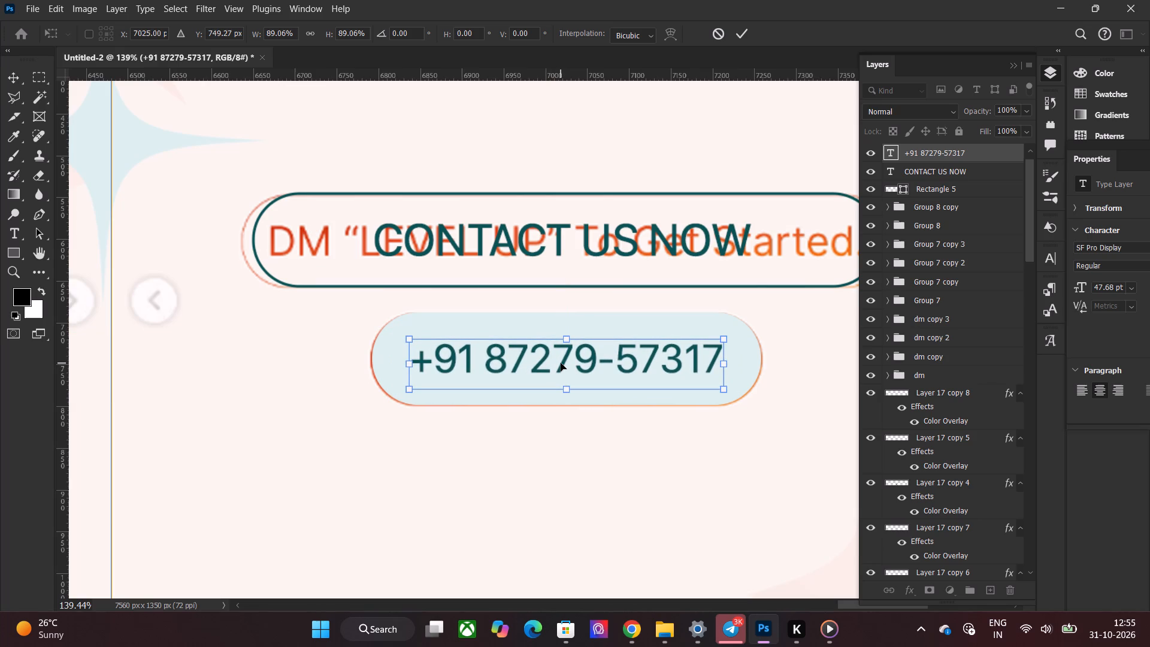
key(Down)
key(Up)
key(Up)
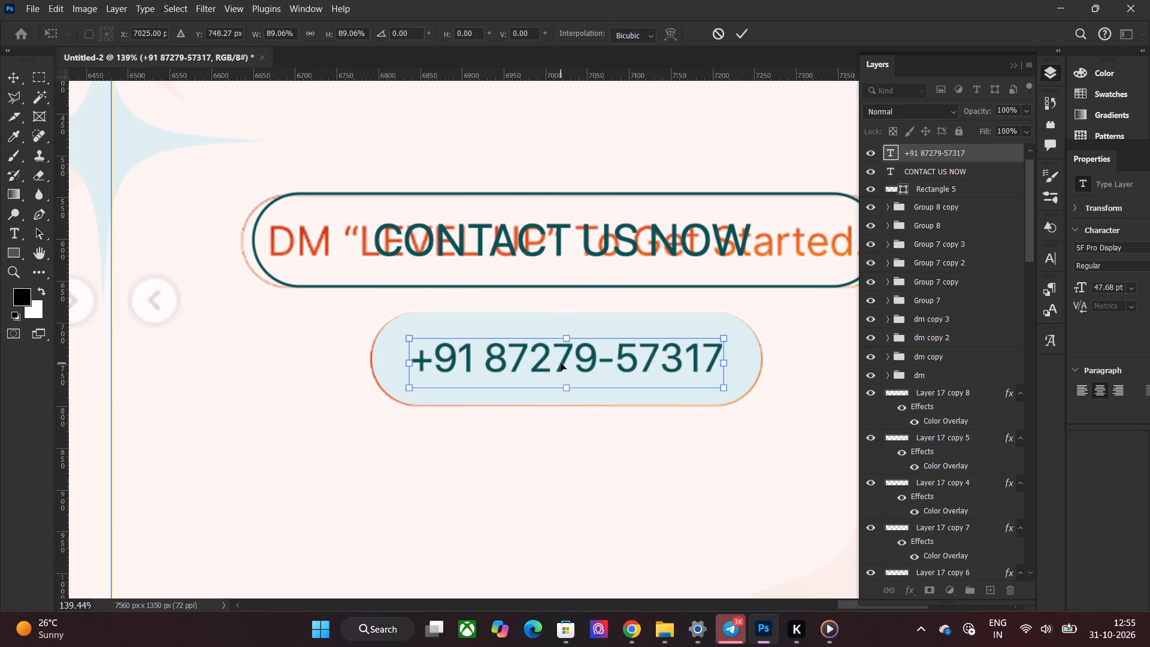
key(Left)
key(Up)
key(Down)
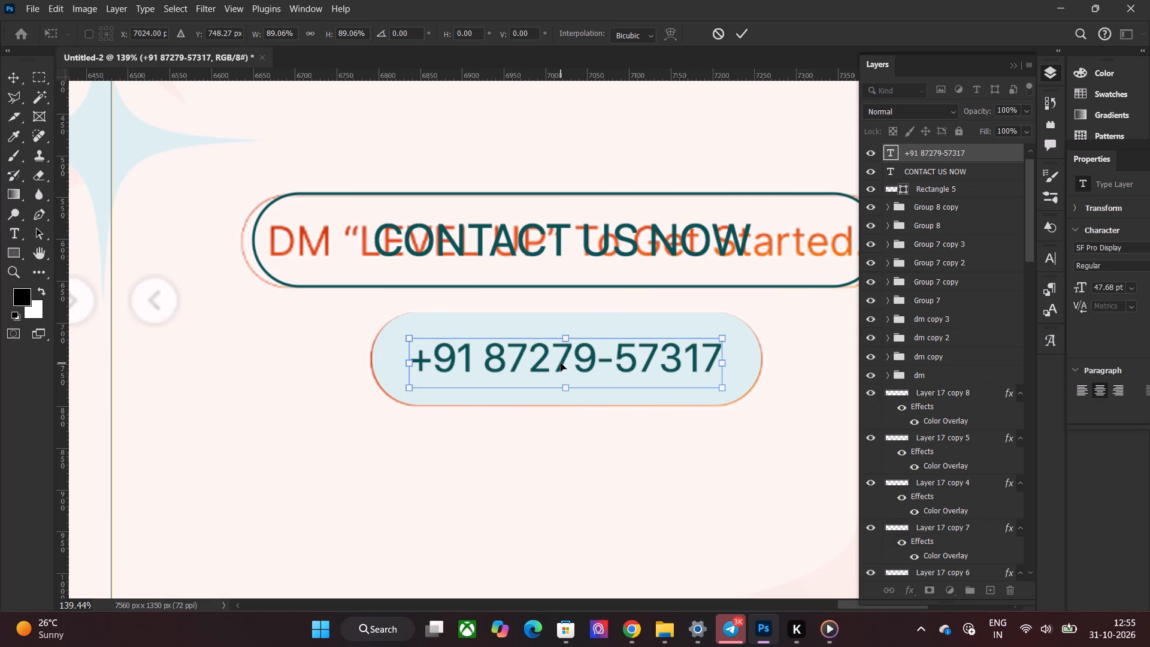
click(739, 32)
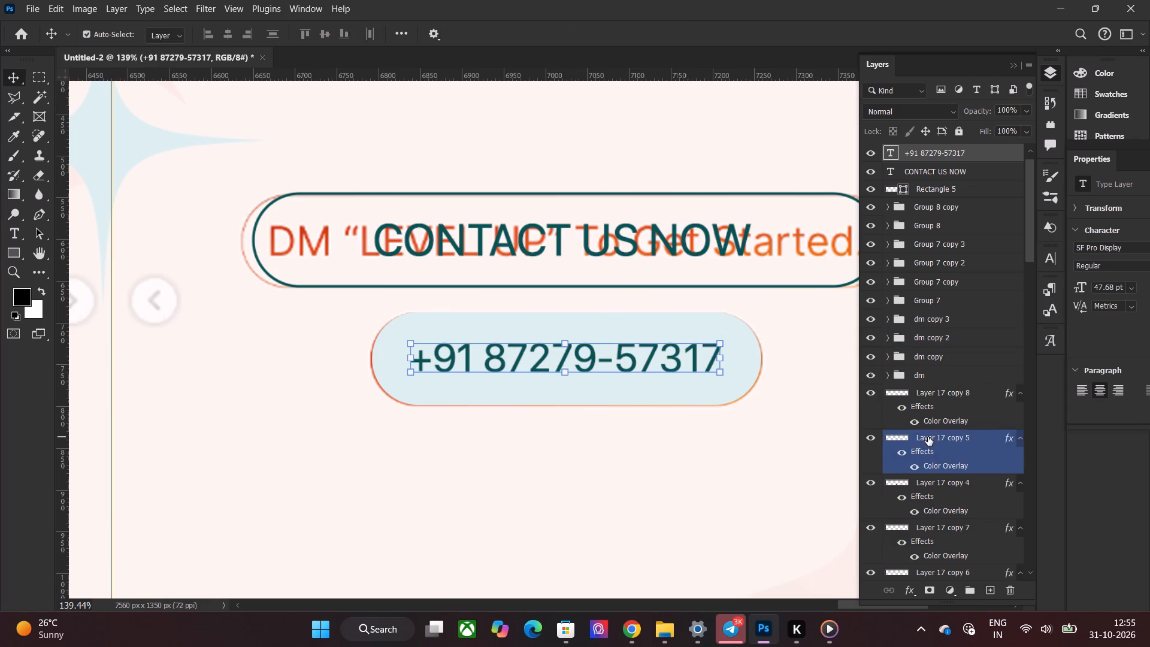
Hide the DEMO reference group so that only the rebuilt carousel artwork shows.
scroll(928, 404, down, 20)
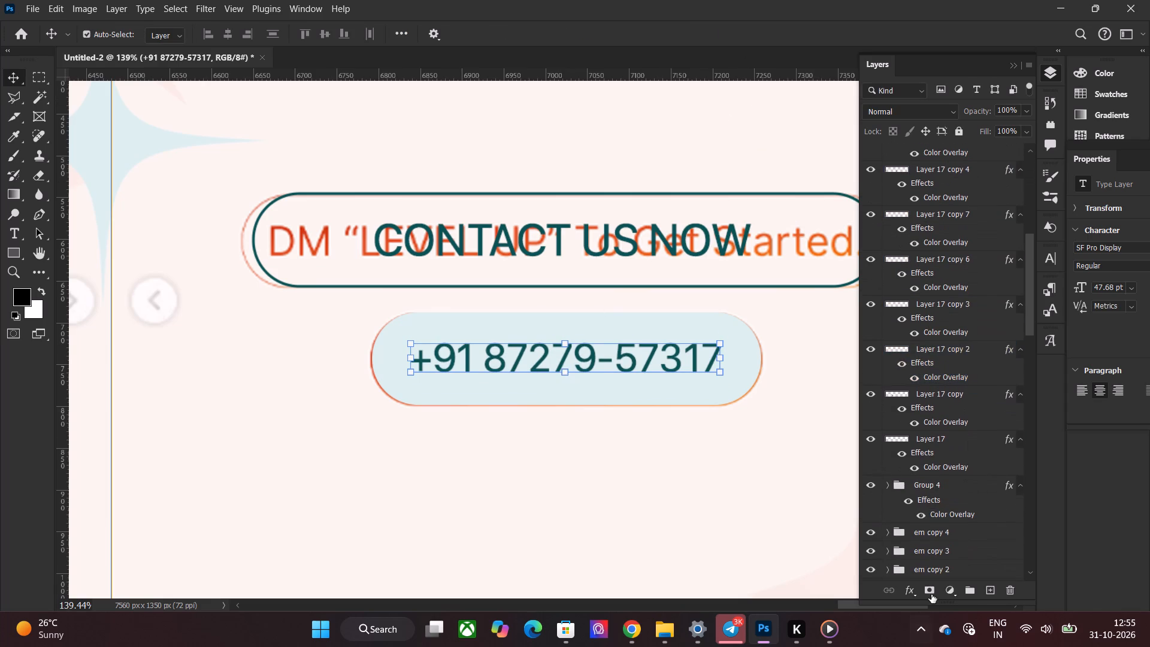
scroll(931, 594, down, 2)
scroll(944, 474, down, 18)
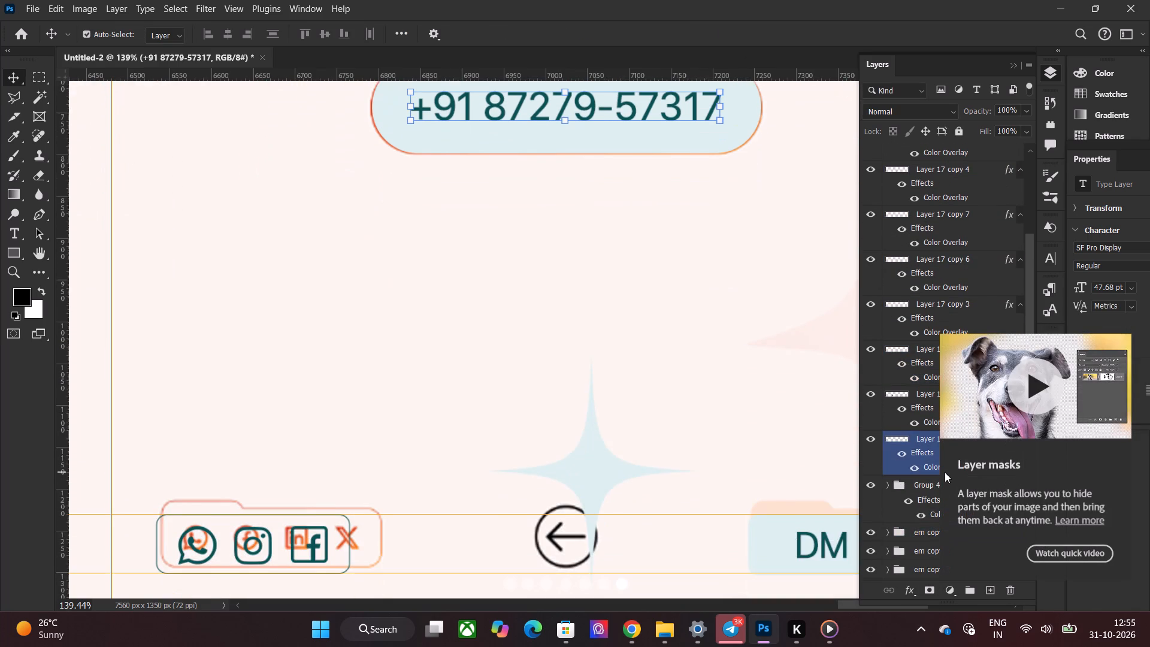
drag(1030, 249, 1010, 358)
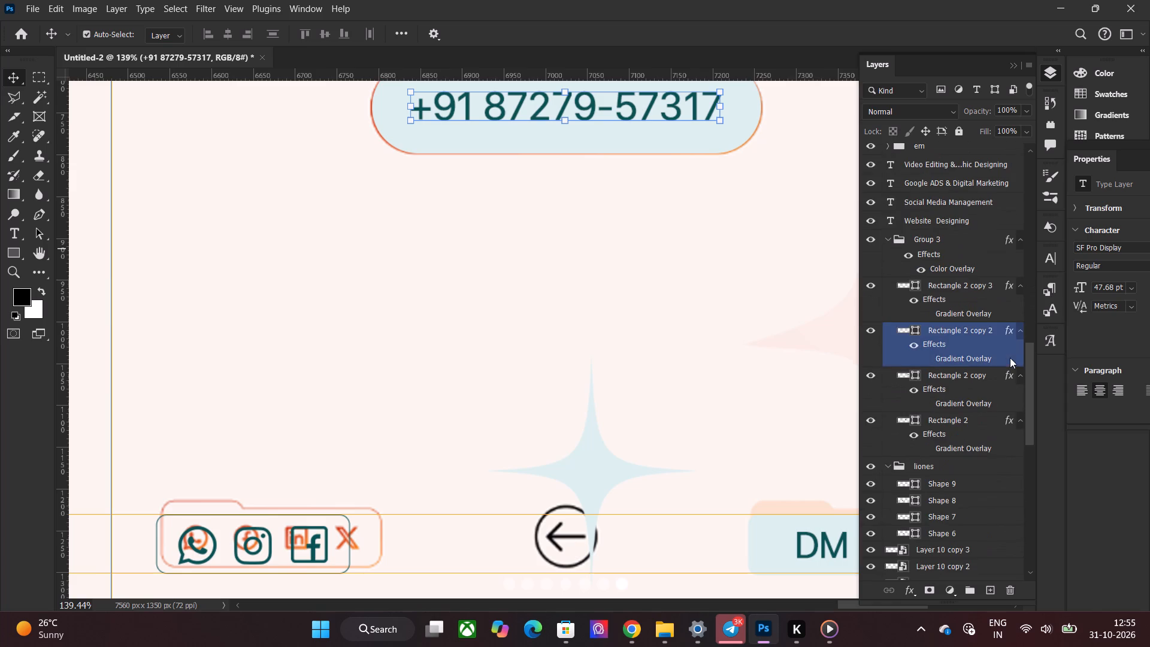
drag(1010, 358, 1007, 431)
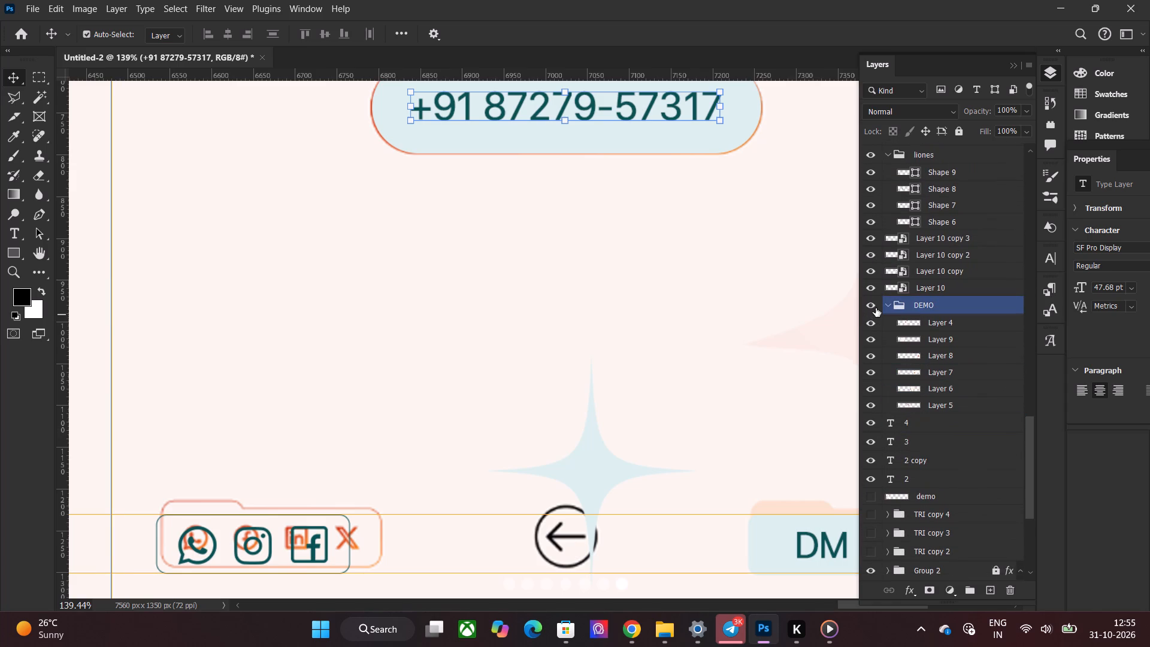
click(876, 308)
click(422, 322)
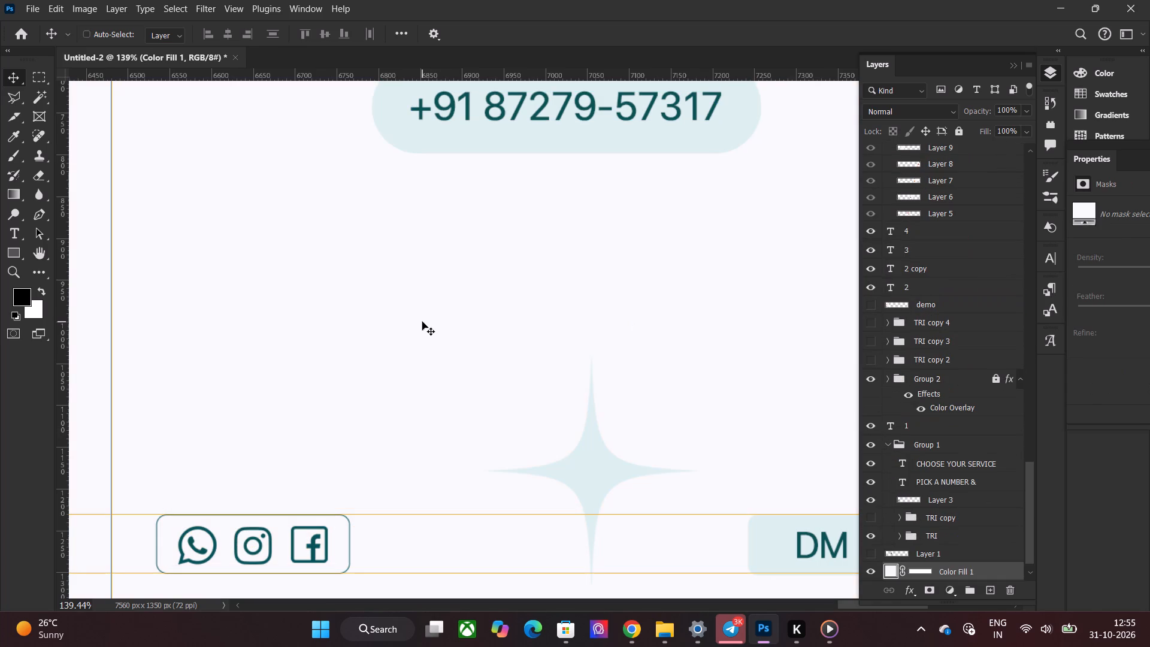
Narrow the outlined “CONTACT US NOW” pill on the last slide to about 649 px wide and recentre it around its text.
key(ctrl+0)
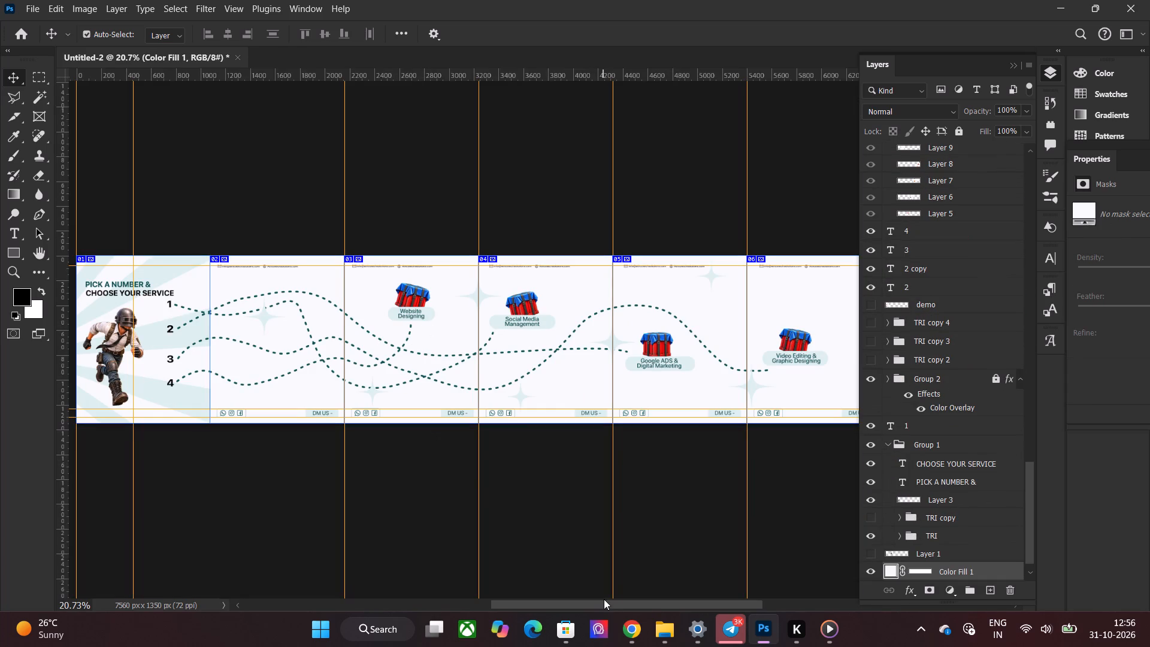
drag(604, 599, 688, 599)
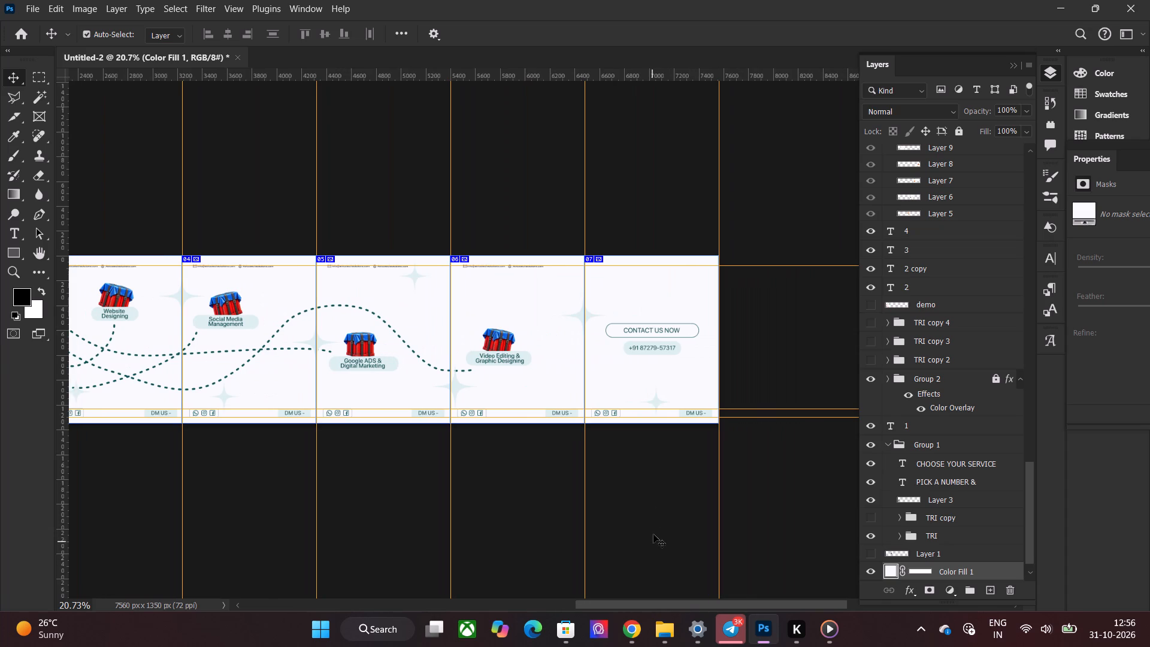
alt+scroll(668, 440, up, 6)
alt+scroll(706, 405, up, 3)
scroll(750, 217, up, 2)
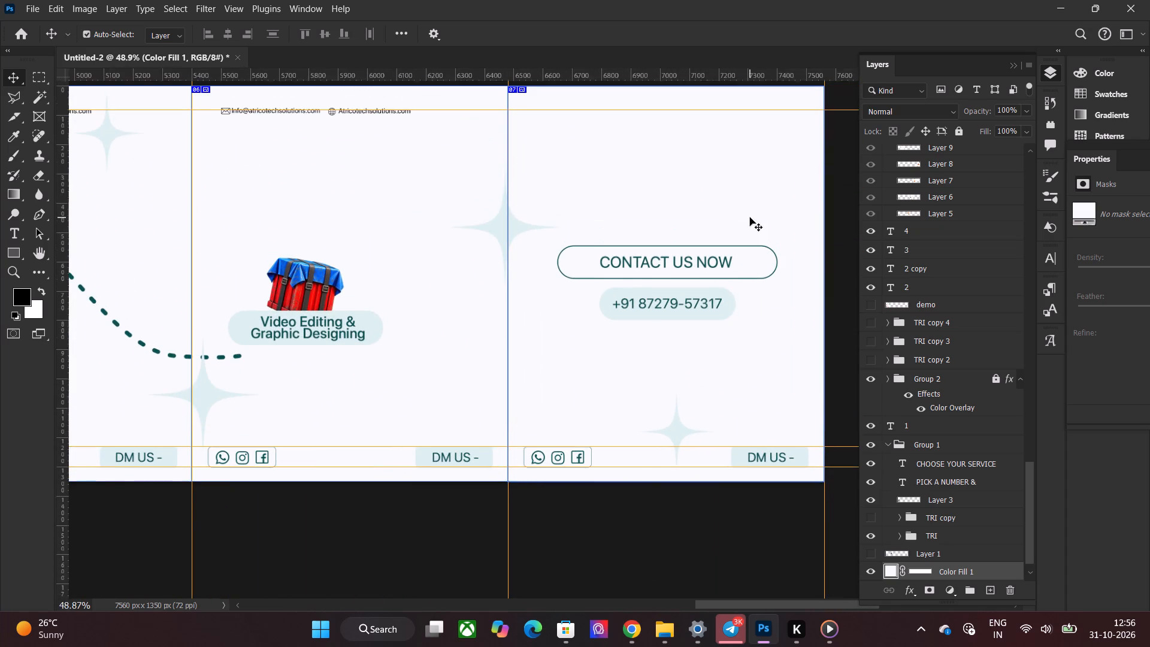
scroll(750, 217, up, 1)
alt+scroll(765, 248, up, 3)
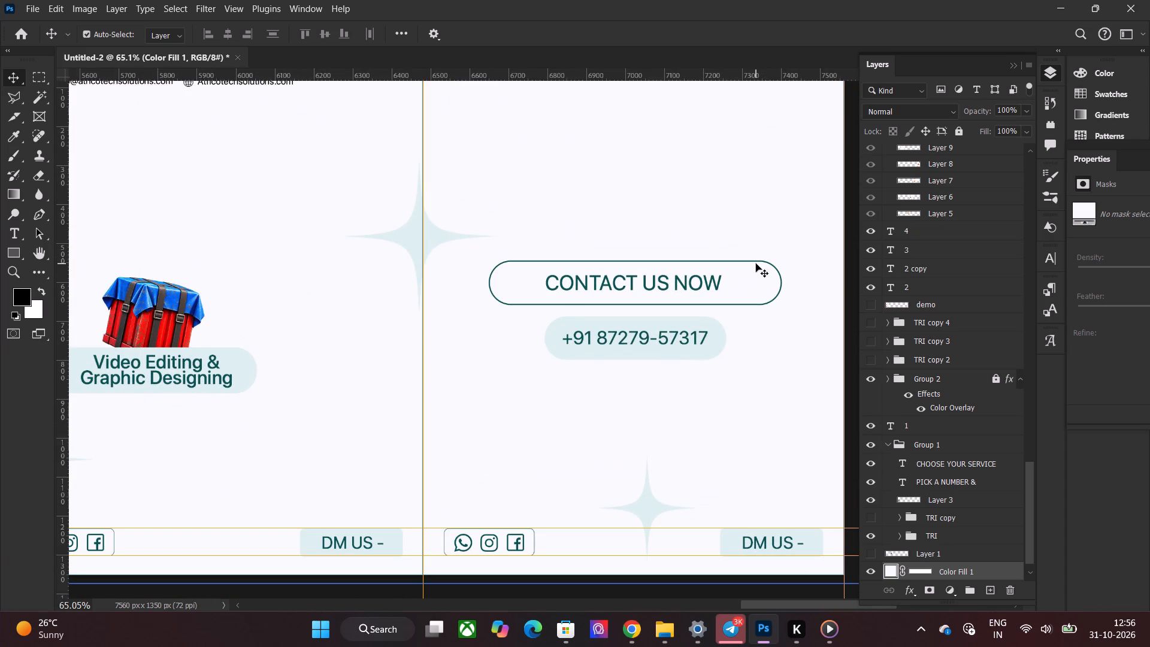
click(756, 264)
click(764, 264)
click(774, 264)
click(780, 276)
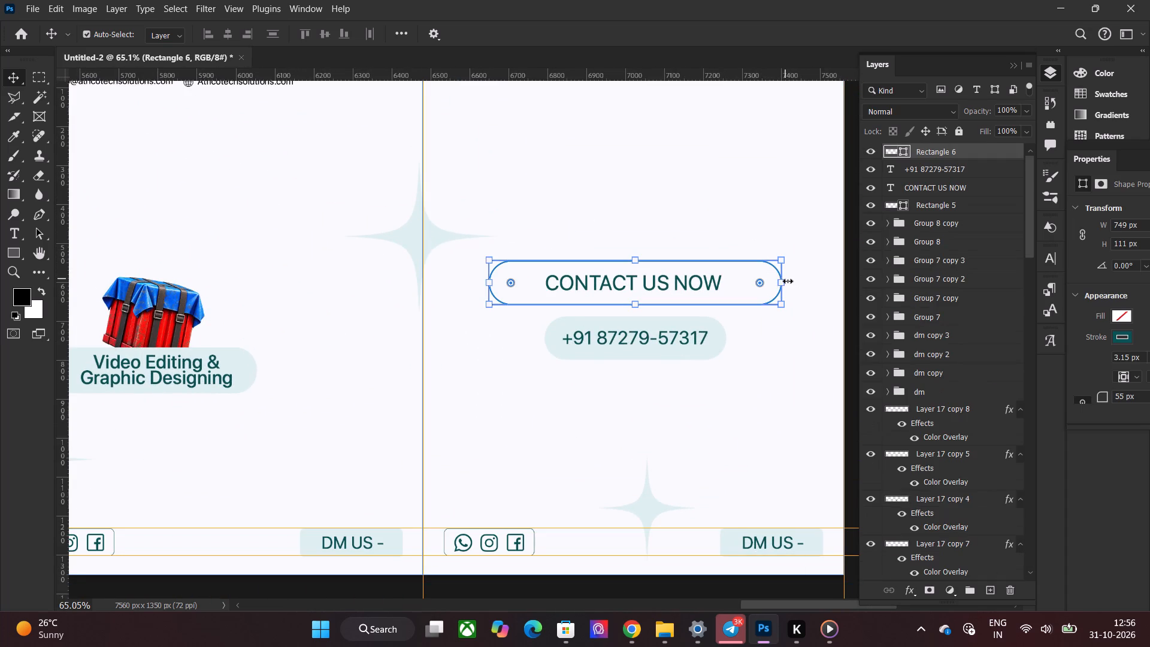
drag(783, 281, 747, 283)
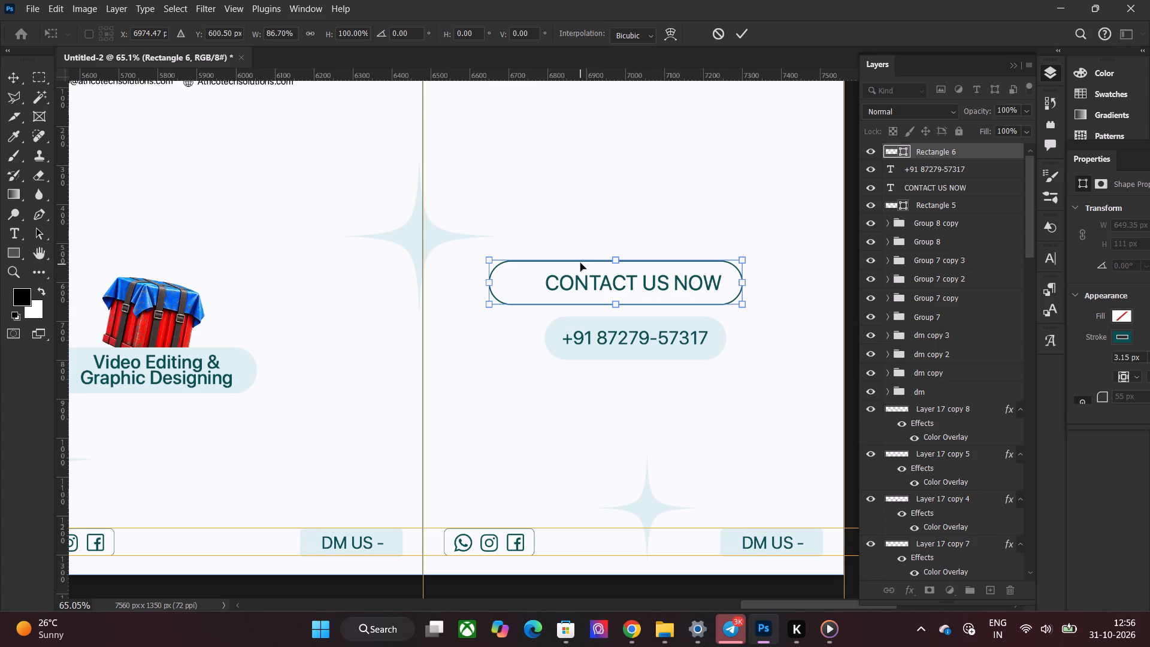
drag(582, 262, 609, 262)
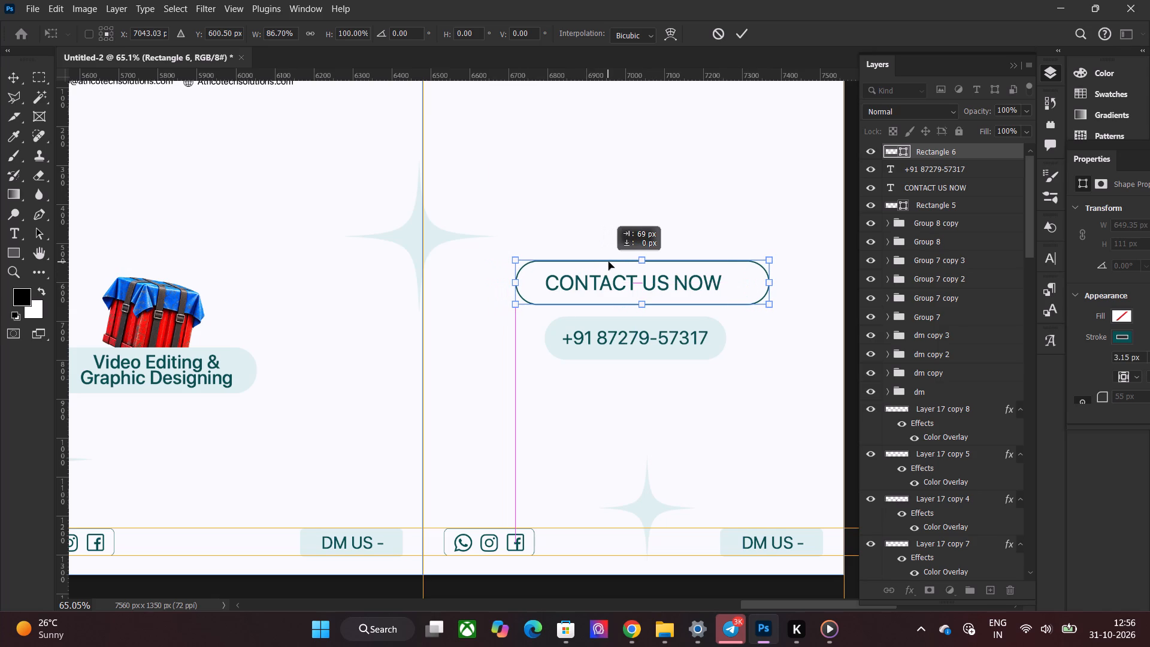
drag(609, 262, 604, 262)
click(622, 434)
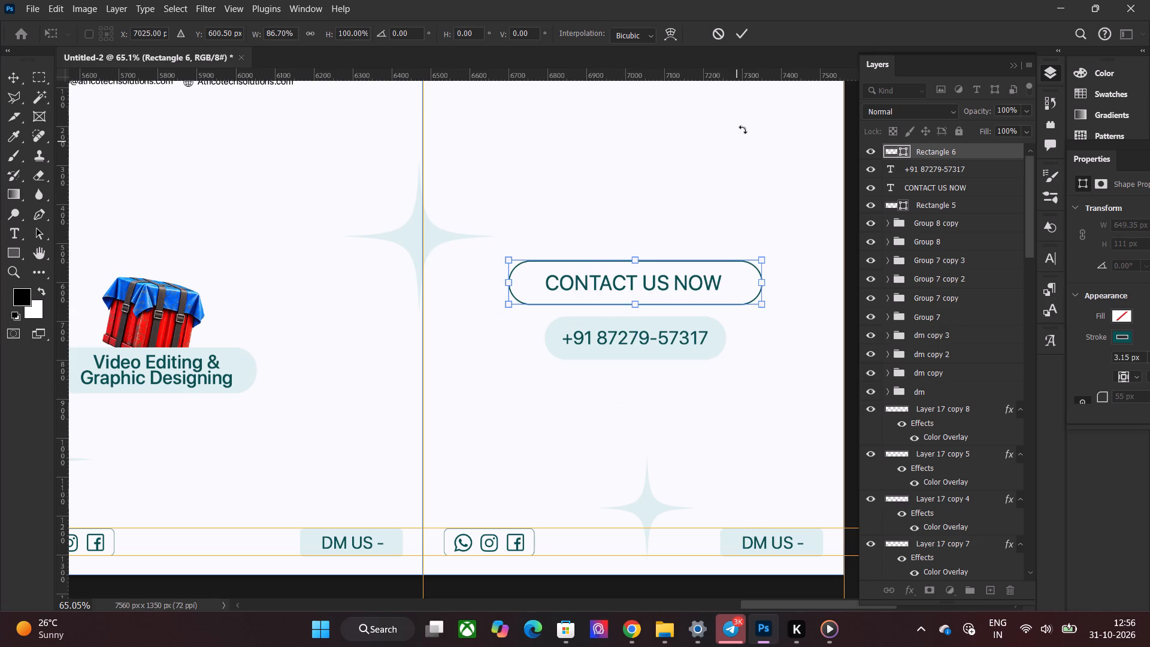
click(750, 36)
click(669, 122)
Open the Untitled-1 PSD file from folder 17 inside the Atrico folder.
scroll(624, 232, up, 4)
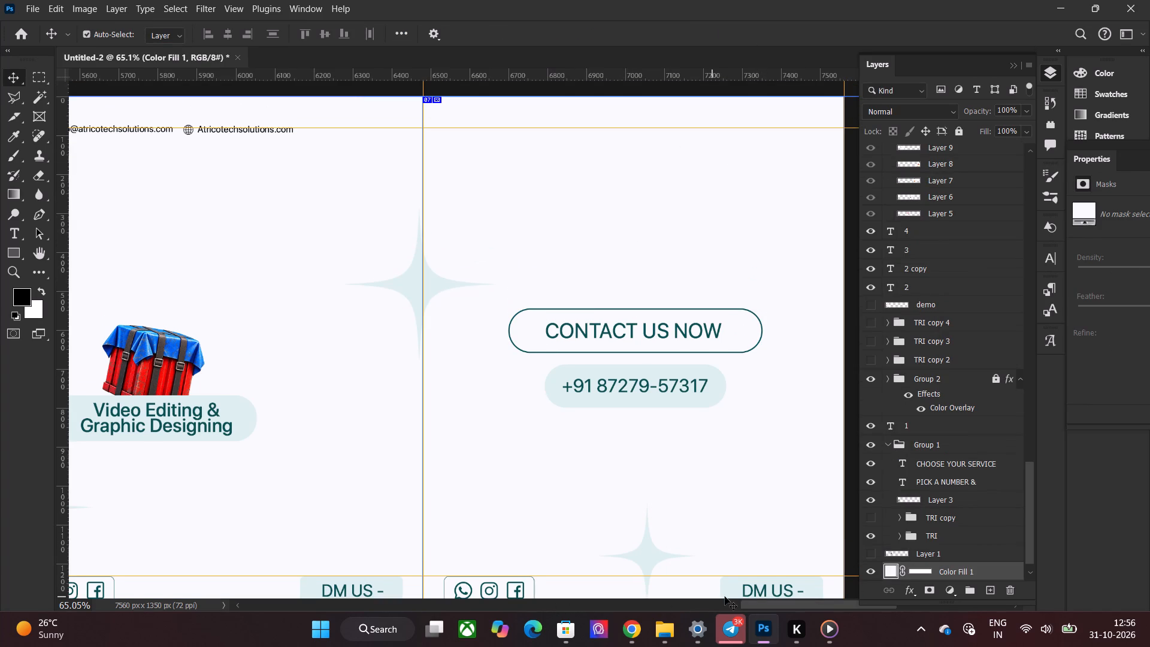
drag(762, 604, 704, 606)
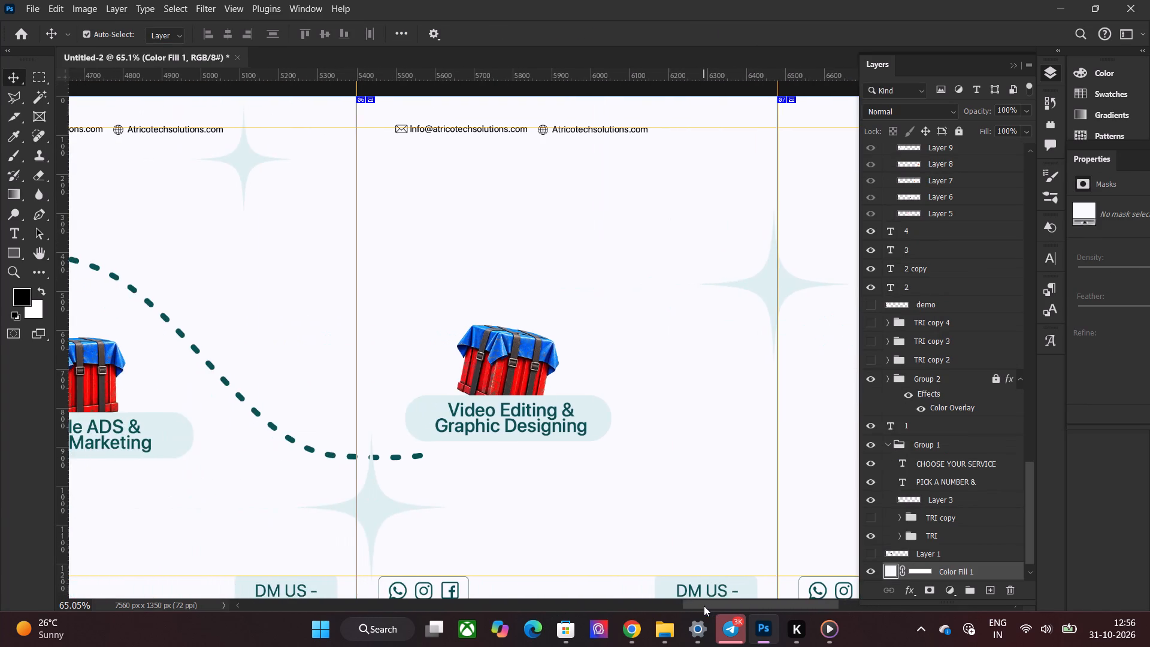
drag(704, 606, 434, 585)
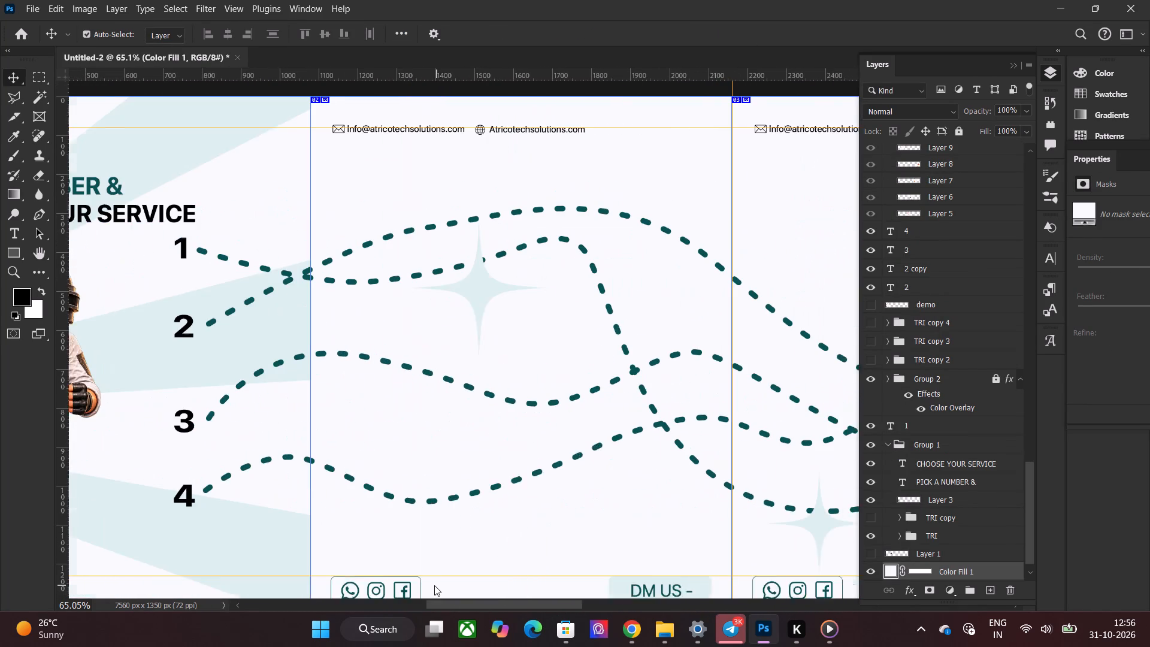
drag(434, 585, 540, 585)
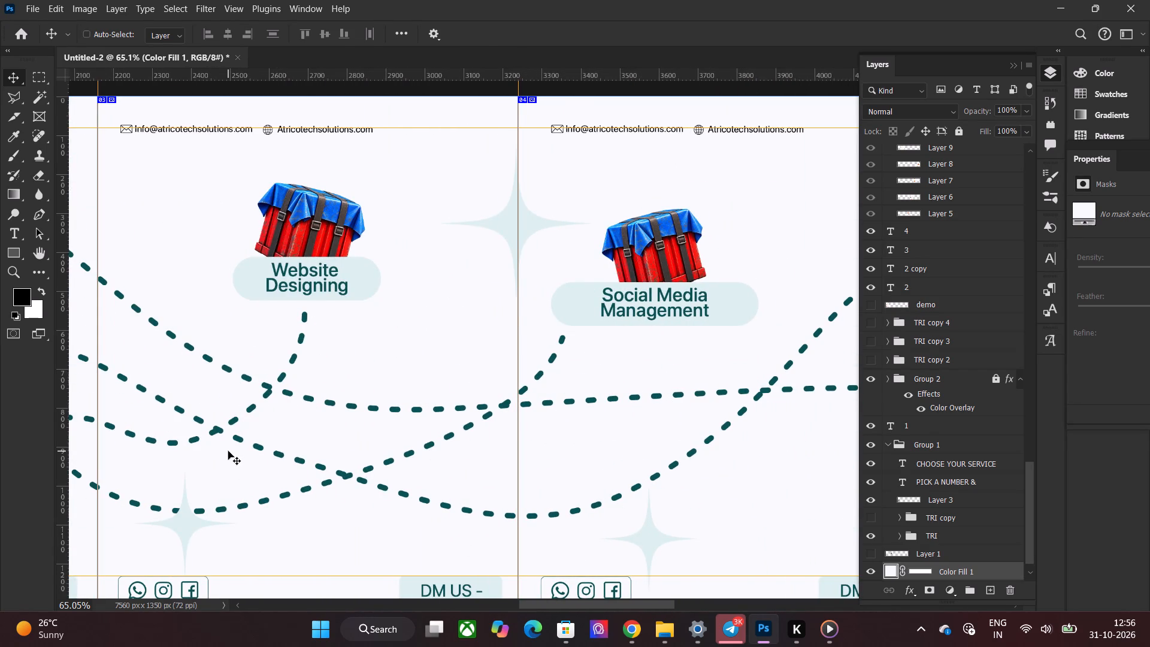
key(ctrl+o)
click(228, 50)
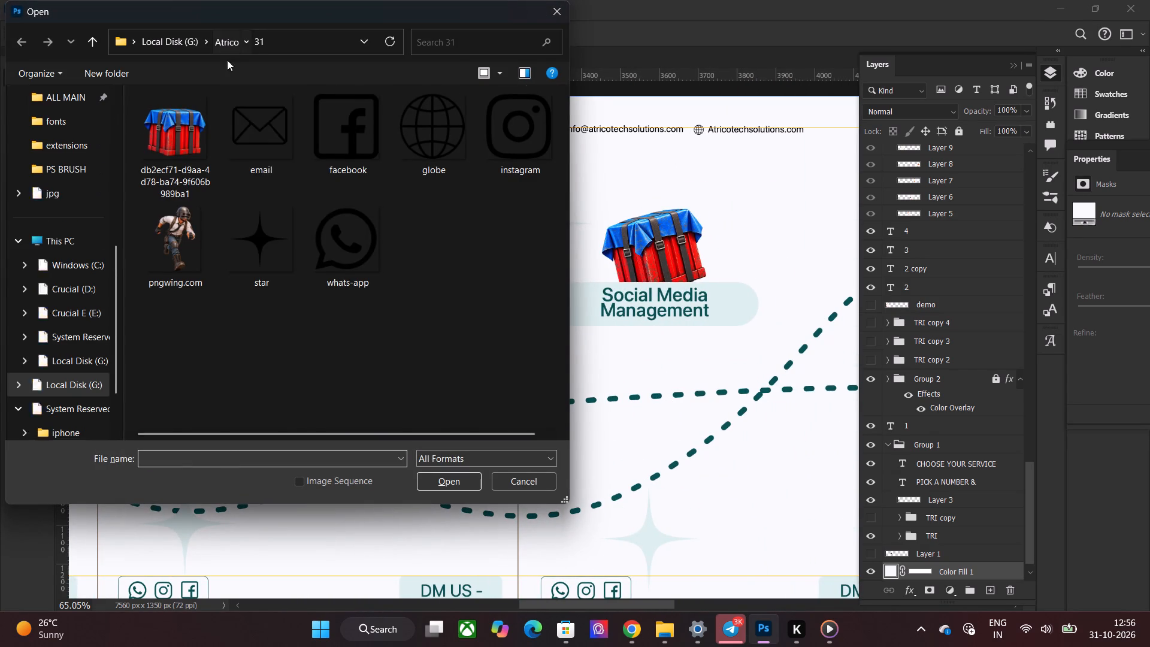
double_click(207, 189)
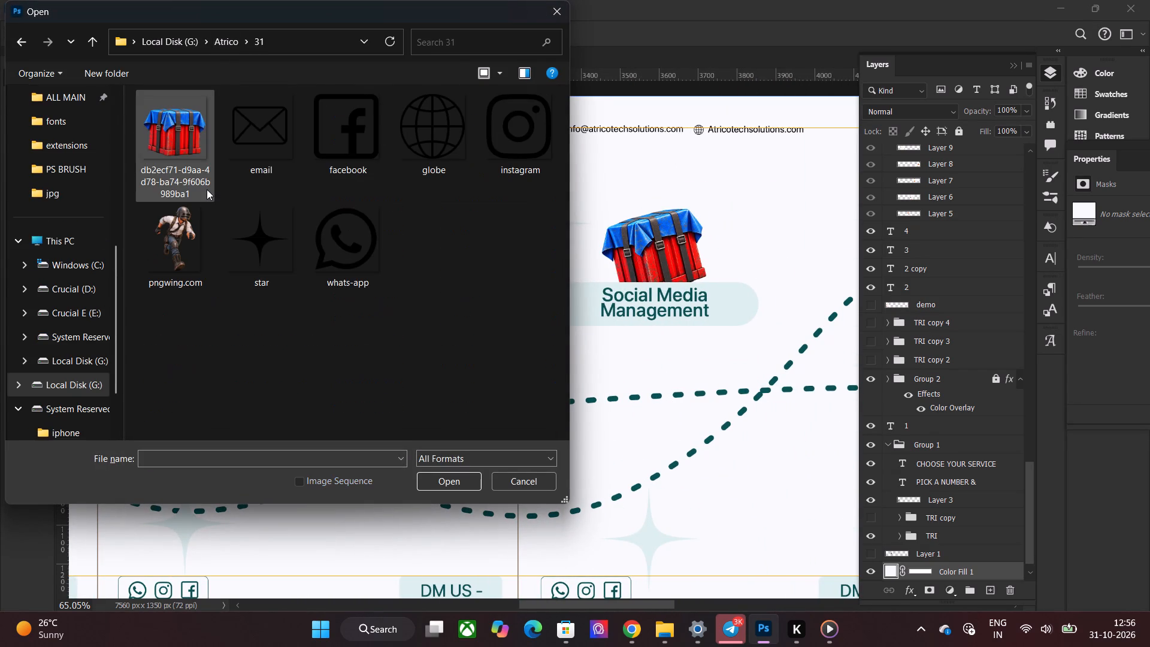
click(213, 48)
double_click(212, 171)
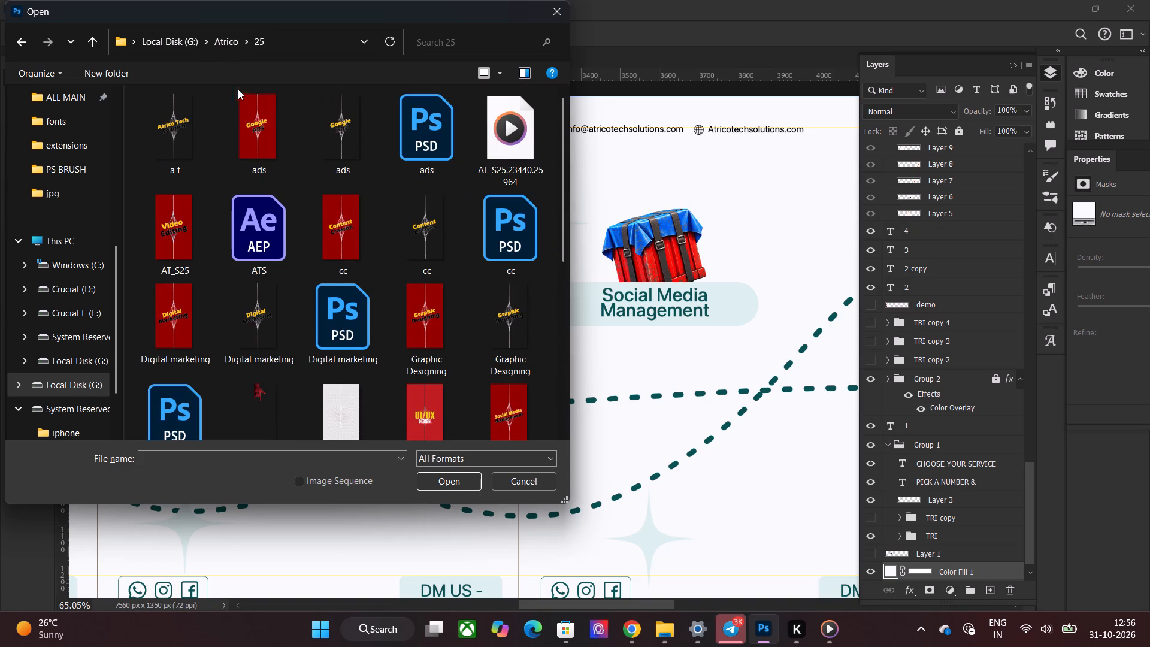
click(218, 40)
double_click(202, 135)
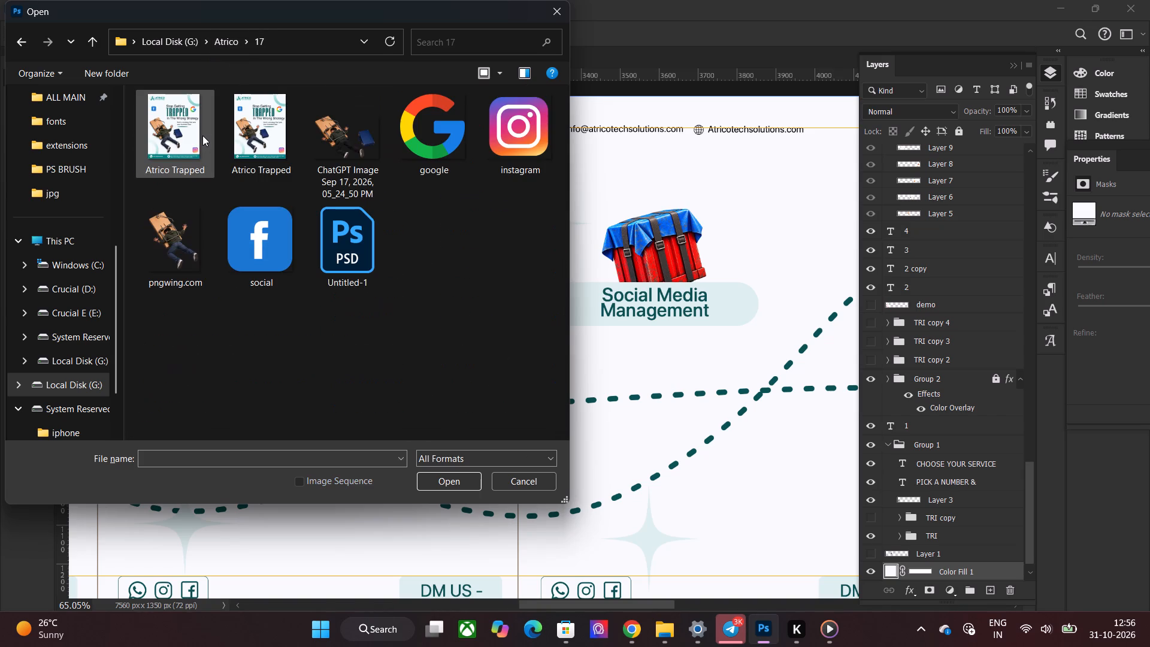
double_click(325, 238)
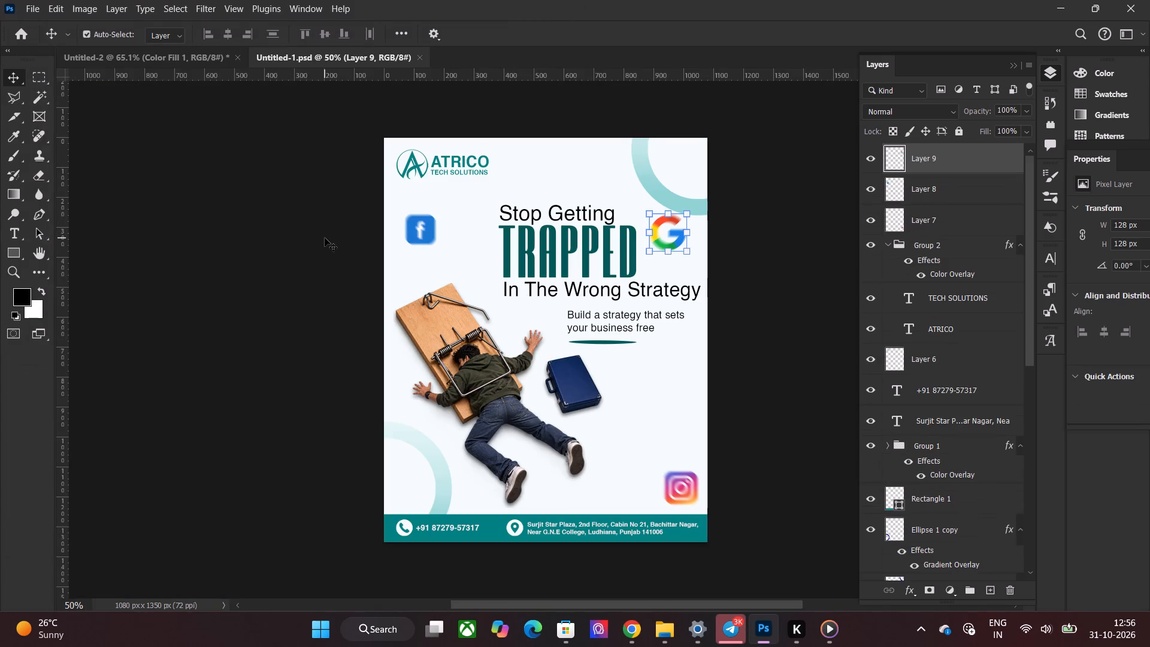
Copy the Atrico logo emblem from the Untitled-1 poster and paste it into the Untitled-2 carousel document.
click(411, 176)
click(414, 164)
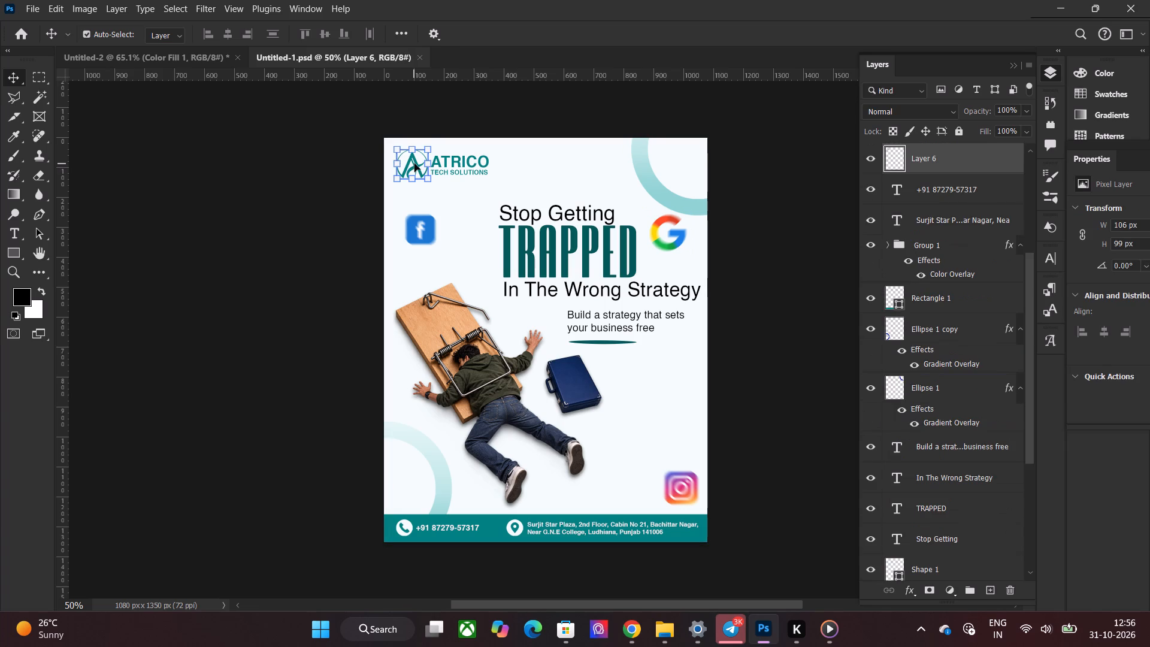
key(ctrl+c)
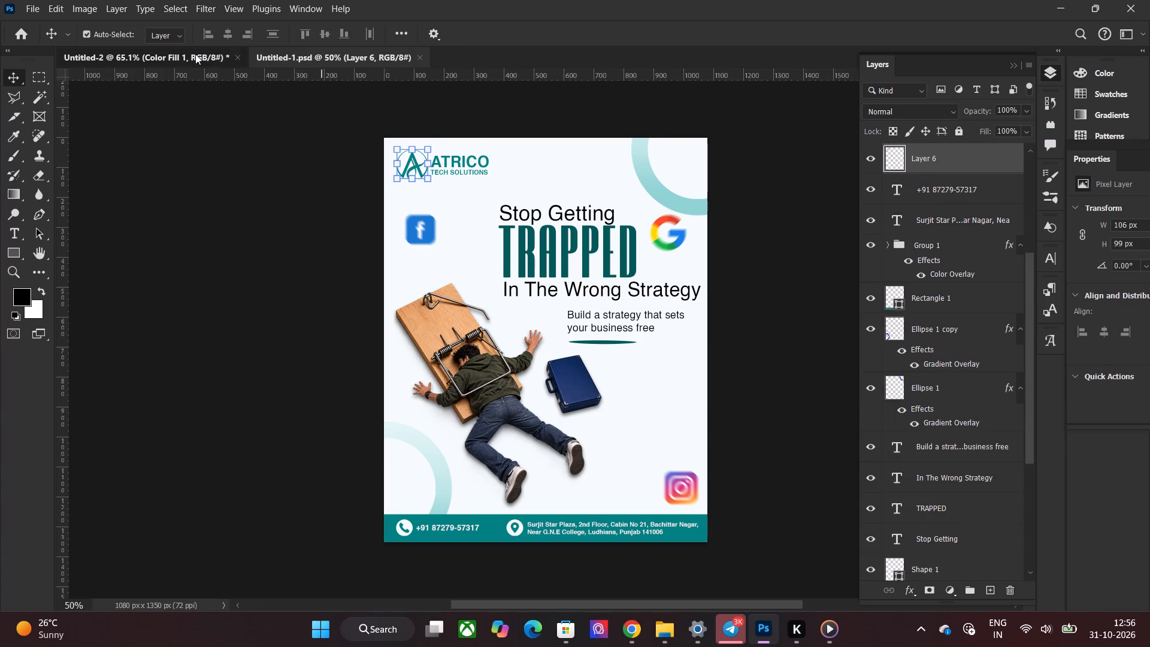
click(195, 54)
key(ctrl+v)
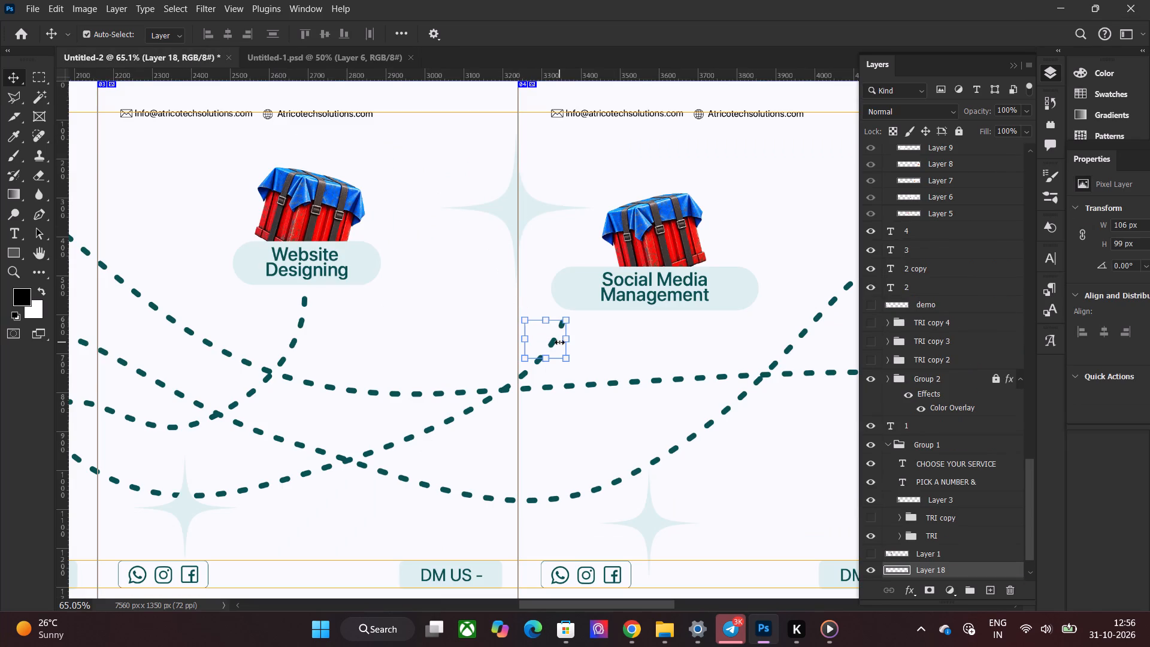
Move the pasted Atrico logo layer to the top of the layer stack, above Rectangle 6.
drag(942, 569, 949, 138)
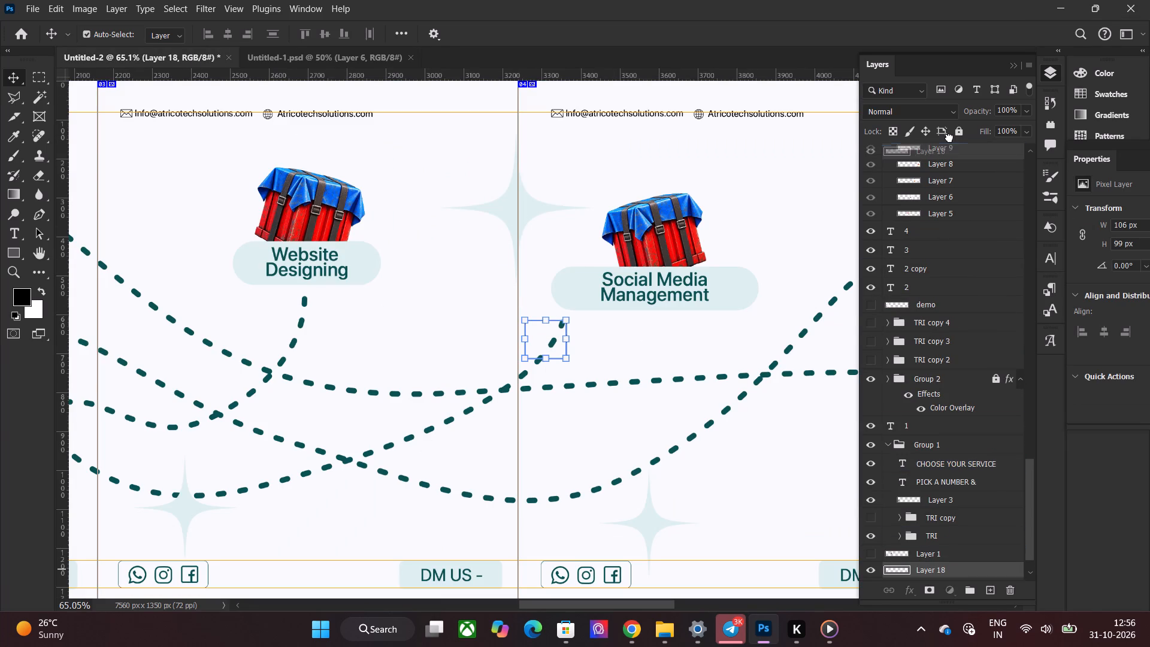
drag(949, 138, 952, 142)
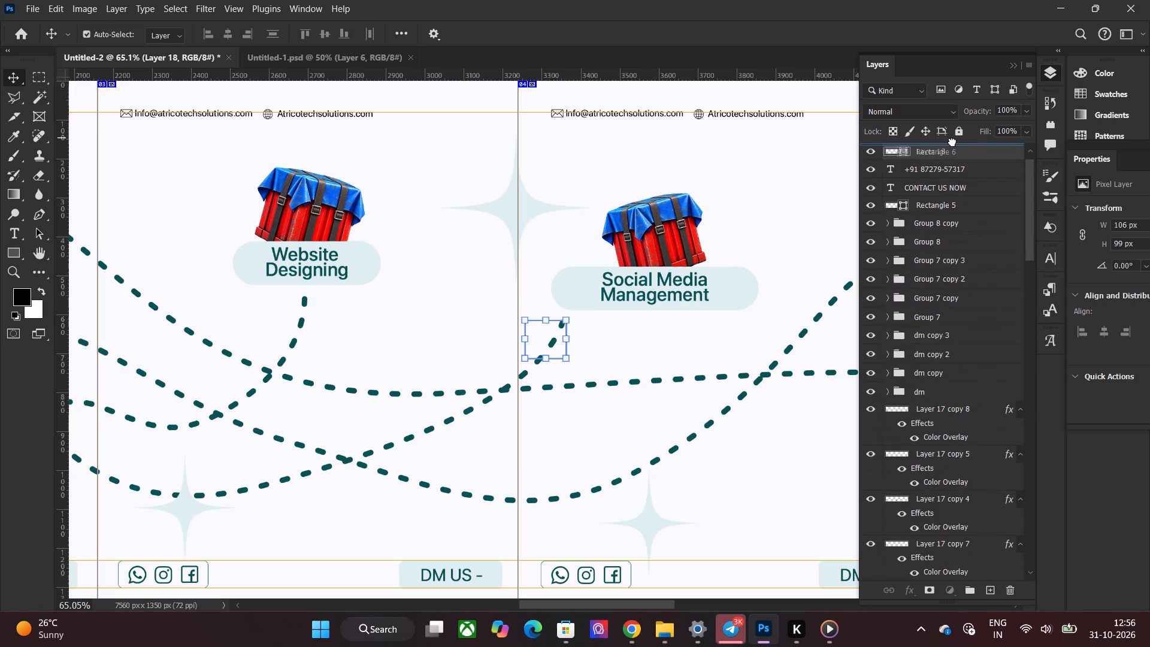
drag(952, 142, 950, 142)
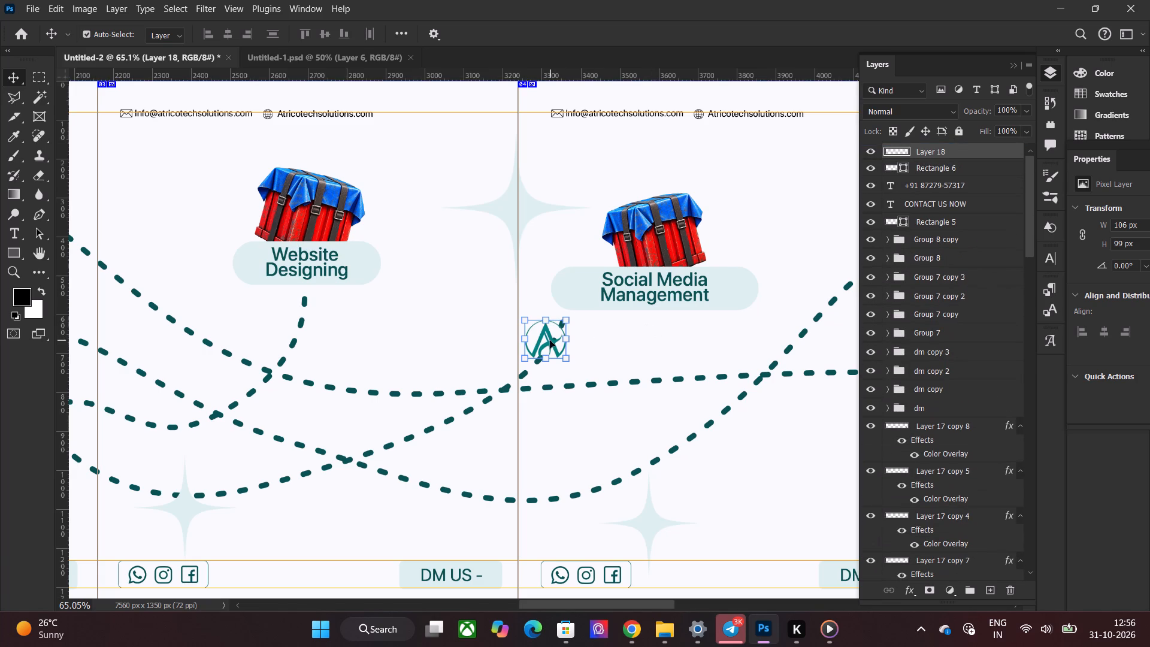
Place the Atrico logo at the right end of slide 03's header, nudging it into line with the contact details on the header guide.
drag(550, 340, 480, 114)
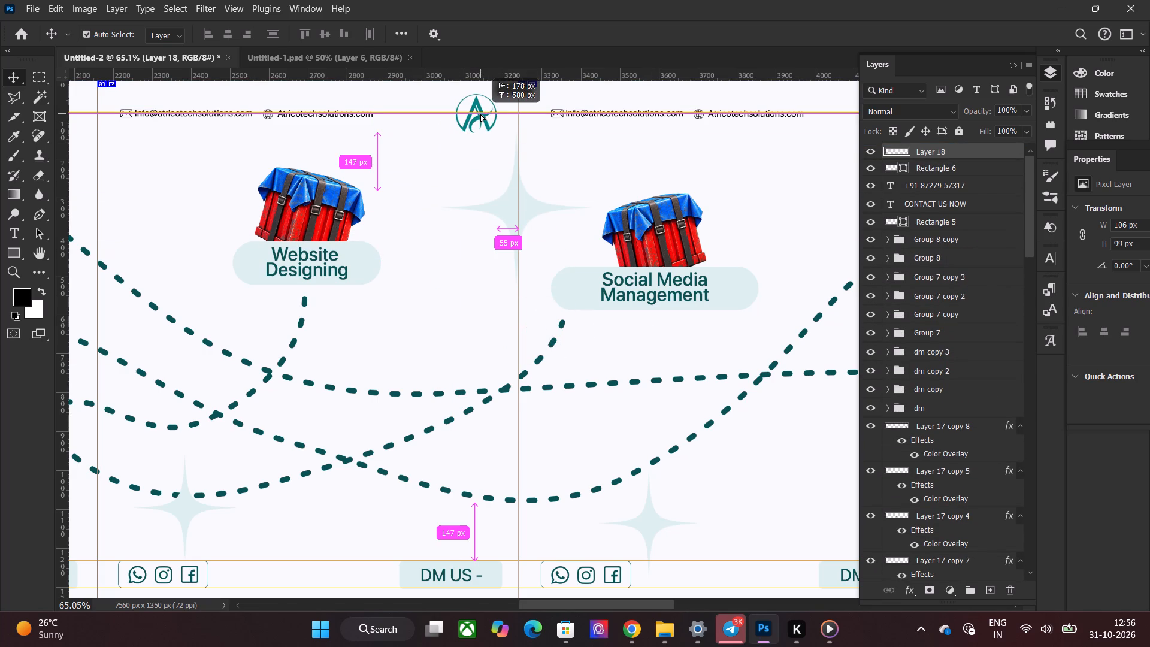
drag(480, 114, 479, 114)
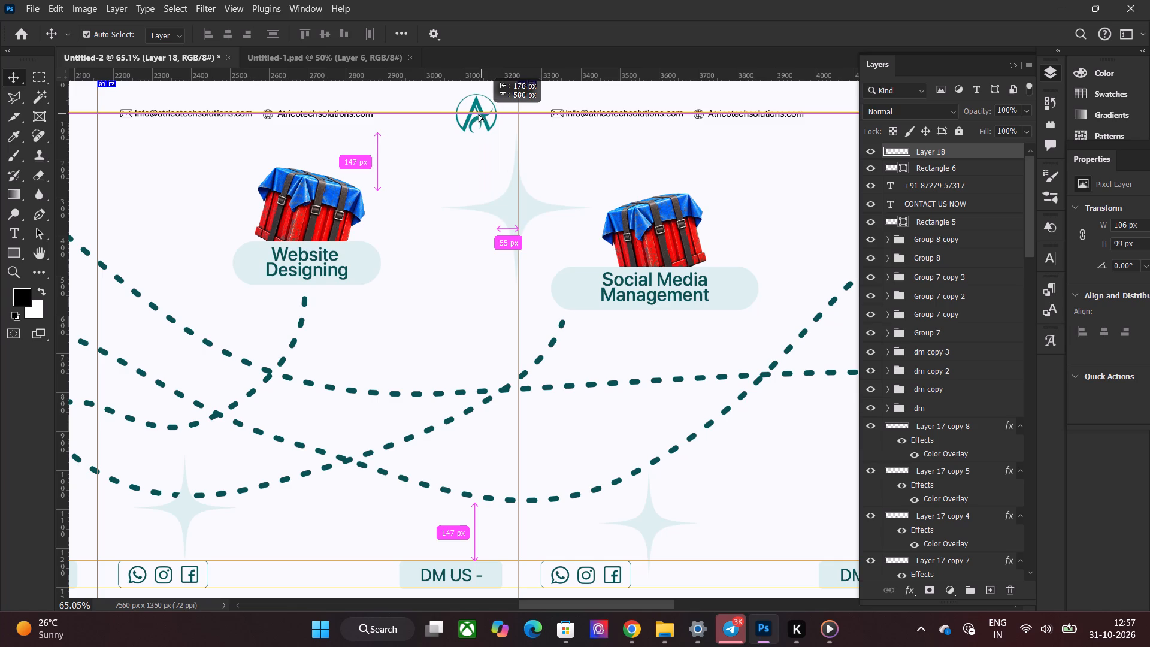
drag(479, 114, 467, 116)
scroll(510, 205, up, 6)
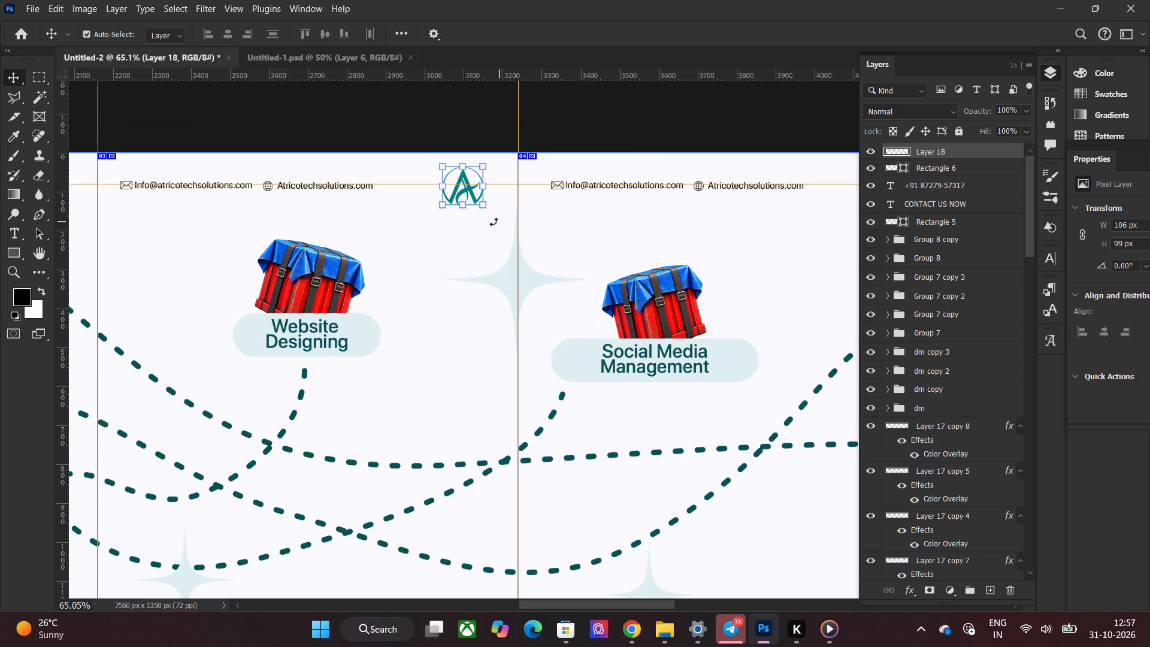
click(474, 194)
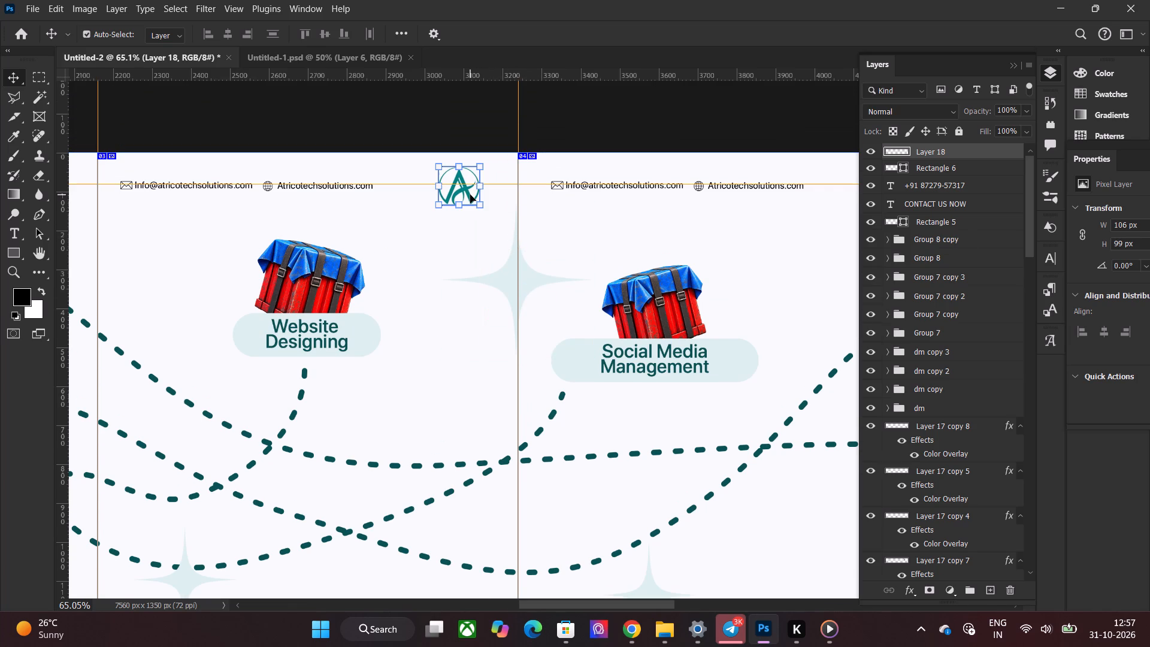
key(Up)
key(Up)
key(Up)
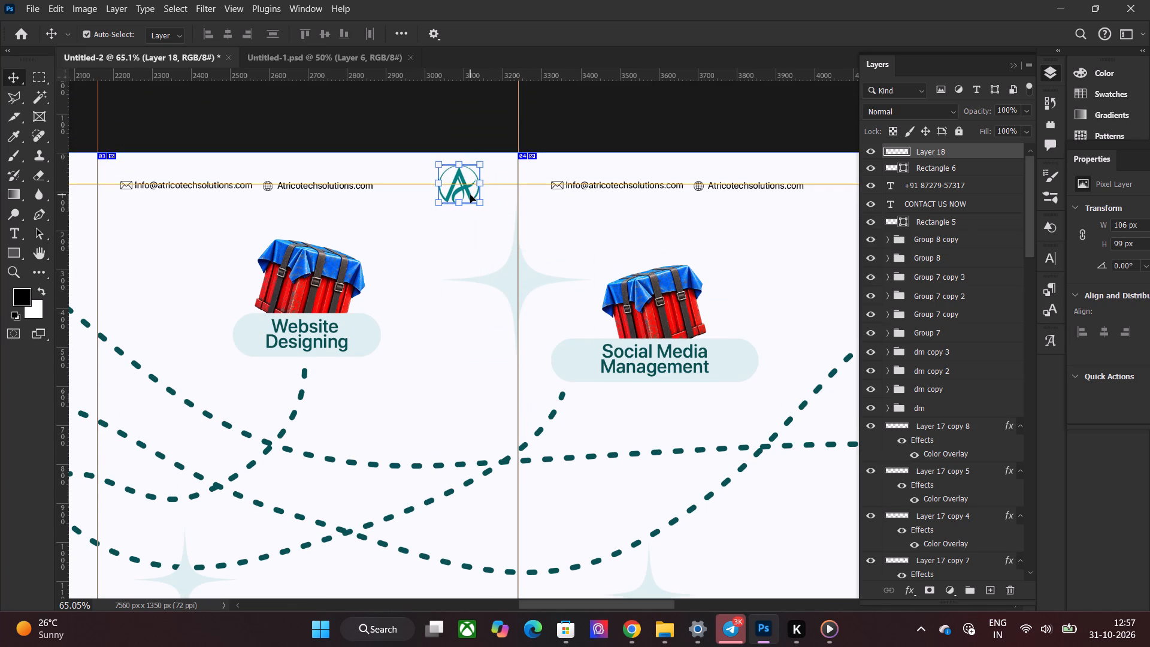
key(Right)
key(Right)
key(Right)
key(Down)
key(Right)
key(Right)
key(Right)
key(Right)
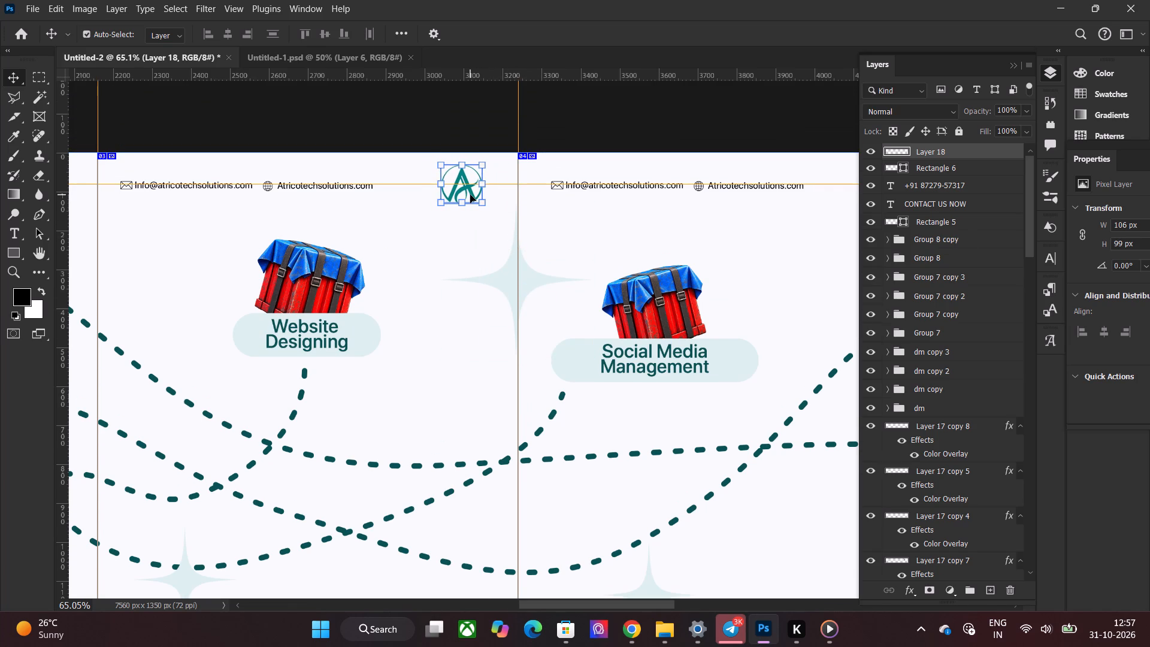
key(Right)
key(Right)
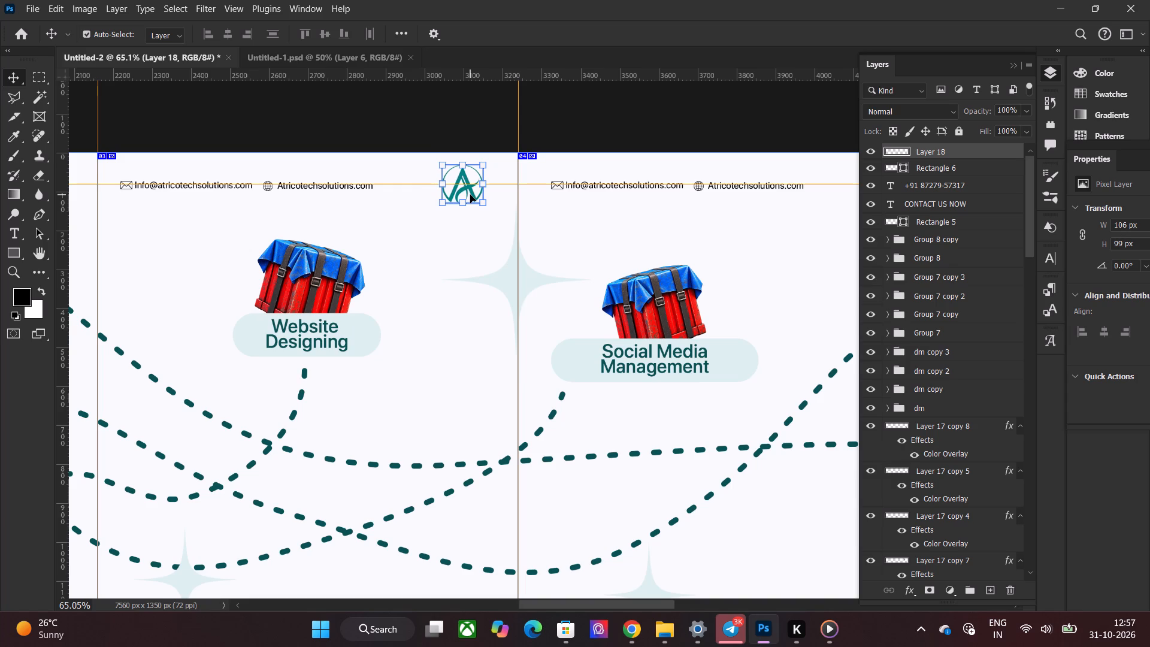
Duplicate the Atrico logo and place the copy at the right end of slide 02's header, level with the original.
alt+scroll(474, 215, down, 9)
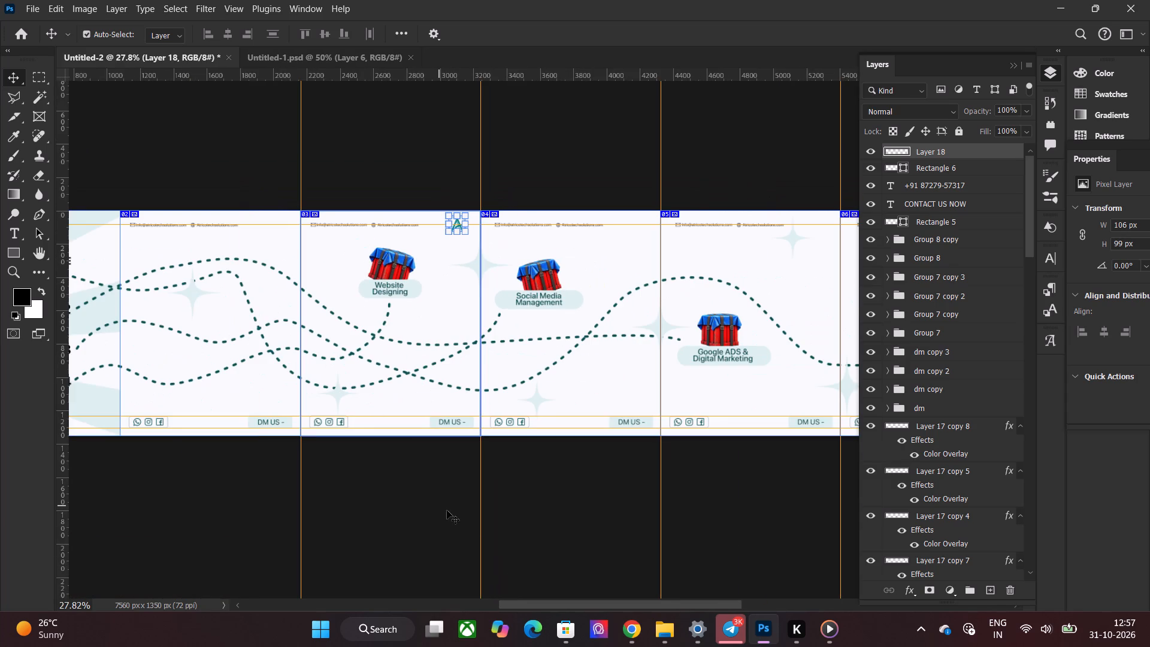
drag(570, 601, 535, 602)
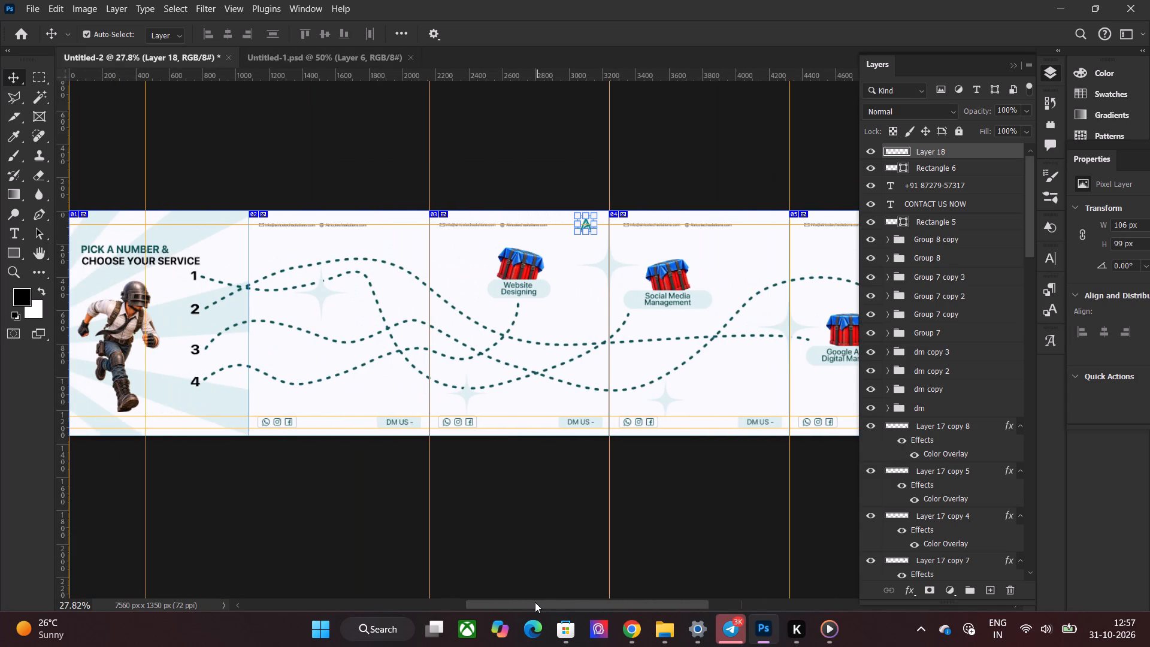
drag(535, 602, 513, 576)
alt+scroll(451, 384, up, 1)
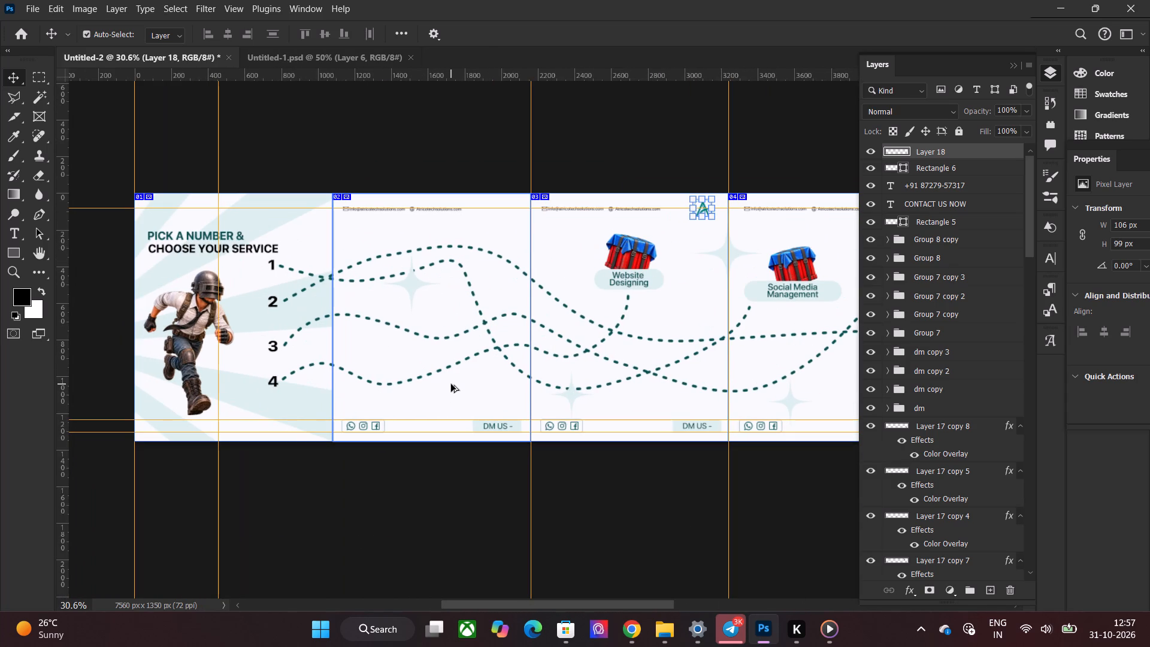
alt+scroll(451, 384, up, 1)
alt+scroll(560, 323, up, 1)
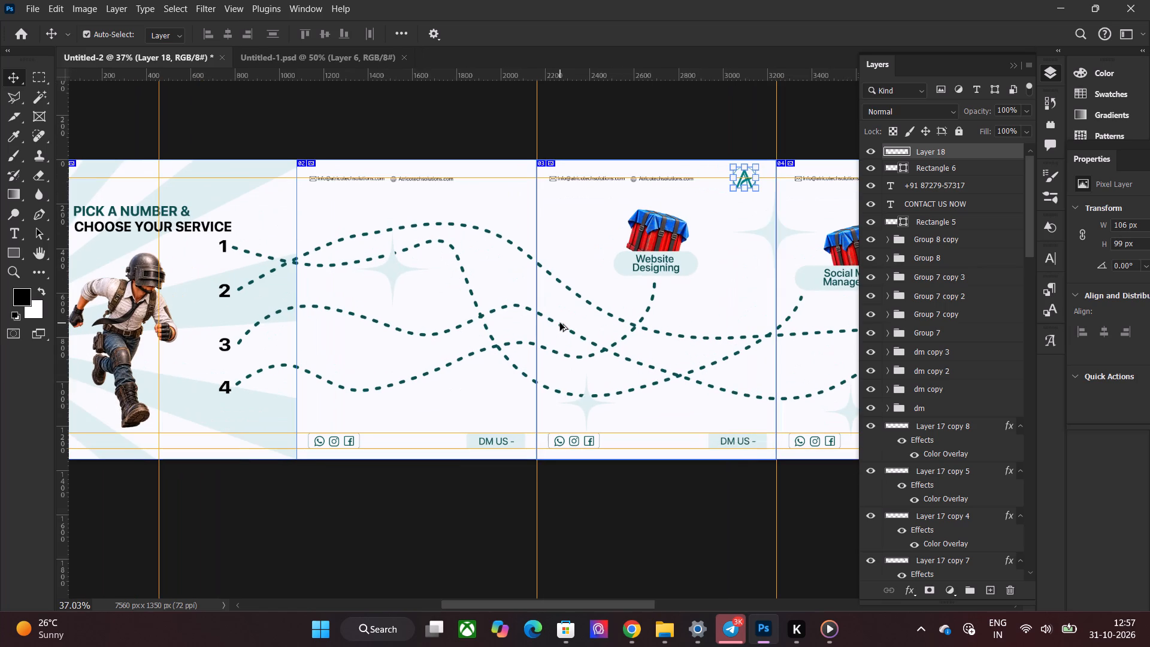
alt+scroll(598, 326, up, 1)
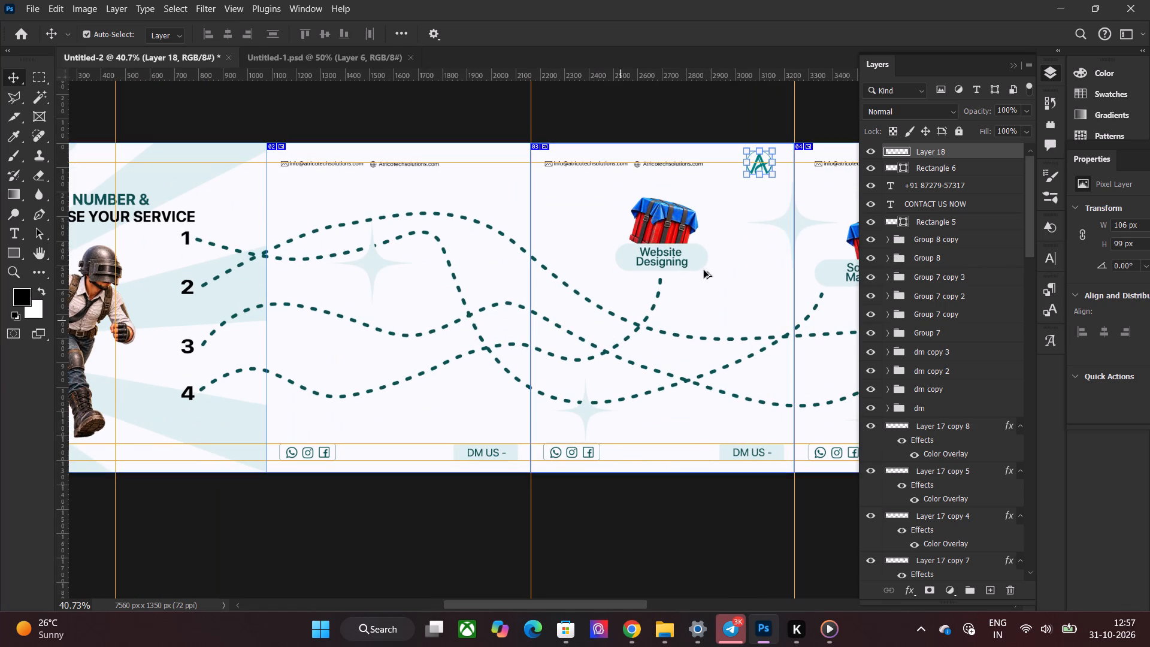
key(ctrl+j)
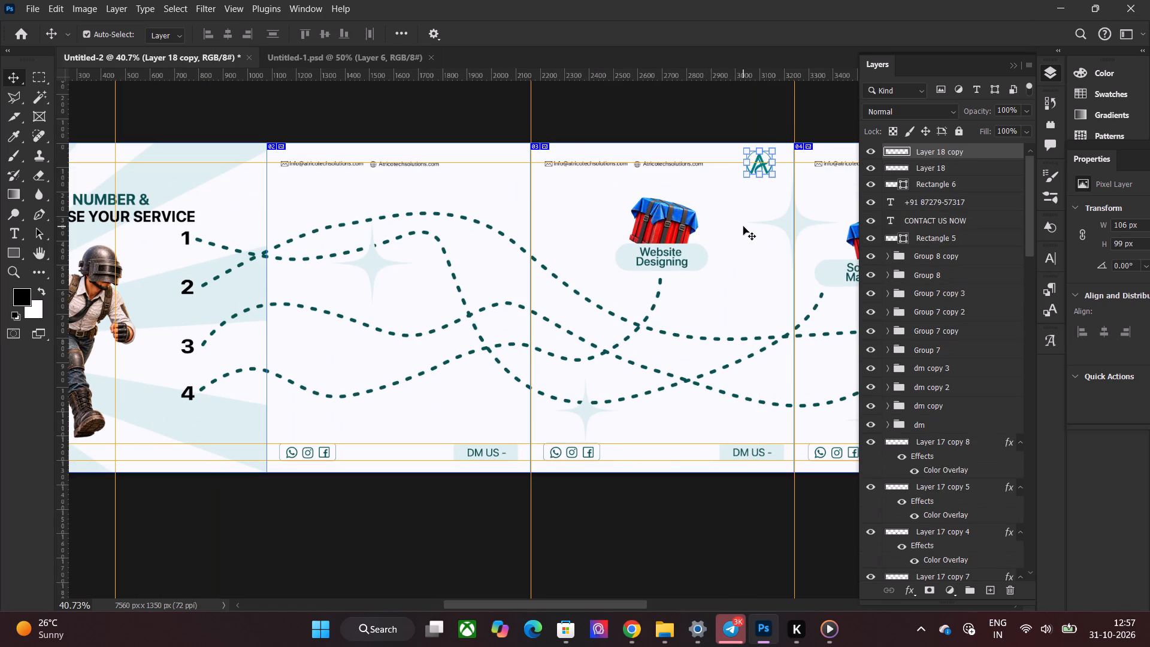
drag(764, 167, 503, 191)
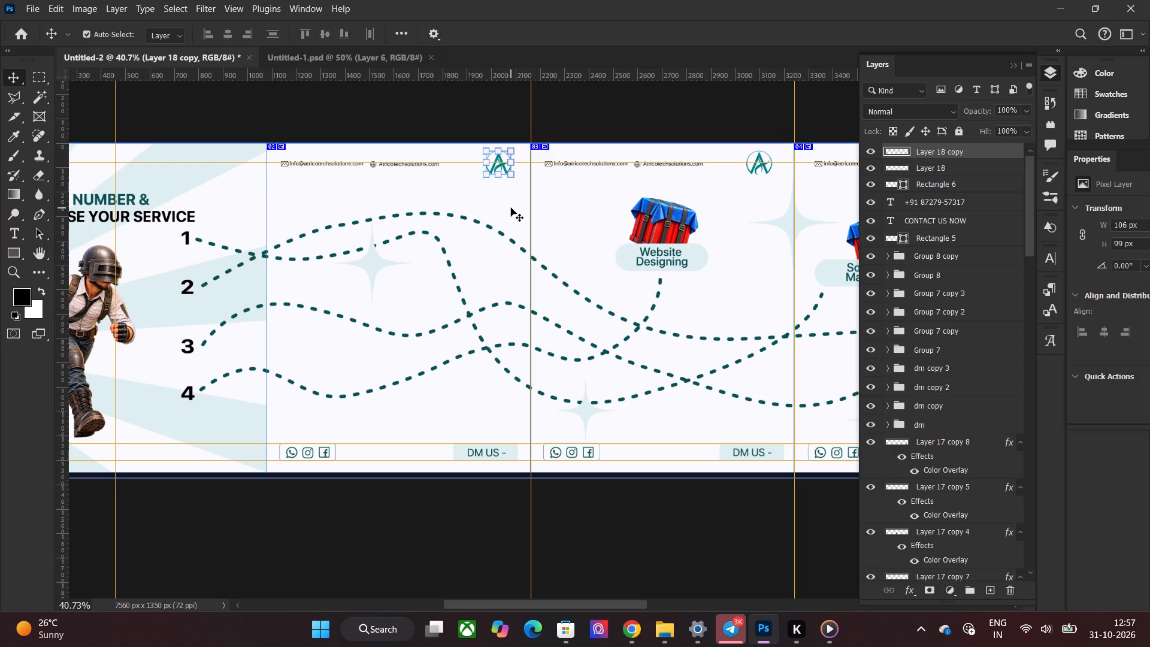
Duplicate the two header logos together and move the copies horizontally onto the right ends of the headers on slides 04 and 05.
drag(563, 598, 621, 603)
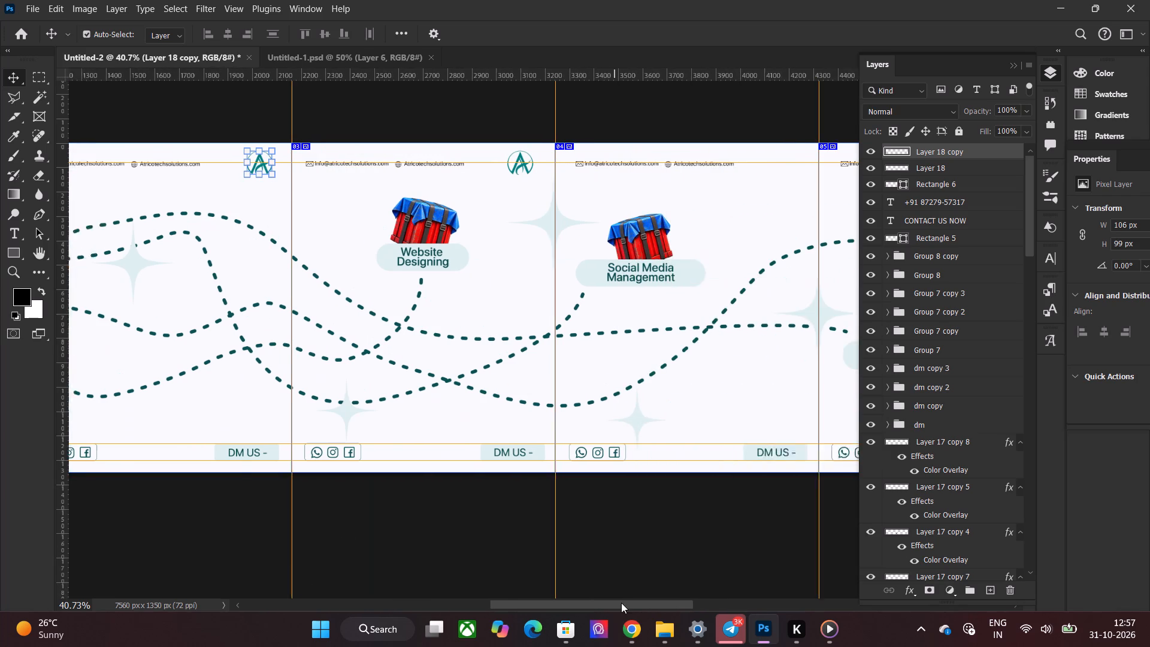
drag(621, 603, 632, 604)
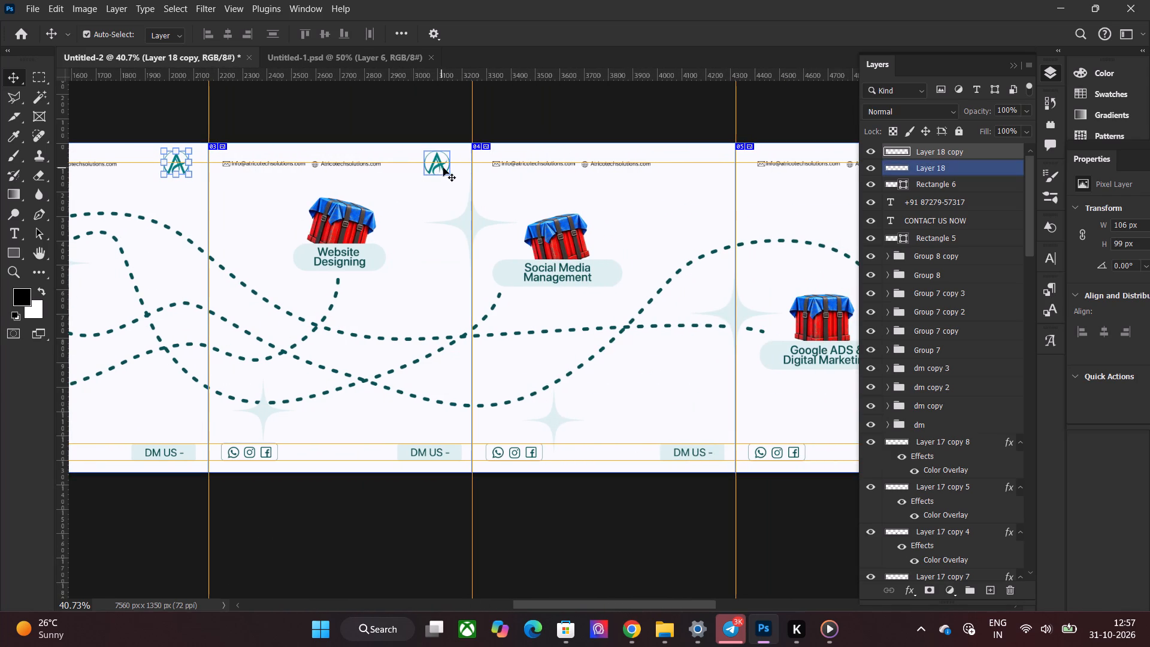
shift+click(443, 168)
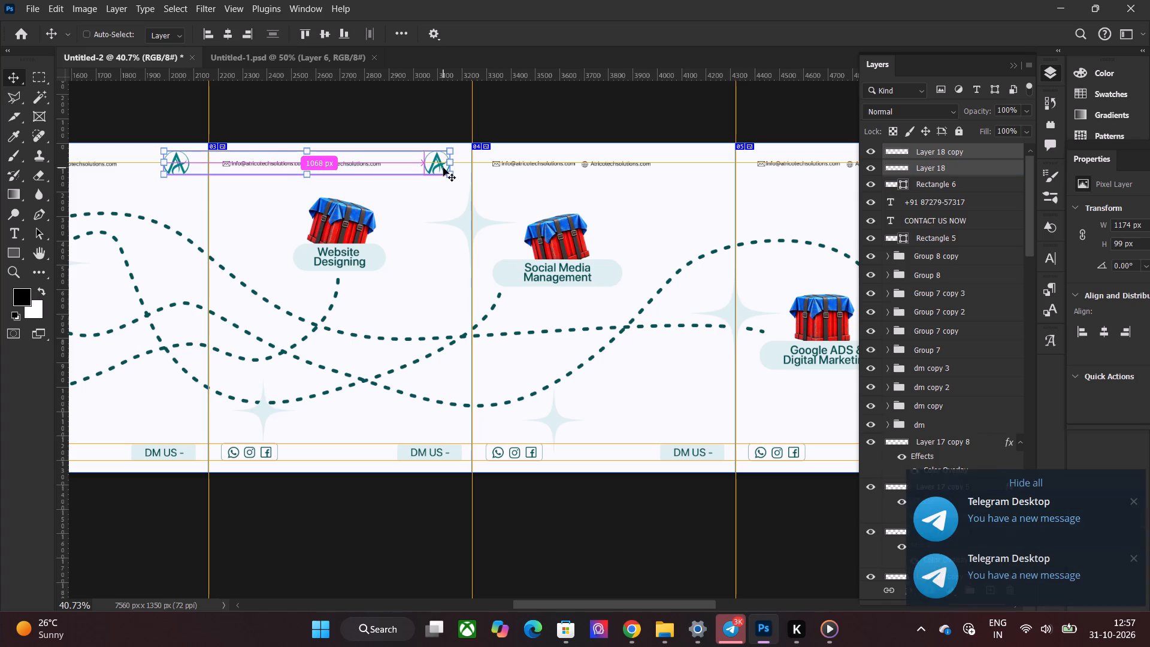
key(ctrl+j)
key(ctrl+t)
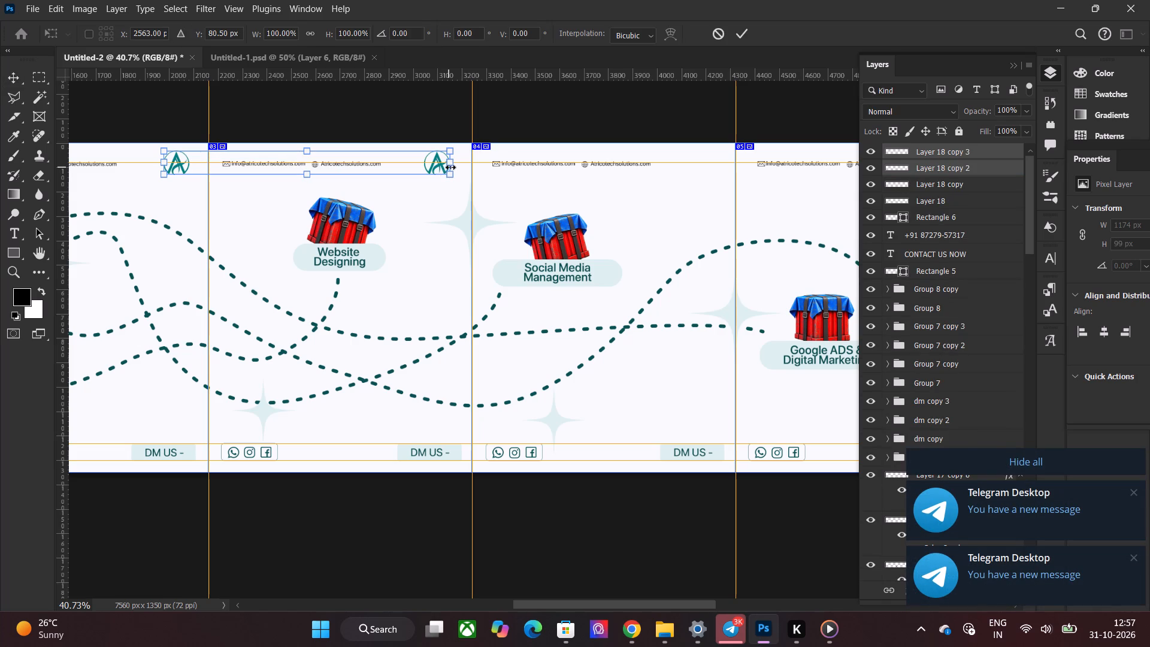
drag(440, 167, 574, 168)
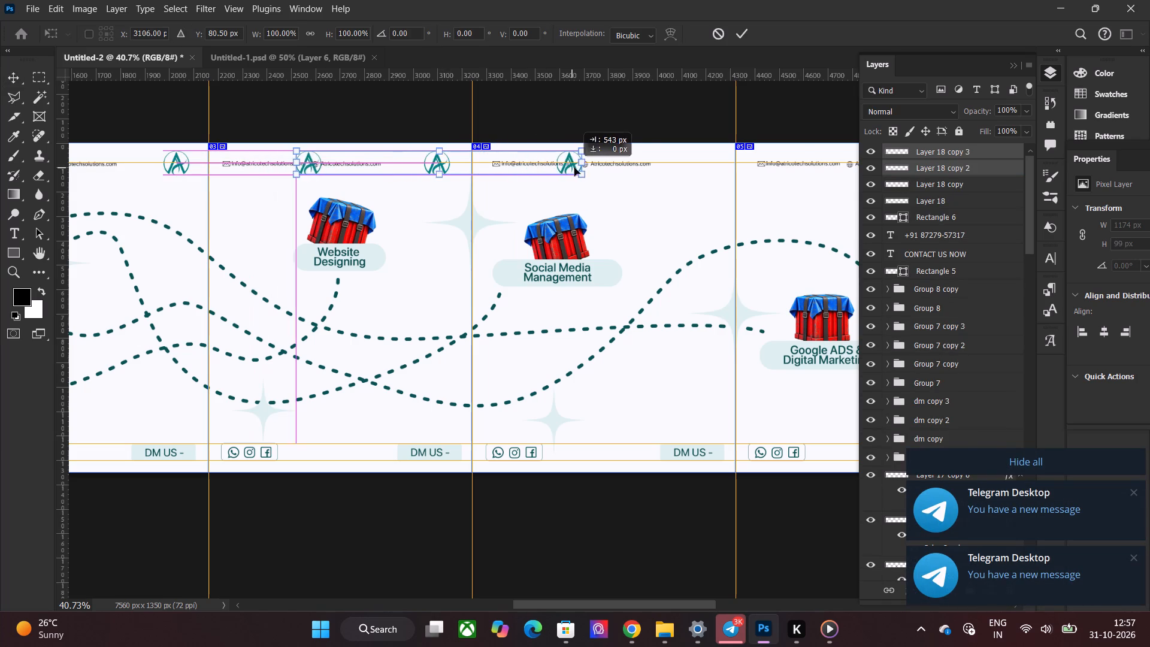
drag(574, 168, 907, 168)
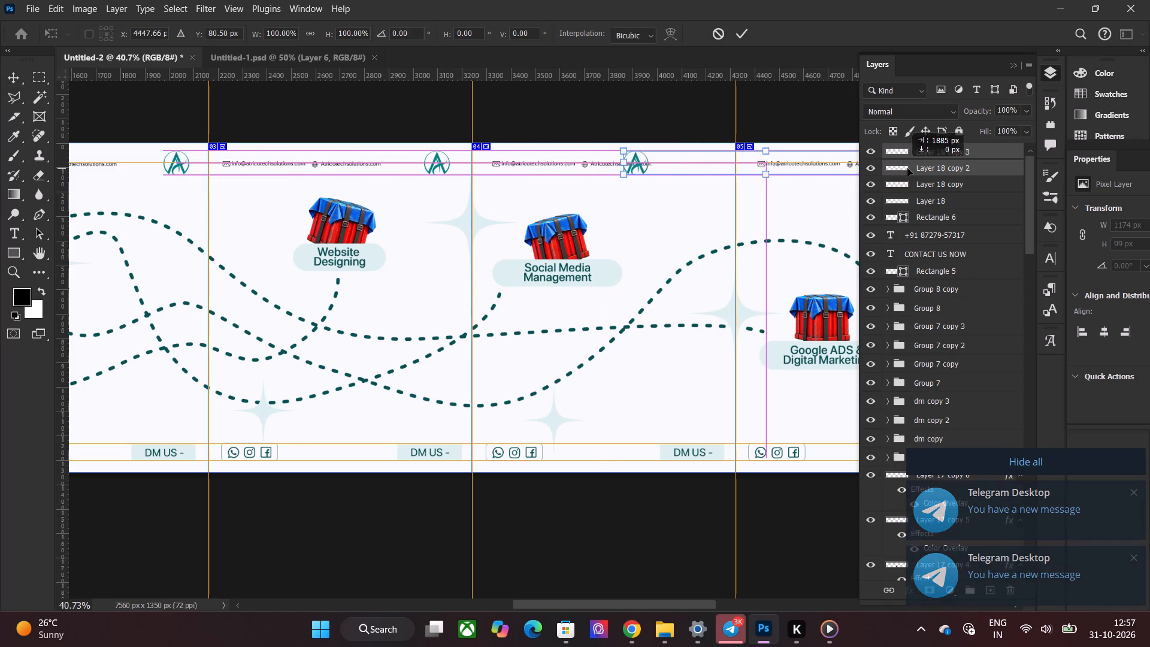
drag(907, 168, 970, 173)
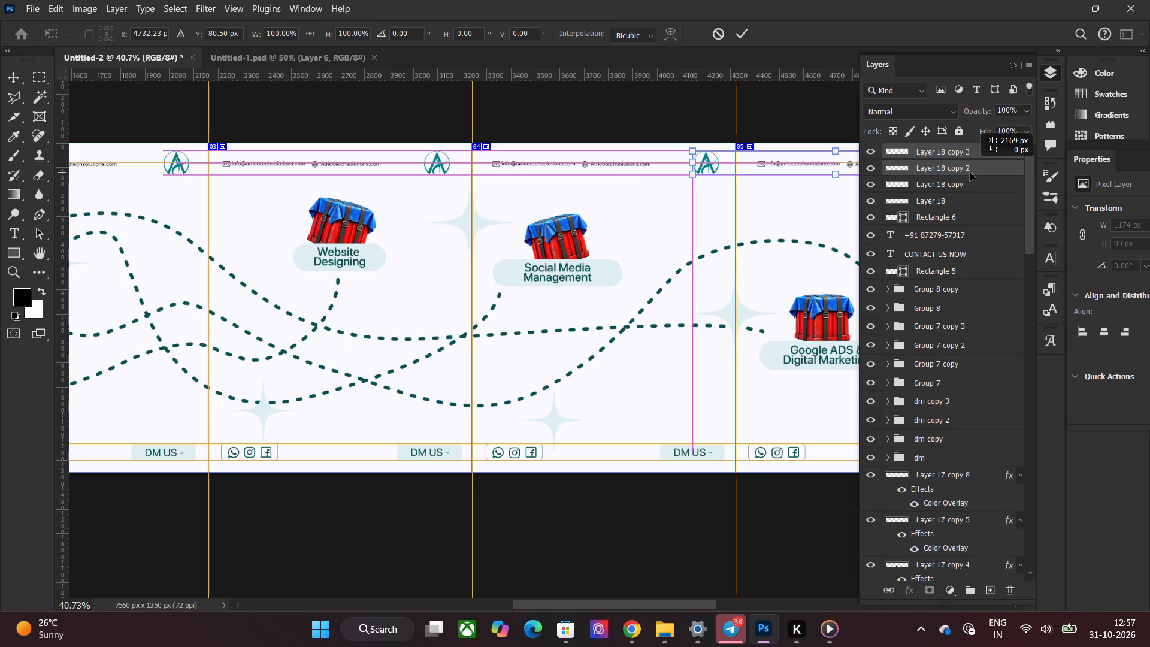
drag(970, 173, 965, 176)
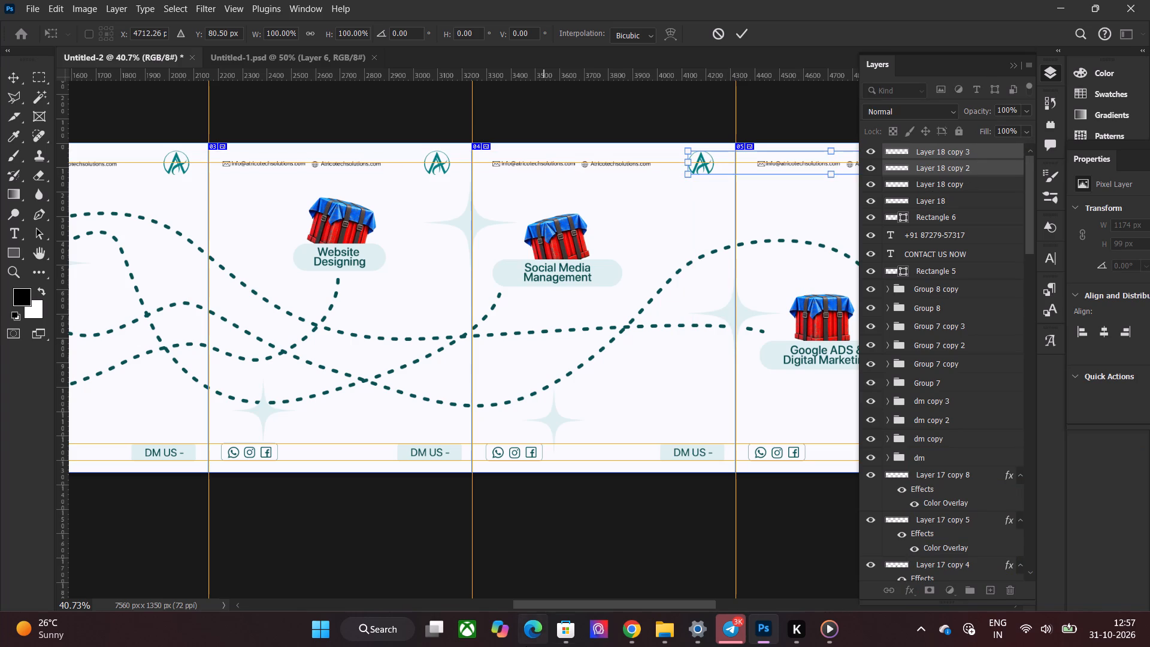
drag(574, 604, 696, 604)
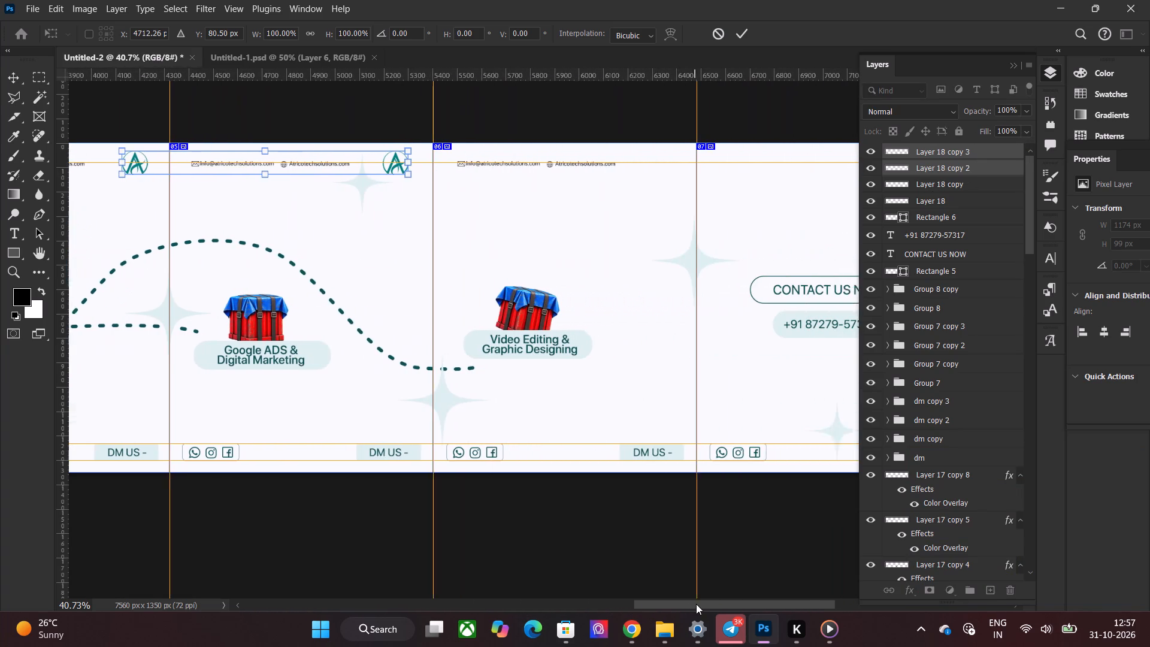
drag(696, 604, 704, 598)
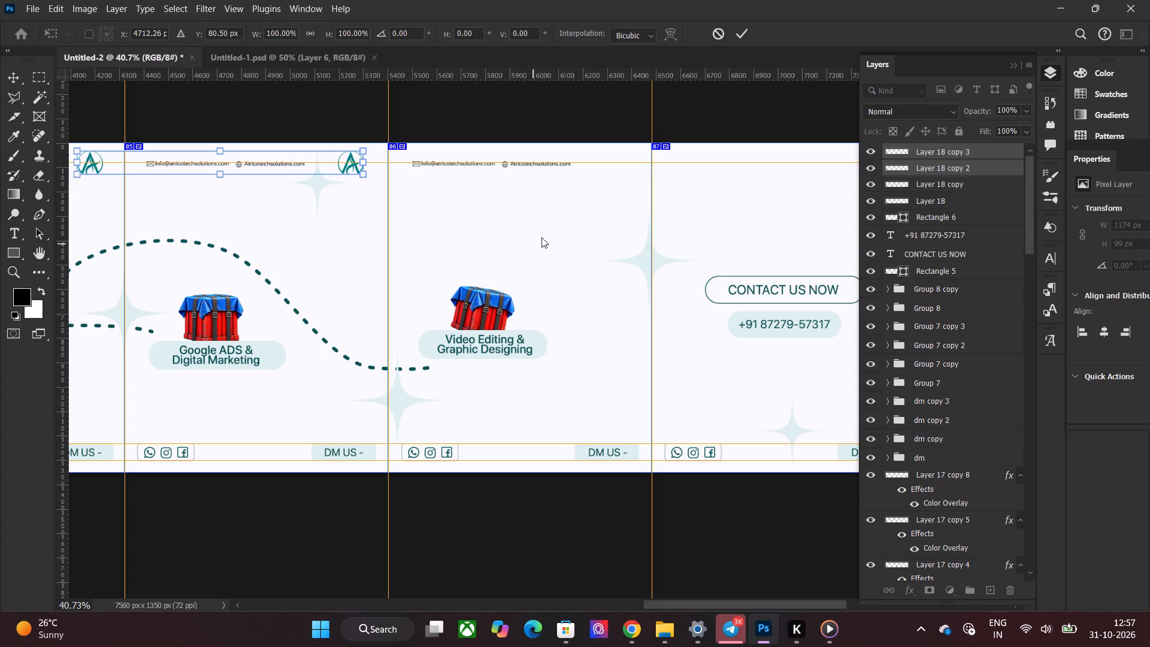
click(736, 31)
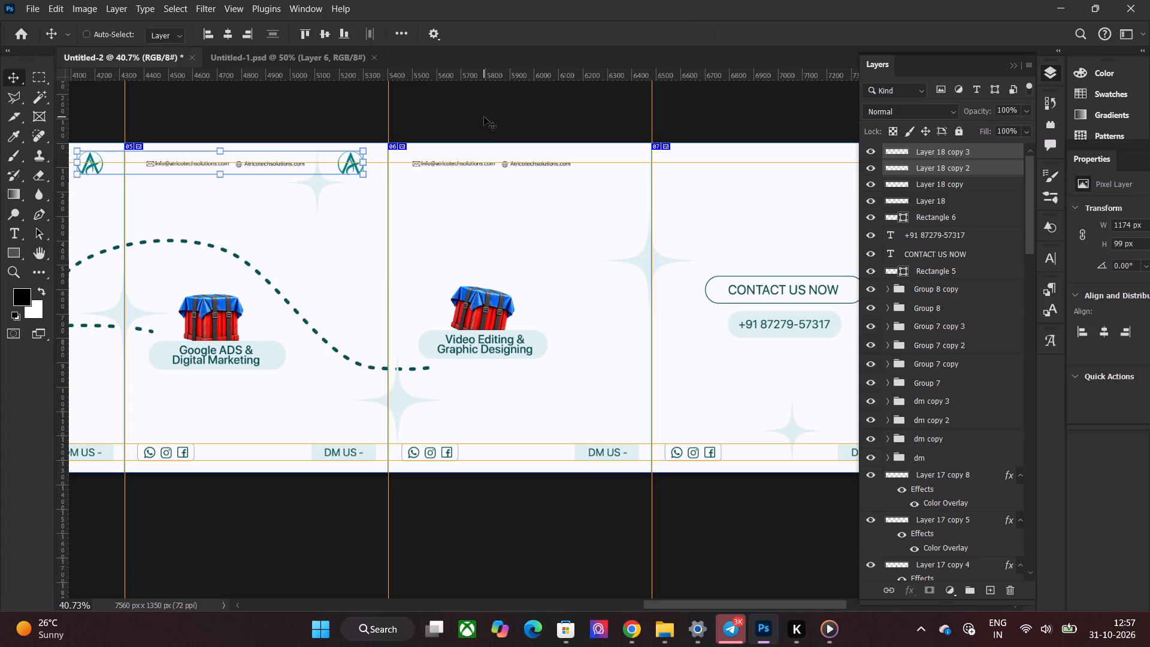
Duplicate the logo pair from slides 04 and 05 and move the copies horizontally to the matching header spots on slides 06 and 07.
key(ctrl+j)
key(ctrl+t)
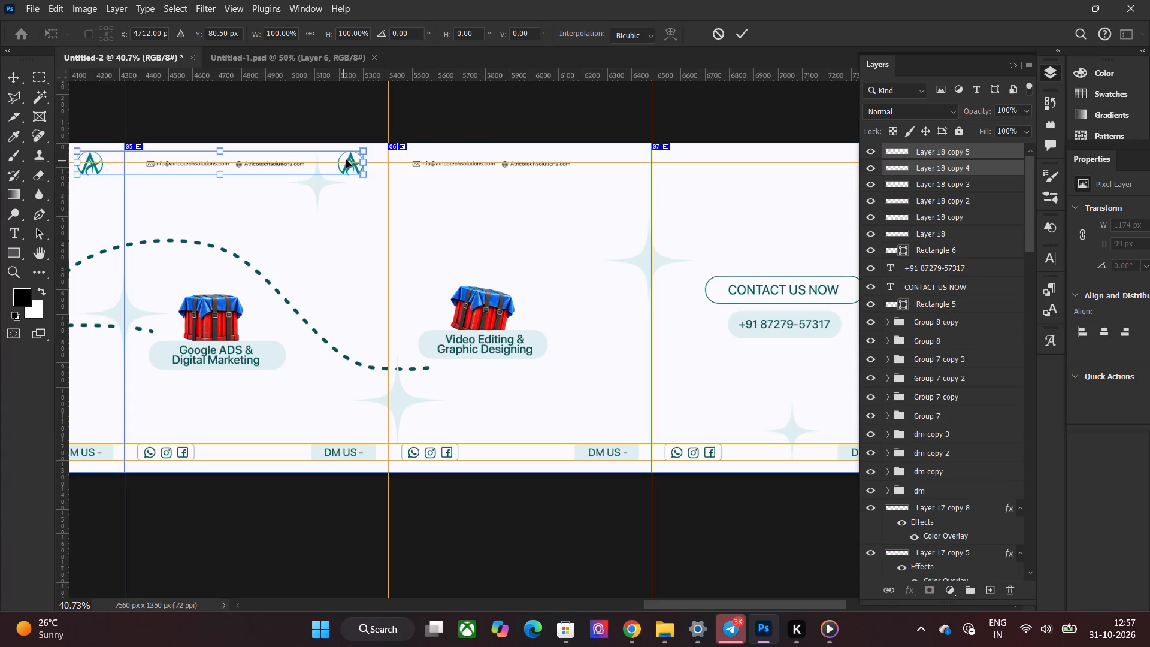
drag(353, 157, 591, 185)
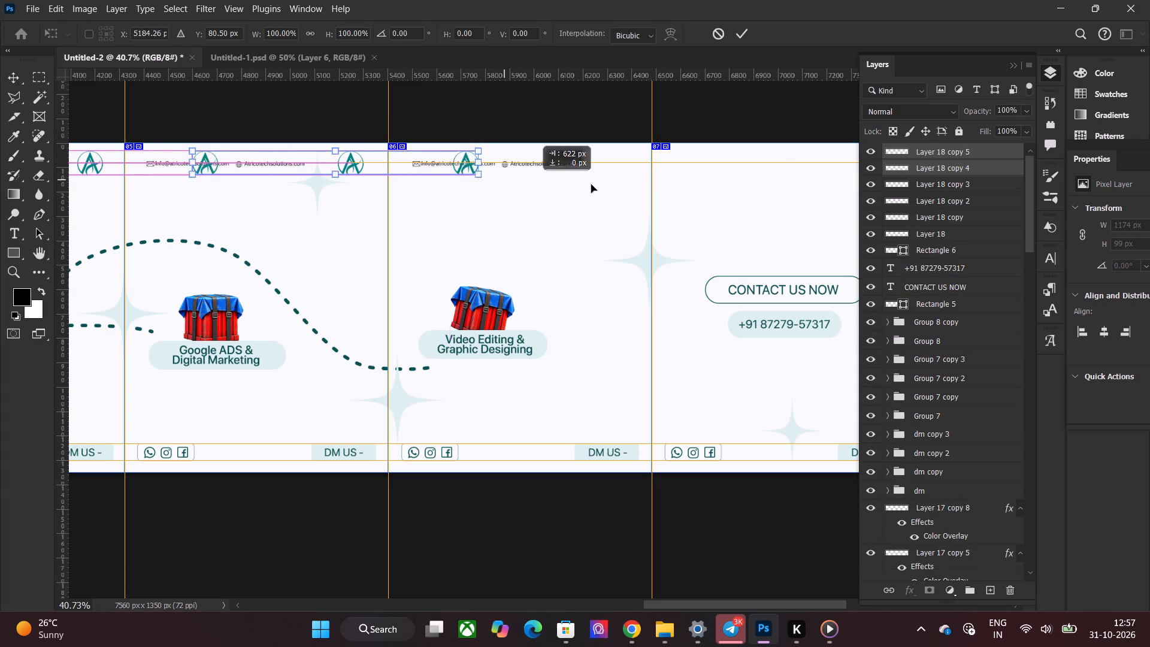
drag(591, 185, 885, 185)
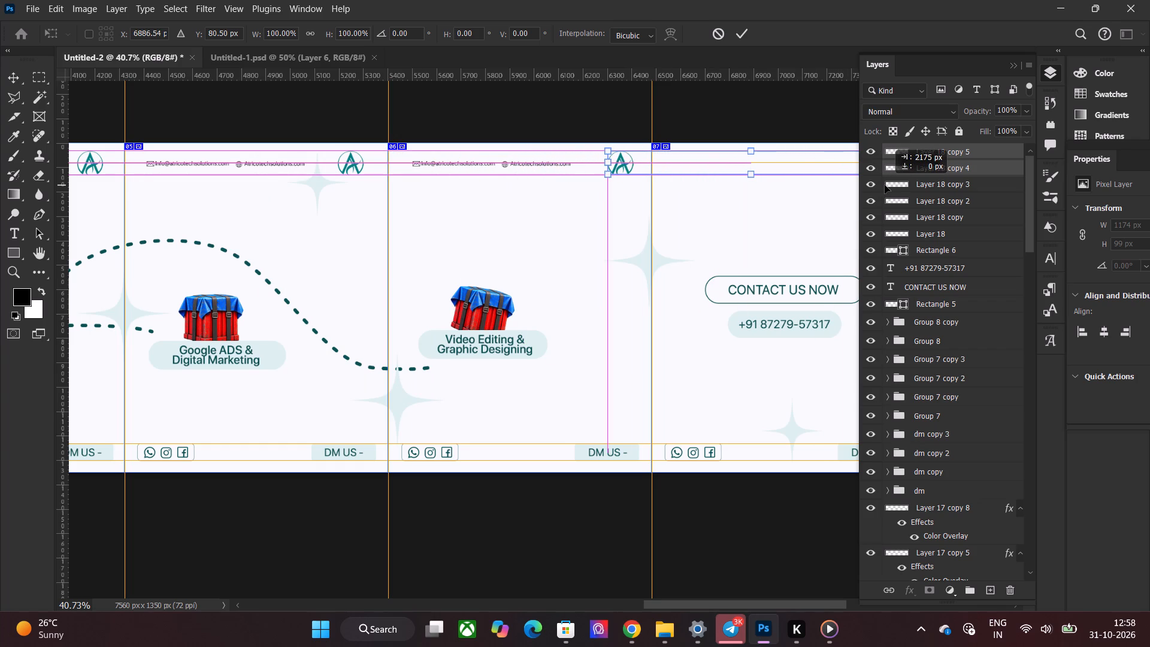
drag(885, 185, 877, 188)
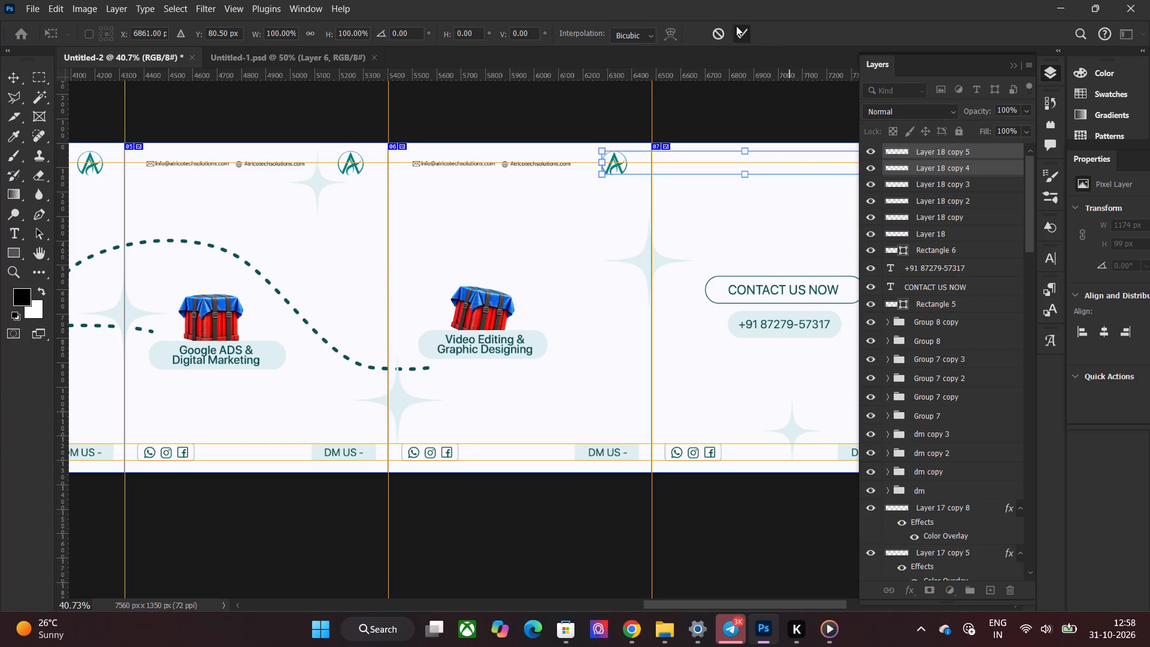
click(736, 26)
drag(669, 604, 711, 604)
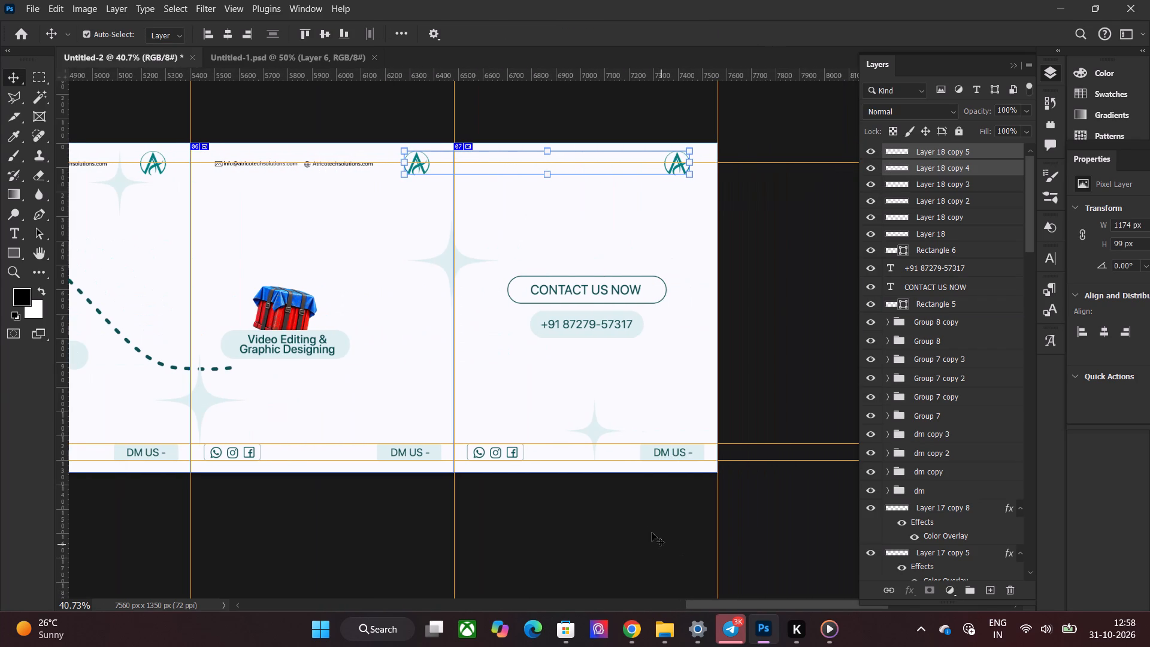
click(647, 529)
alt+scroll(688, 216, up, 2)
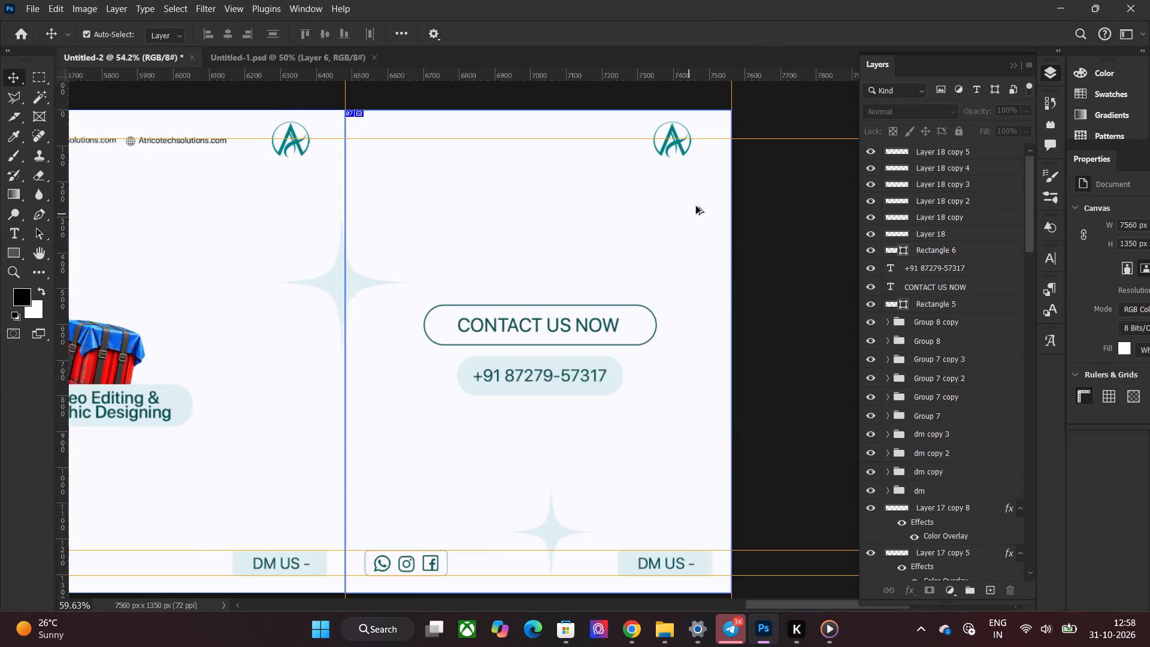
alt+scroll(696, 206, up, 3)
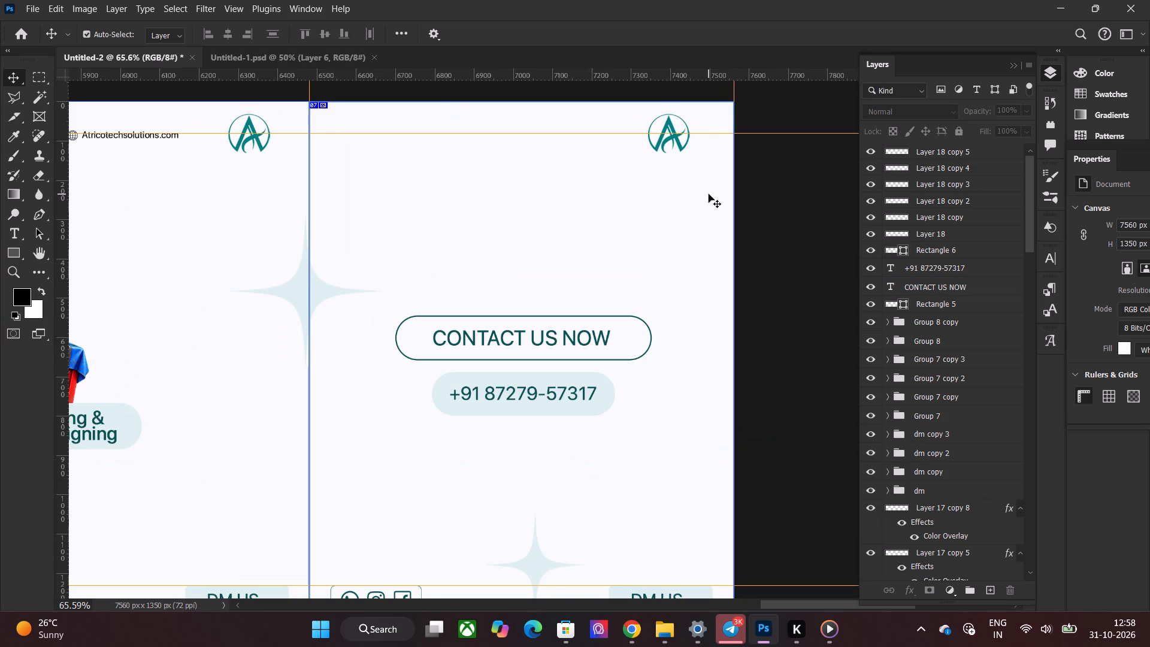
Duplicate the email and website contact group from slide 06's header and move the copy horizontally into slide 07's header beside the logo.
scroll(708, 195, down, 1)
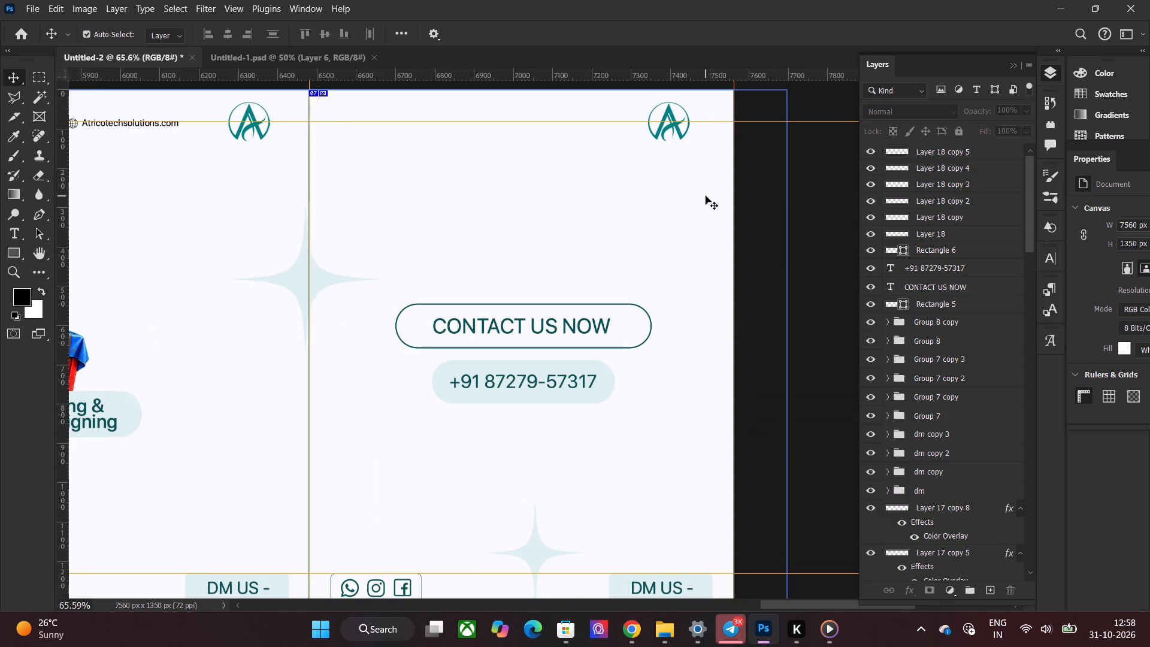
scroll(706, 196, down, 3)
drag(773, 602, 688, 602)
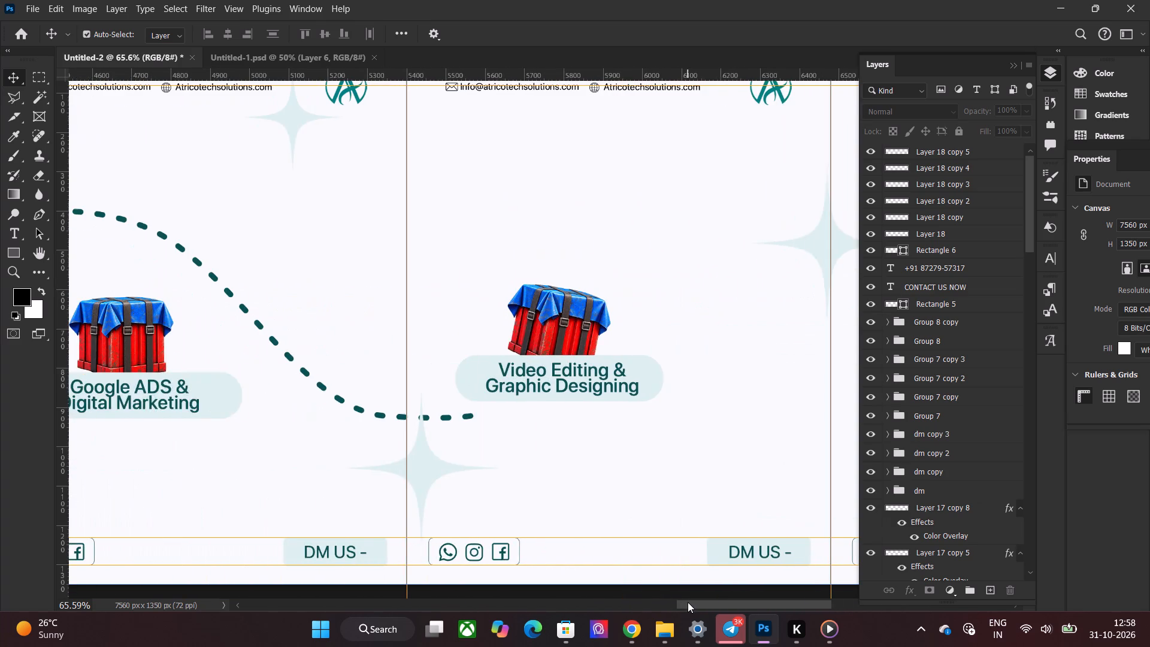
drag(688, 602, 680, 602)
scroll(376, 280, up, 3)
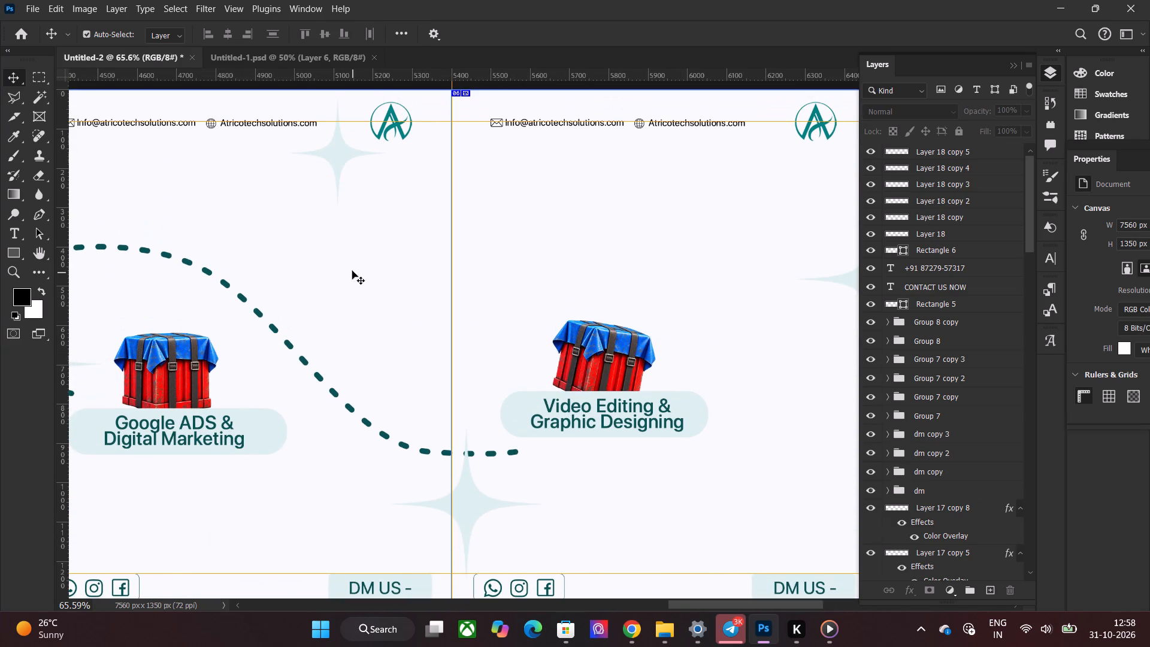
click(500, 126)
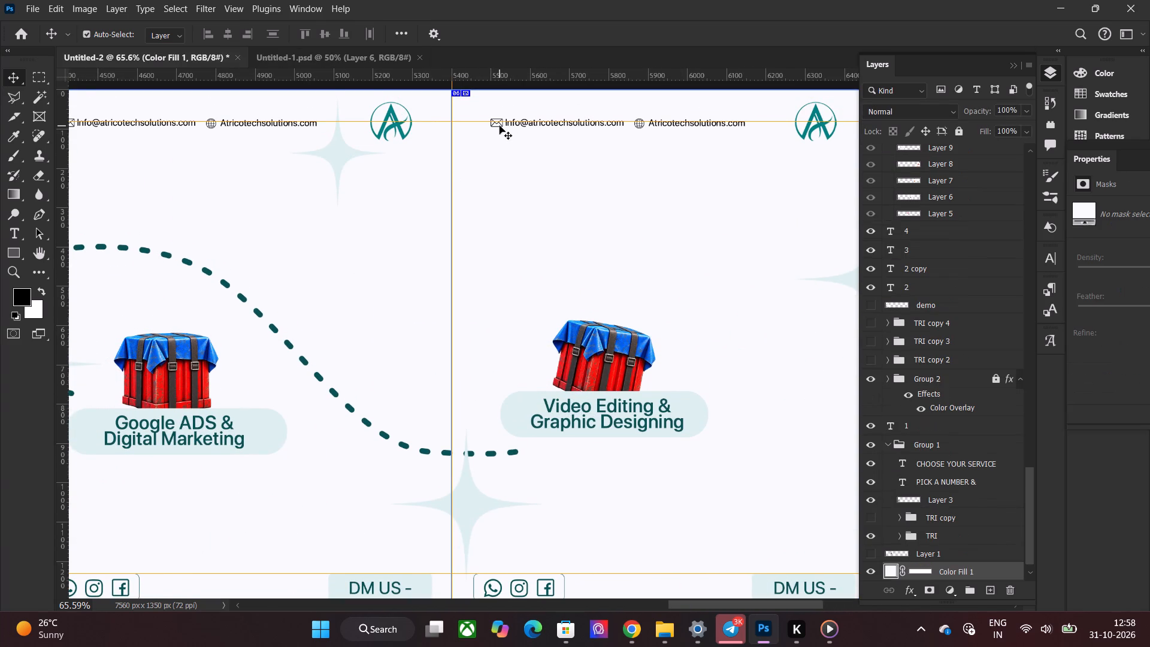
click(500, 126)
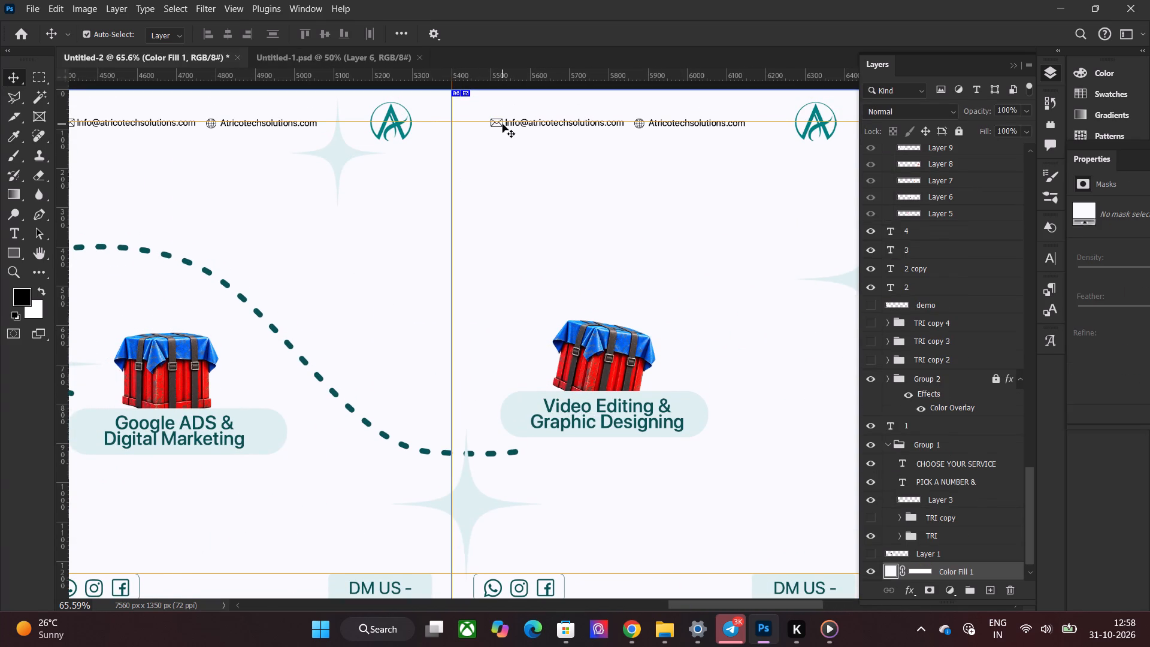
click(503, 124)
scroll(892, 242, up, 8)
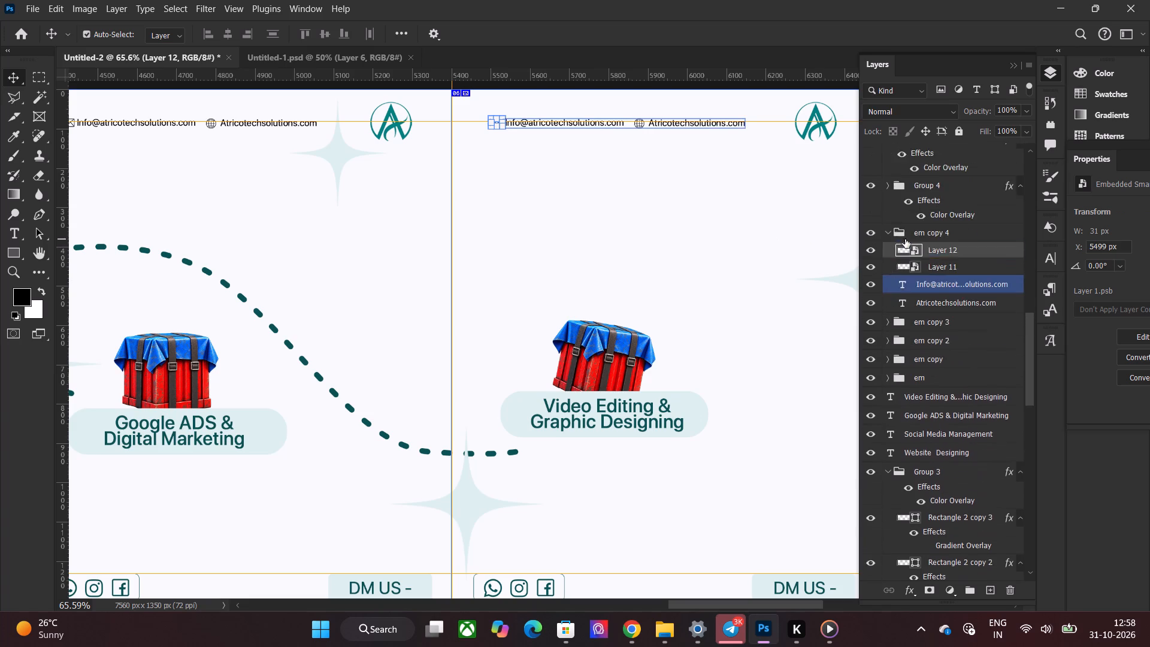
scroll(905, 239, up, 2)
click(918, 246)
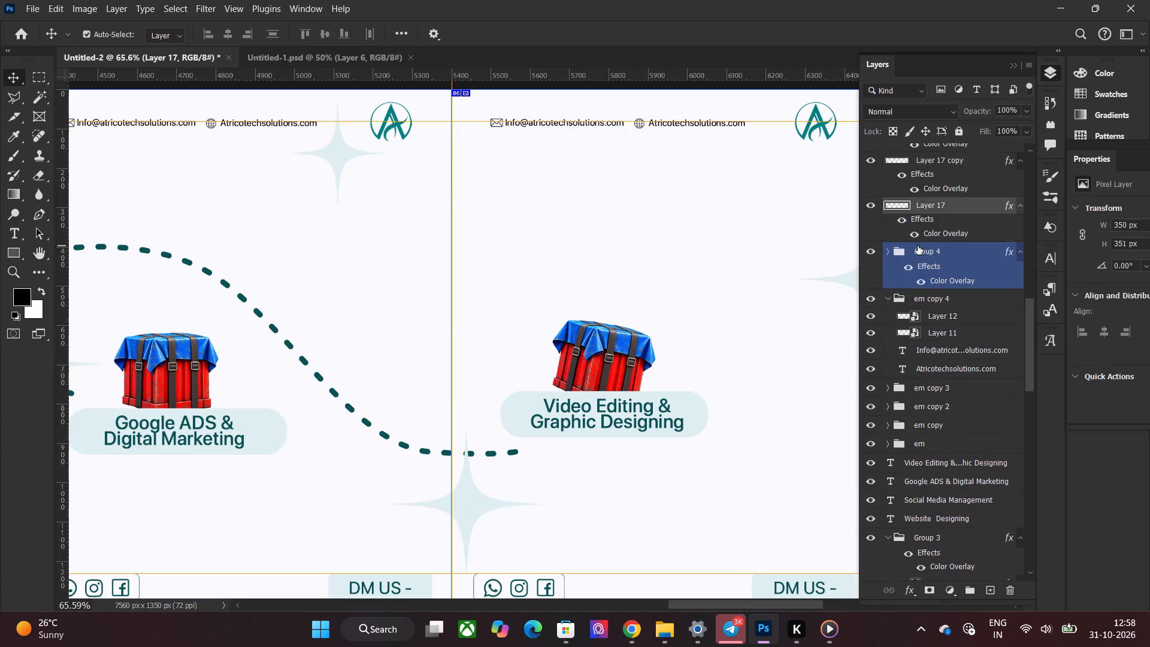
click(933, 302)
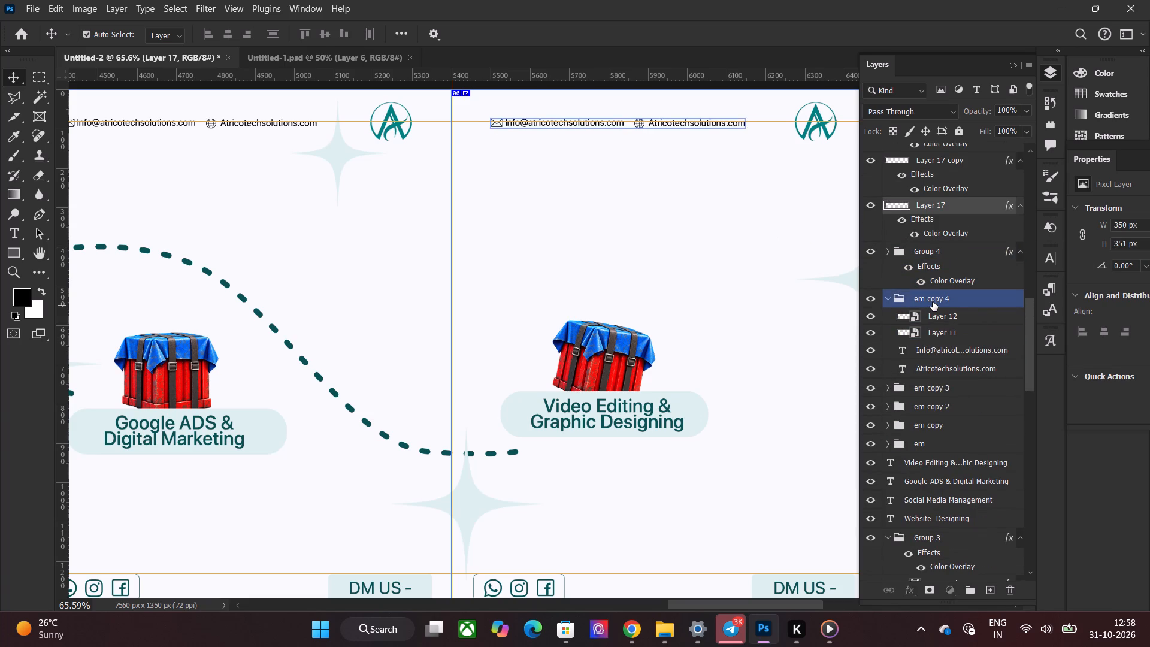
click(887, 297)
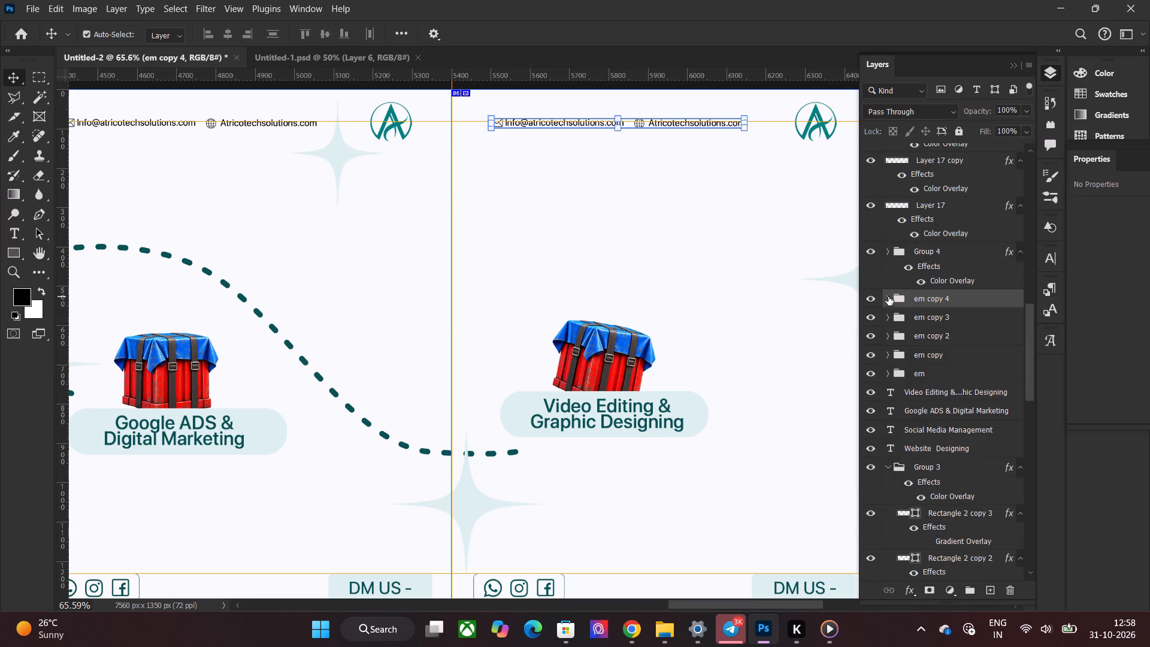
key(ctrl+j)
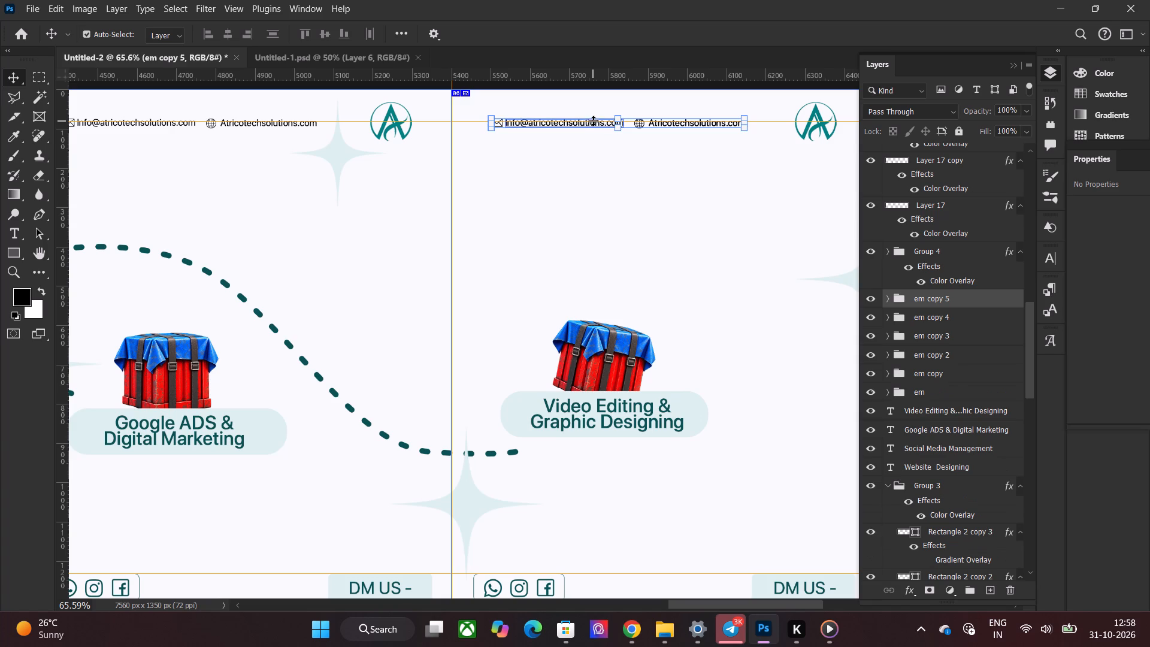
key(ctrl+t)
drag(644, 126, 652, 126)
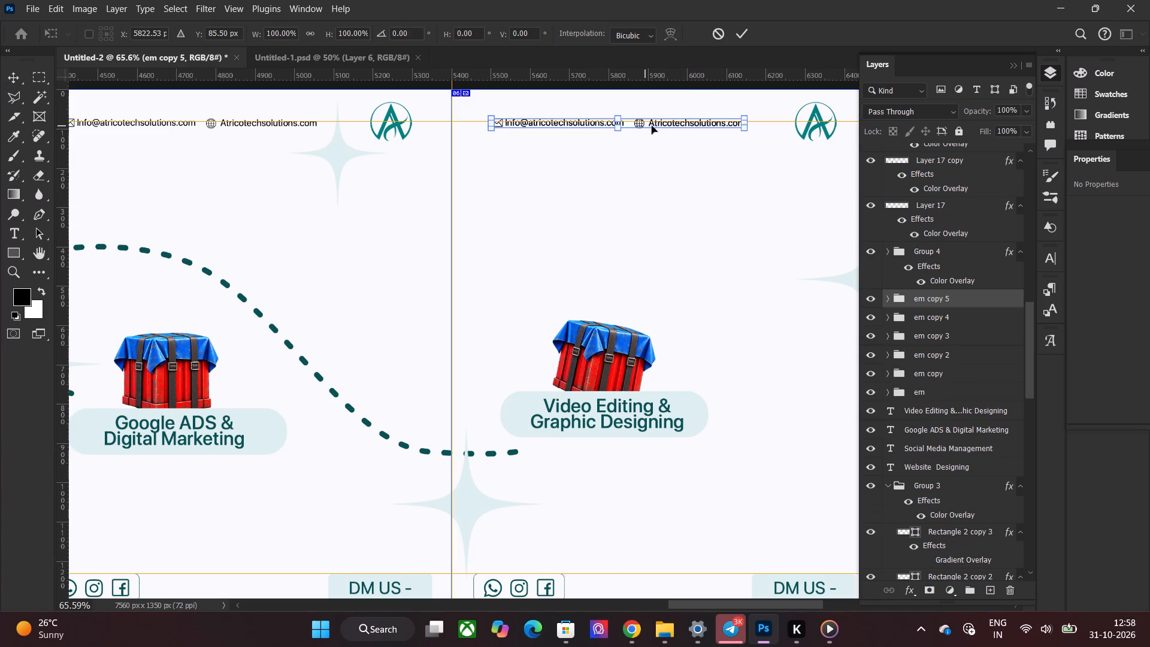
drag(652, 126, 874, 128)
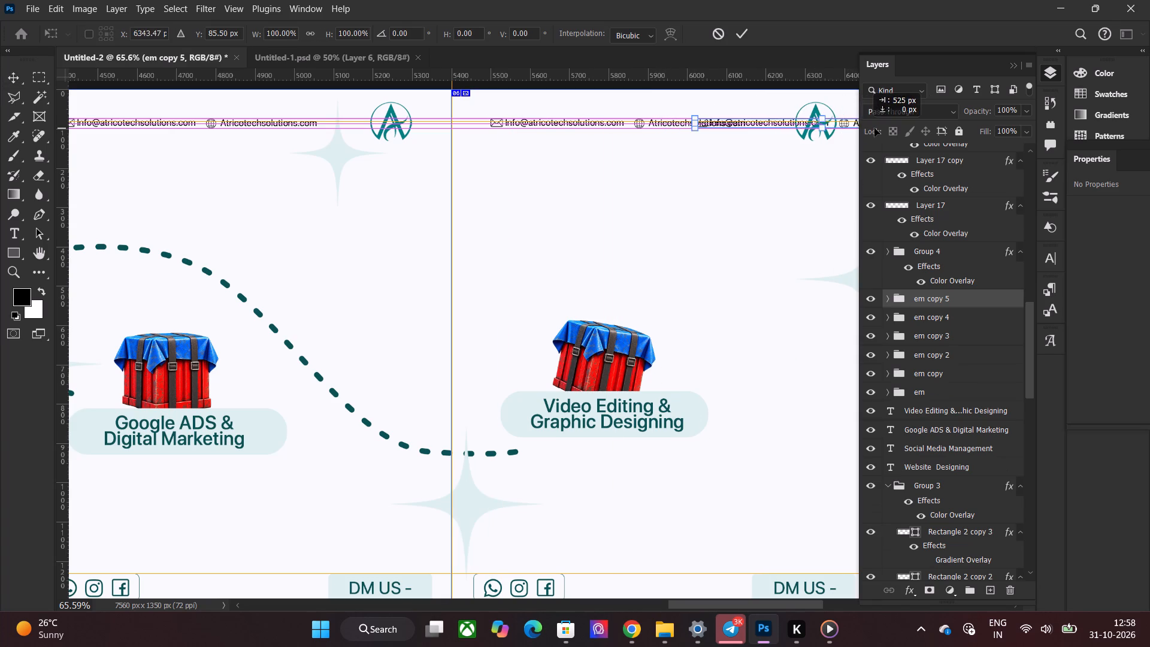
drag(874, 128, 1066, 128)
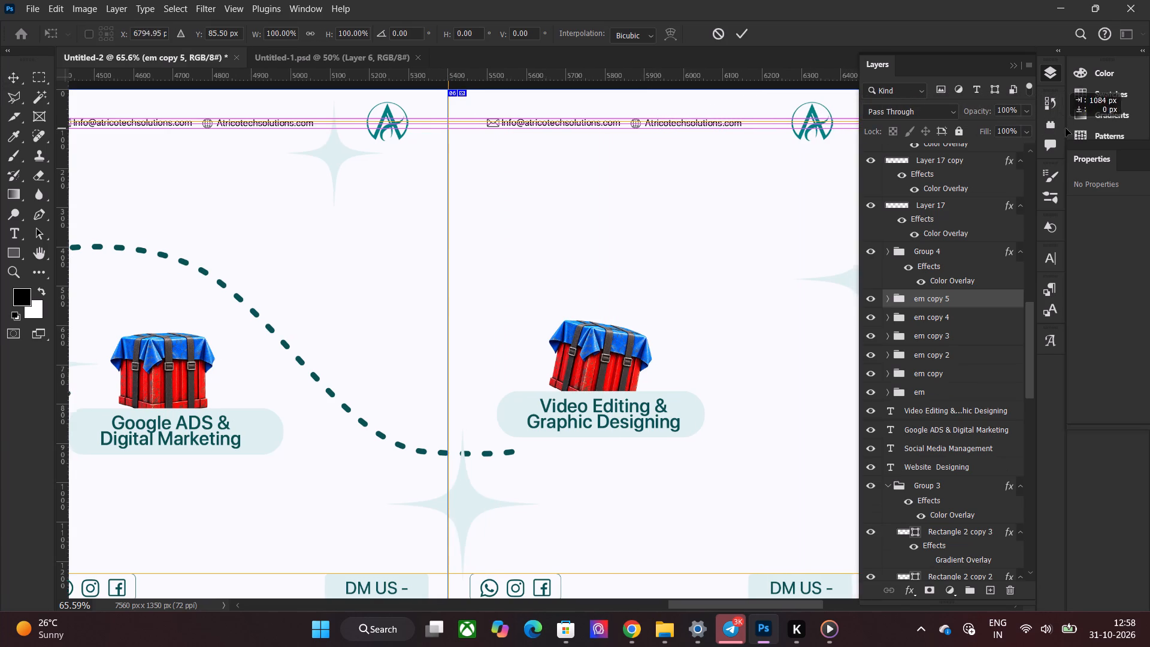
drag(1066, 128, 51, 158)
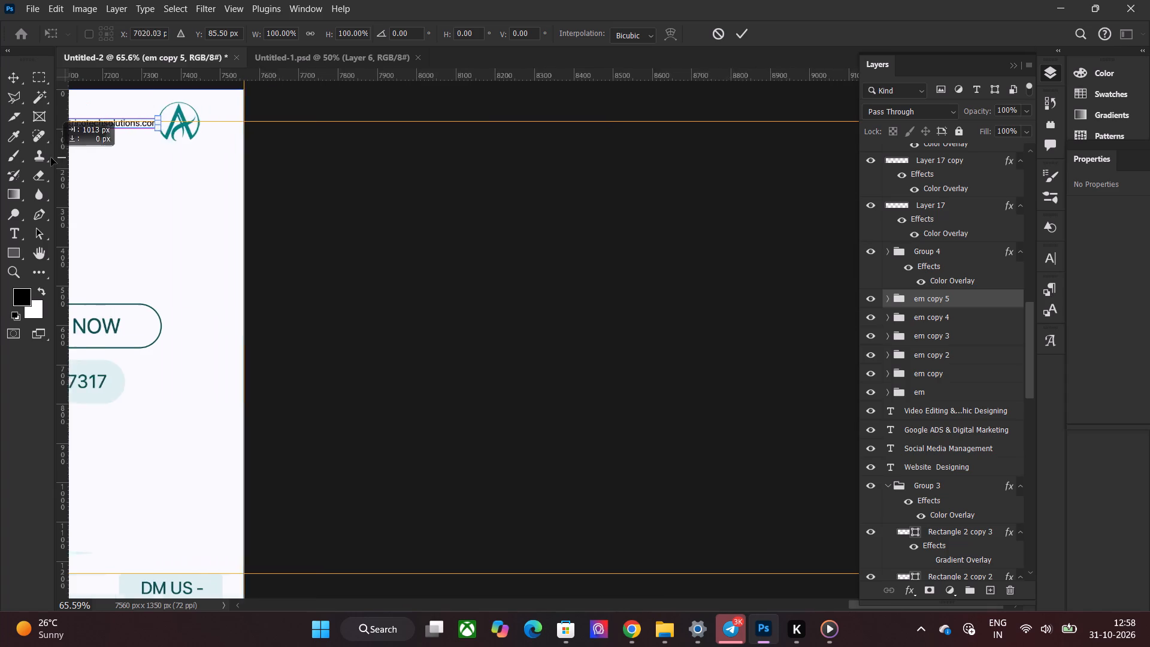
drag(51, 158, 67, 160)
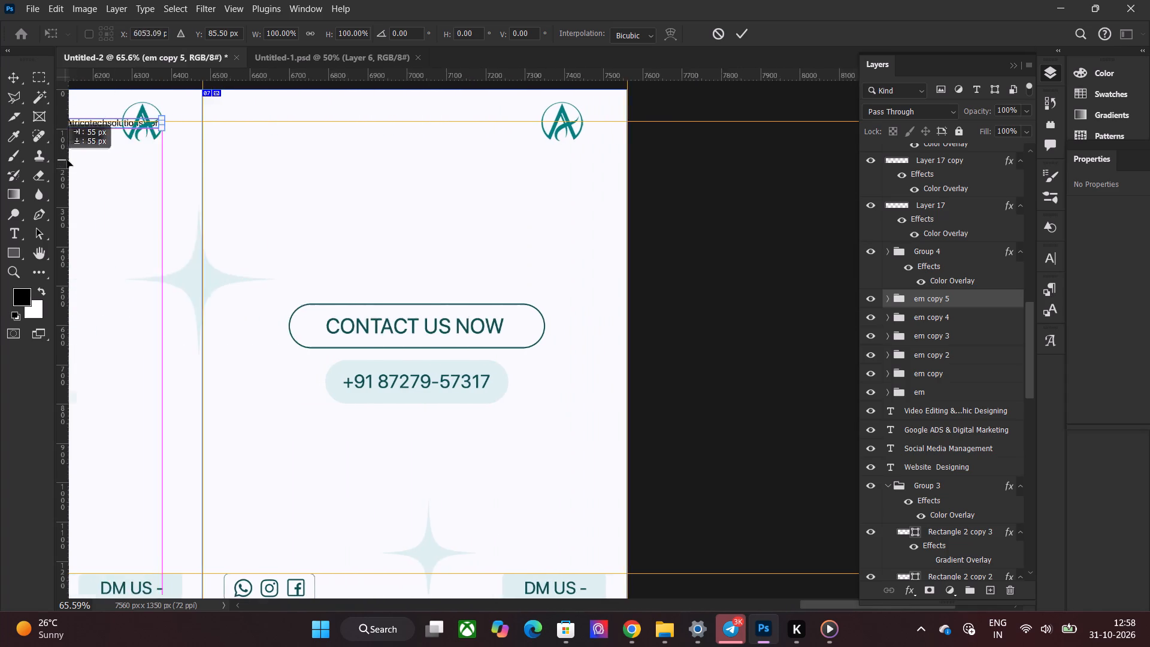
drag(67, 160, 517, 165)
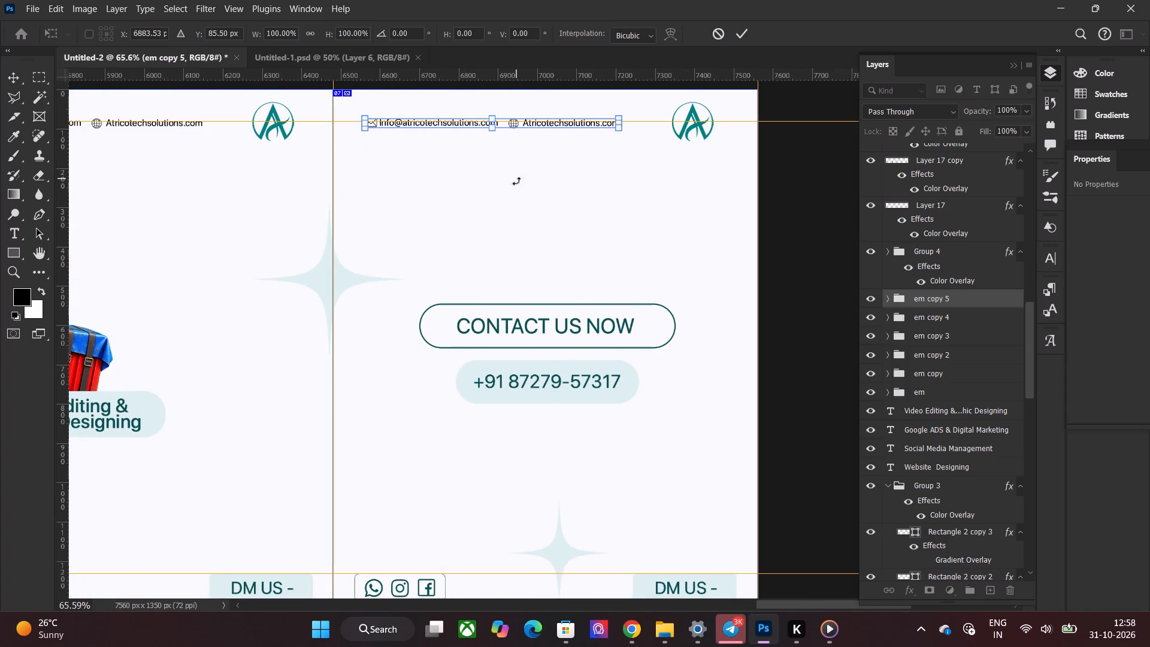
click(739, 39)
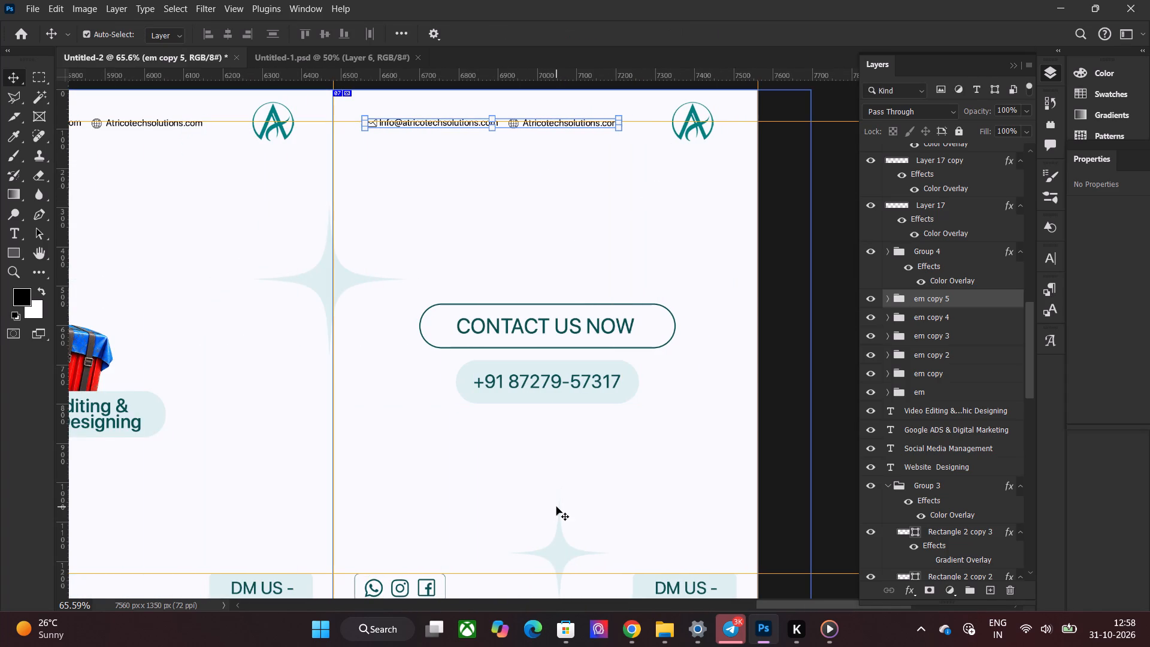
Nudge slide 07's header contact details about 4 px left, away from the logo, and deselect them.
key(Left)
key(Left)
key(Left)
key(Left)
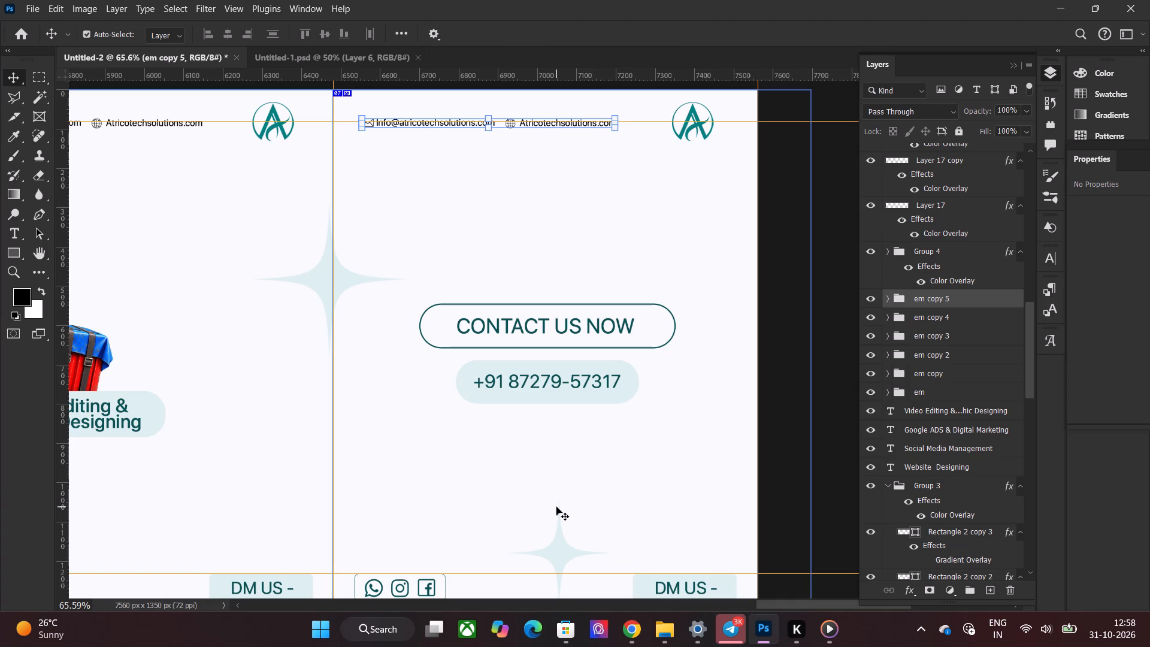
click(821, 298)
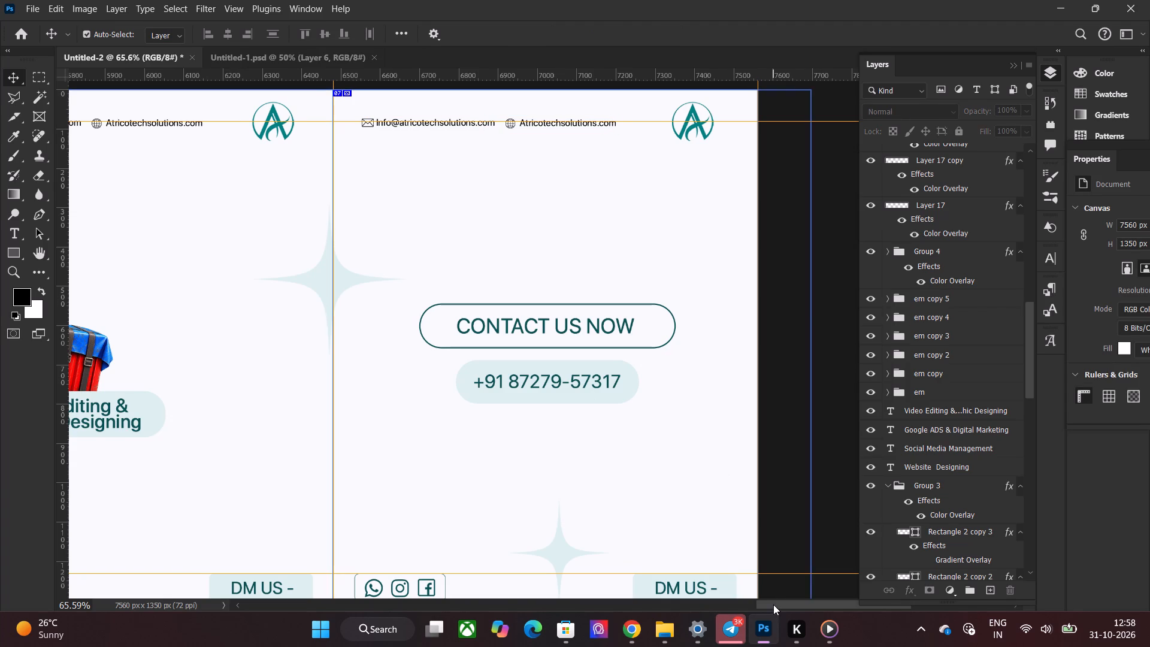
Nudge slide 06's header contact group about 11 px left, towards the slide's left edge.
drag(773, 604, 727, 604)
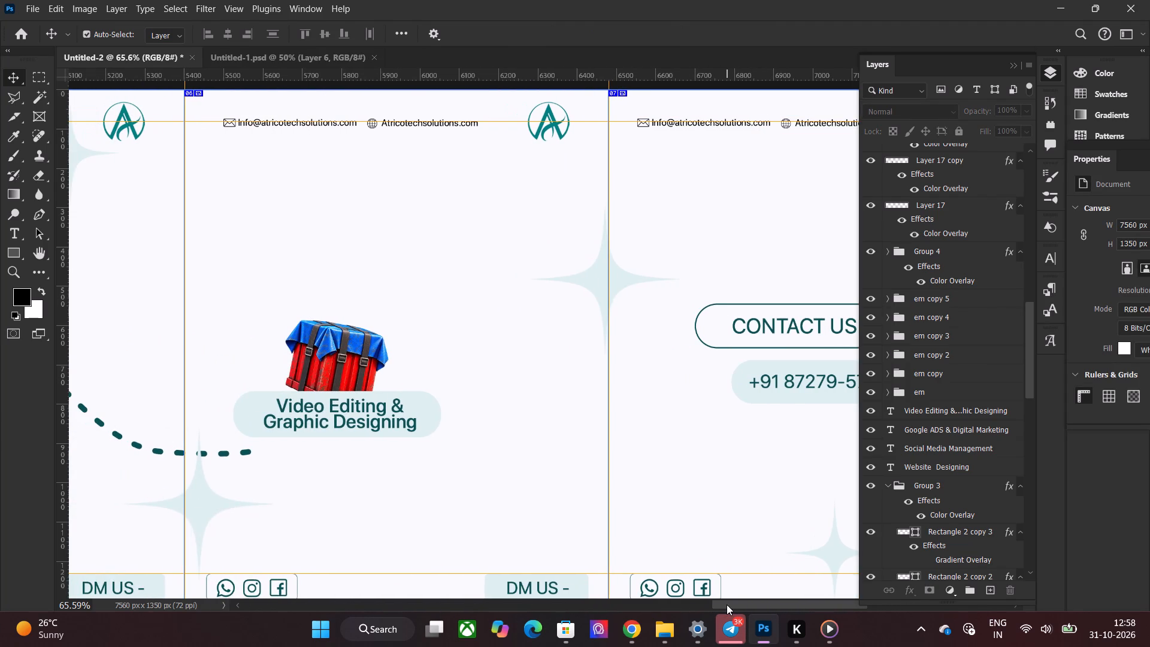
drag(727, 604, 674, 604)
click(916, 303)
click(916, 323)
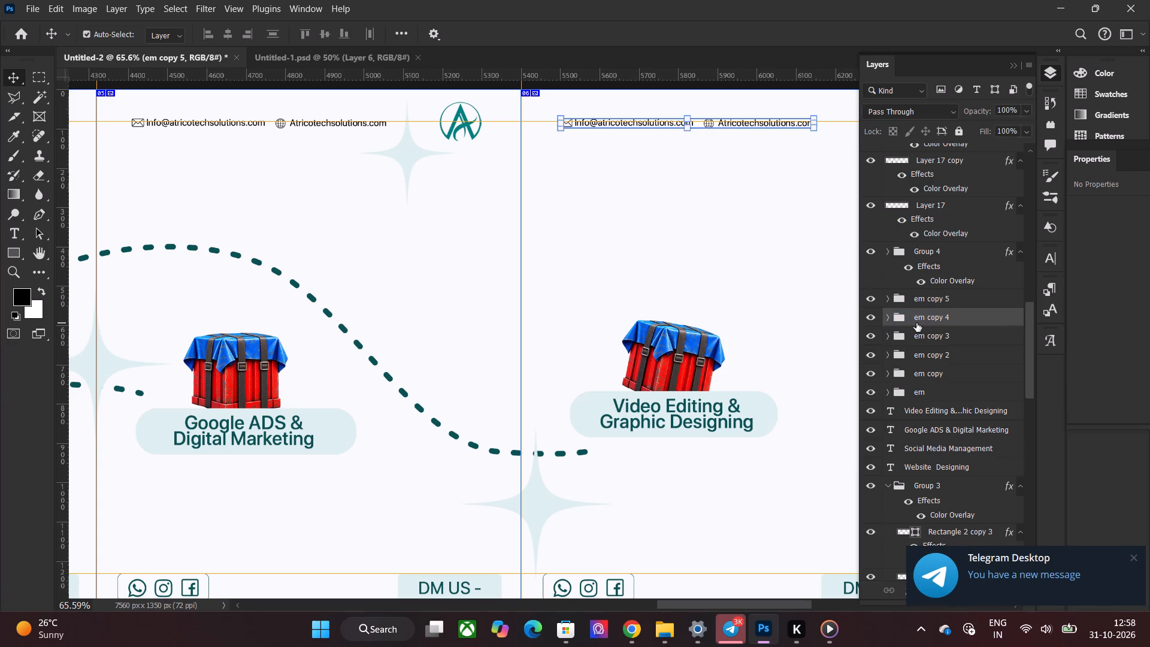
key(Left)
key(Left)
key(Left)
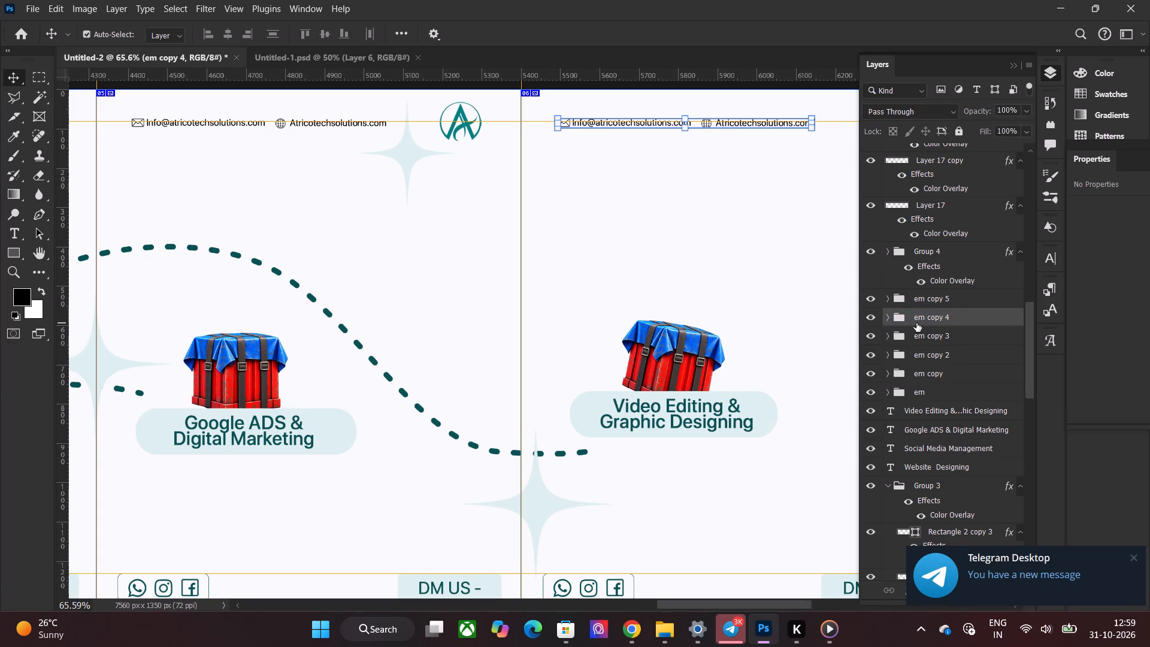
key(Left)
key(Left)
key(Left)
key(Left)
key(Left)
key(Left)
key(Left)
key(Left)
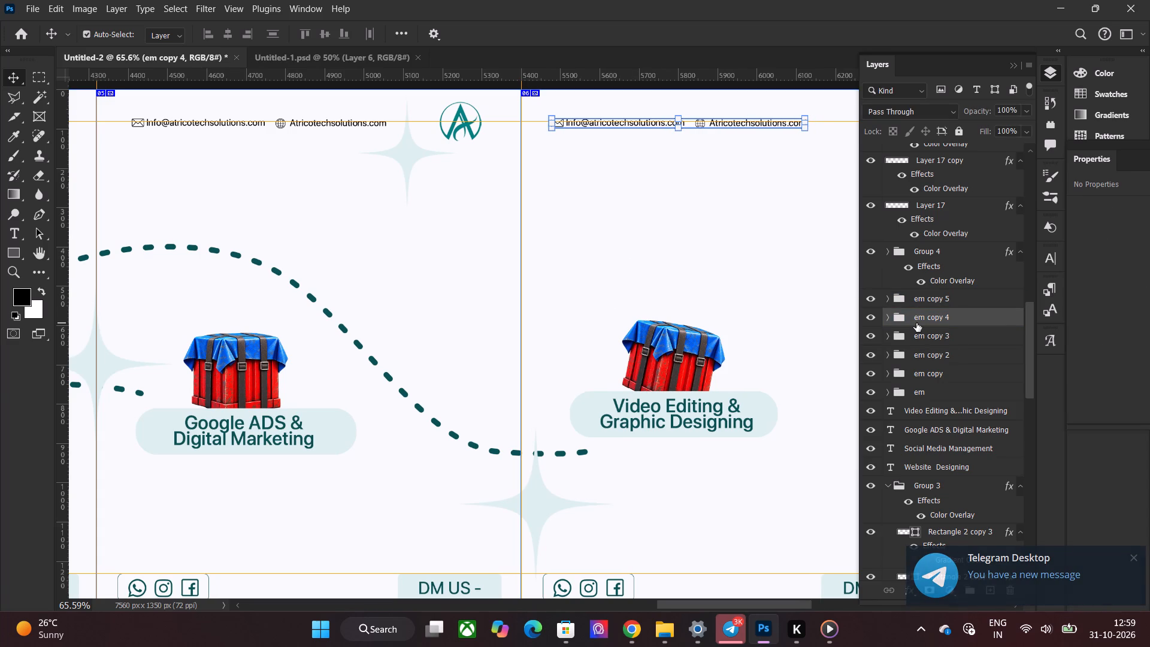
Nudge slide 05's header contact group about 3 px left.
click(944, 341)
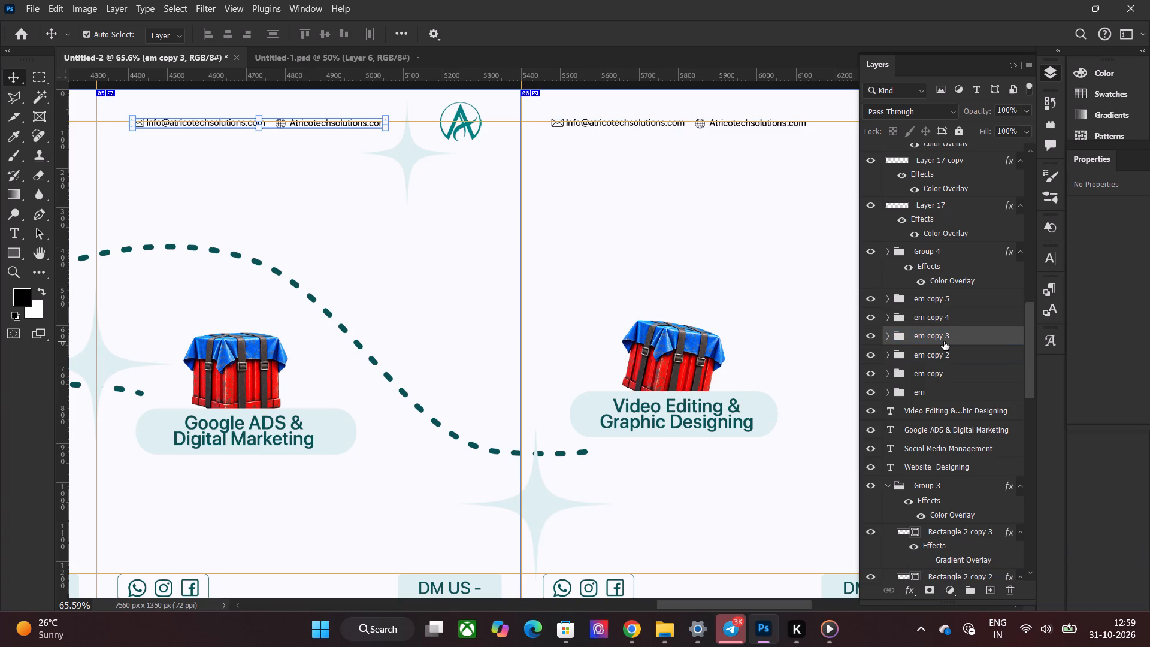
key(Left)
key(Left)
key(Left)
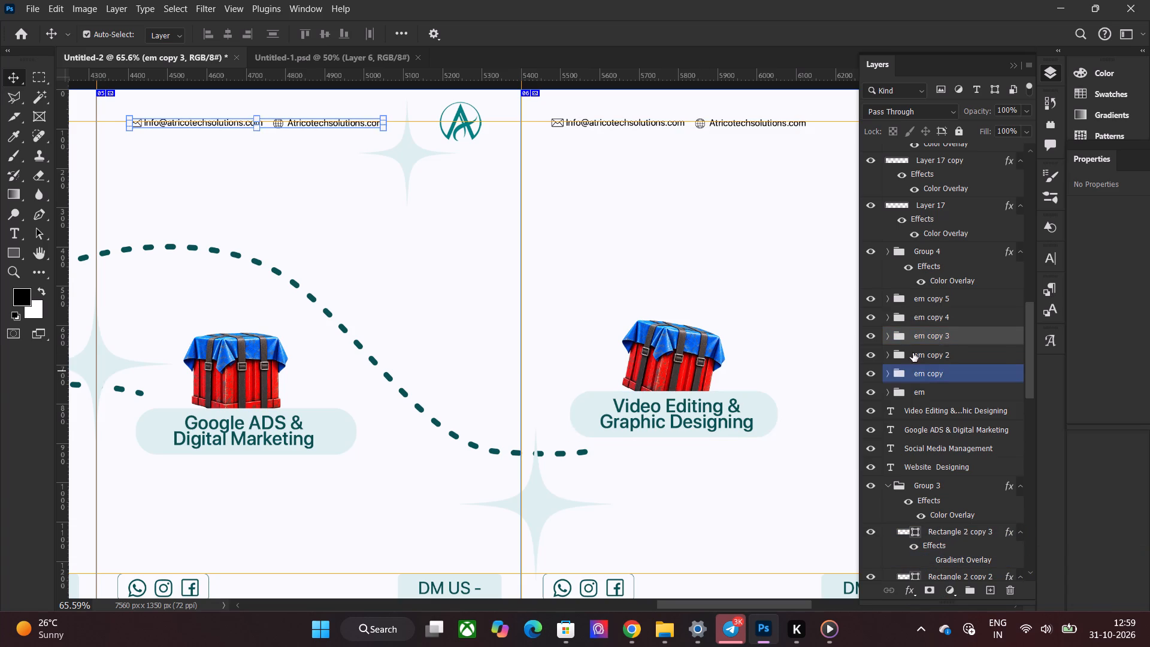
Nudge slide 04's header contact group about 4 px left.
click(916, 353)
drag(774, 604, 680, 604)
key(Left)
key(Left)
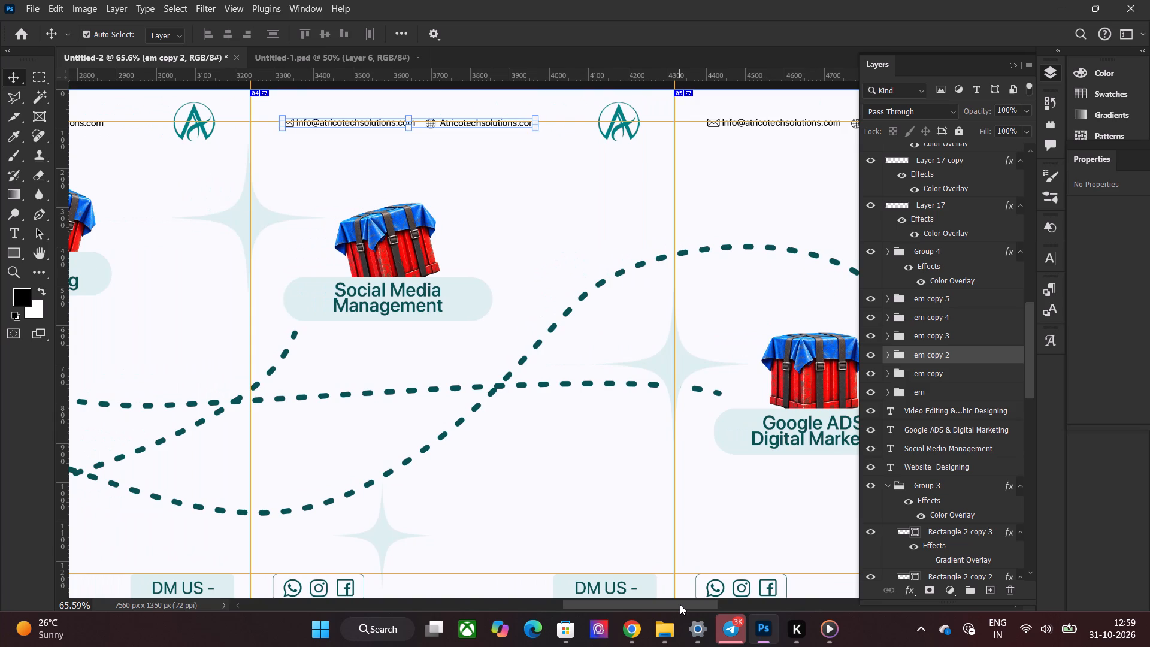
drag(676, 603, 616, 609)
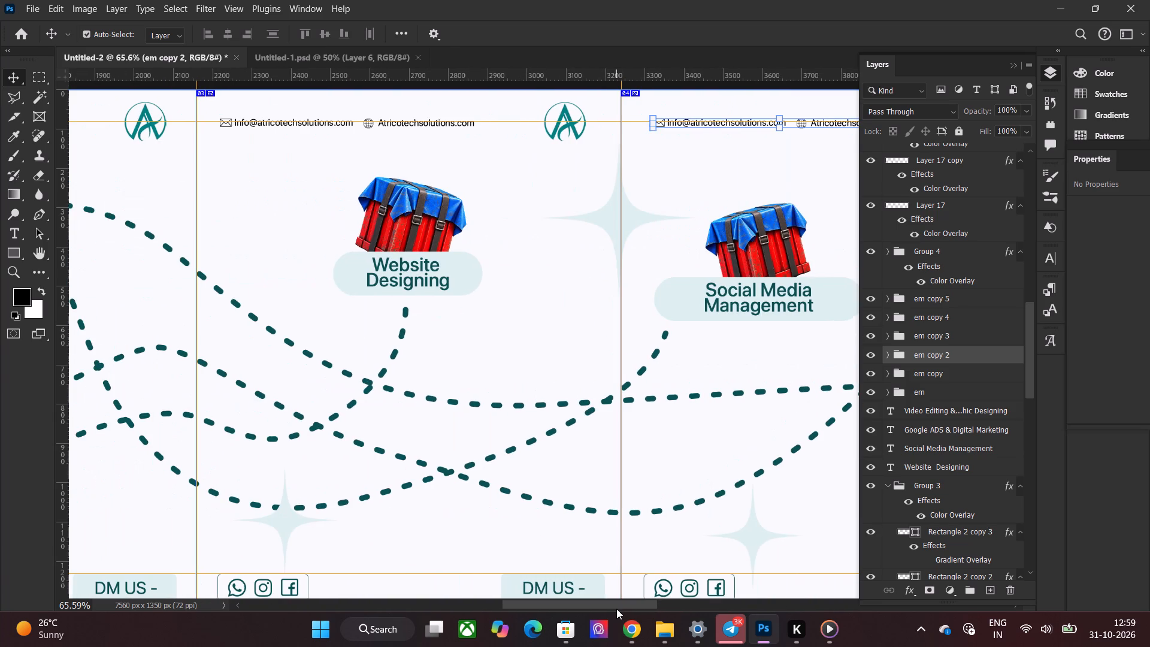
key(Left)
key(Left)
Show the hidden demo reference layer over slide 01 to compare the cover layout with it.
drag(616, 606, 521, 607)
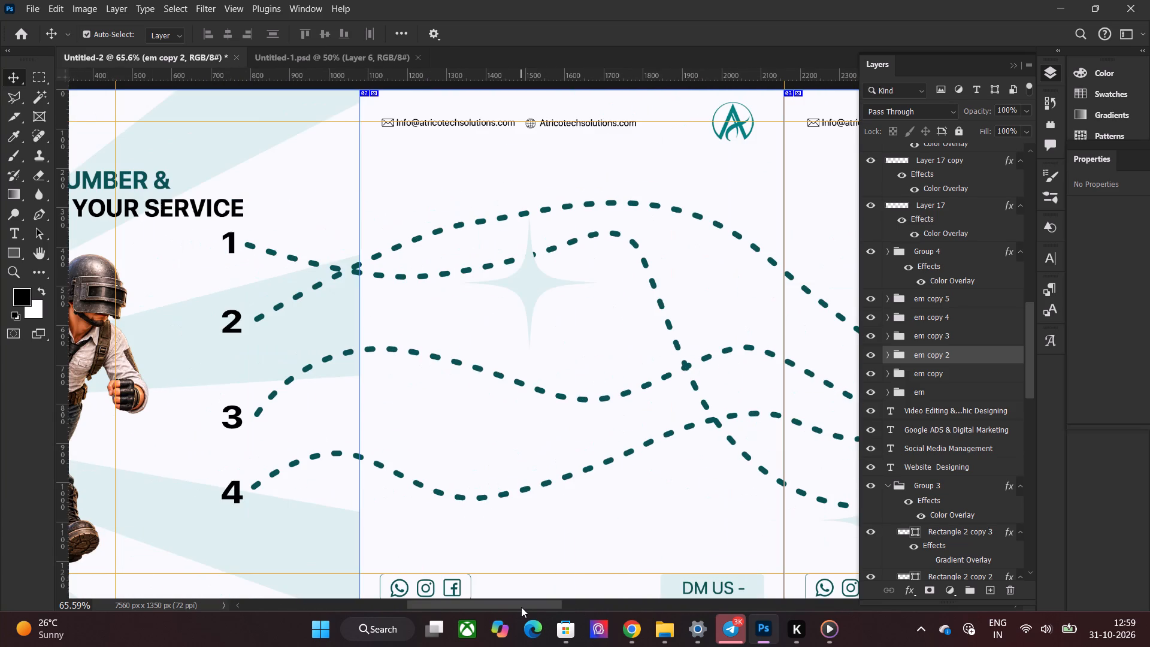
drag(521, 607, 539, 607)
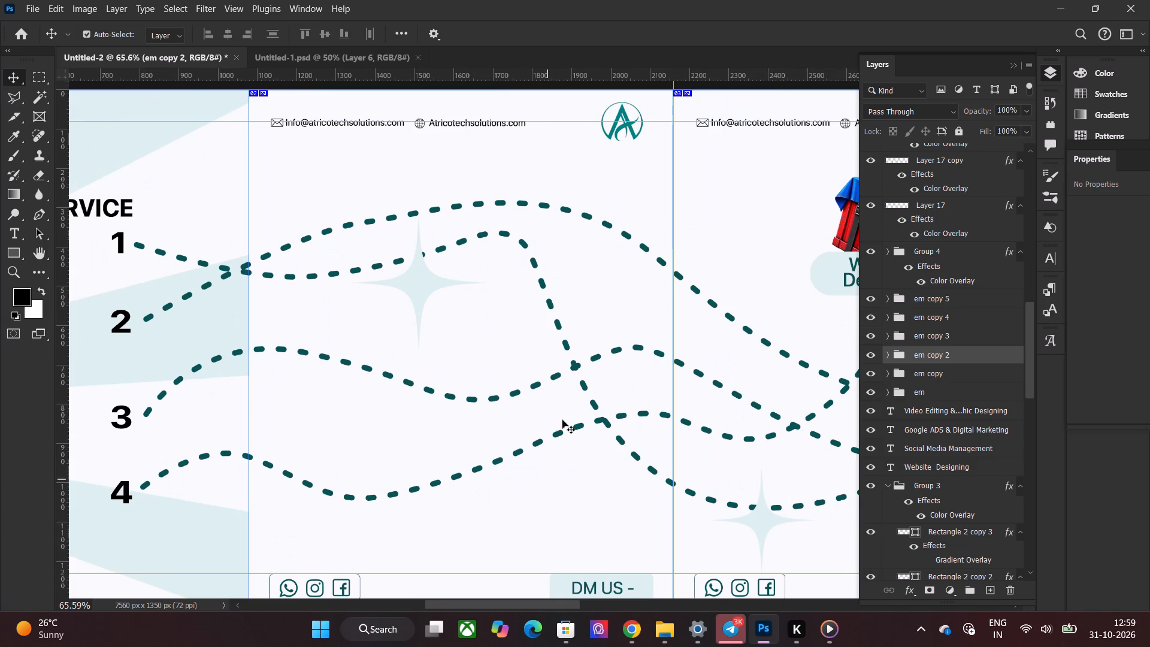
scroll(589, 344, down, 6)
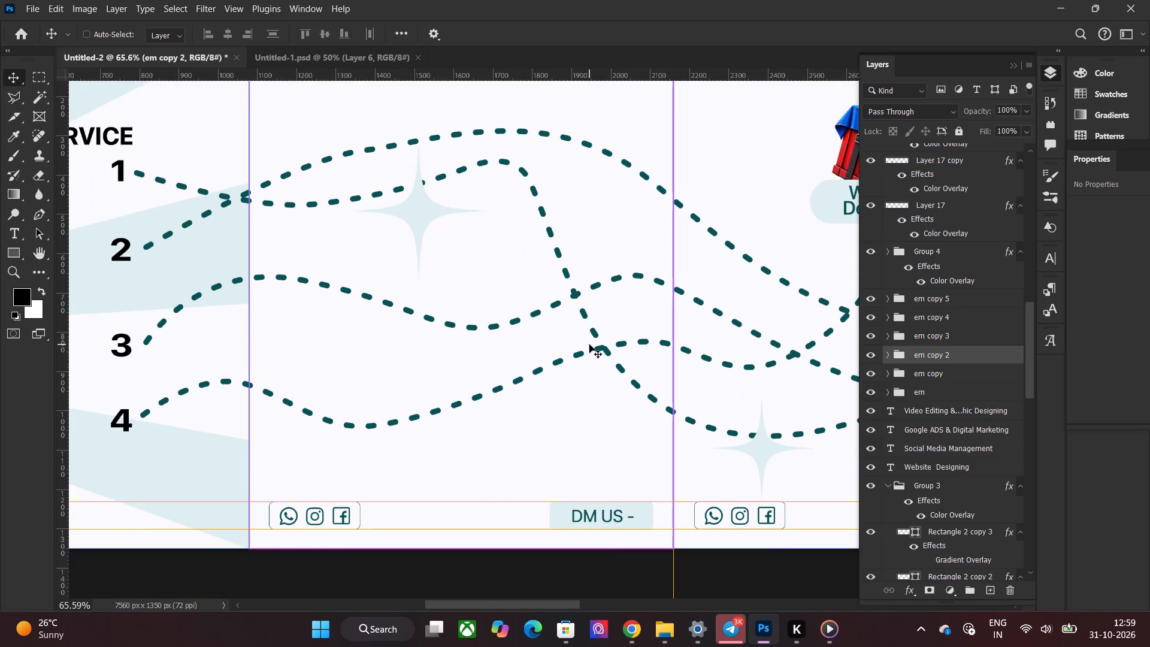
key(ctrl+0)
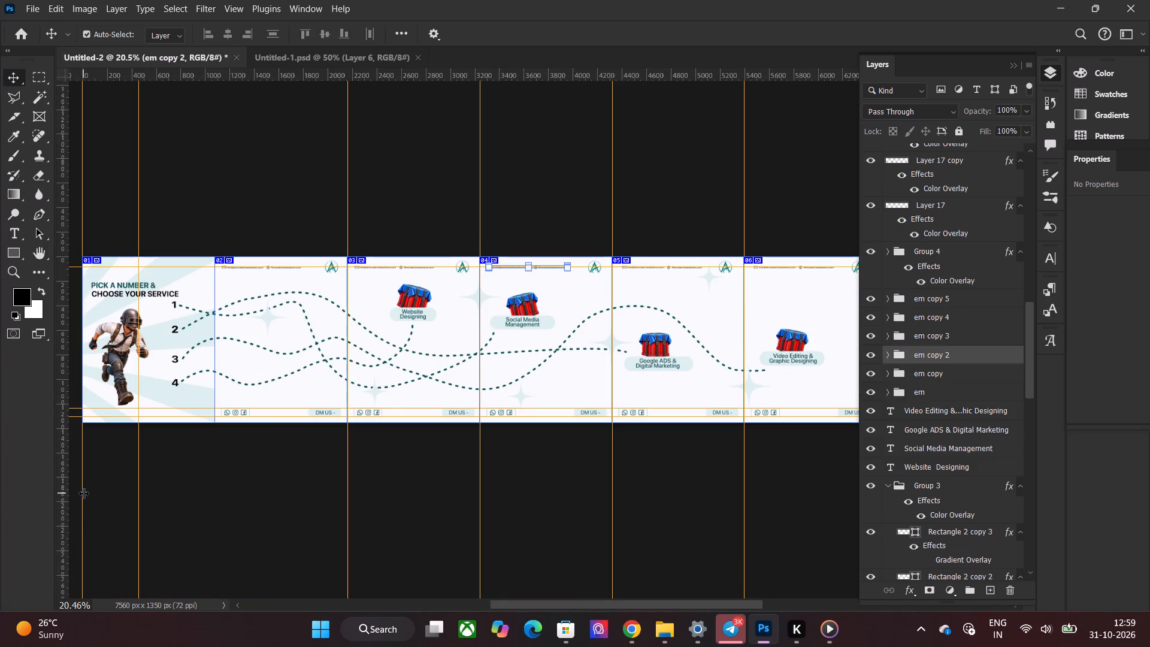
alt+scroll(83, 493, up, 3)
drag(535, 604, 461, 608)
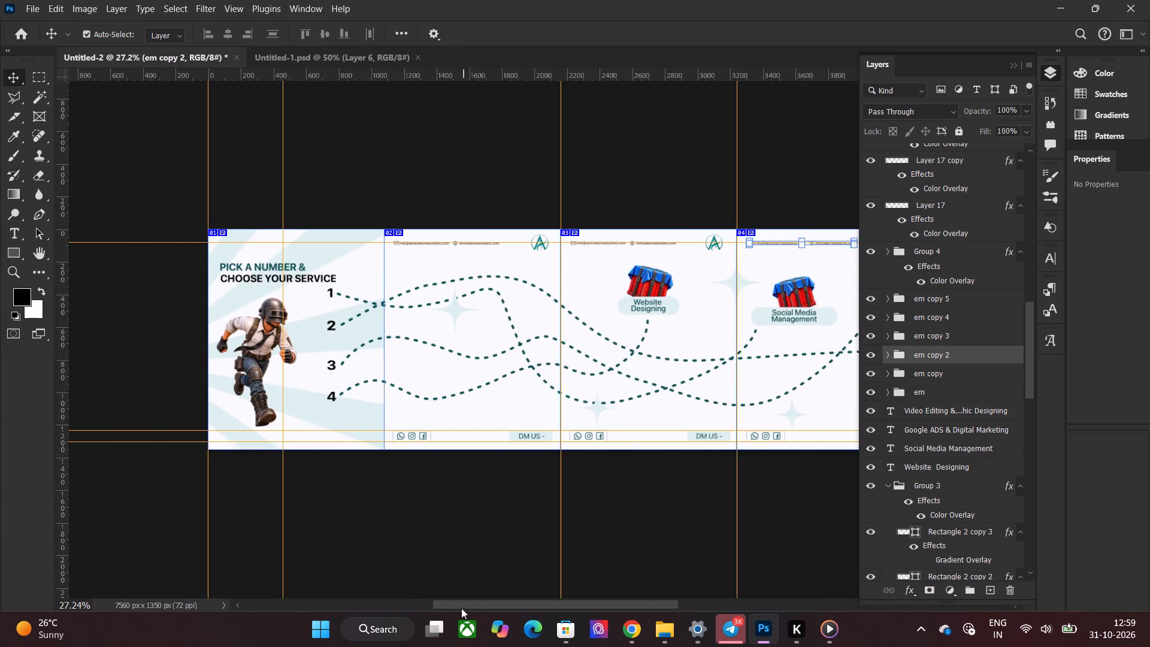
drag(461, 608, 436, 606)
alt+scroll(339, 385, up, 7)
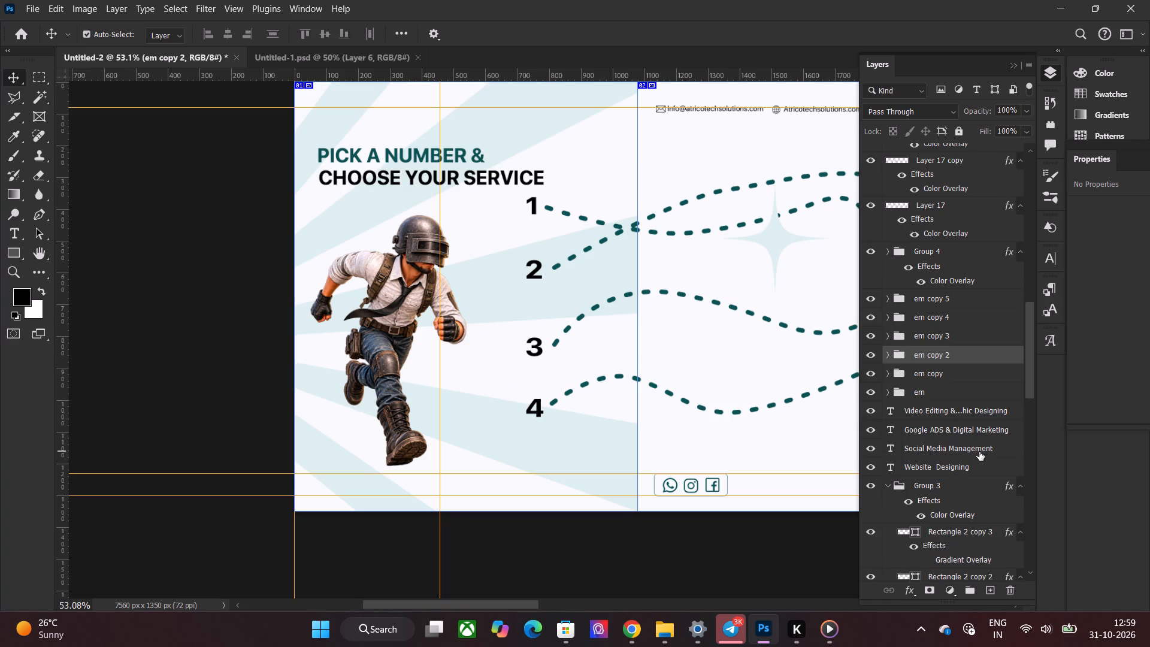
scroll(985, 456, down, 5)
drag(1031, 353, 1025, 519)
scroll(954, 509, down, 3)
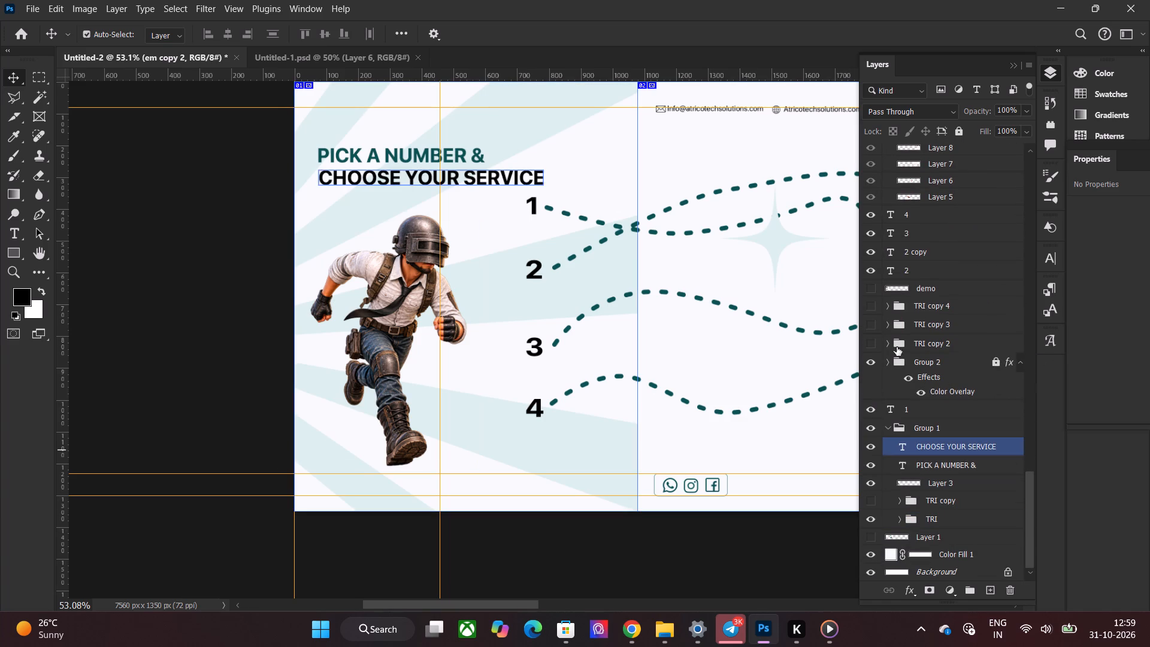
click(871, 289)
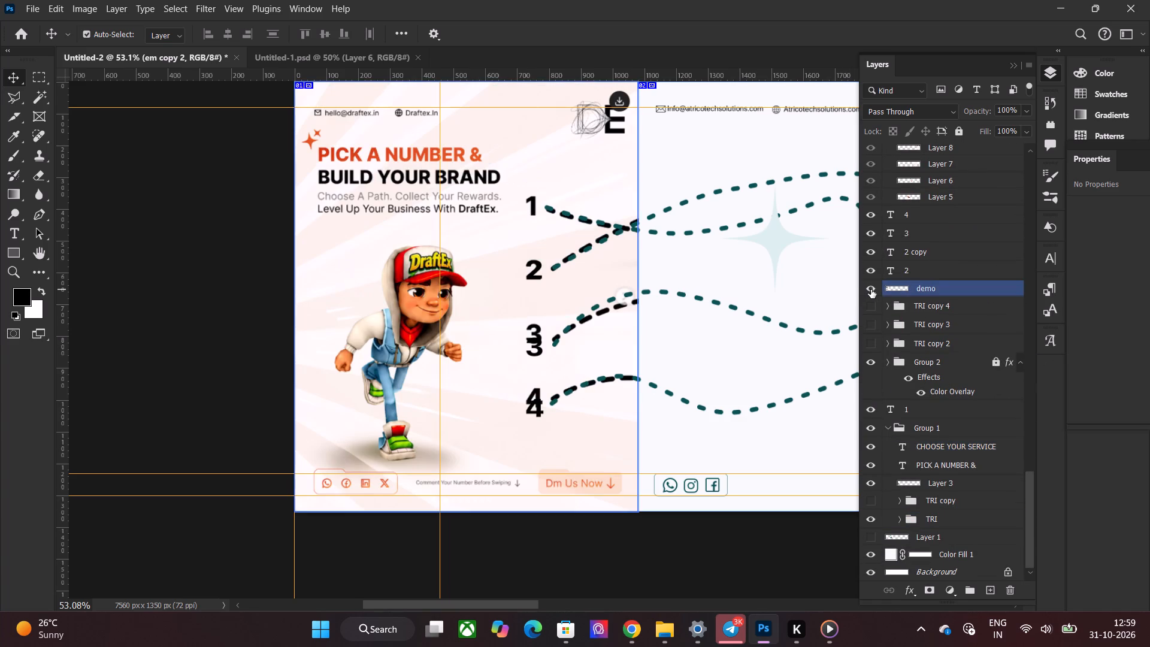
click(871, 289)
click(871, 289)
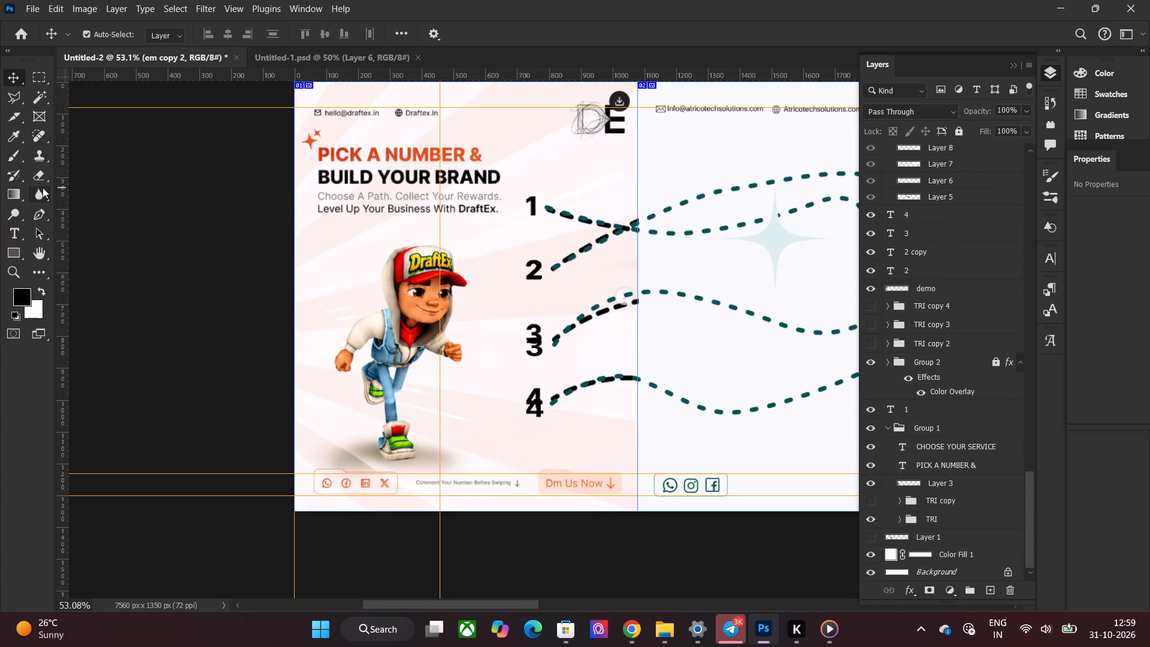
Add a text line reading "Choose a Path. Collect Your Rewards" on slide 01, below the reference headline.
click(10, 232)
click(389, 237)
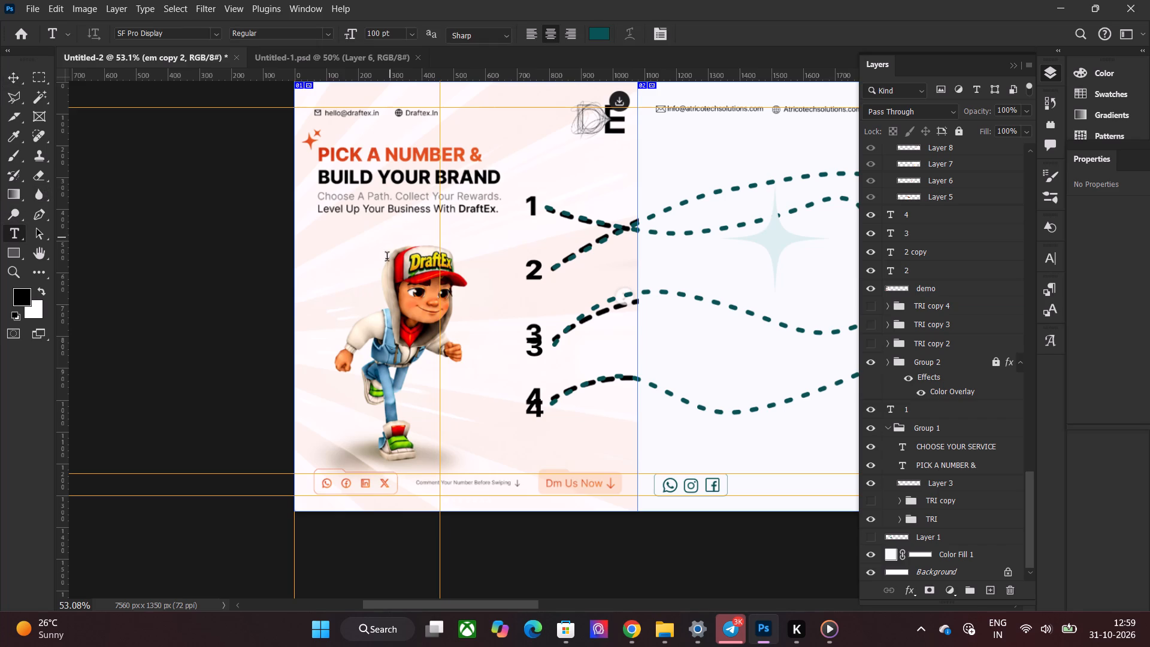
text(cHOO)
key(BackSpace)
key(BackSpace)
key(BackSpace)
key(BackSpace)
key(BackSpace)
key(c)
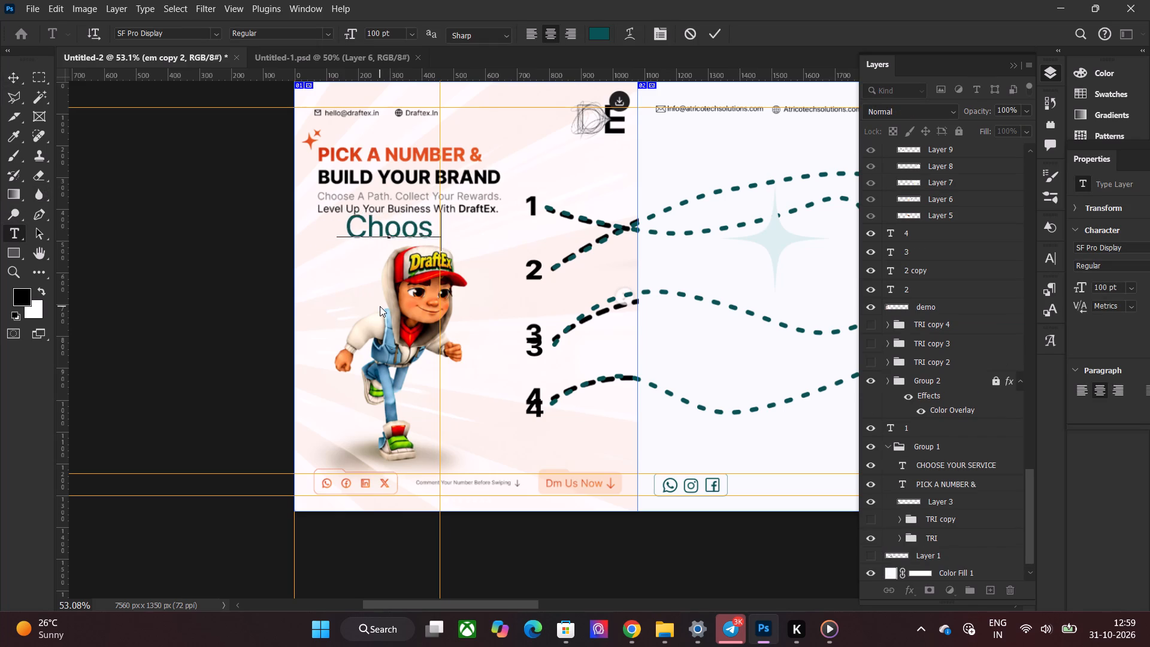
text(Path)
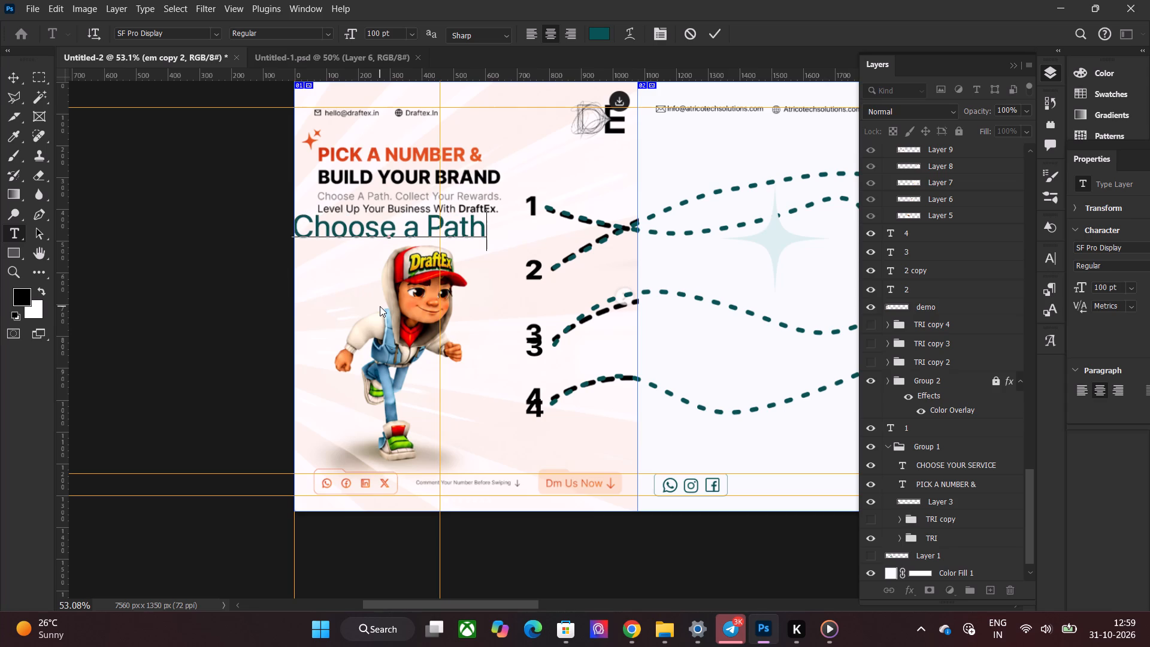
text(. Collet)
key(BackSpace)
text(ct Your Rewardds)
key(BackSpace)
key(BackSpace)
key(s)
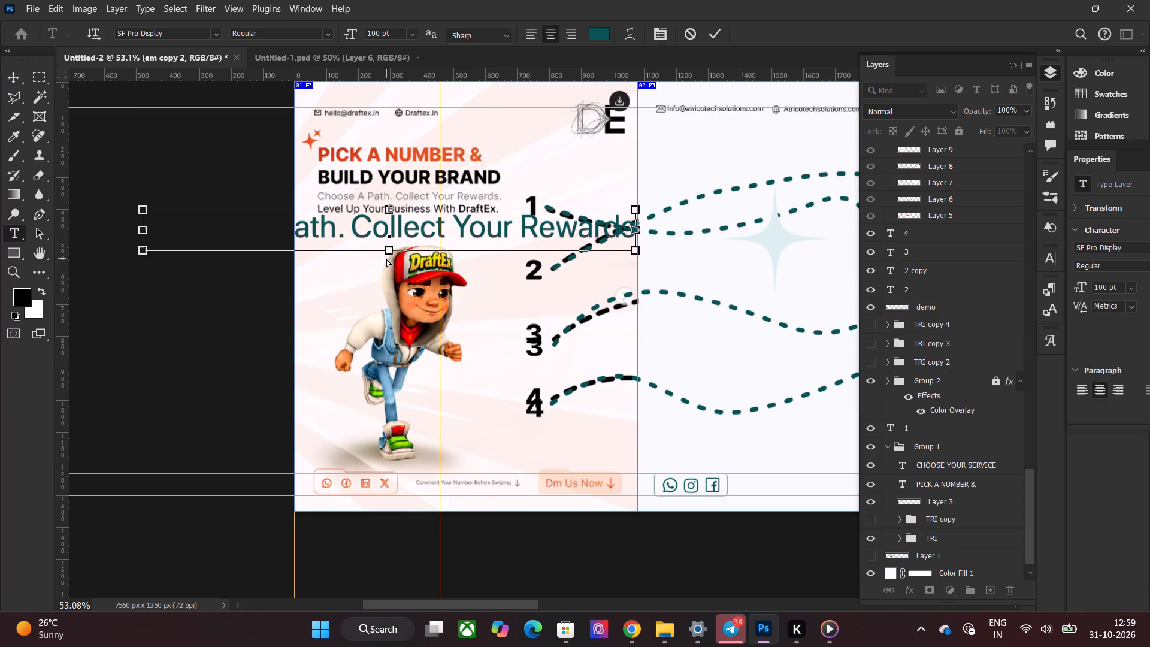
Recolour the whole "Choose a Path. Collect Your Rewards" line black.
key(ctrl+a)
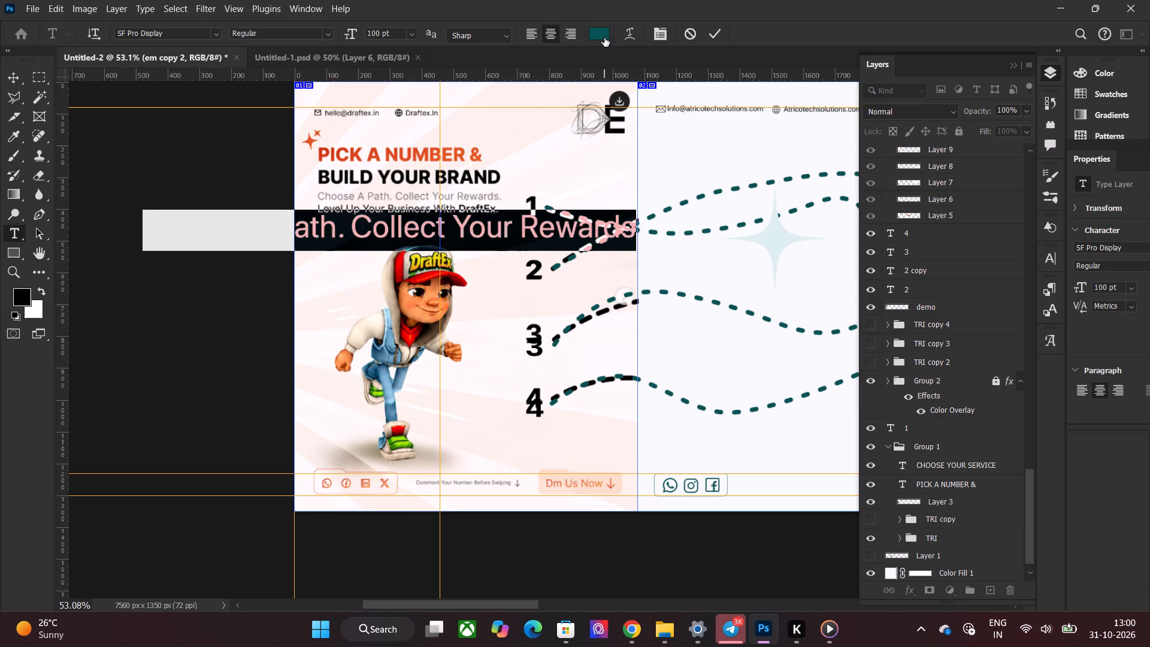
click(600, 33)
click(777, 235)
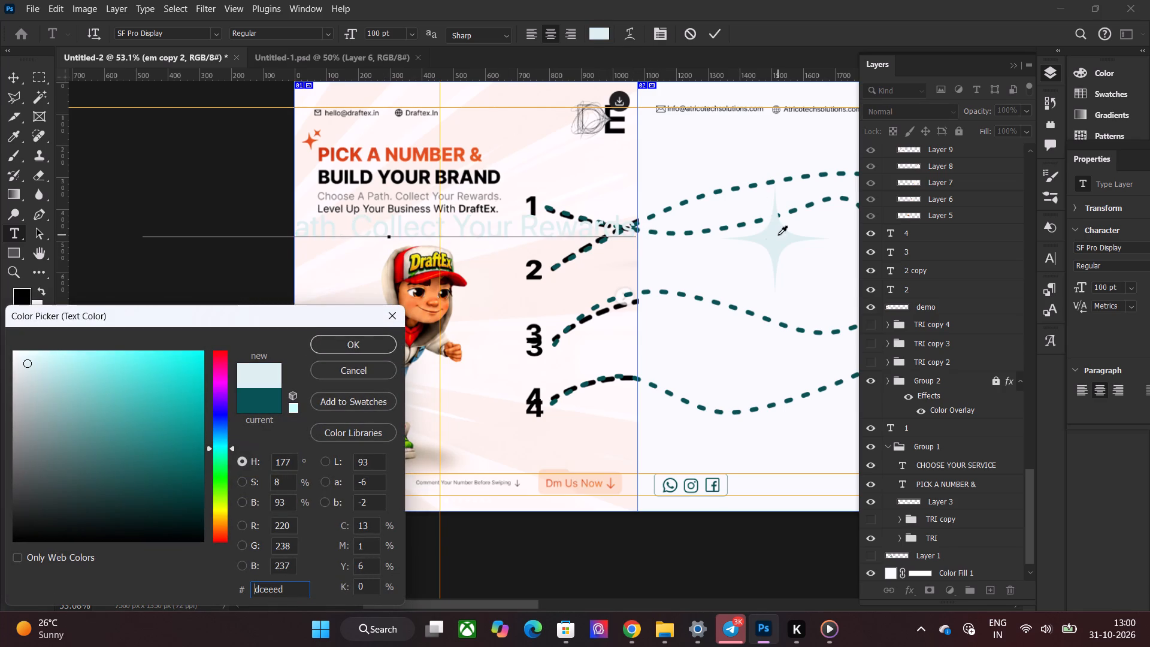
click(721, 30)
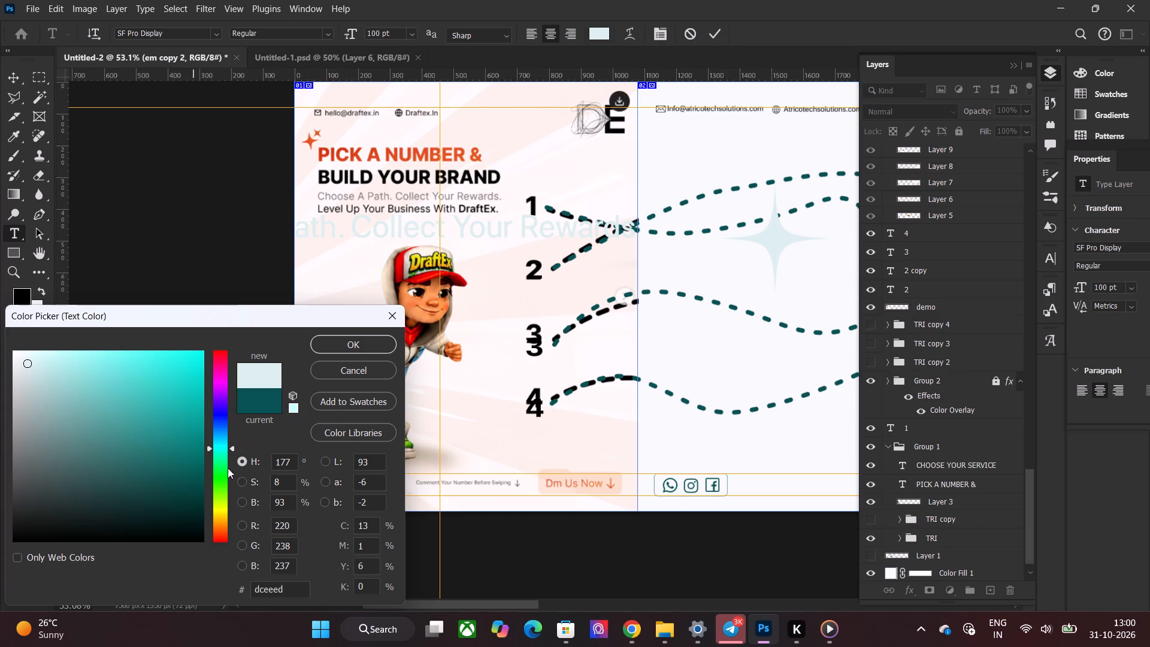
drag(143, 409, 0, 536)
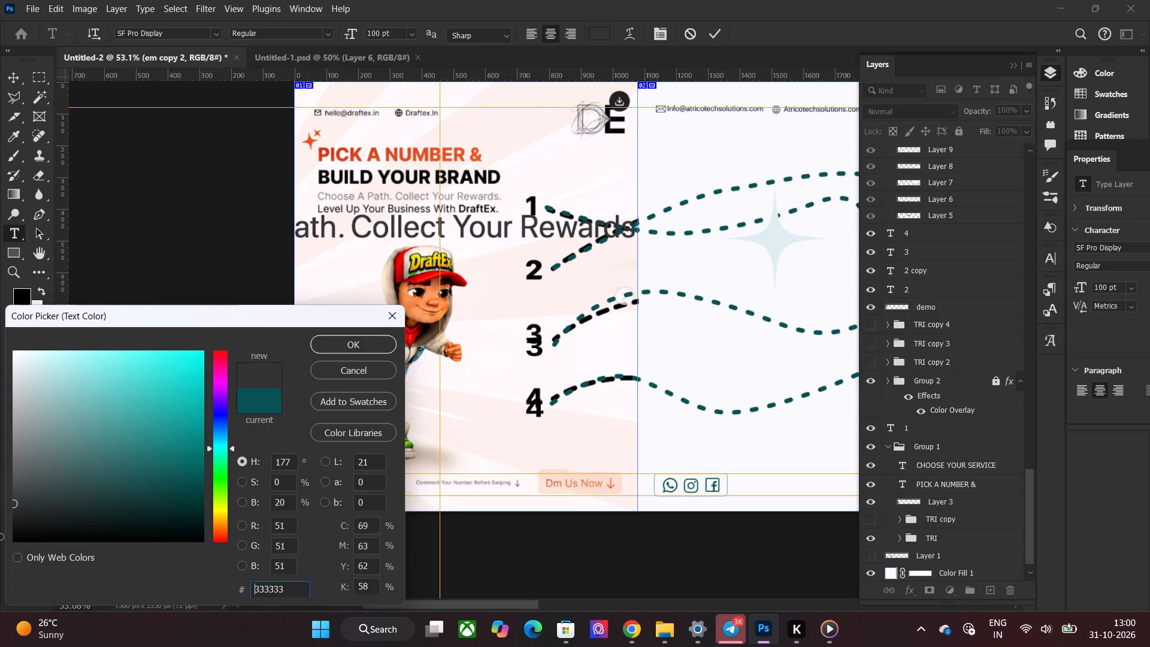
drag(0, 536, 0, 542)
click(340, 349)
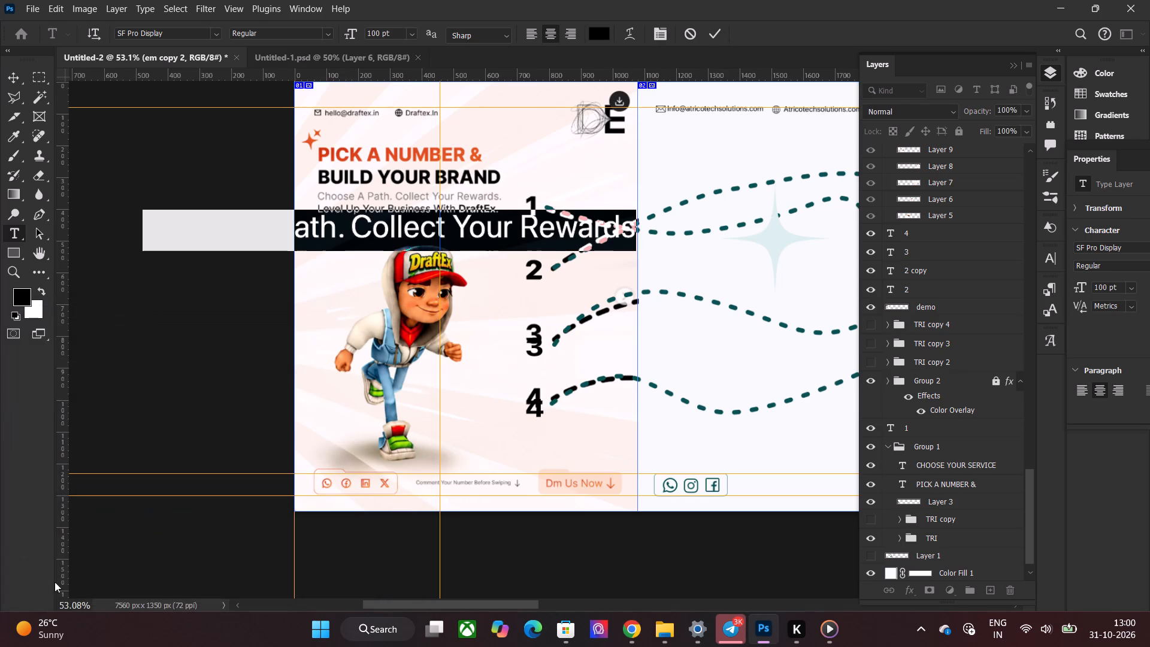
click(721, 31)
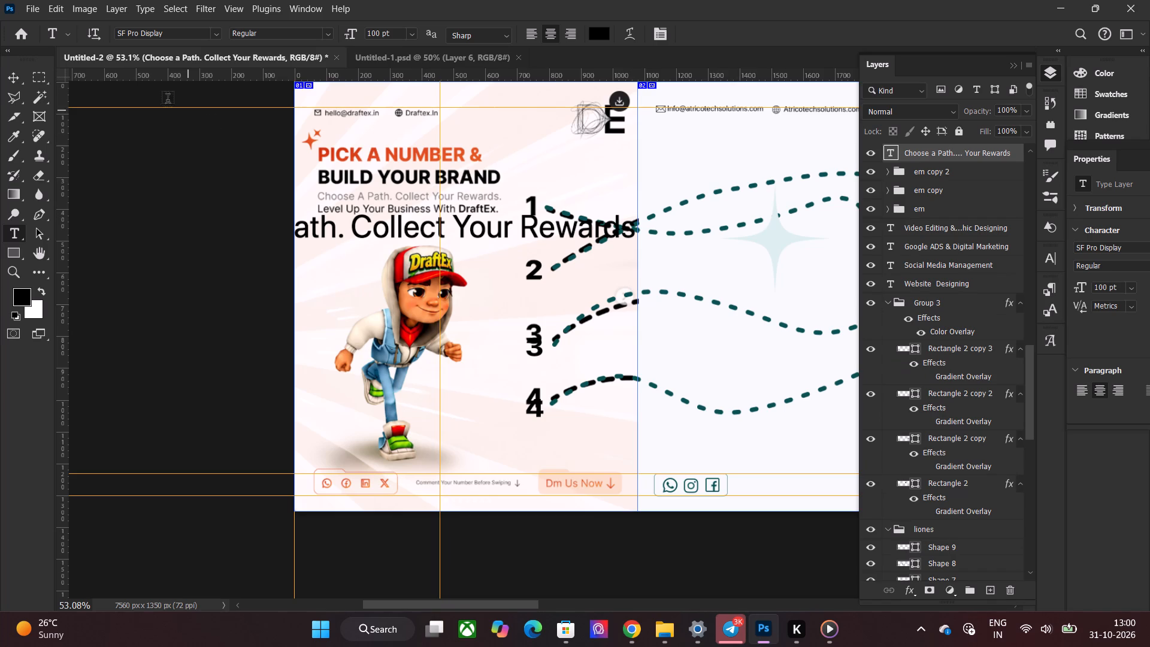
Scale the black text line down to about 34 pt and place it over the reference's first subtitle line.
click(19, 78)
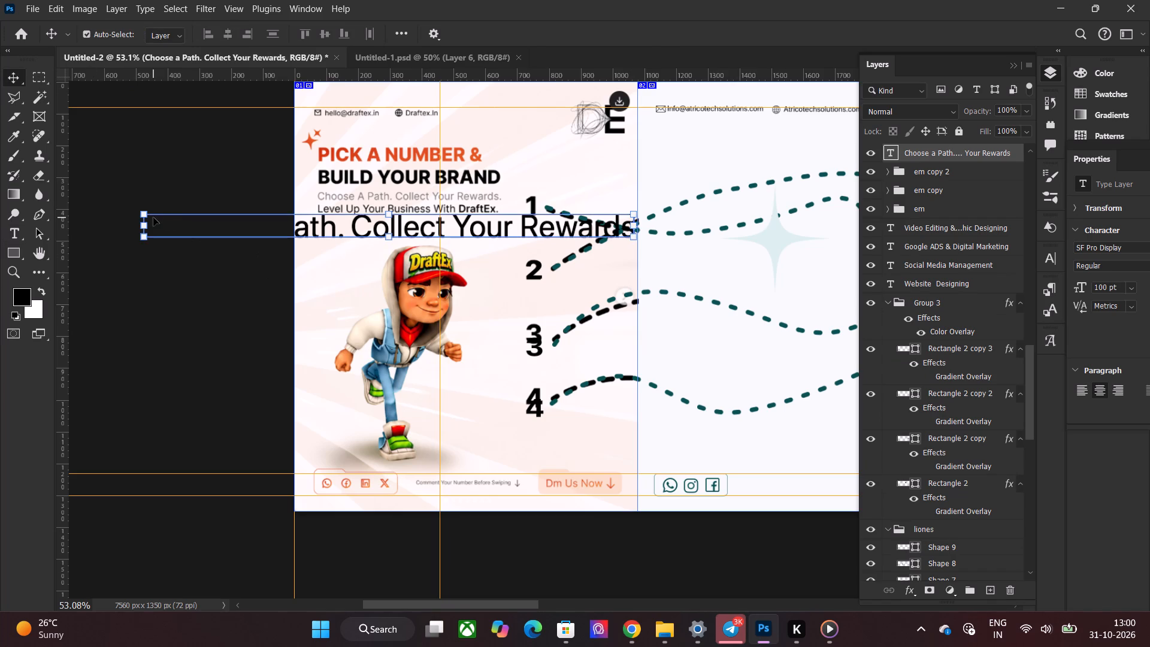
shift+drag(144, 214, 448, 243)
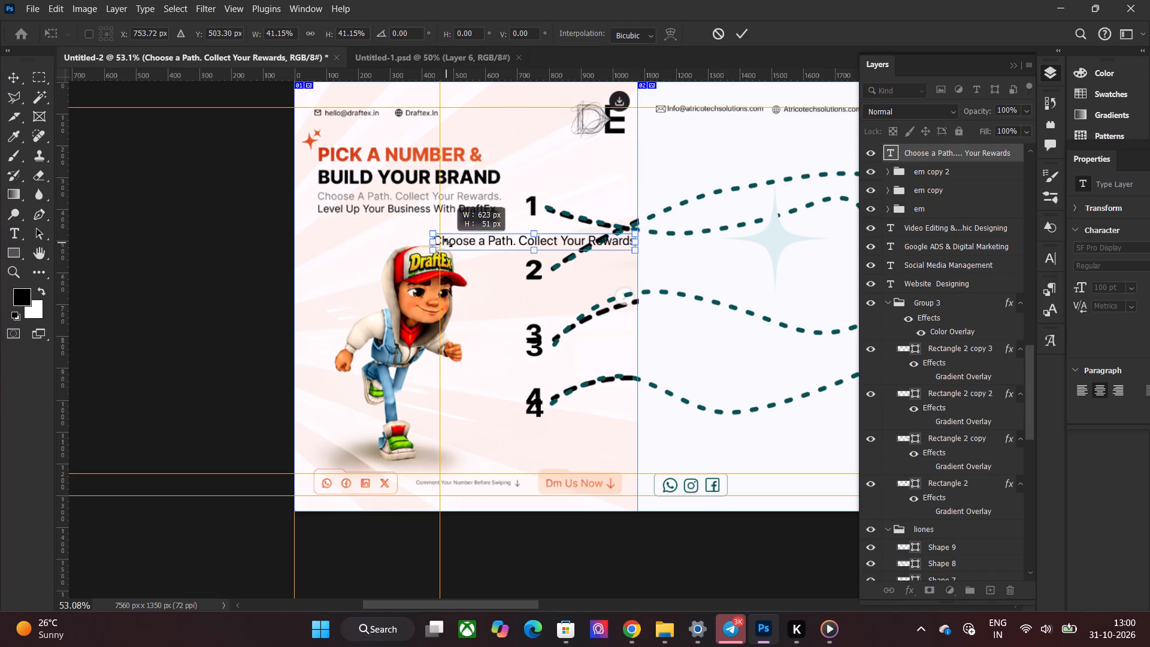
shift+drag(448, 243, 470, 246)
drag(516, 245, 374, 199)
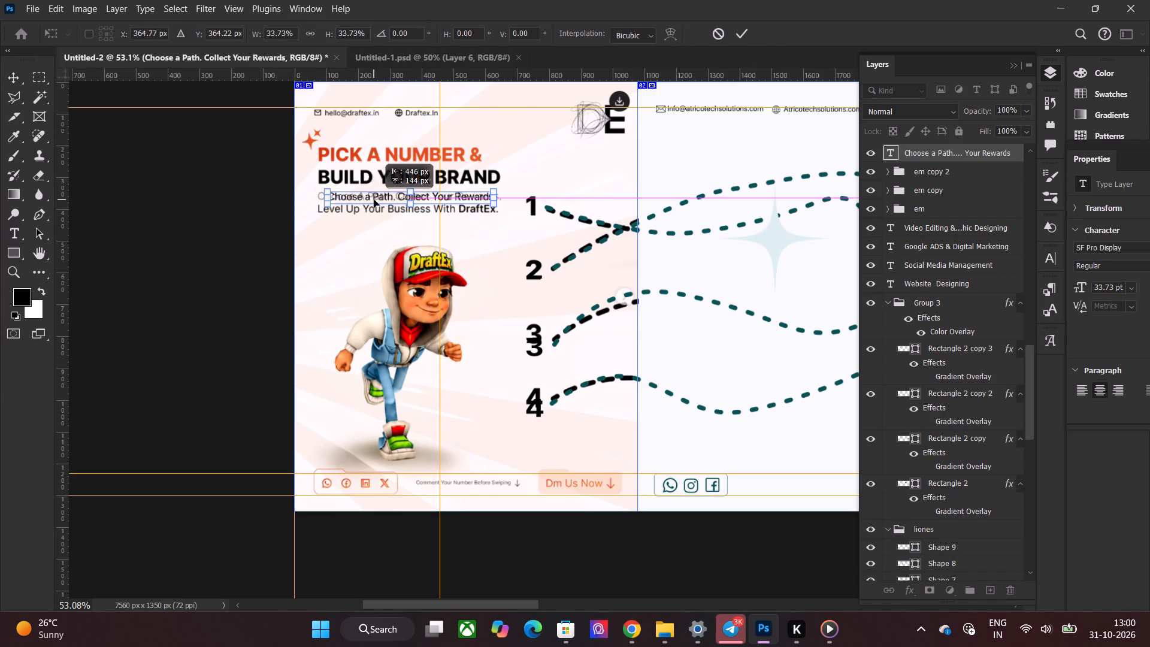
drag(374, 199, 362, 199)
alt+scroll(389, 204, up, 6)
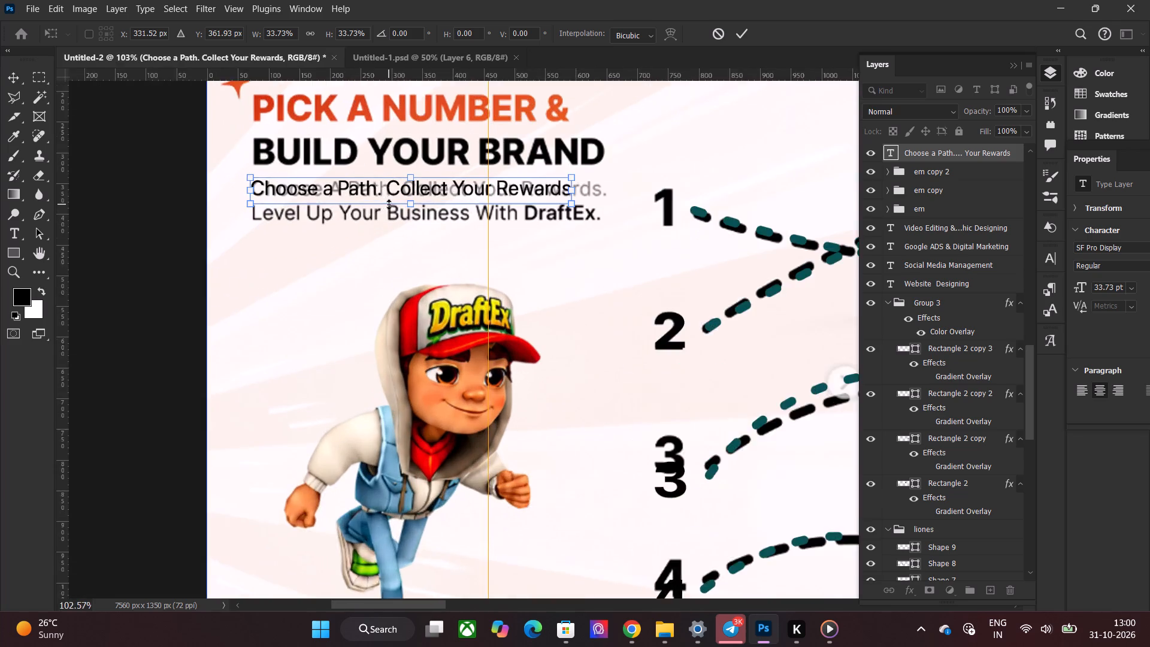
alt+scroll(389, 204, up, 3)
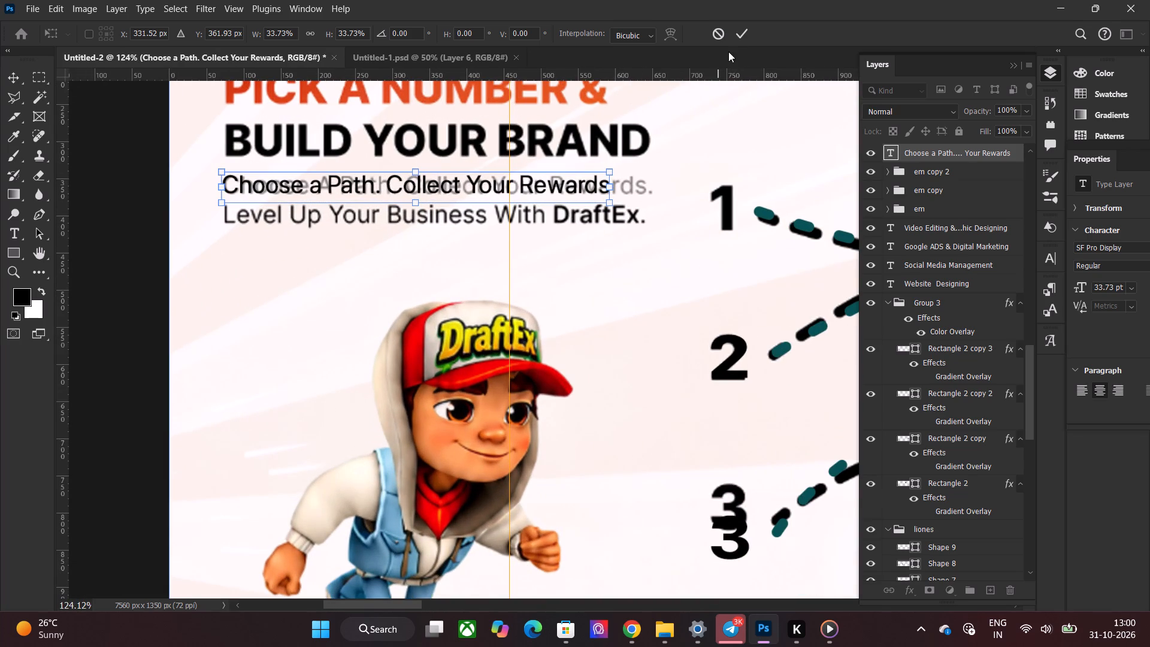
click(743, 30)
Enlarge the "Choose a Path" line to about 110%, matching the width of the reference subtitle.
shift+drag(609, 174, 620, 174)
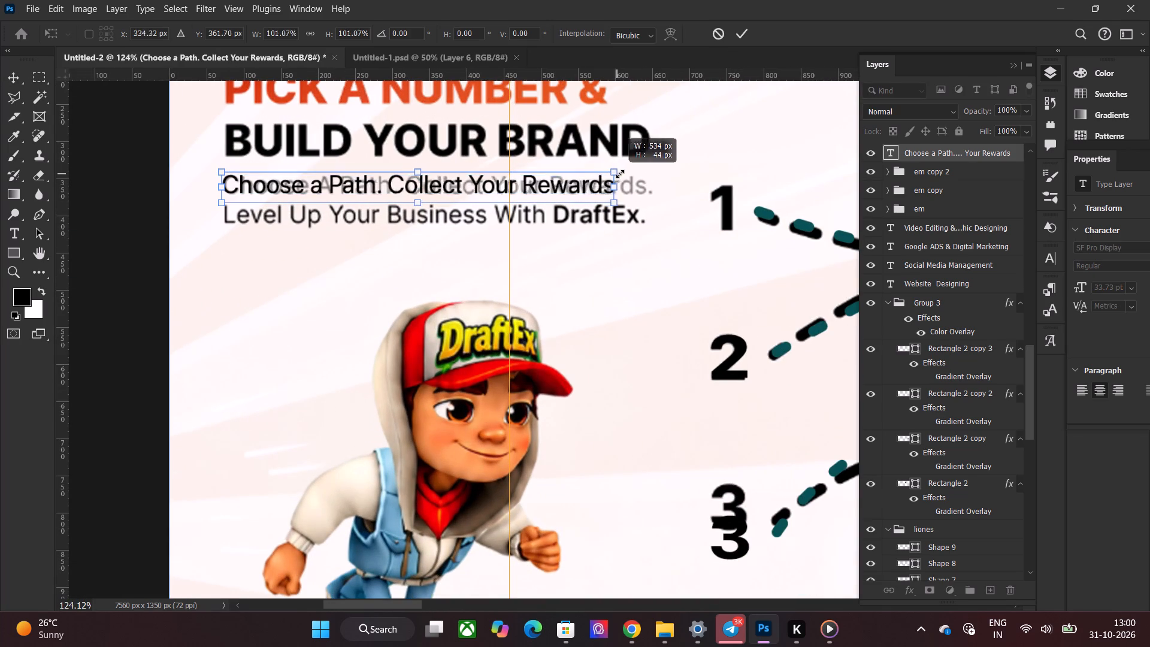
shift+drag(620, 174, 649, 174)
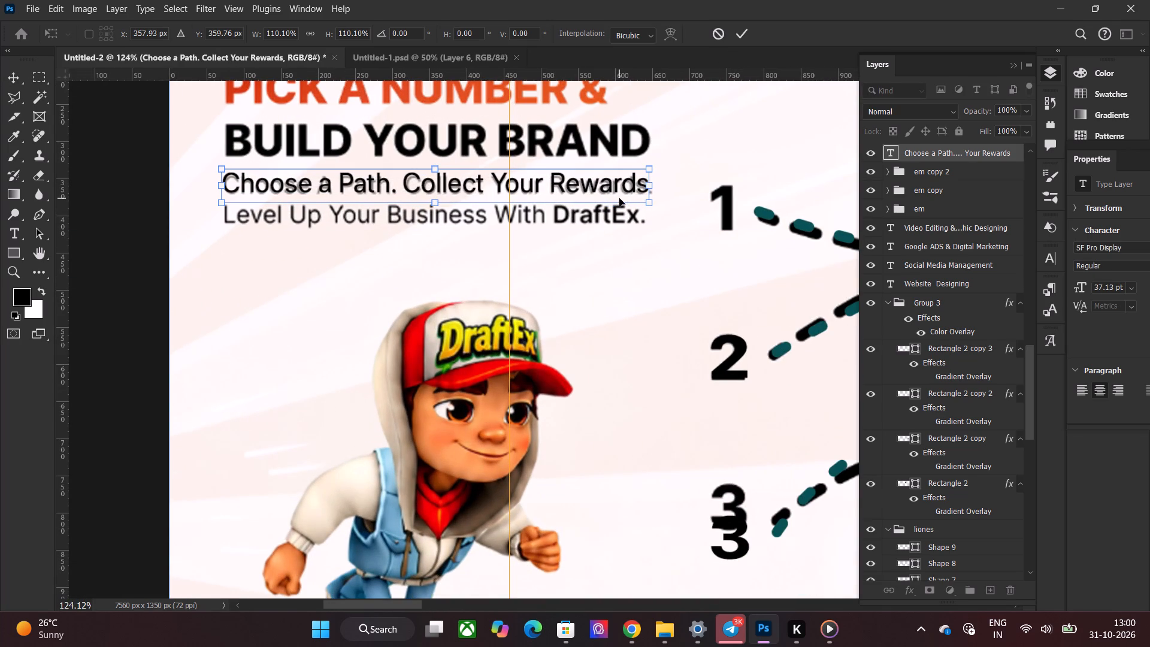
double_click(619, 198)
Add a full stop after "Rewards" at the end of the subtitle line.
double_click(627, 184)
click(649, 186)
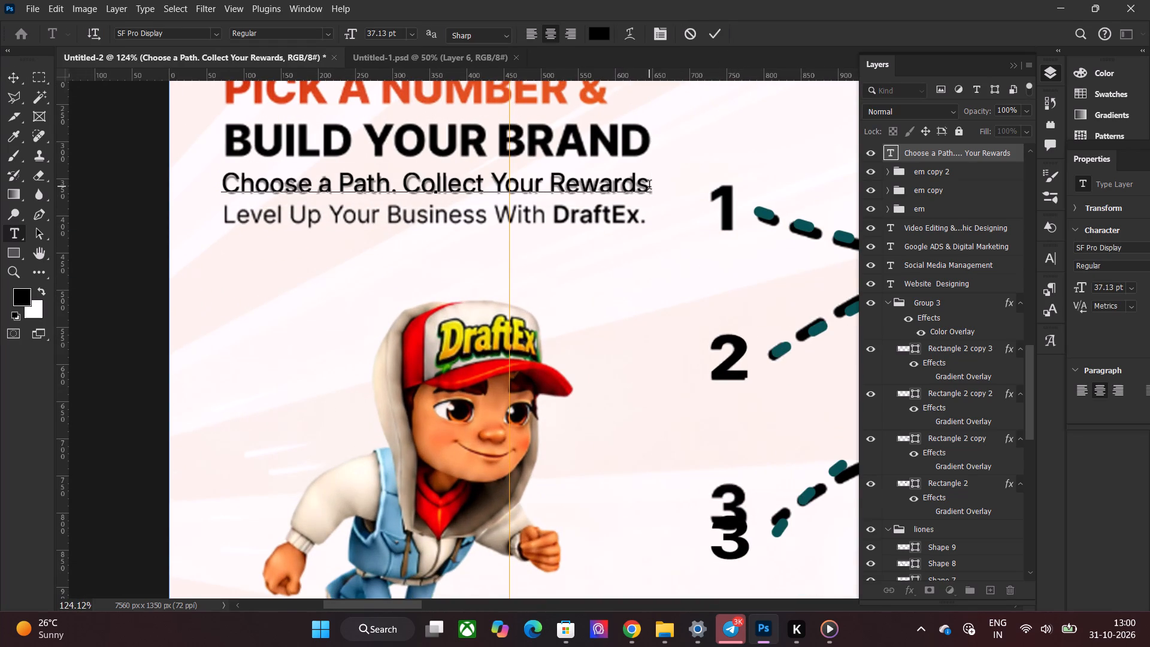
key(period)
click(714, 32)
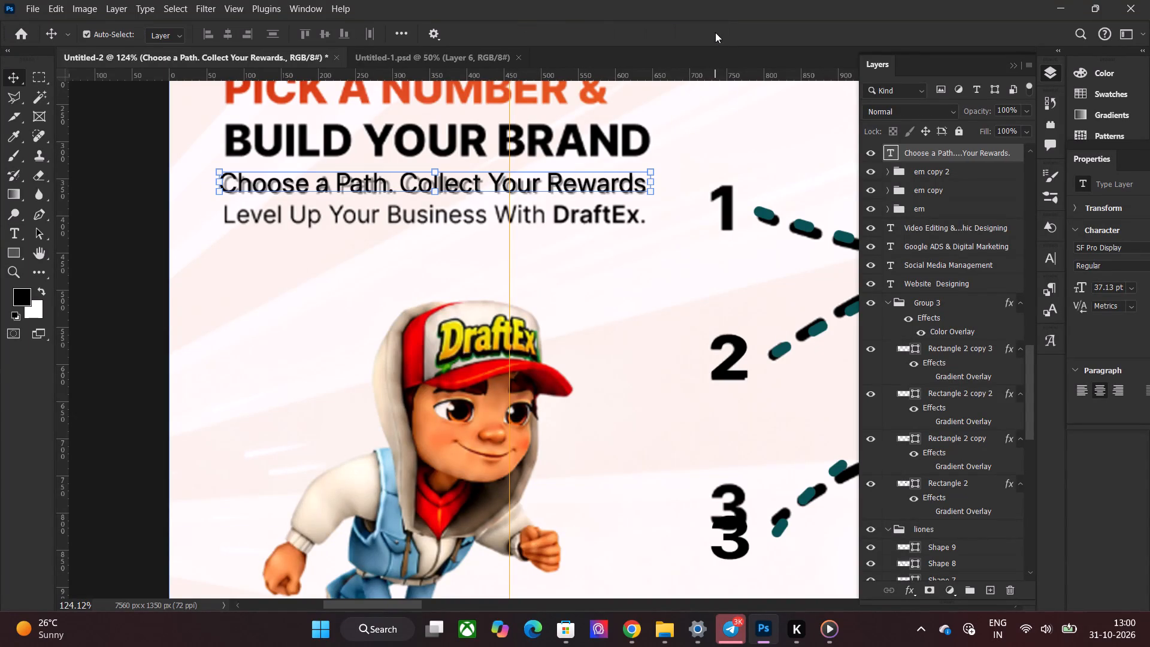
Nudge the "Choose a Path" line 4 px right and 2 px down to align it with the reference.
key(Down)
key(Right)
key(Right)
key(Right)
key(Right)
key(Down)
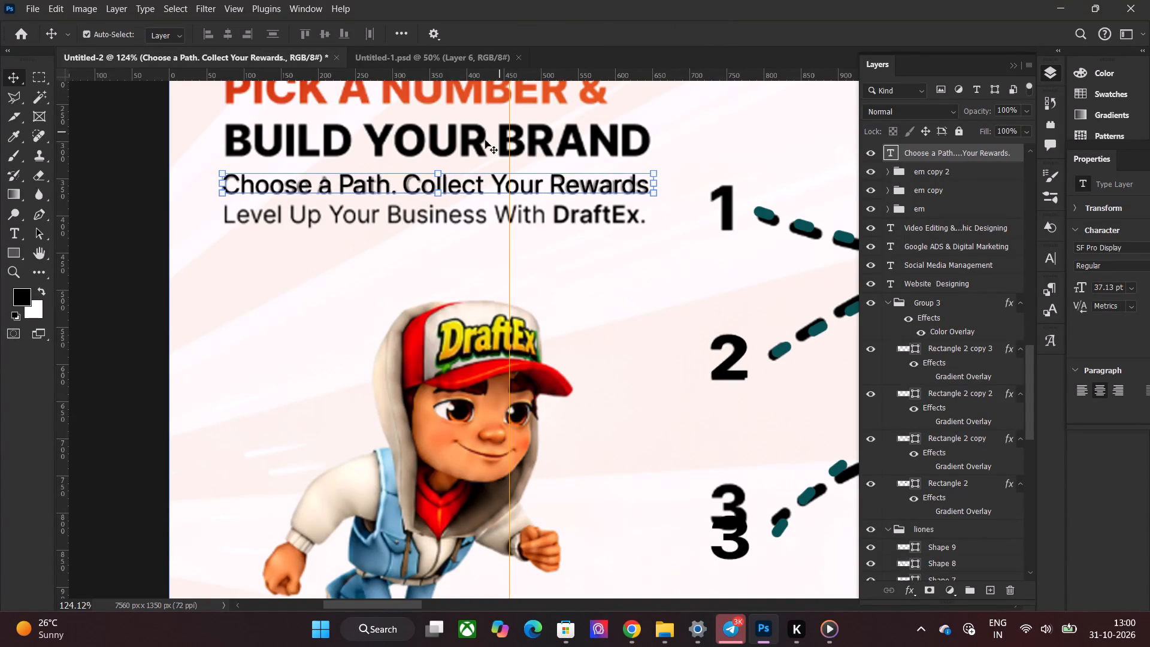
Duplicate the "Choose a Path" line and place the copy just below the reference's second subtitle line.
key(ctrl+j)
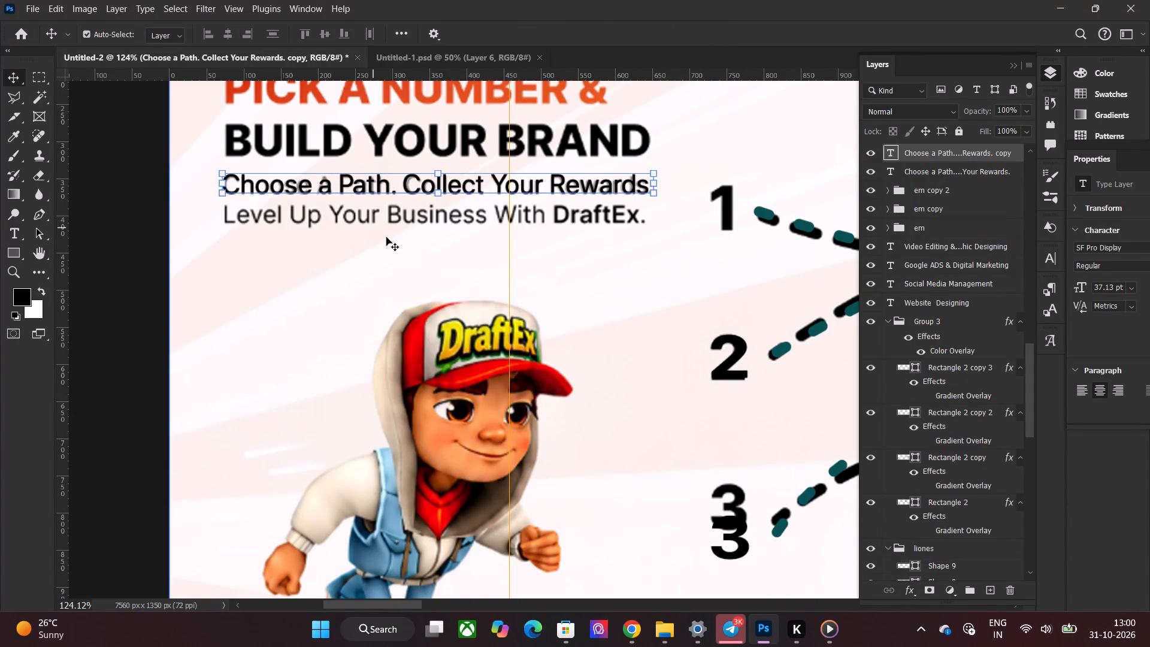
drag(515, 179, 510, 235)
Replace the duplicated line's text with "Level Up Your Business with US.".
double_click(516, 236)
text(Level)
key(space)
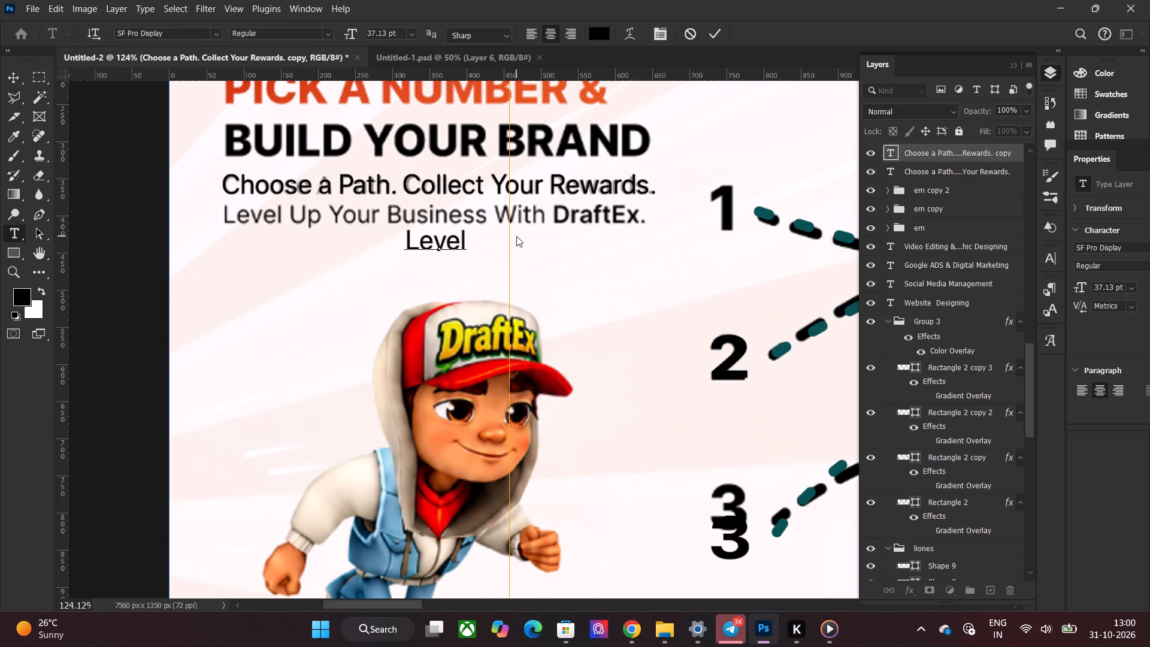
text(Up Yourt)
key(space)
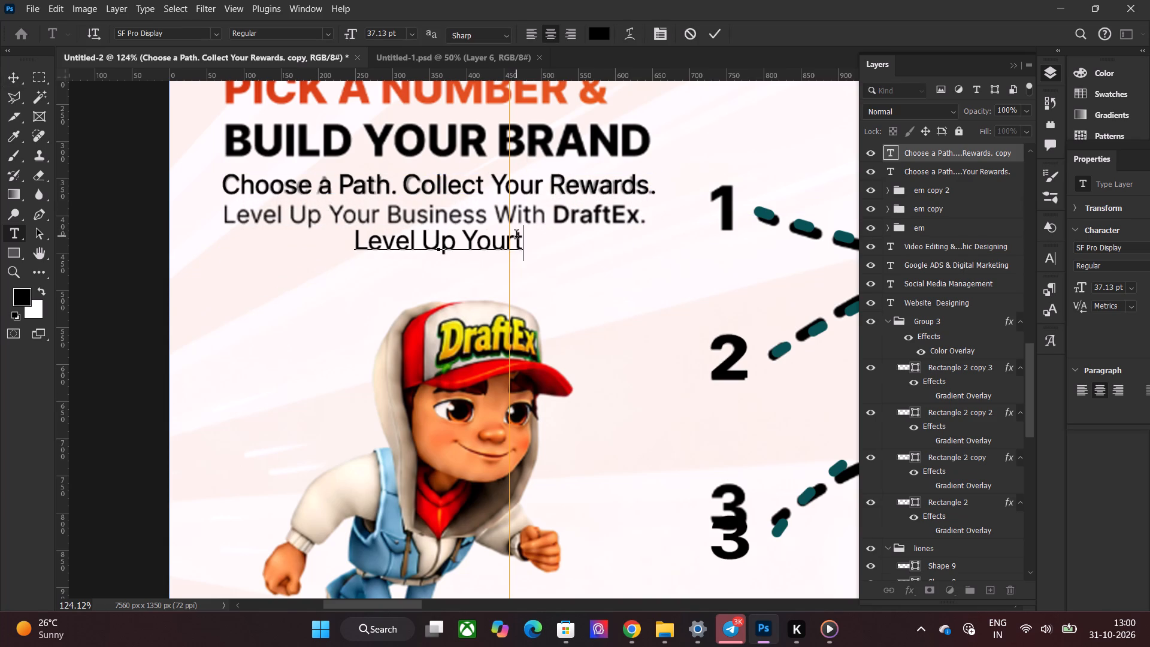
key(BackSpace)
key(BackSpace)
key(space)
text(Business)
key(space)
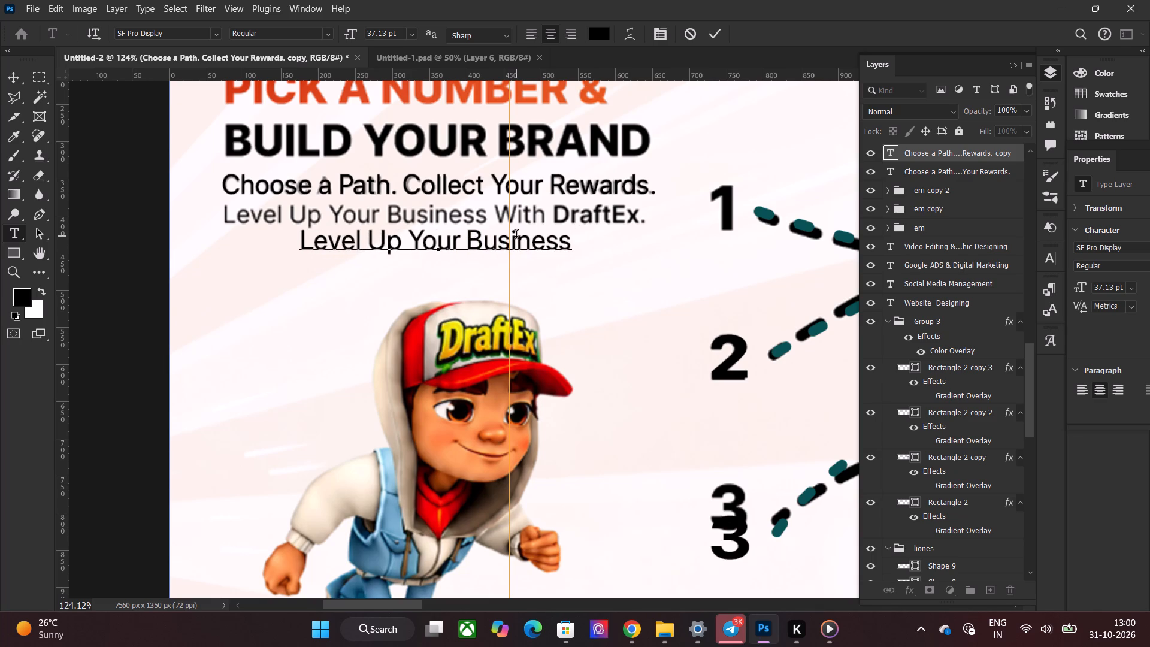
text(with)
key(space)
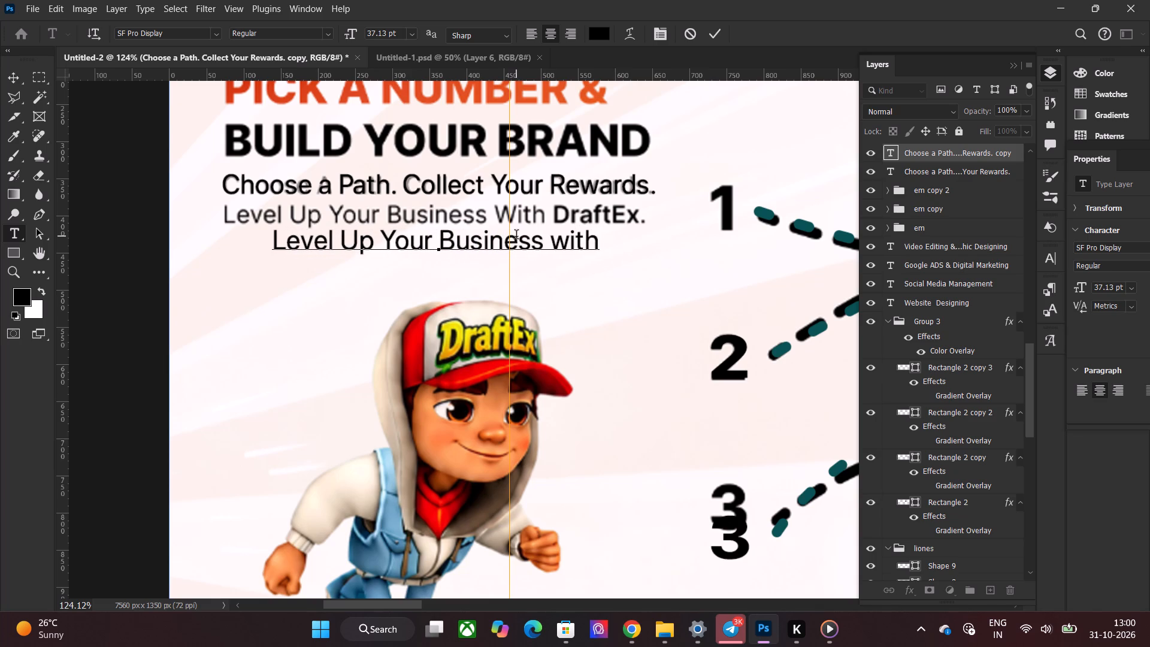
text(US)
key(period)
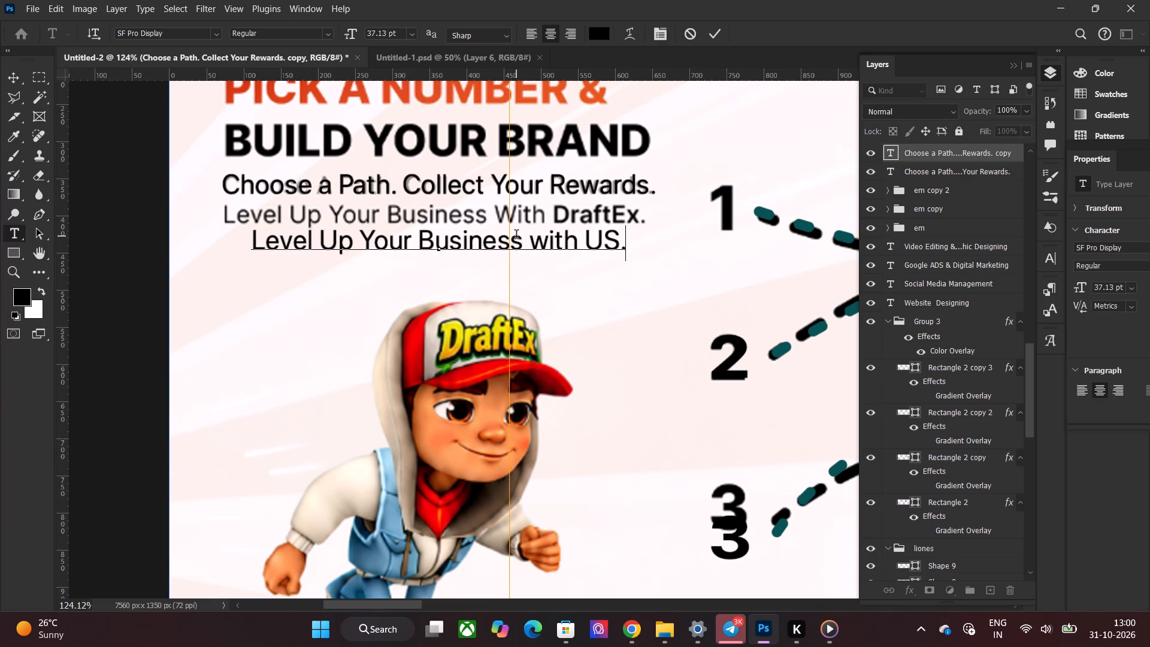
click(716, 32)
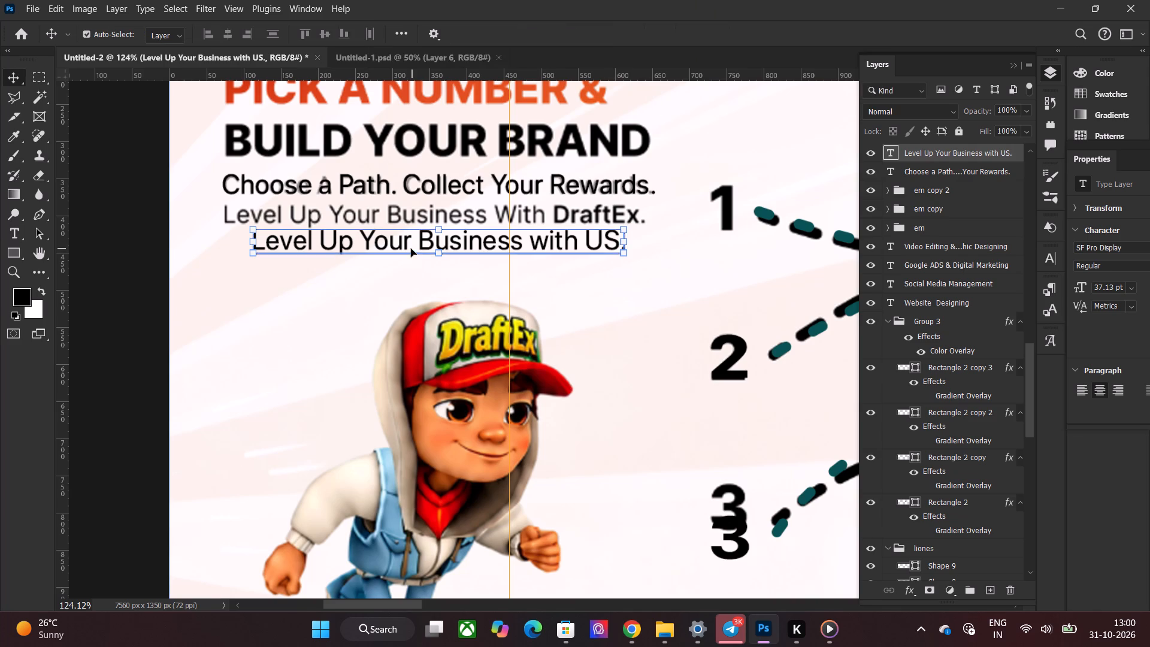
Move the "Level Up Your Business with US." line about 32 px left and 34 px up, onto the reference's second subtitle line.
drag(411, 249, 385, 223)
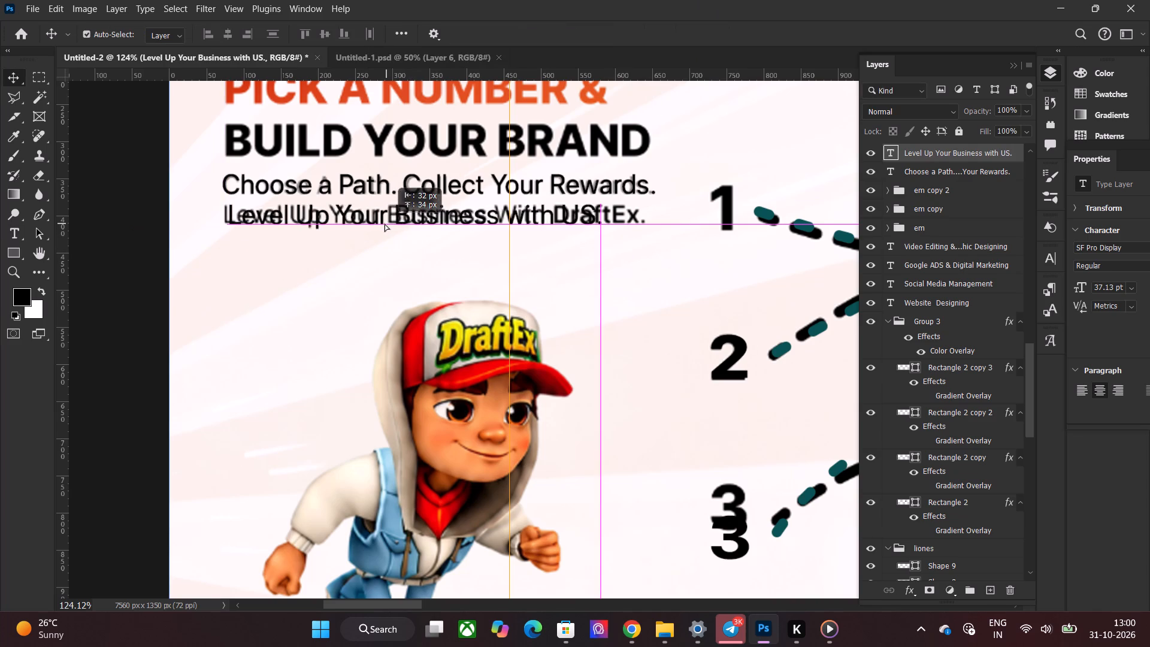
drag(385, 223, 384, 223)
Set the "Level Up Your Business with US." line to Medium weight and leave it deselected.
double_click(384, 223)
click(329, 35)
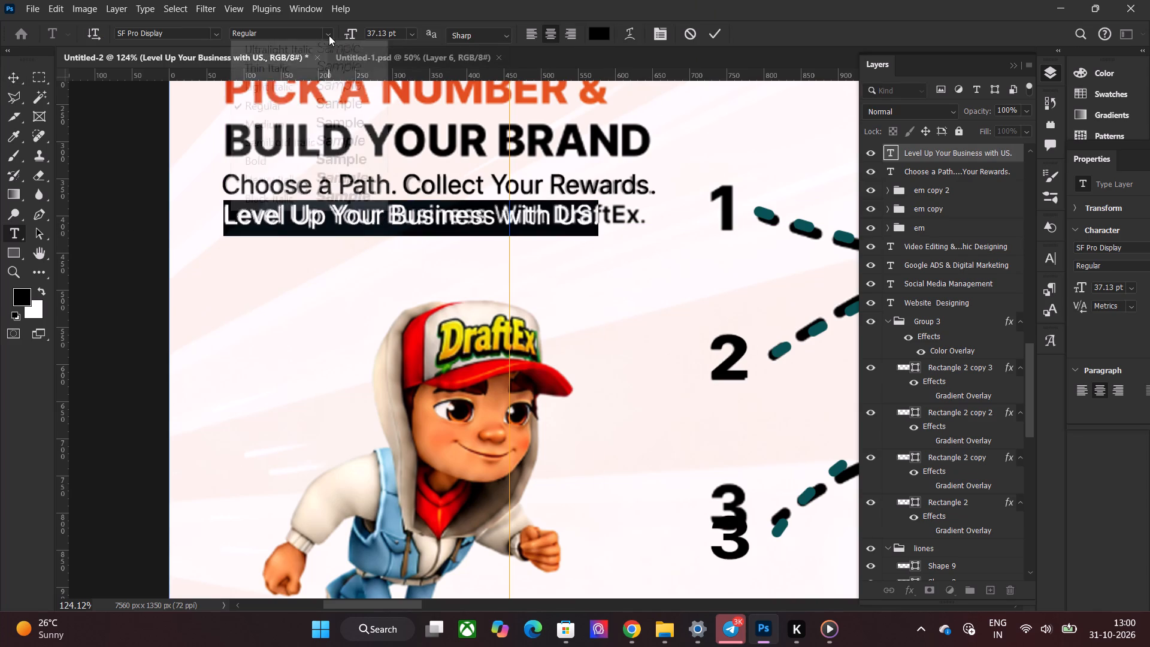
click(296, 124)
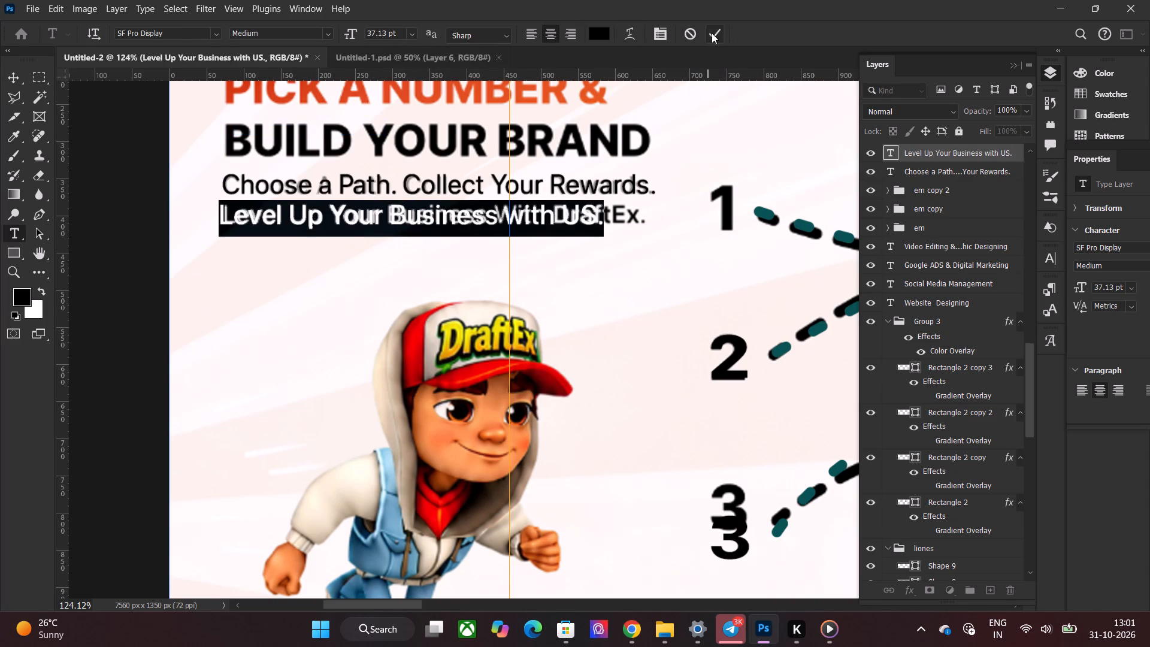
click(712, 33)
click(340, 214)
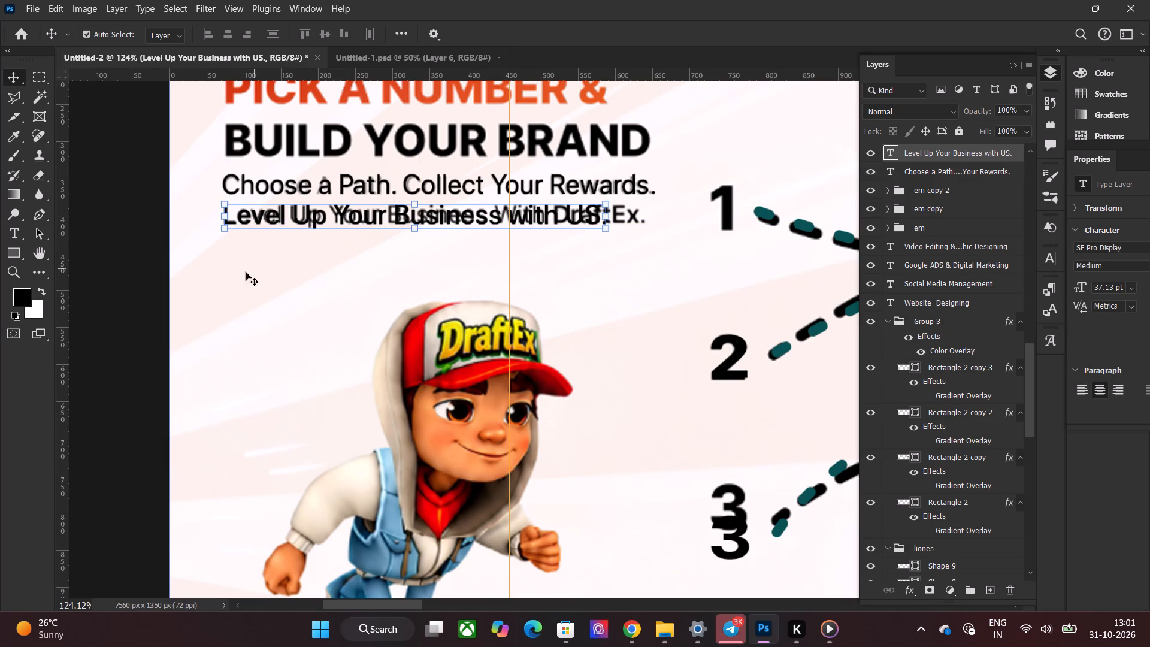
click(124, 291)
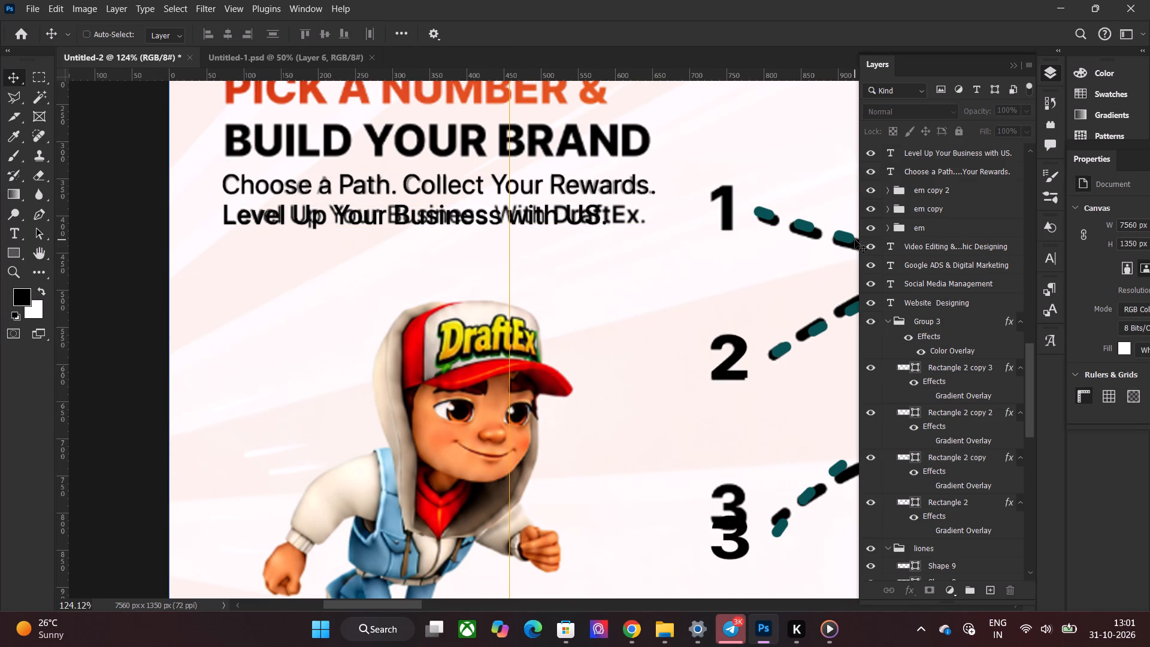
Hide the "demo" reference layer that covers slide 01.
key(ctrl+0)
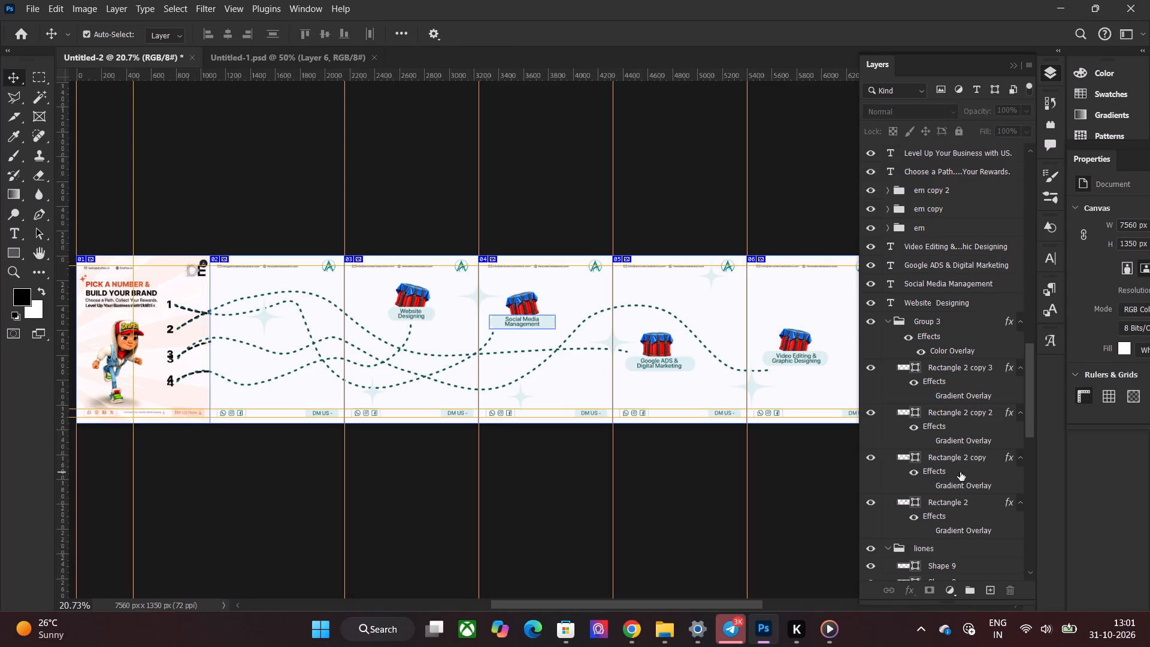
scroll(957, 472, down, 17)
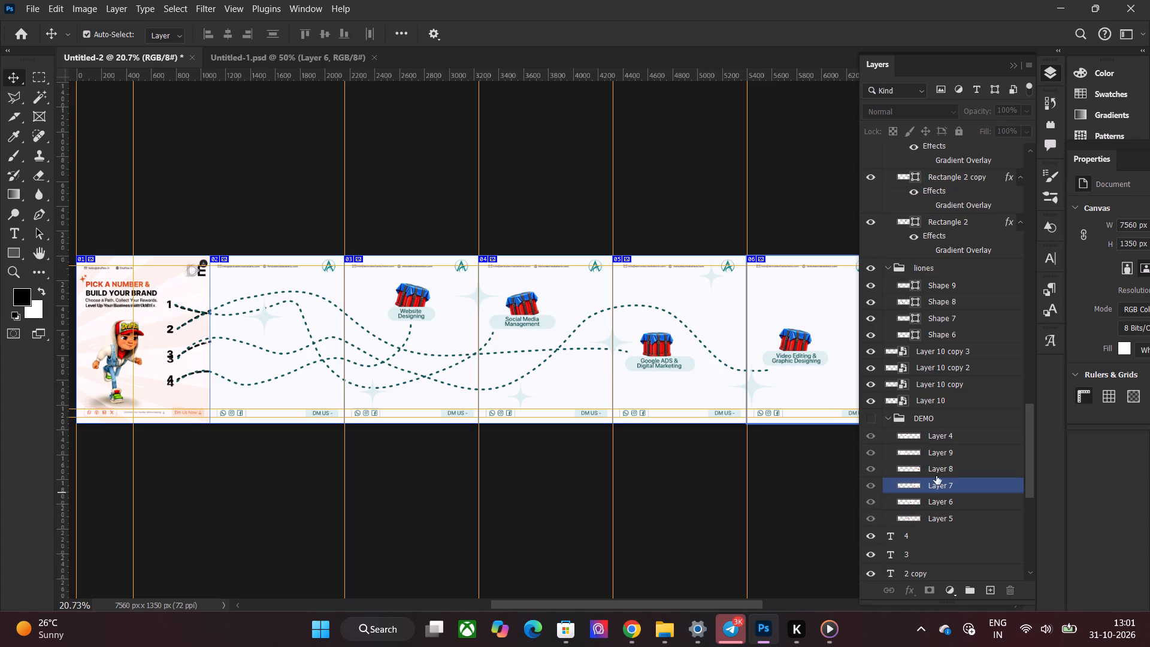
scroll(927, 449, down, 5)
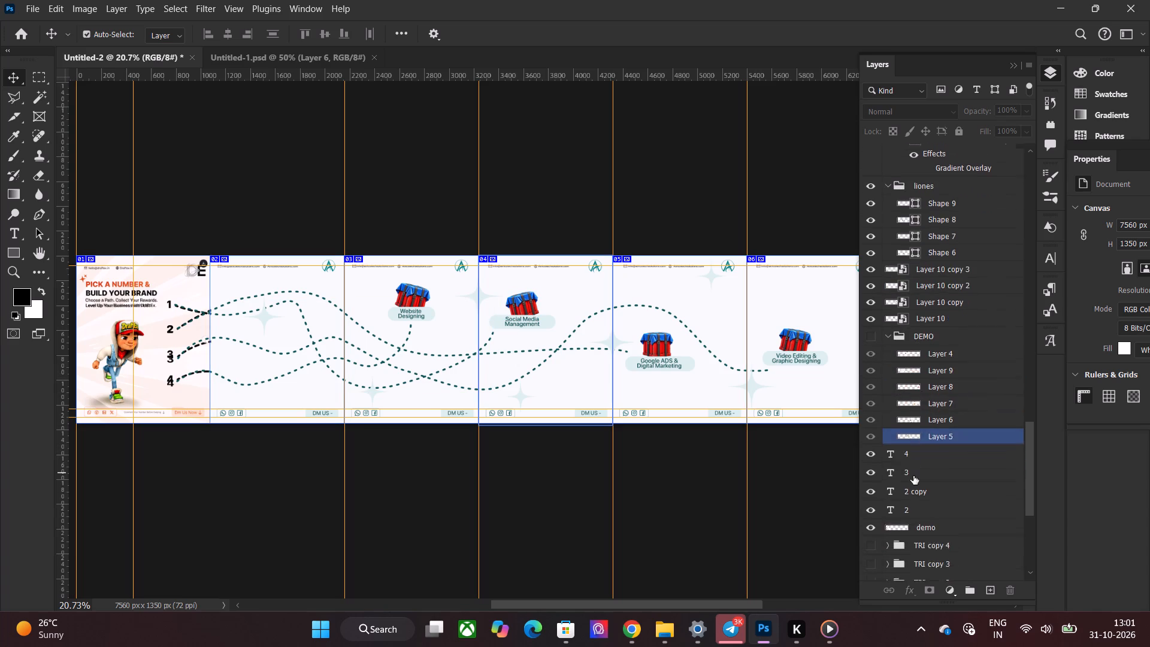
scroll(913, 476, down, 18)
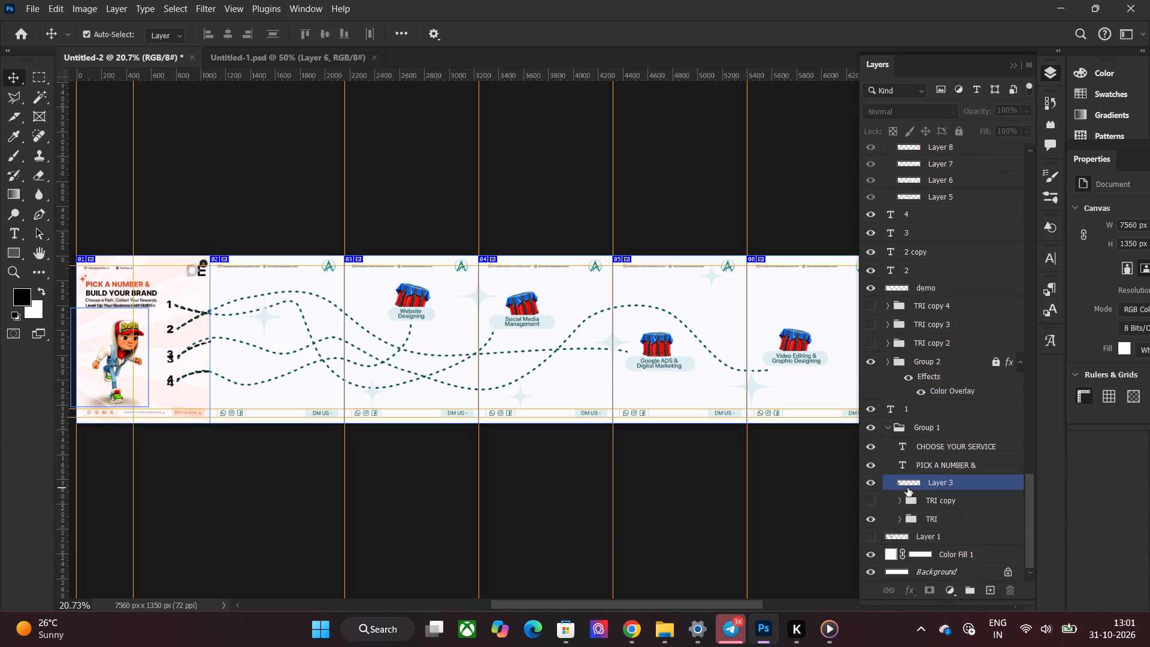
scroll(907, 488, up, 10)
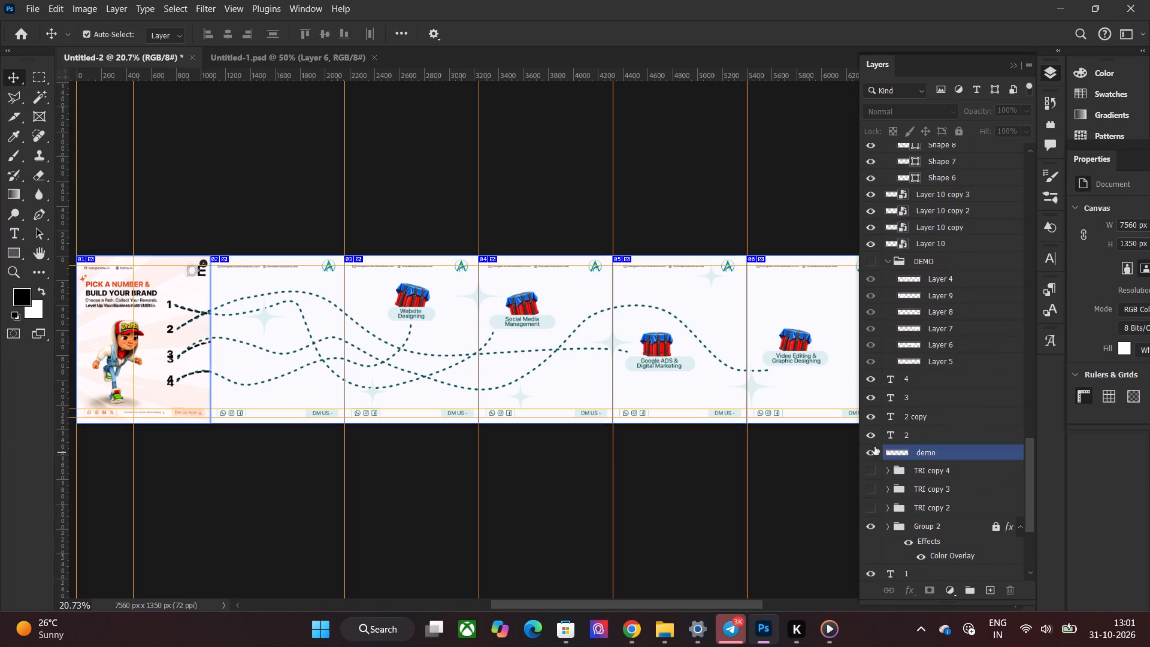
click(870, 453)
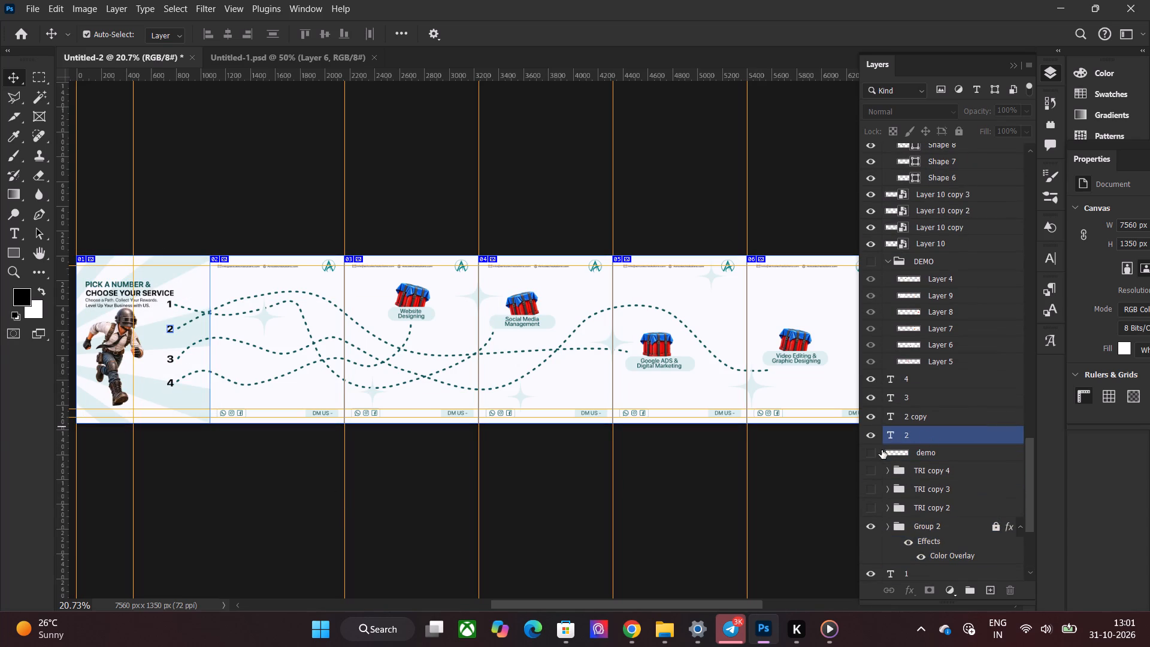
click(874, 451)
click(874, 450)
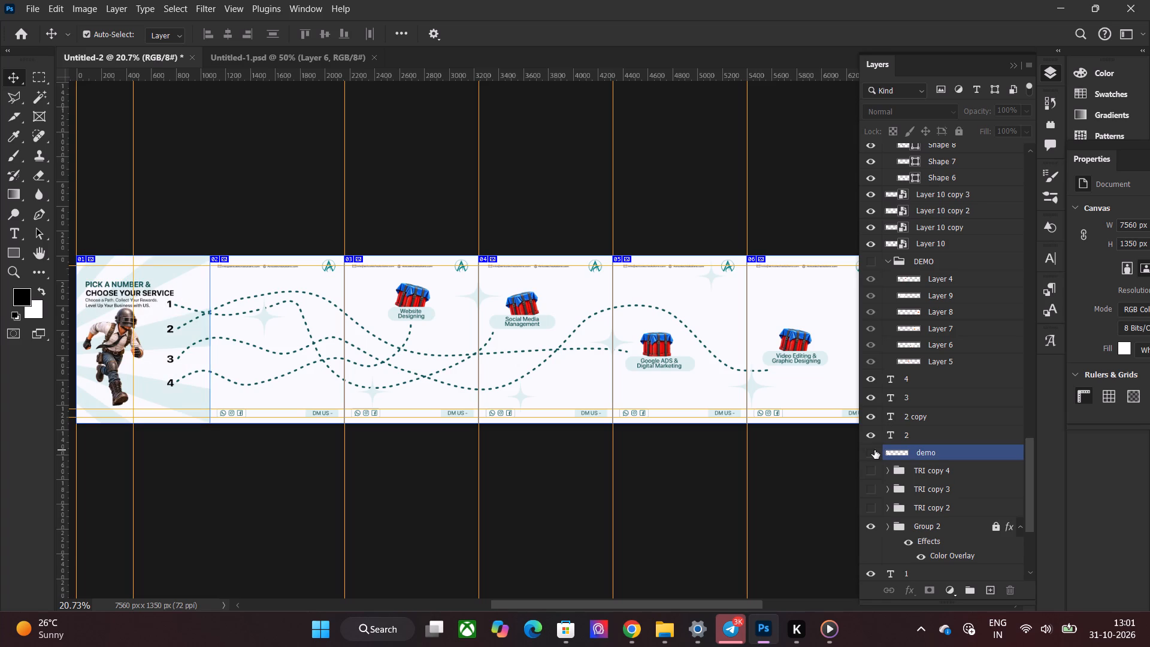
Duplicate slide 02's round Atrico emblem and place the copy at the same height above slide 01's heading, near the heading's left edge.
drag(615, 604, 552, 598)
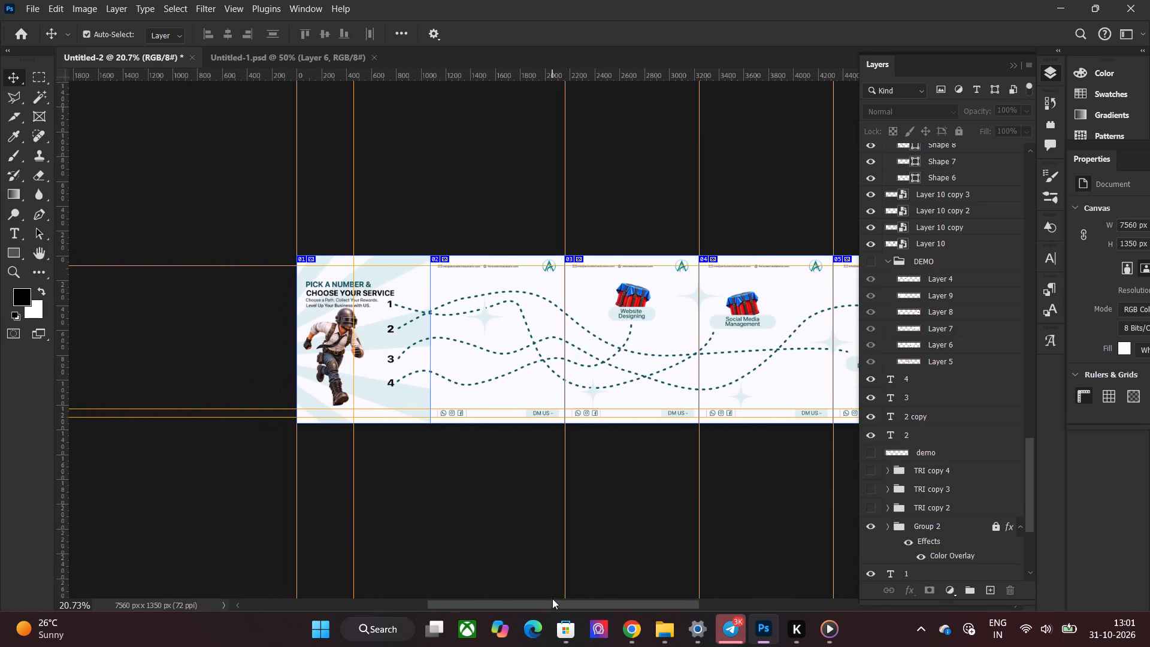
drag(552, 598, 552, 598)
alt+scroll(380, 377, up, 7)
alt+scroll(353, 283, up, 3)
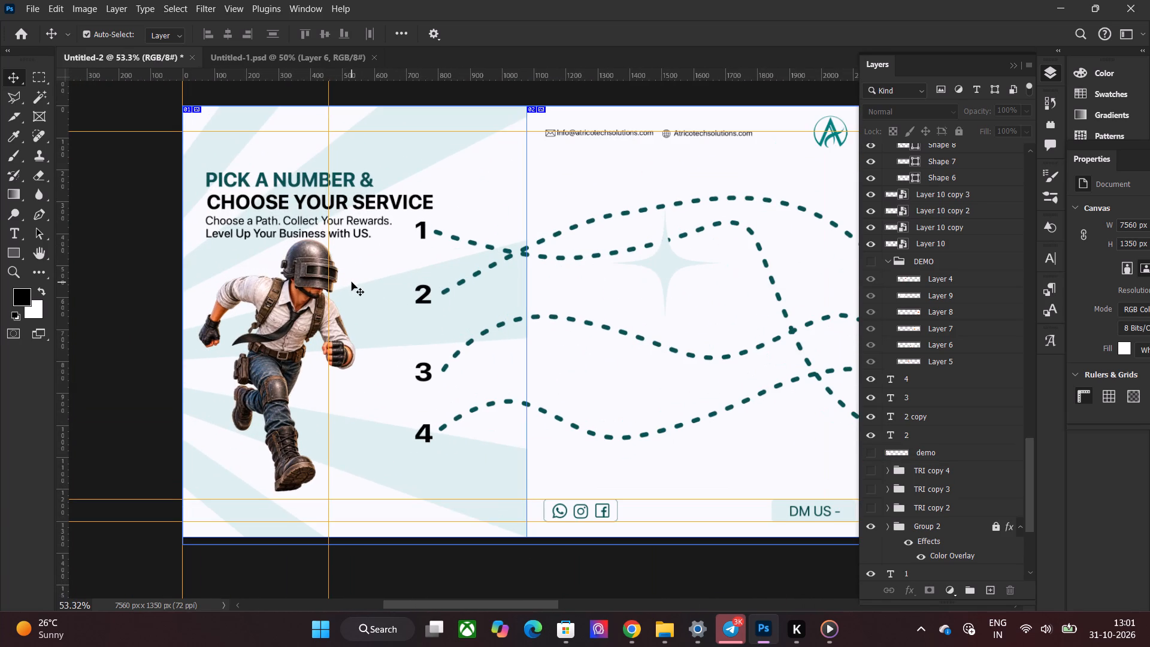
scroll(352, 282, up, 2)
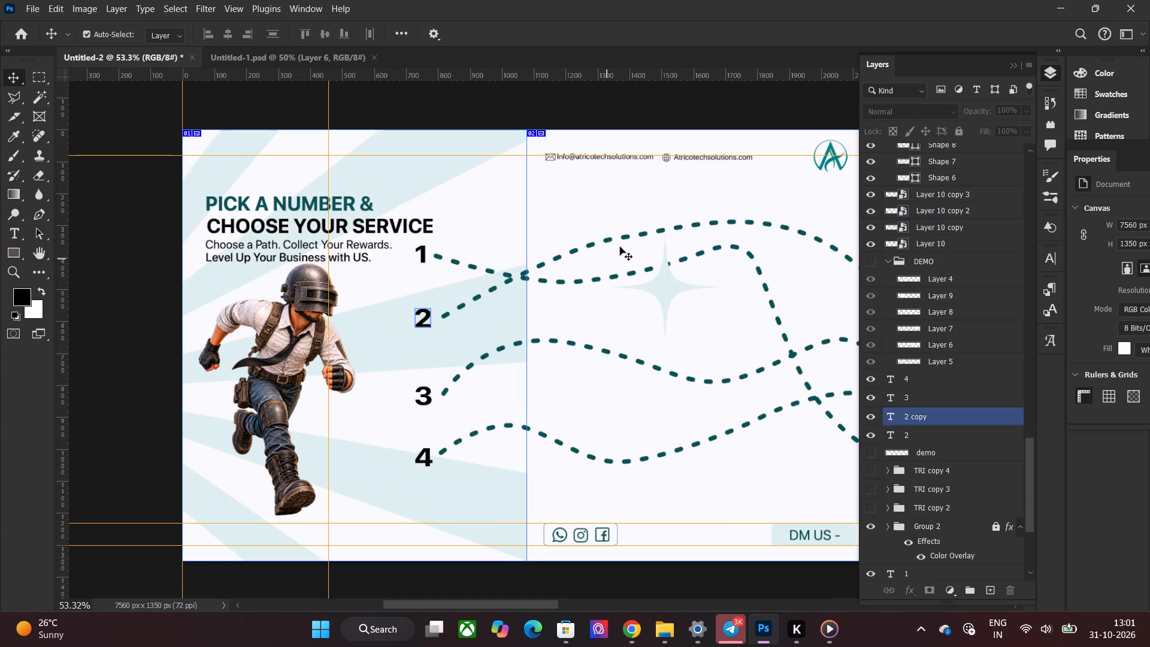
click(833, 159)
key(ctrl+j)
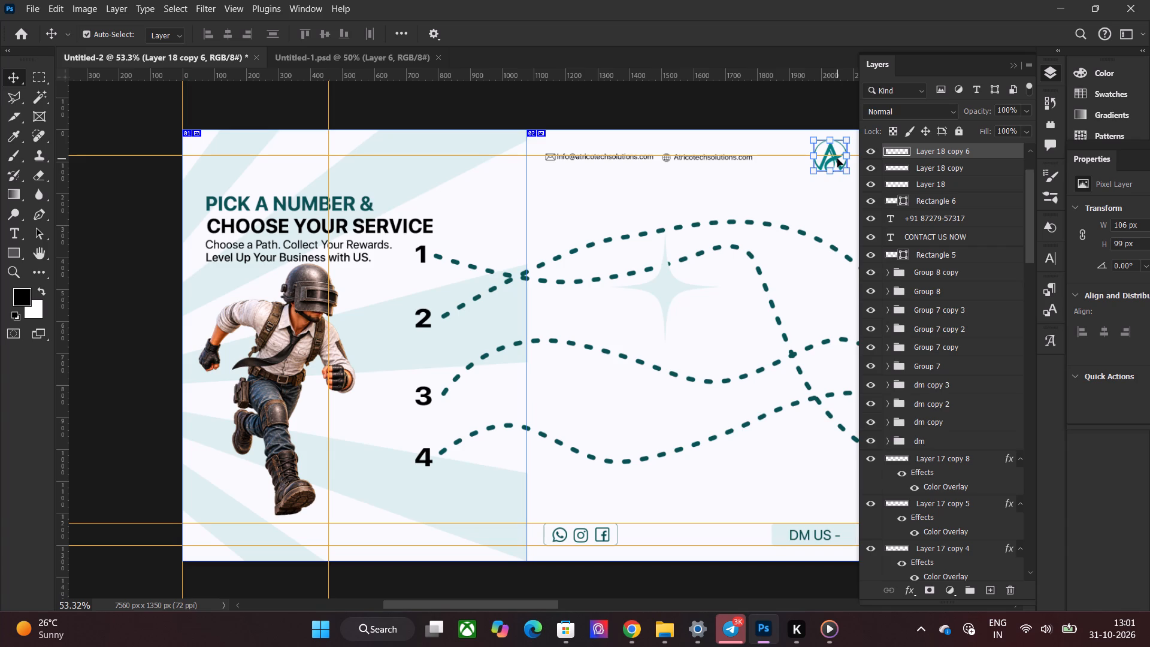
drag(837, 159, 498, 162)
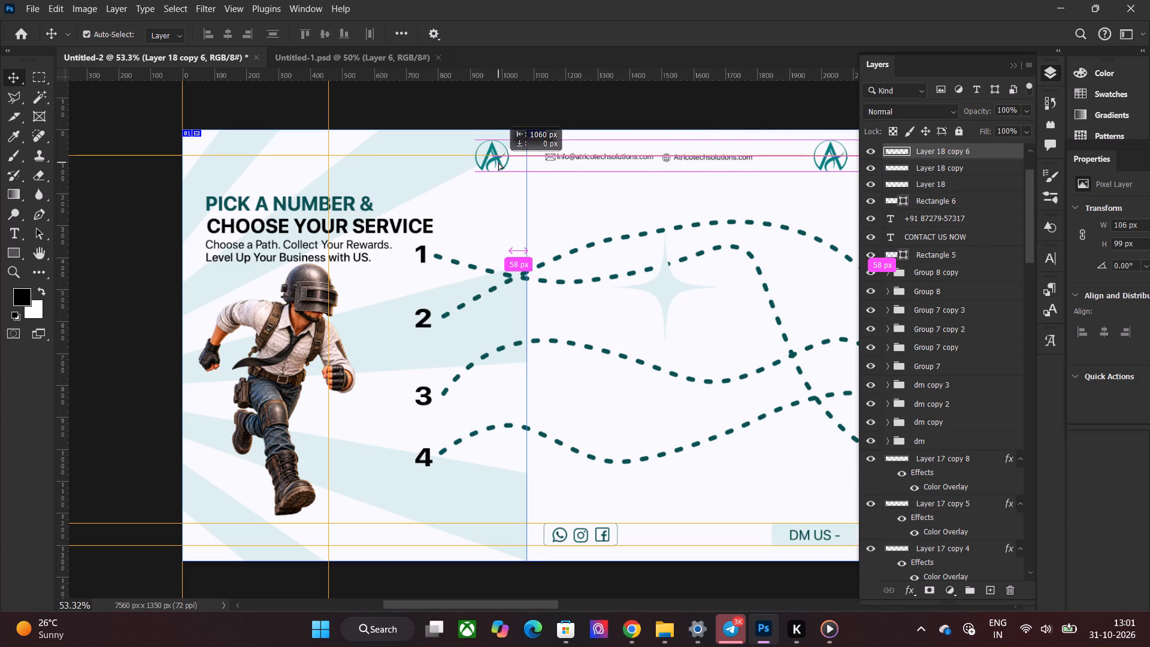
drag(498, 162, 456, 164)
shift+right_click(501, 162)
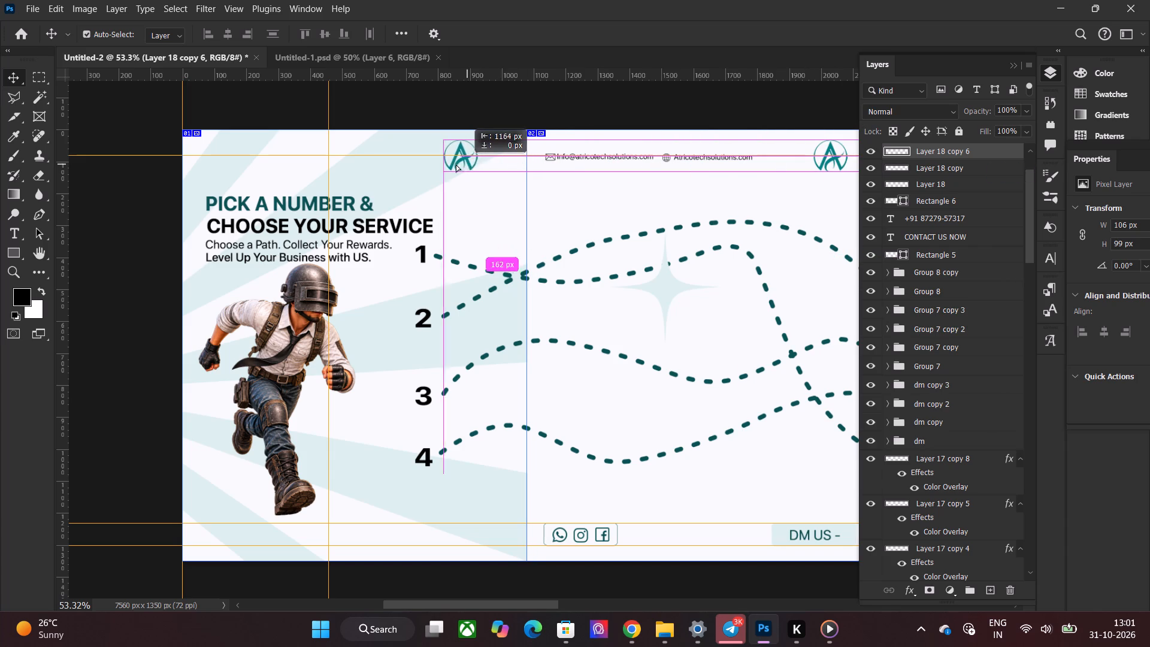
drag(456, 164, 228, 164)
Copy the "ATRICO" and "TECH SOLUTIONS" text layers from Untitled-1.psd and paste them into Untitled-2.
click(328, 64)
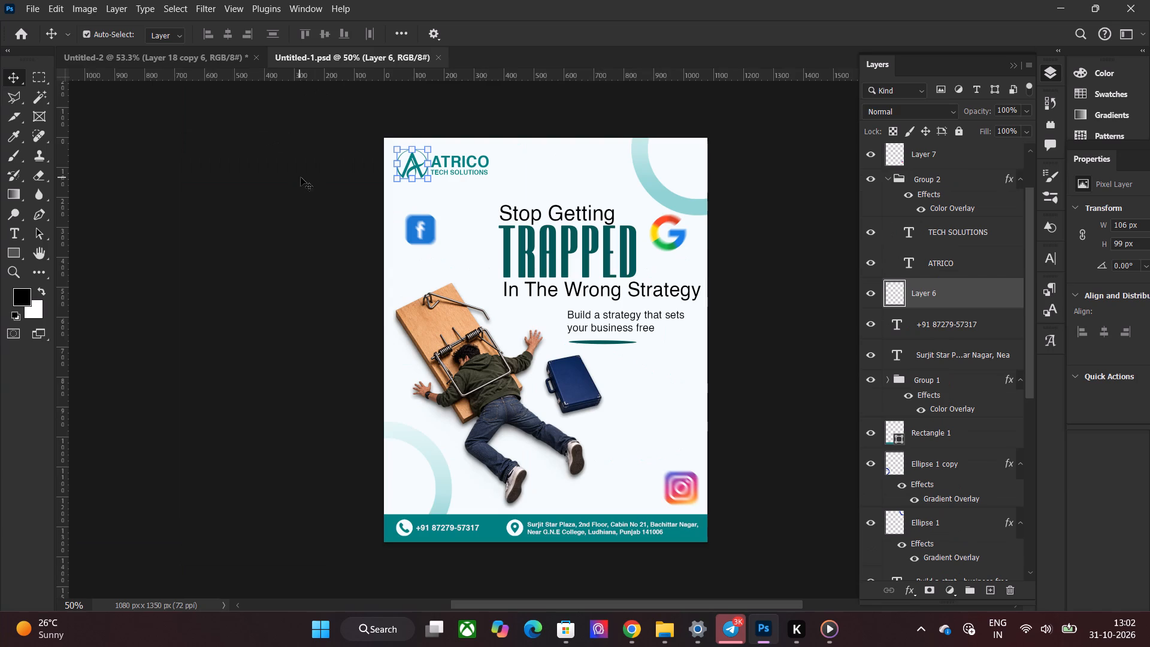
alt+scroll(504, 201, up, 7)
click(399, 141)
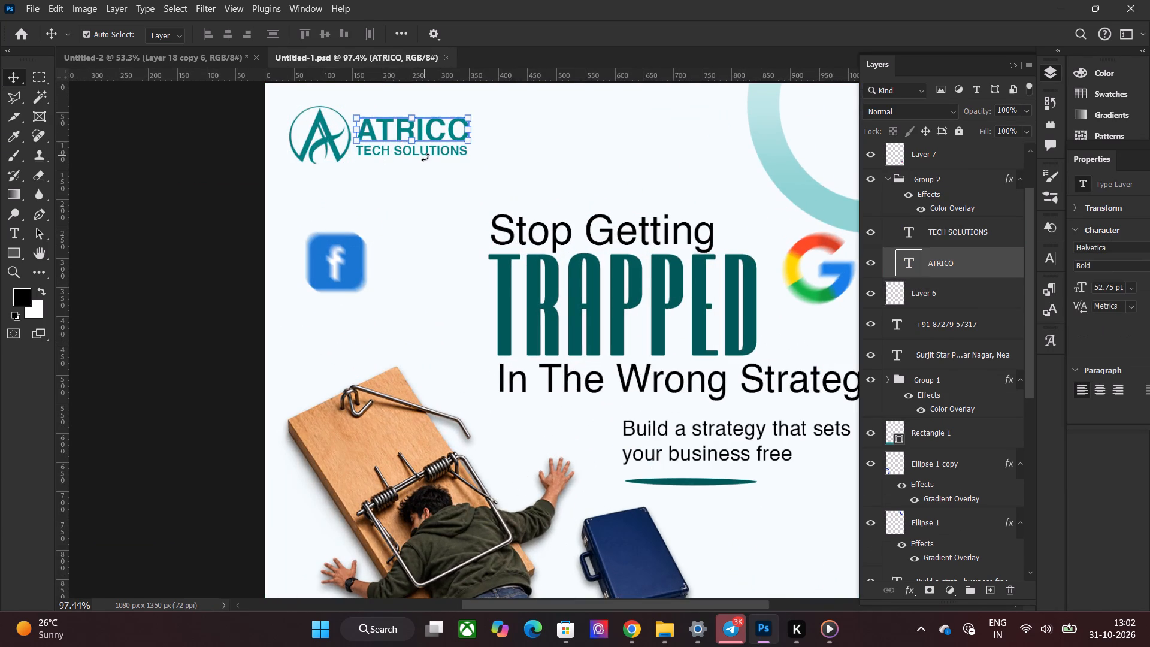
click(234, 232)
click(447, 151)
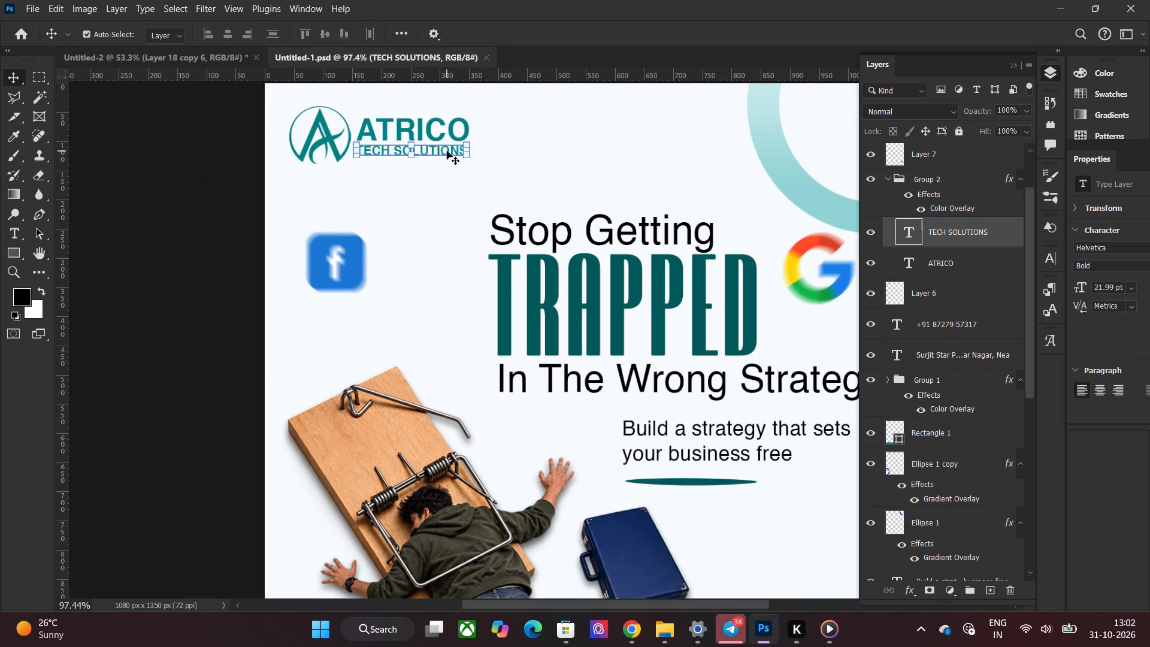
shift+click(465, 123)
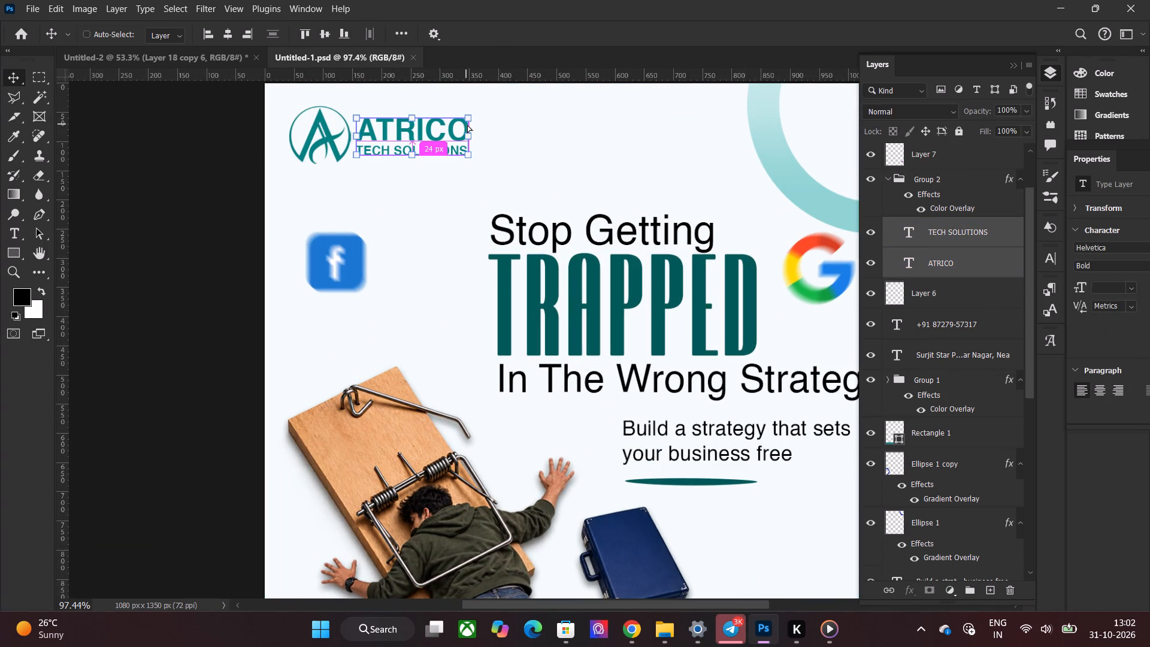
key(ctrl+c)
click(202, 61)
key(ctrl+v)
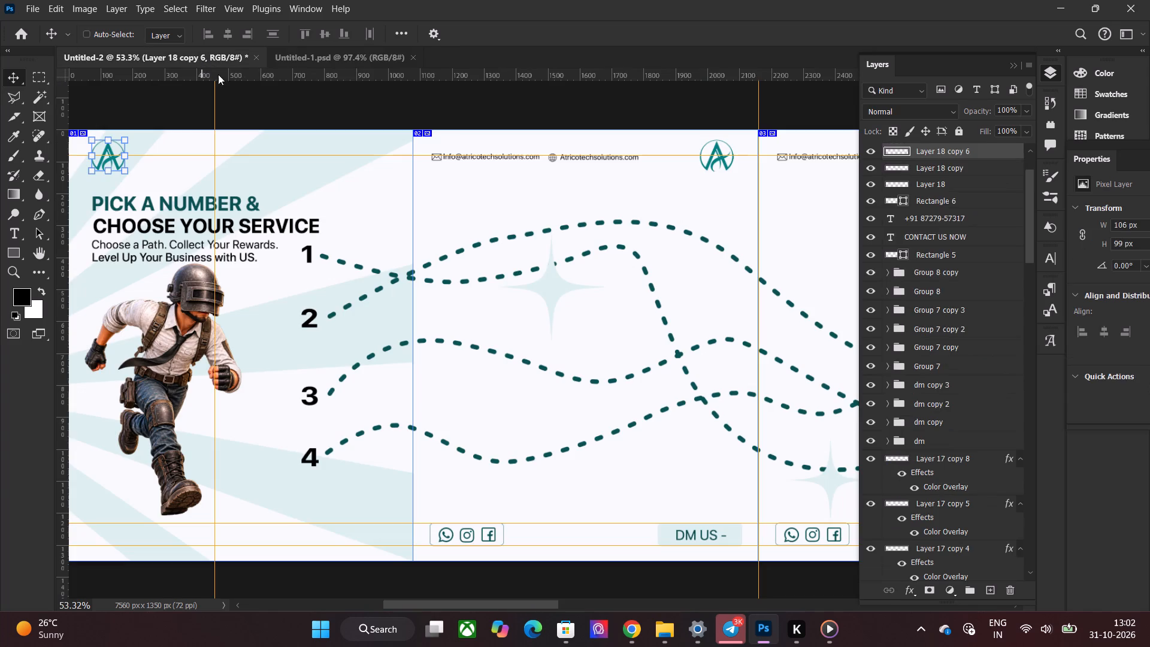
Move the pasted "ATRICO" and "TECH SOLUTIONS" text layers to the top of the layer stack.
drag(934, 172, 955, 146)
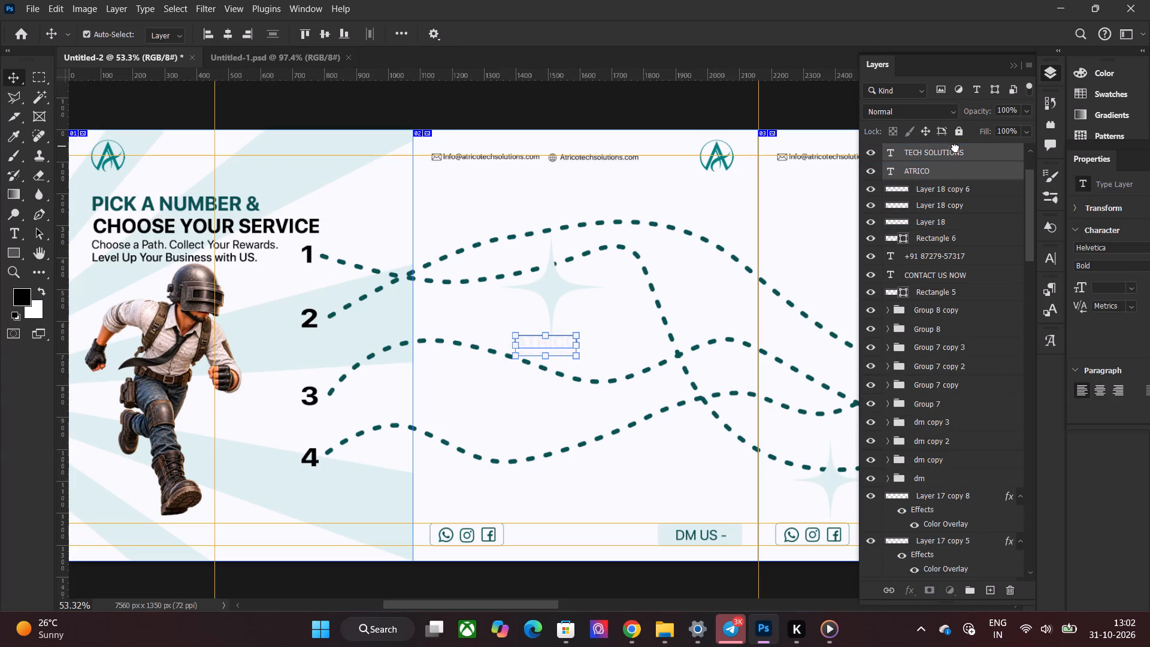
drag(950, 153, 958, 145)
scroll(917, 298, up, 14)
drag(966, 229, 960, 166)
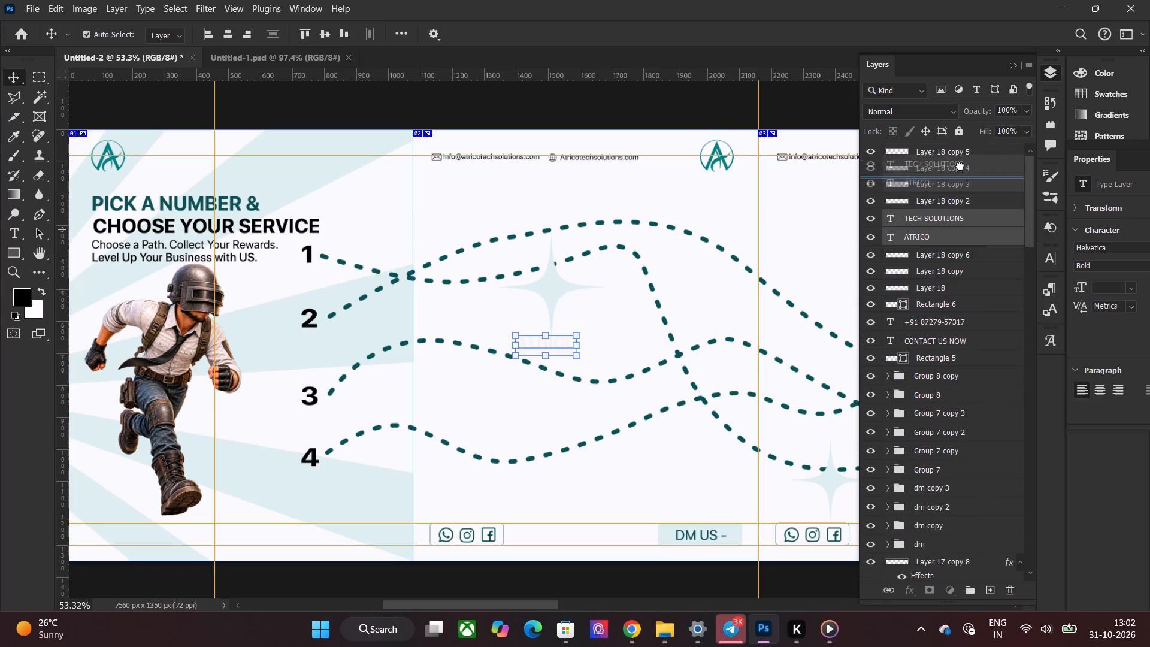
drag(960, 166, 963, 150)
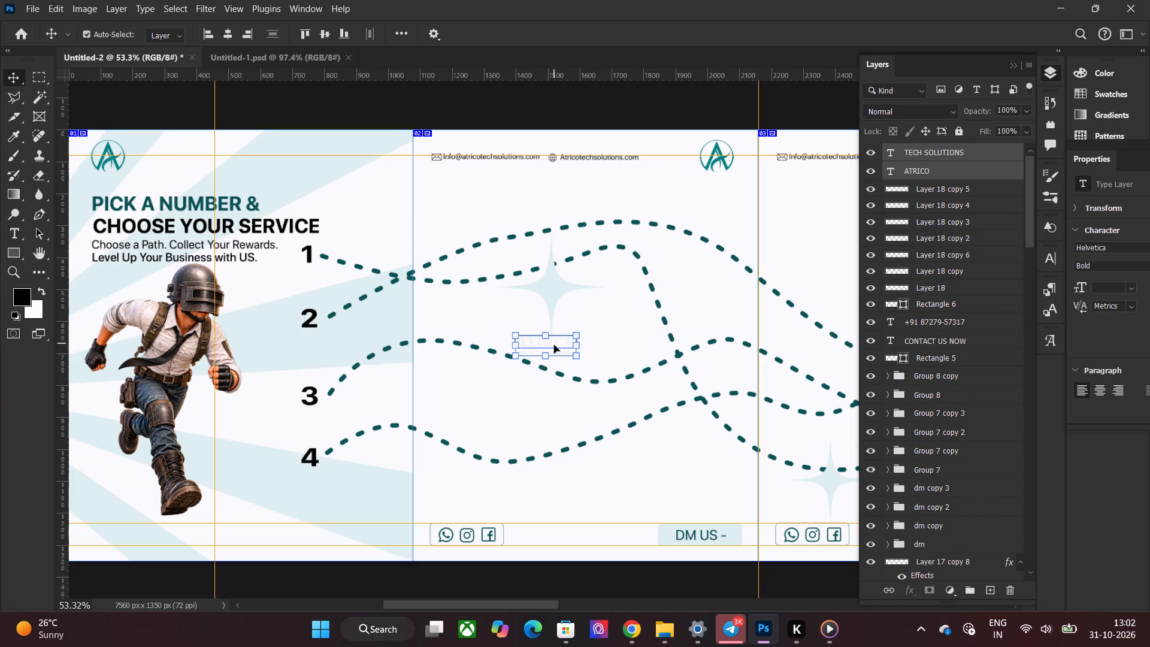
Move the "ATRICO" and "TECH SOLUTIONS" text to the right of slide 01's emblem, vertically centred on the header guide.
drag(552, 347, 253, 201)
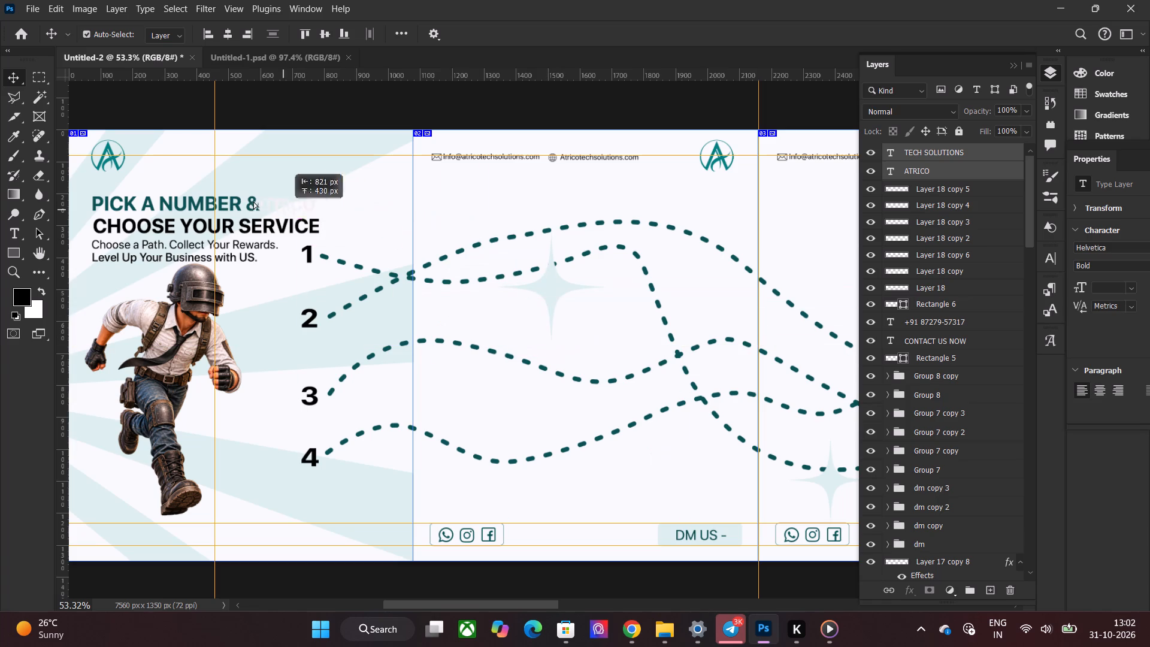
drag(253, 201, 171, 156)
alt+scroll(99, 139, up, 14)
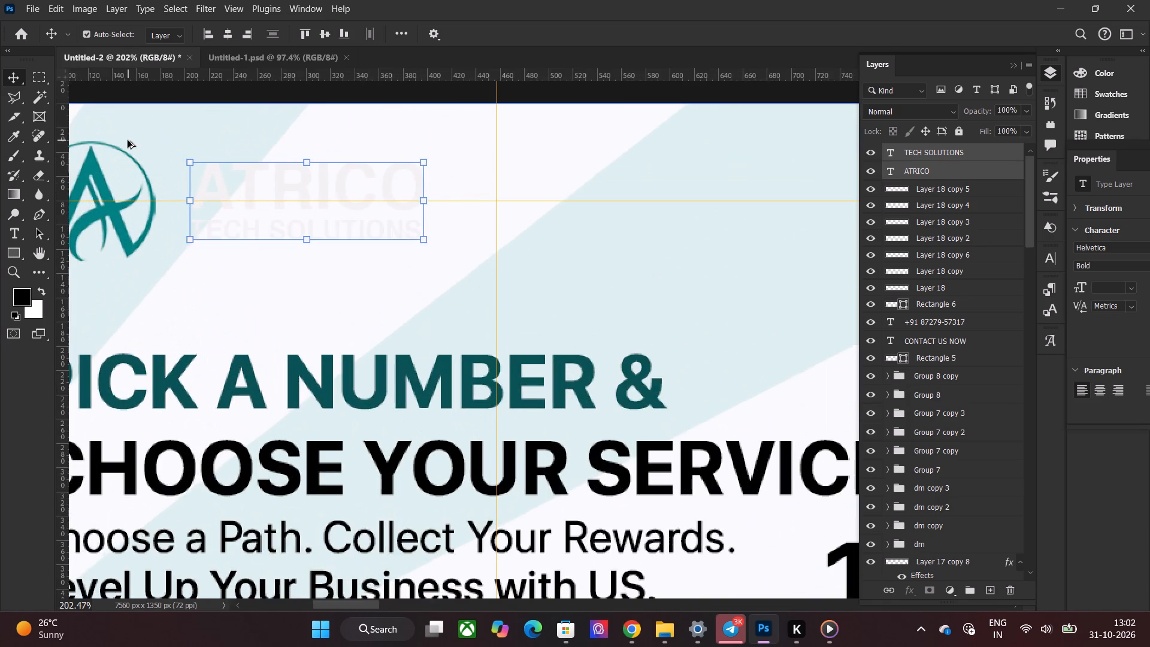
alt+scroll(128, 140, up, 1)
drag(261, 193, 246, 193)
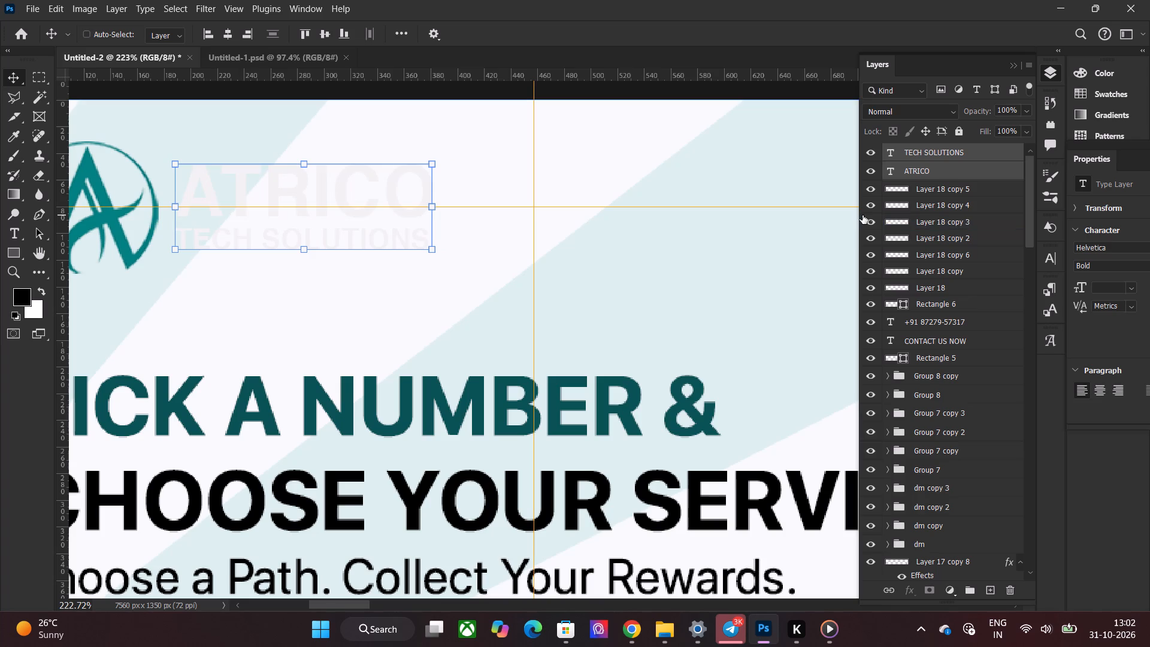
Group the "ATRICO" and "TECH SOLUTIONS" text layers and give the group a dark teal Color Overlay, Normal blend, 100% opacity.
key(ctrl+g)
right_click(949, 153)
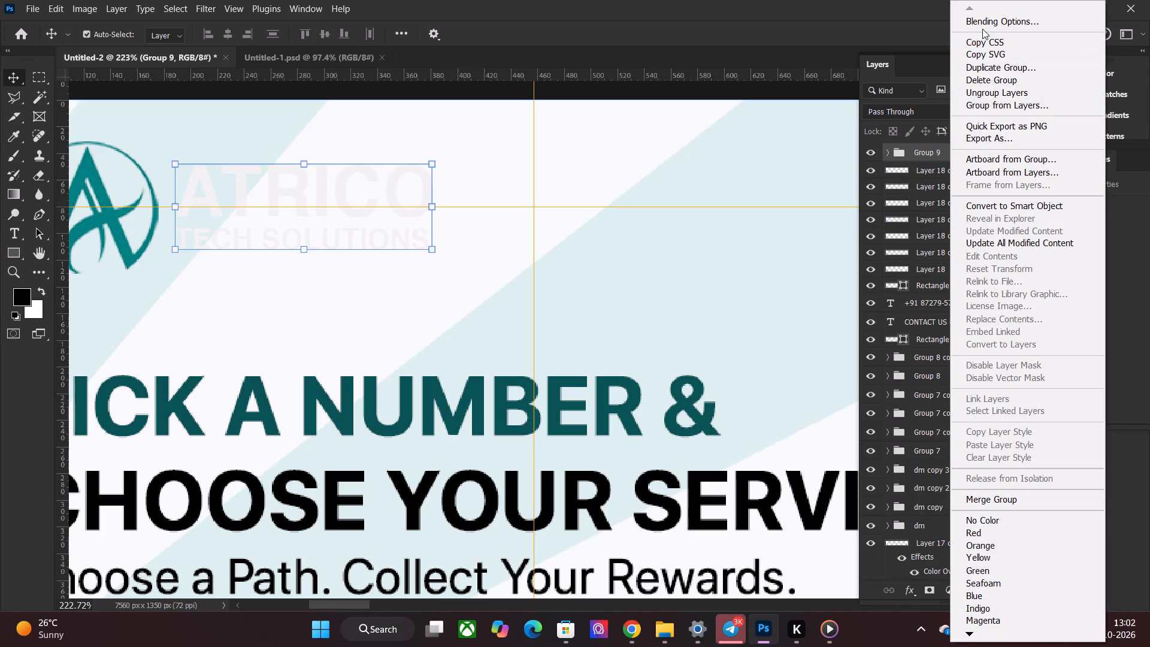
click(983, 26)
click(55, 456)
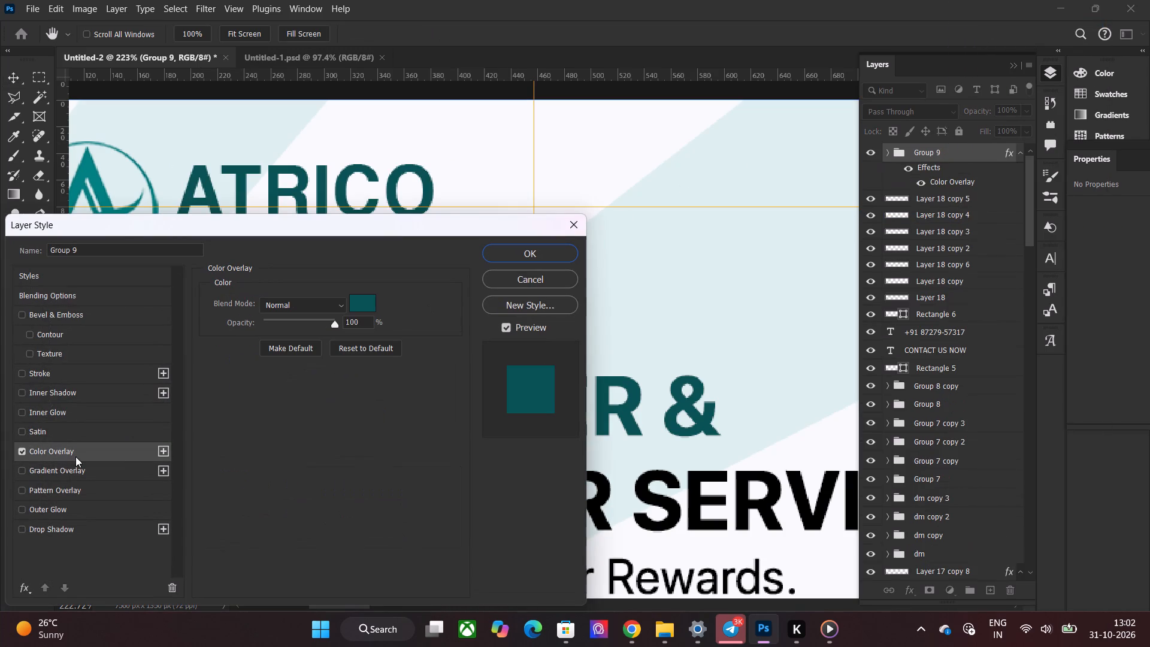
click(553, 258)
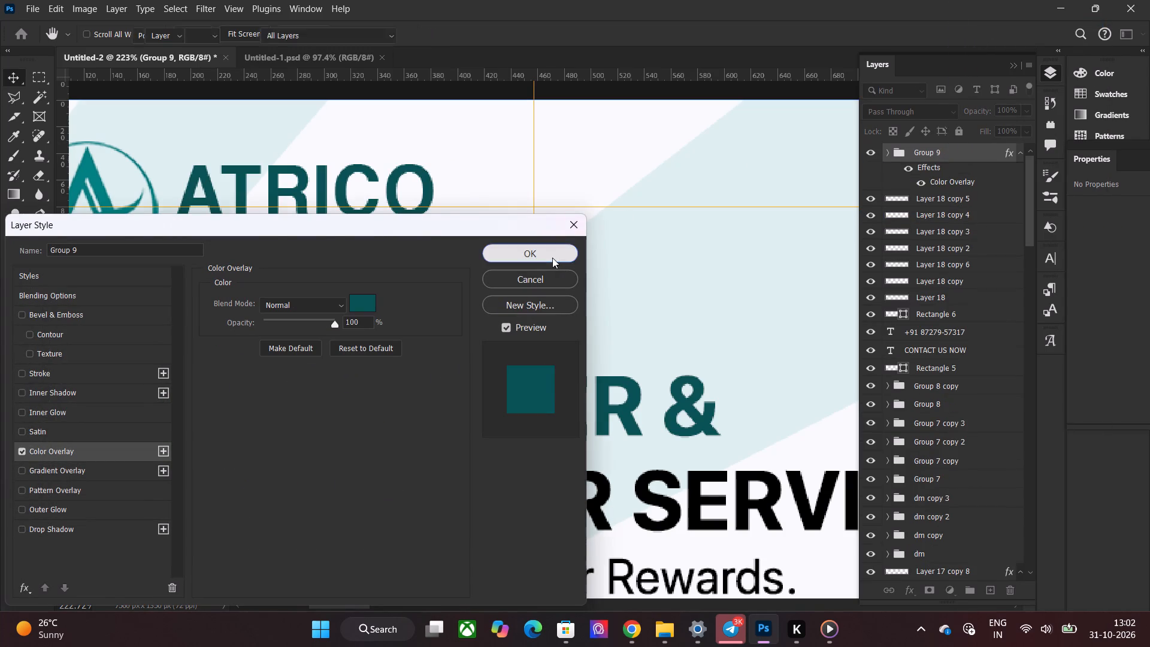
click(612, 259)
Remove the vertical guide on the boundary between slides 02 and 03.
key(ctrl+0)
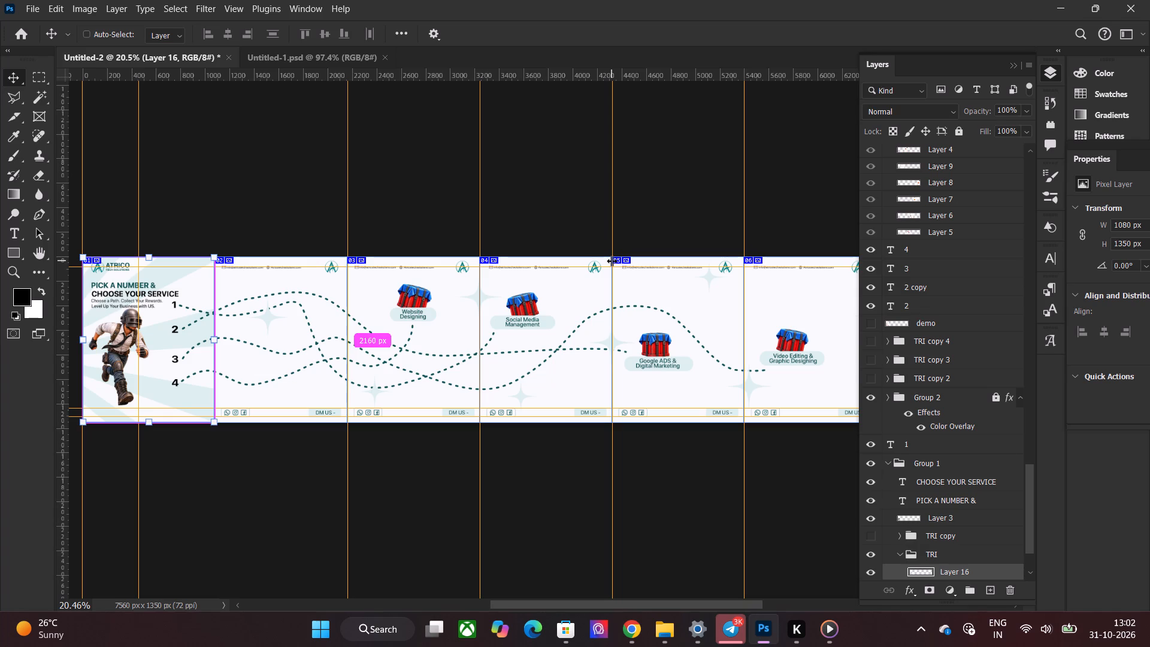
alt+scroll(375, 351, up, 5)
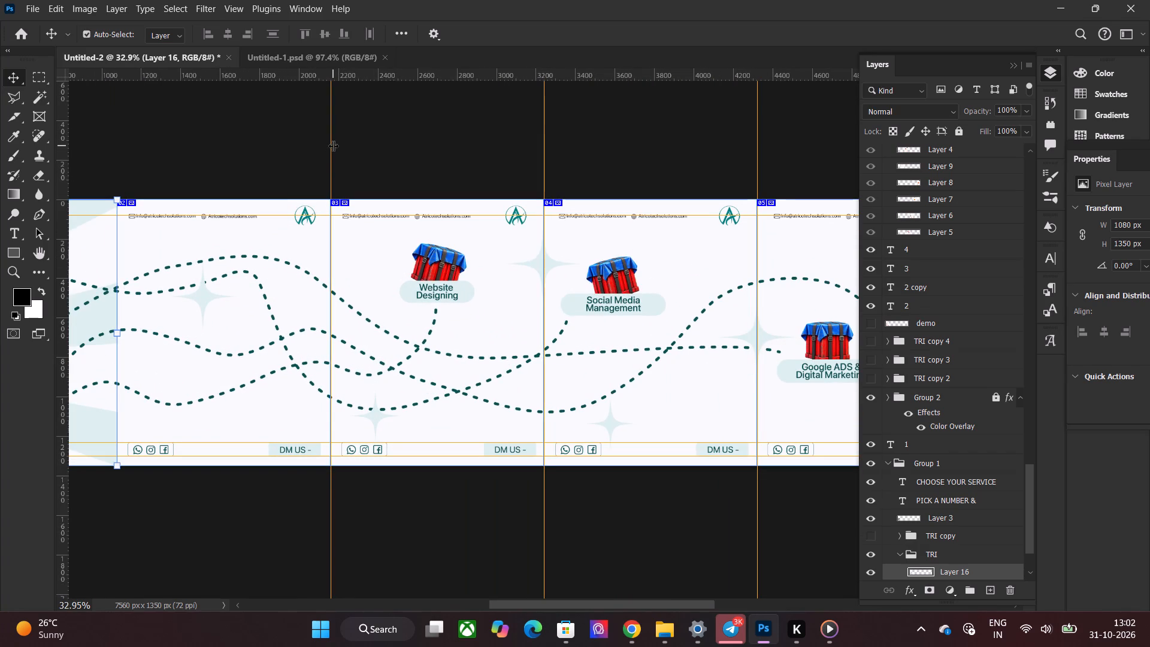
drag(333, 145, 271, 149)
click(370, 146)
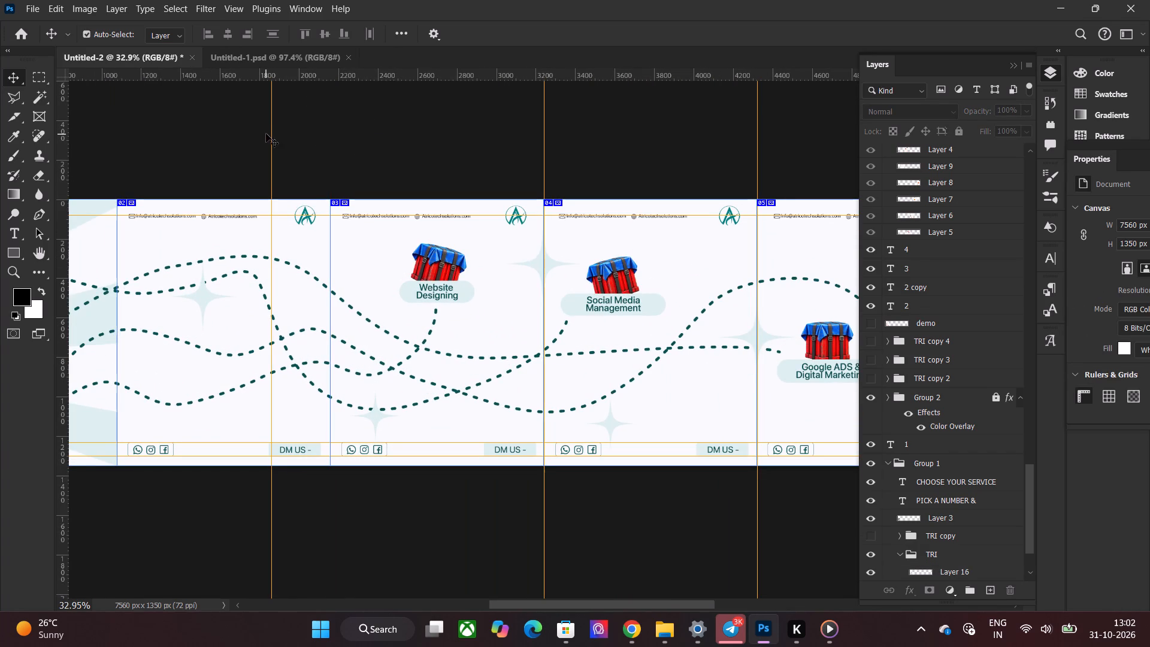
drag(272, 134, 263, 137)
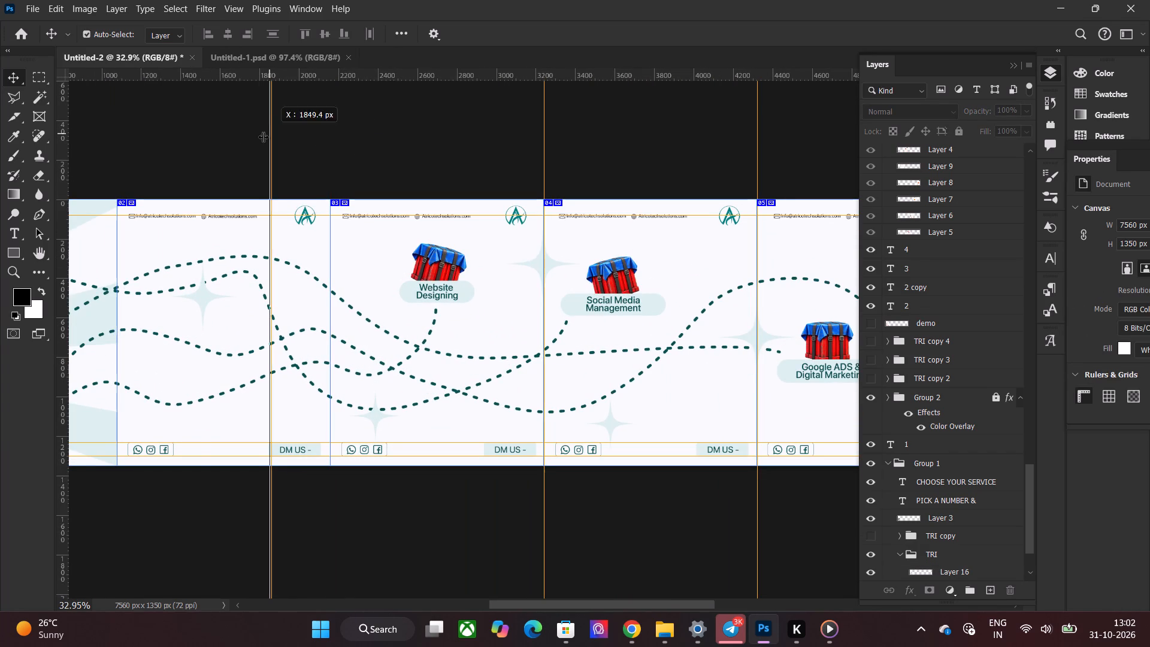
drag(263, 137, 0, 249)
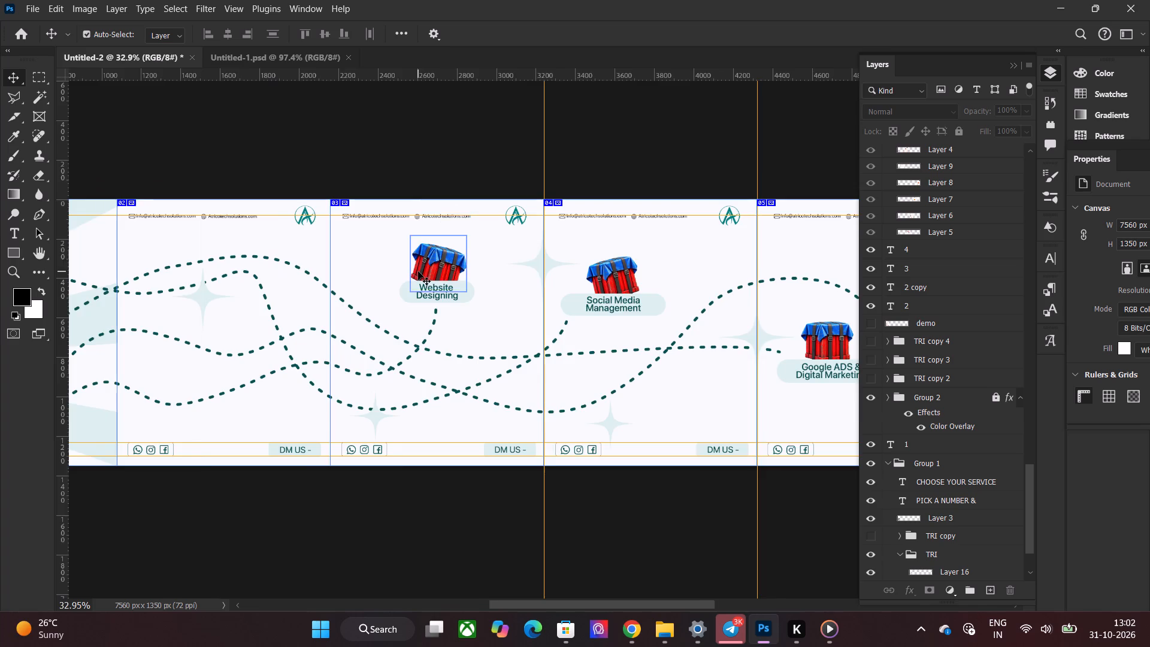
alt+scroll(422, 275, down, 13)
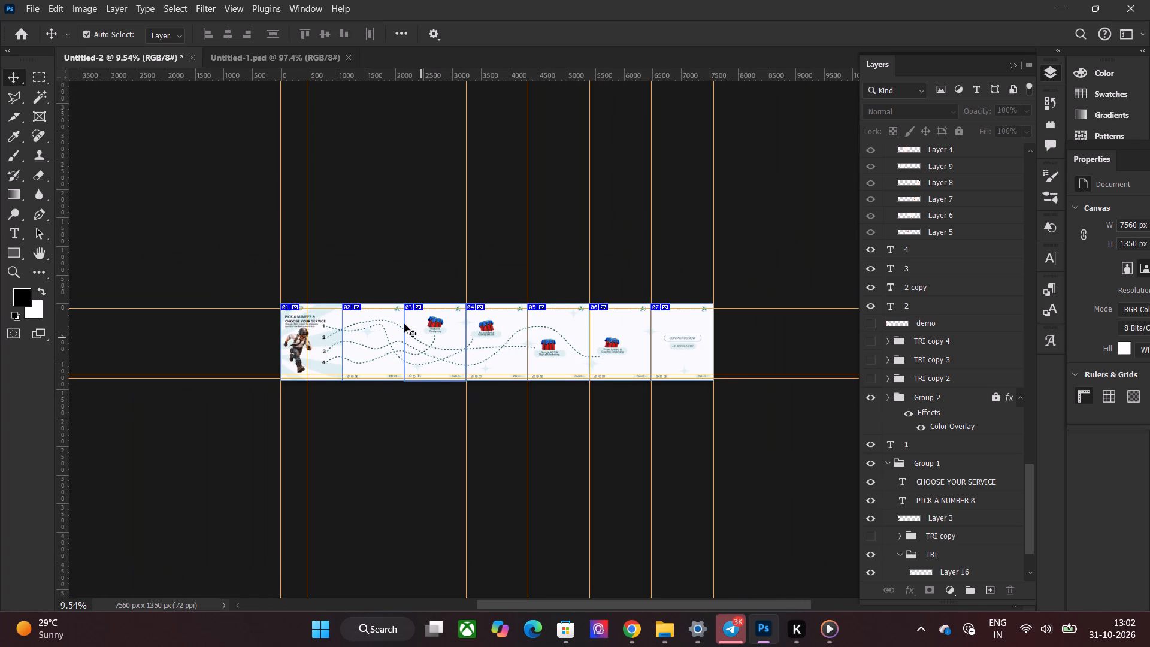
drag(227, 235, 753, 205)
Clear the remaining vertical guides off the slides, moving them onto the empty area beyond both ends of the carousel.
drag(713, 204, 1, 280)
drag(308, 187, 235, 202)
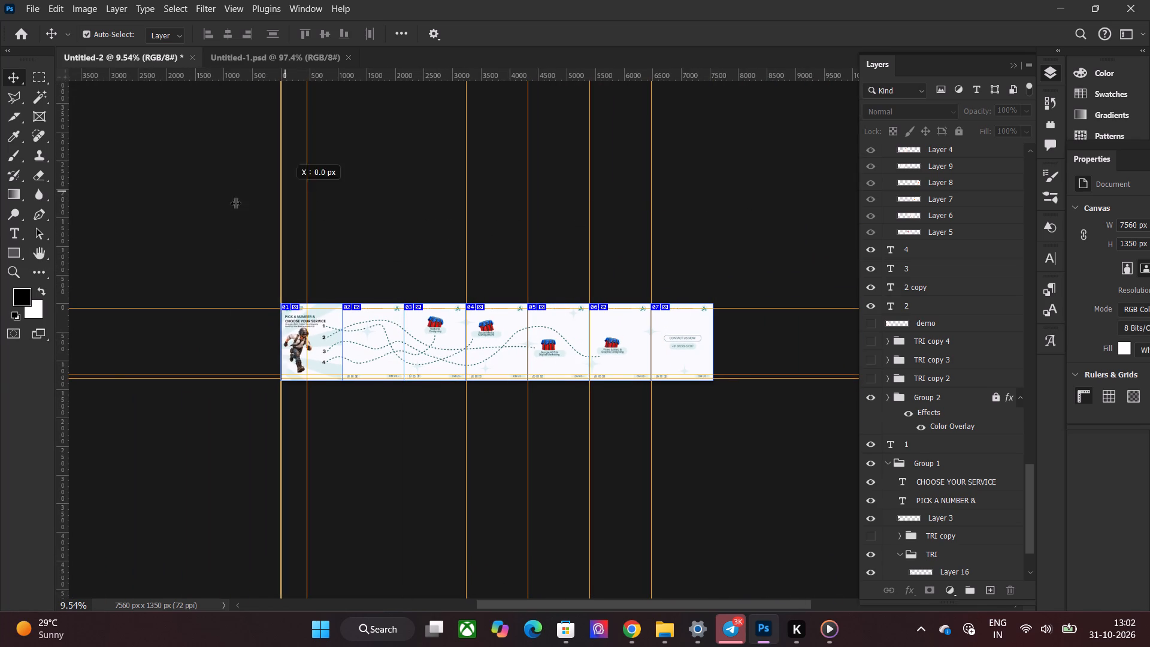
drag(235, 202, 187, 204)
drag(280, 192, 149, 198)
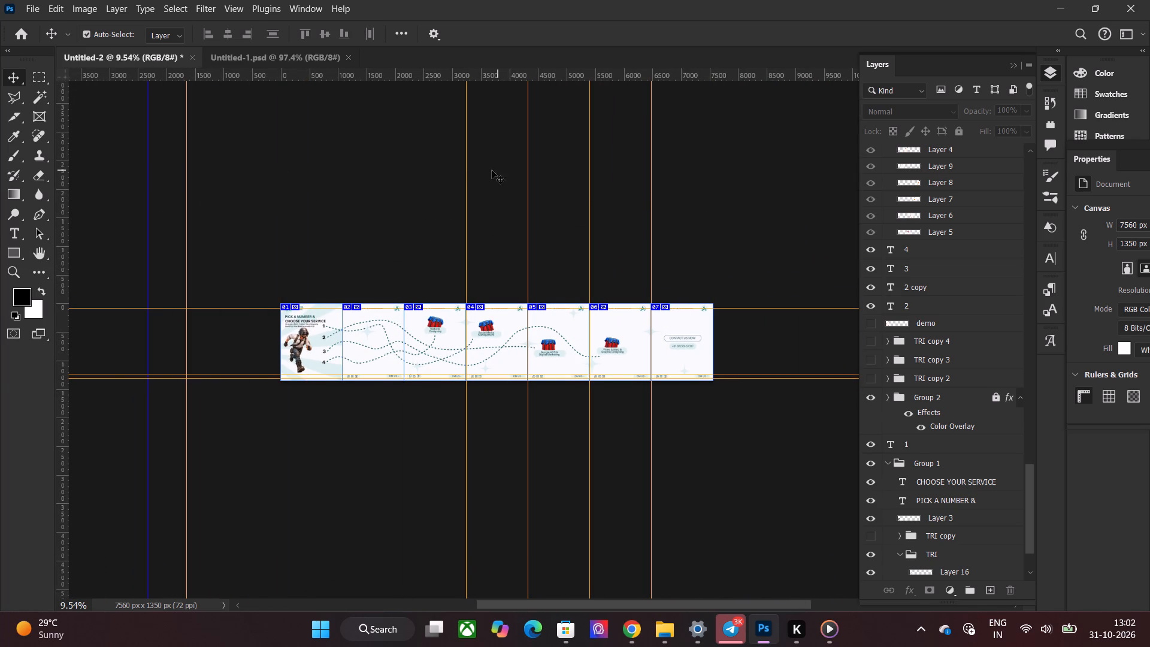
drag(468, 170, 722, 195)
drag(650, 192, 784, 210)
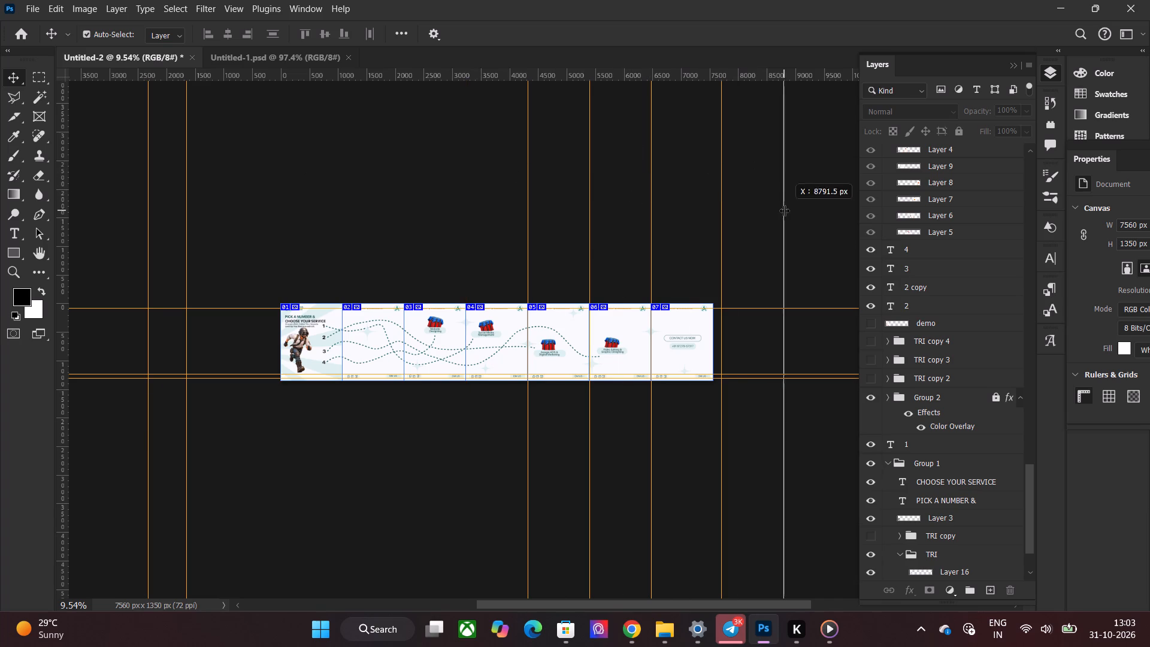
drag(784, 210, 776, 216)
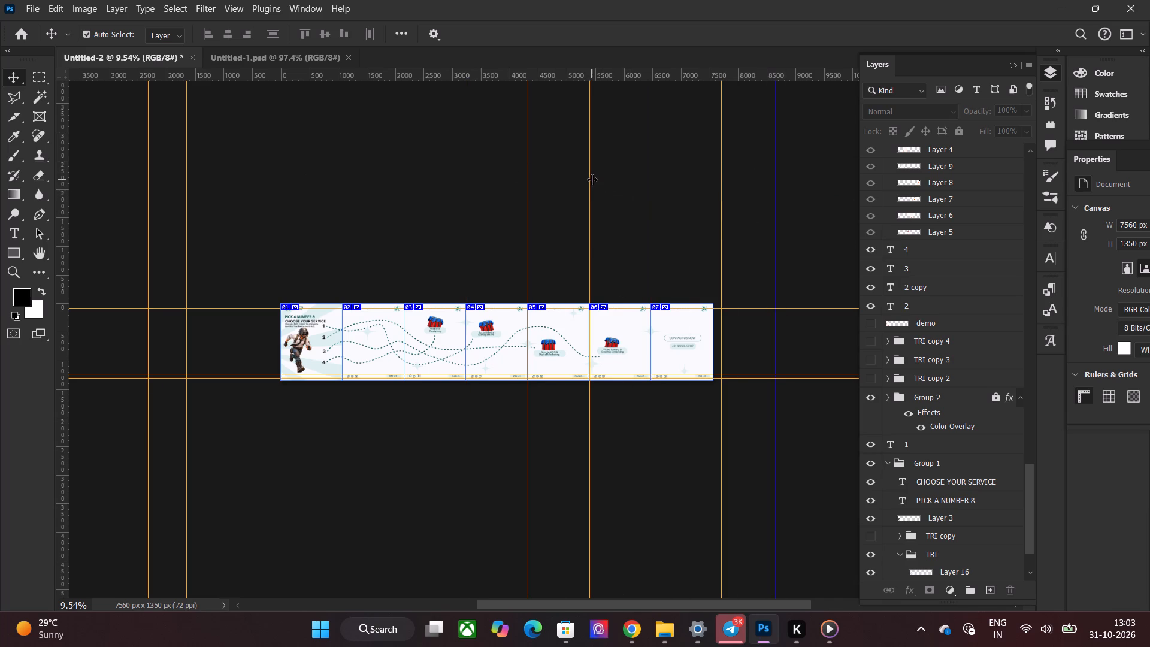
drag(591, 179, 822, 242)
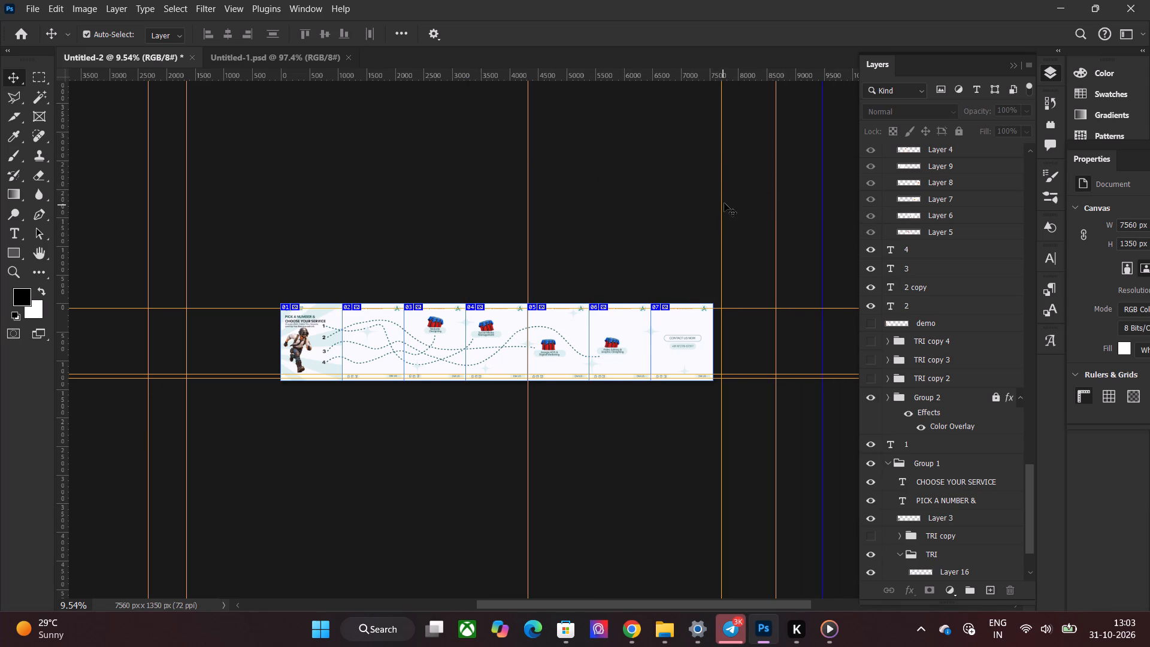
drag(723, 202, 840, 226)
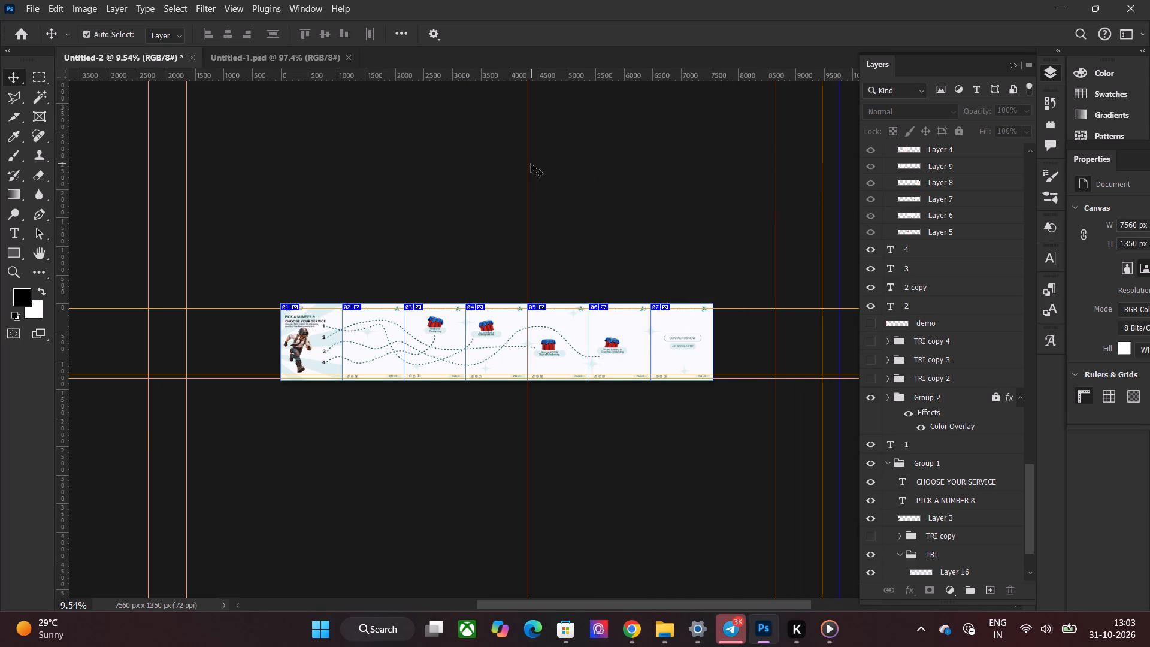
drag(529, 164, 201, 279)
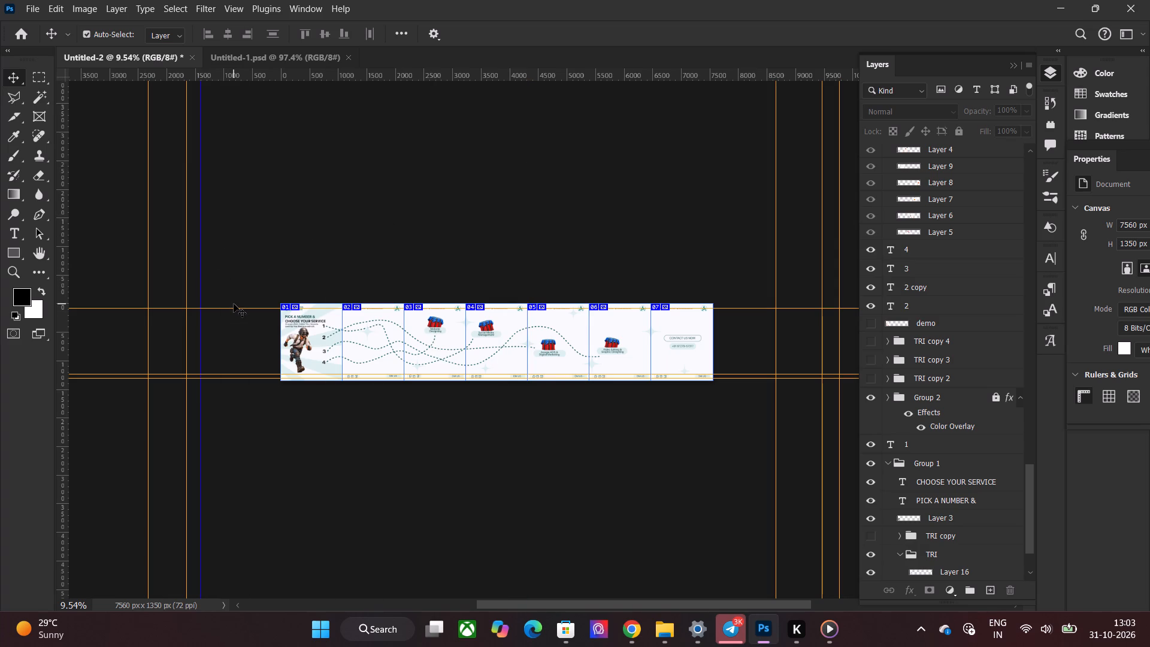
Clear the horizontal guides off the slides, removing the header guide and moving the two footer guides below the carousel.
drag(224, 309, 434, 63)
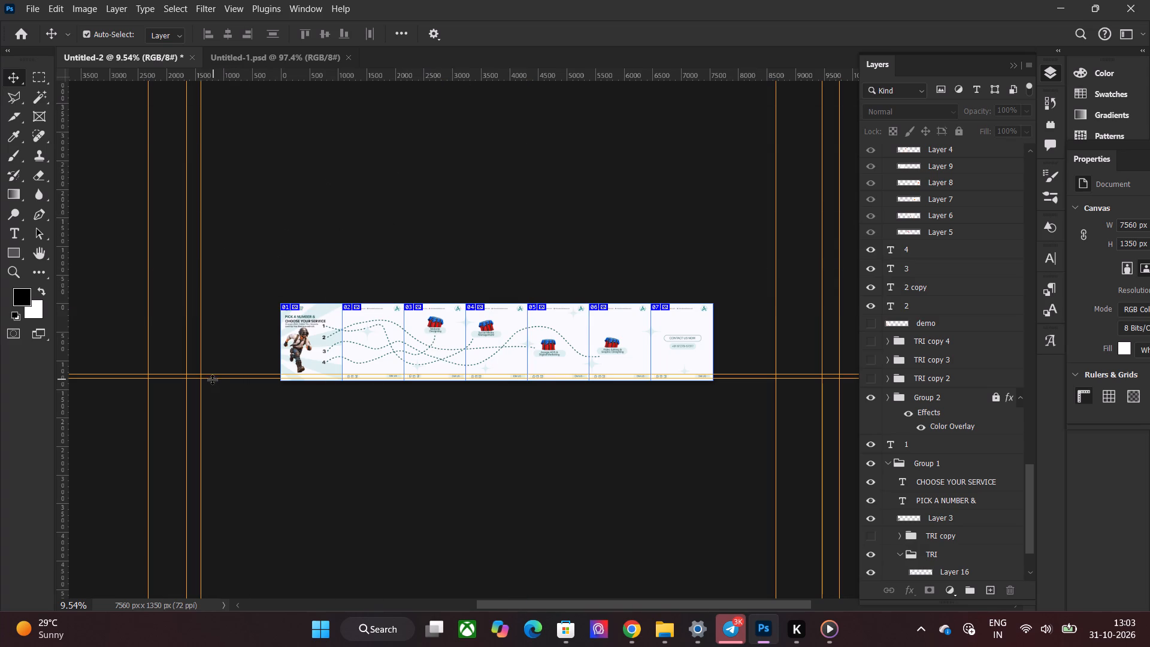
drag(218, 377, 171, 548)
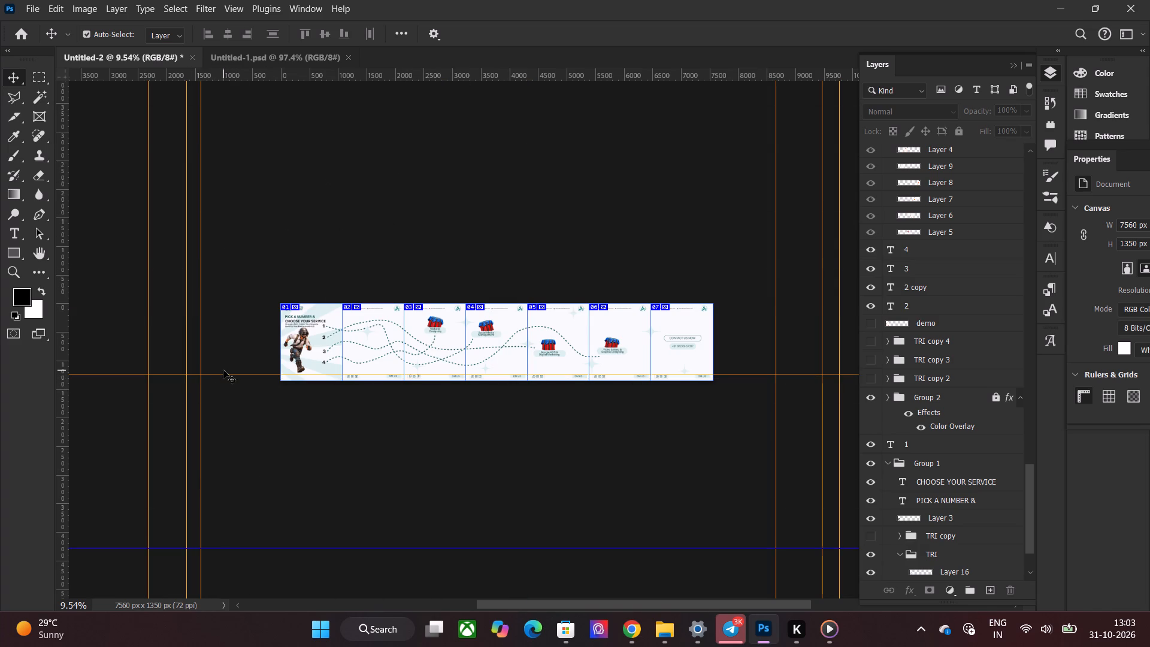
drag(220, 374, 200, 478)
click(384, 420)
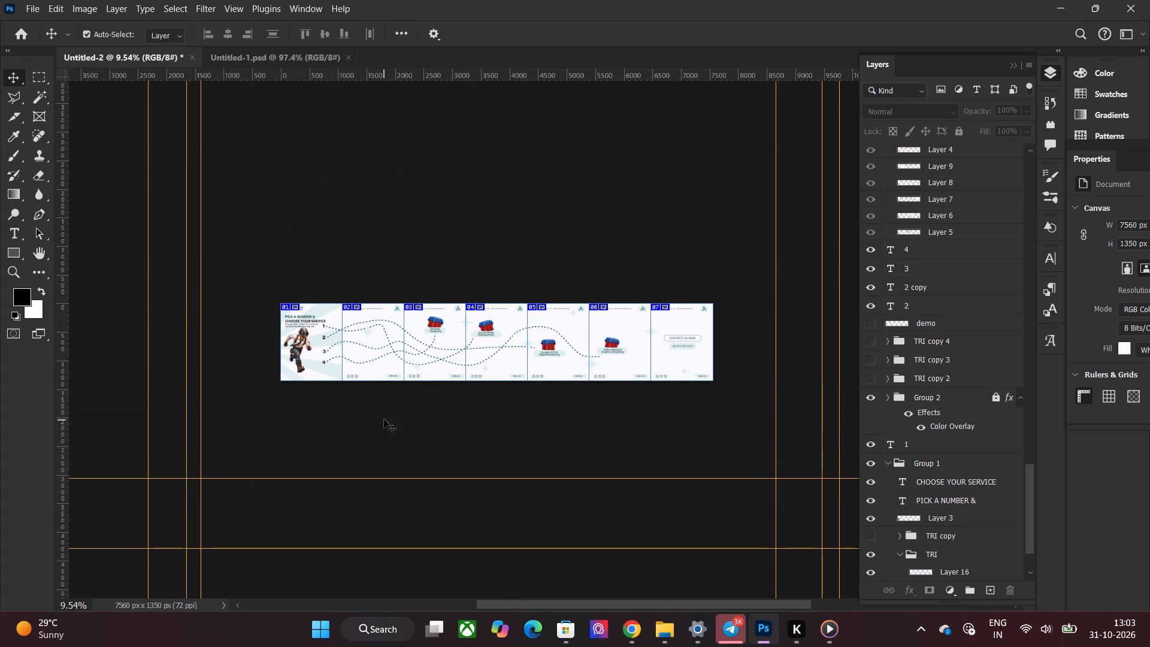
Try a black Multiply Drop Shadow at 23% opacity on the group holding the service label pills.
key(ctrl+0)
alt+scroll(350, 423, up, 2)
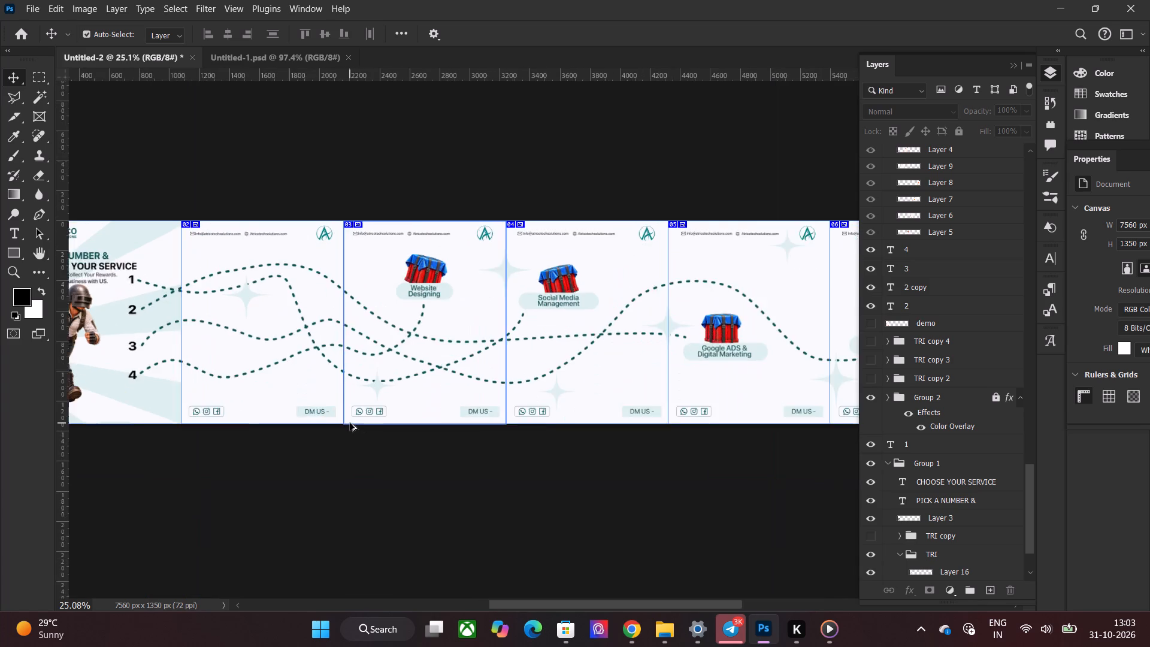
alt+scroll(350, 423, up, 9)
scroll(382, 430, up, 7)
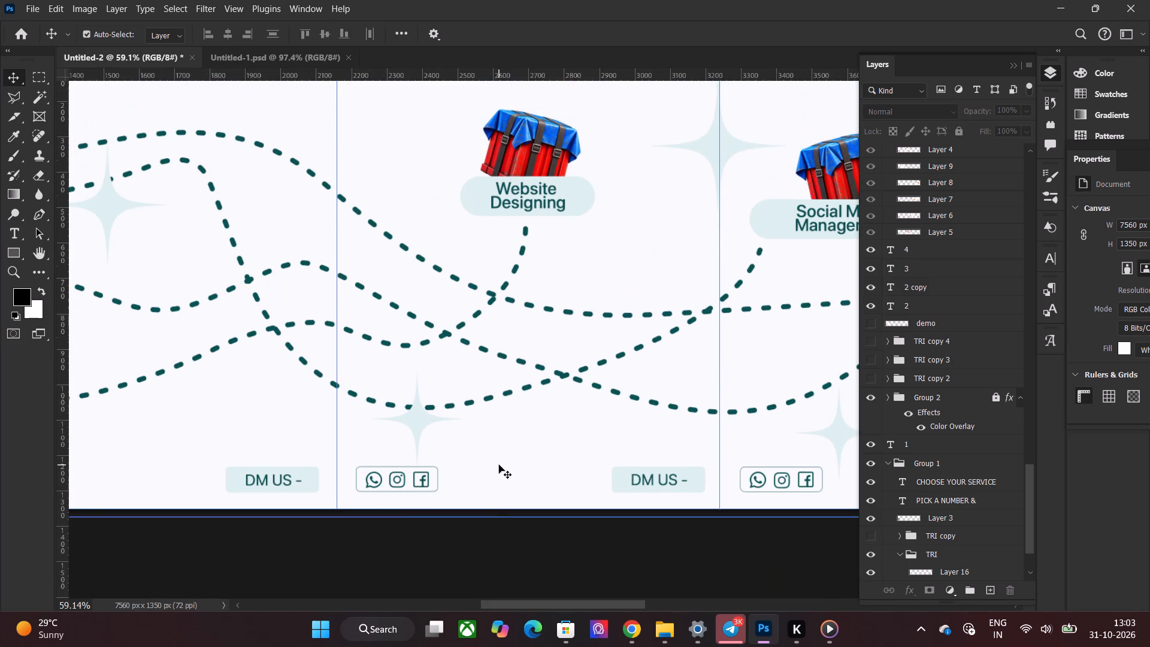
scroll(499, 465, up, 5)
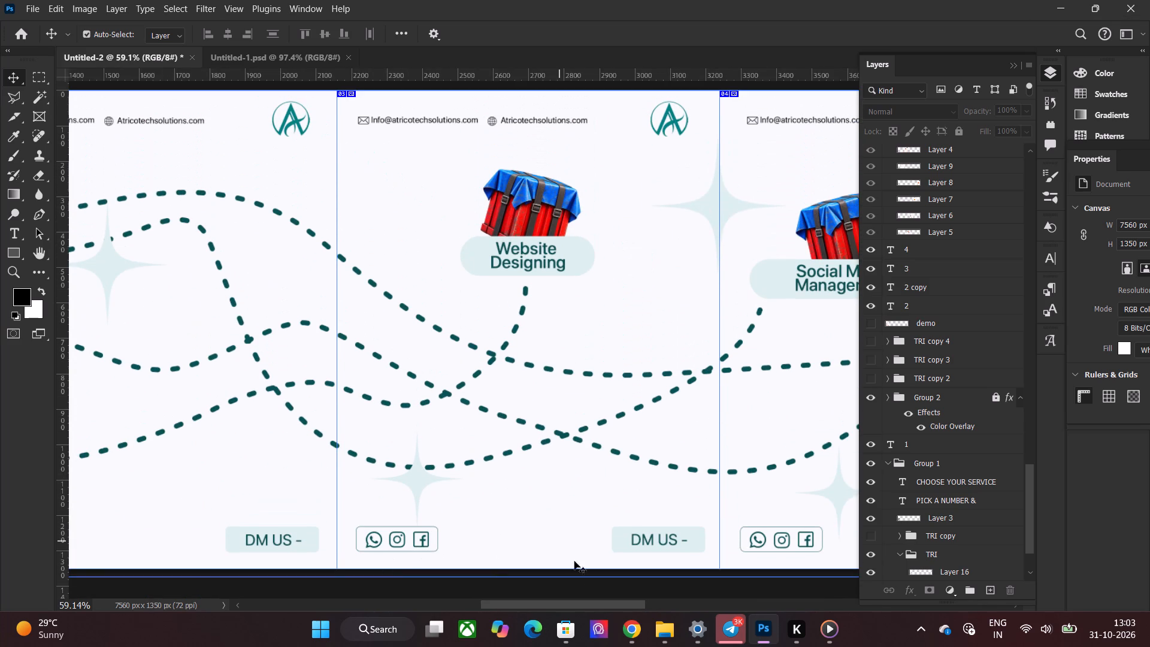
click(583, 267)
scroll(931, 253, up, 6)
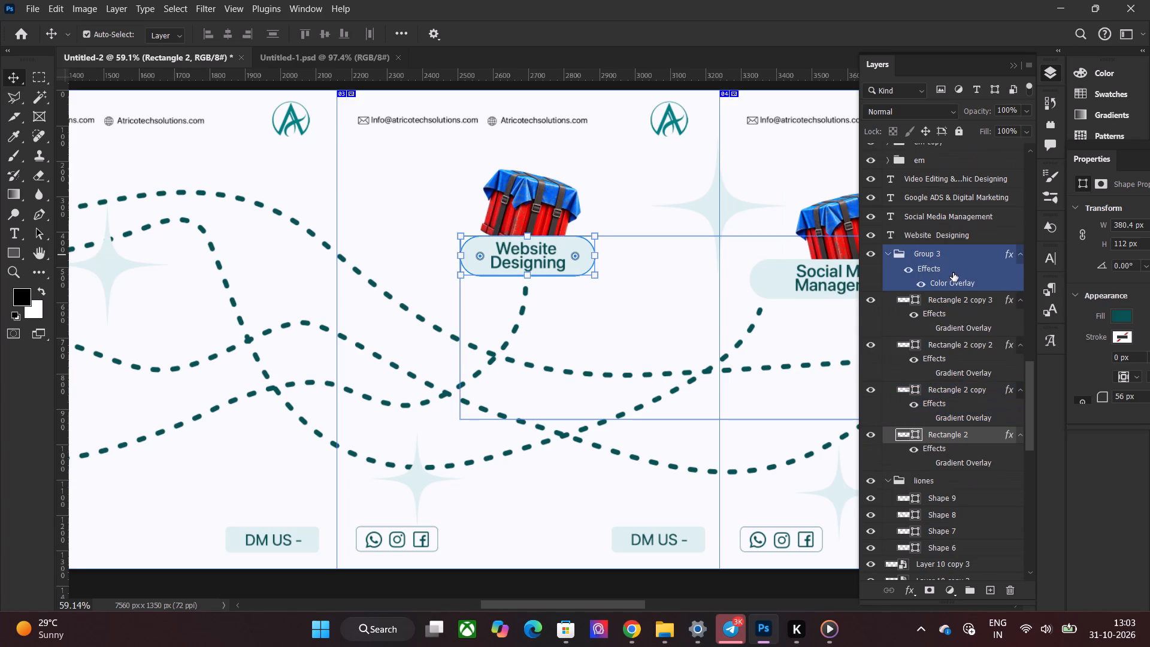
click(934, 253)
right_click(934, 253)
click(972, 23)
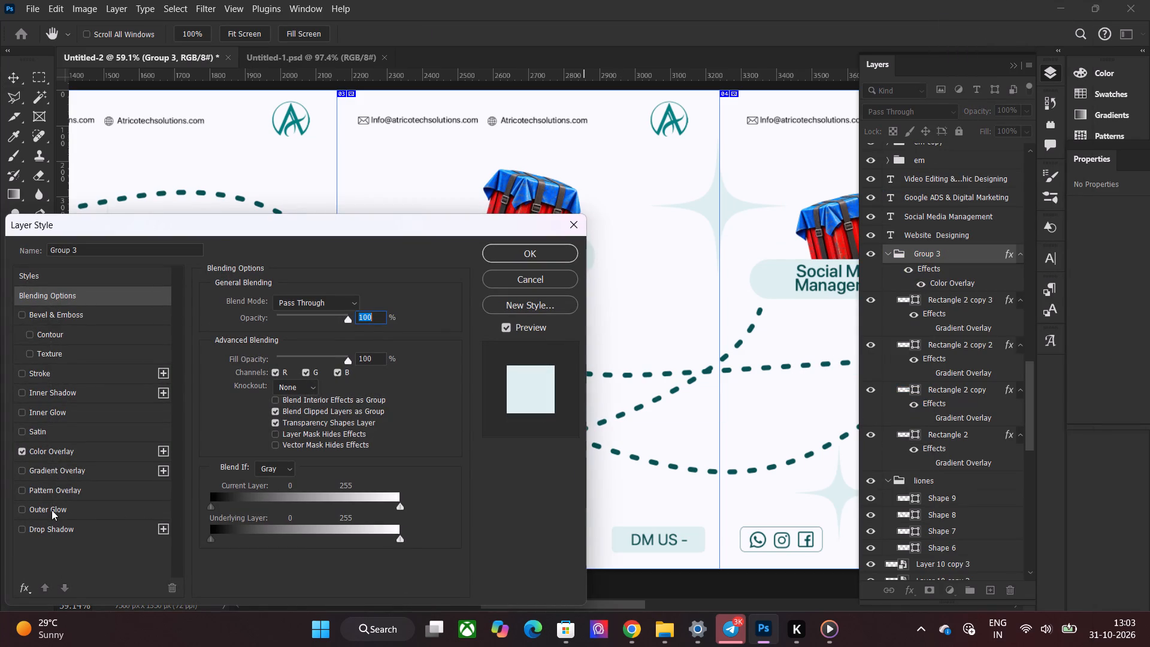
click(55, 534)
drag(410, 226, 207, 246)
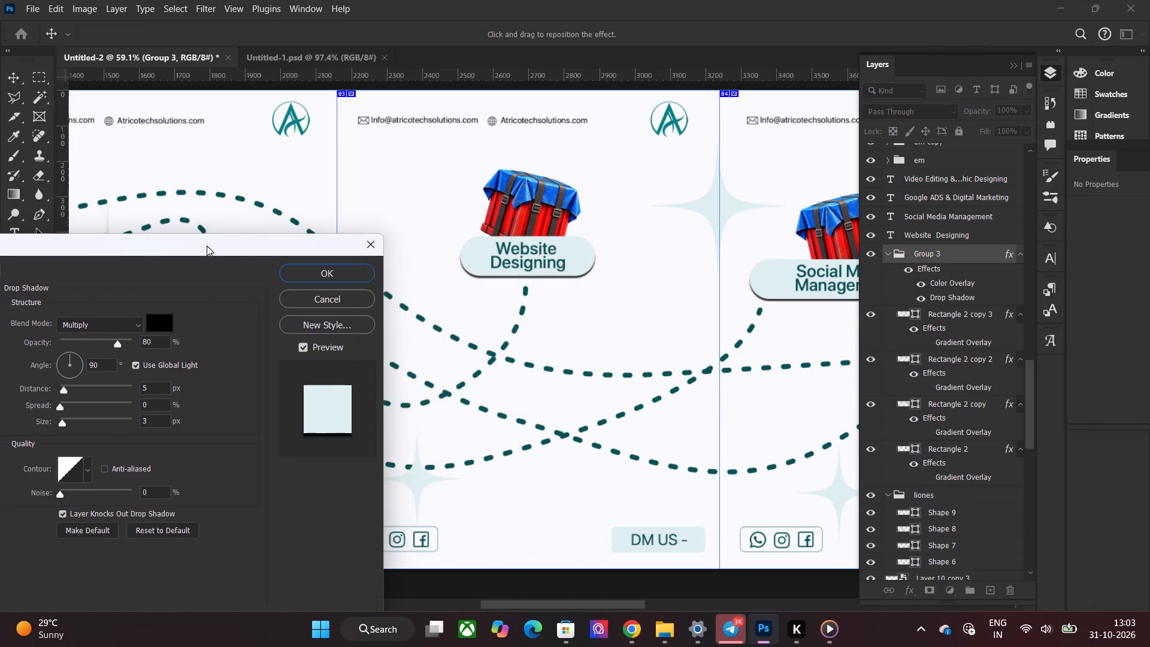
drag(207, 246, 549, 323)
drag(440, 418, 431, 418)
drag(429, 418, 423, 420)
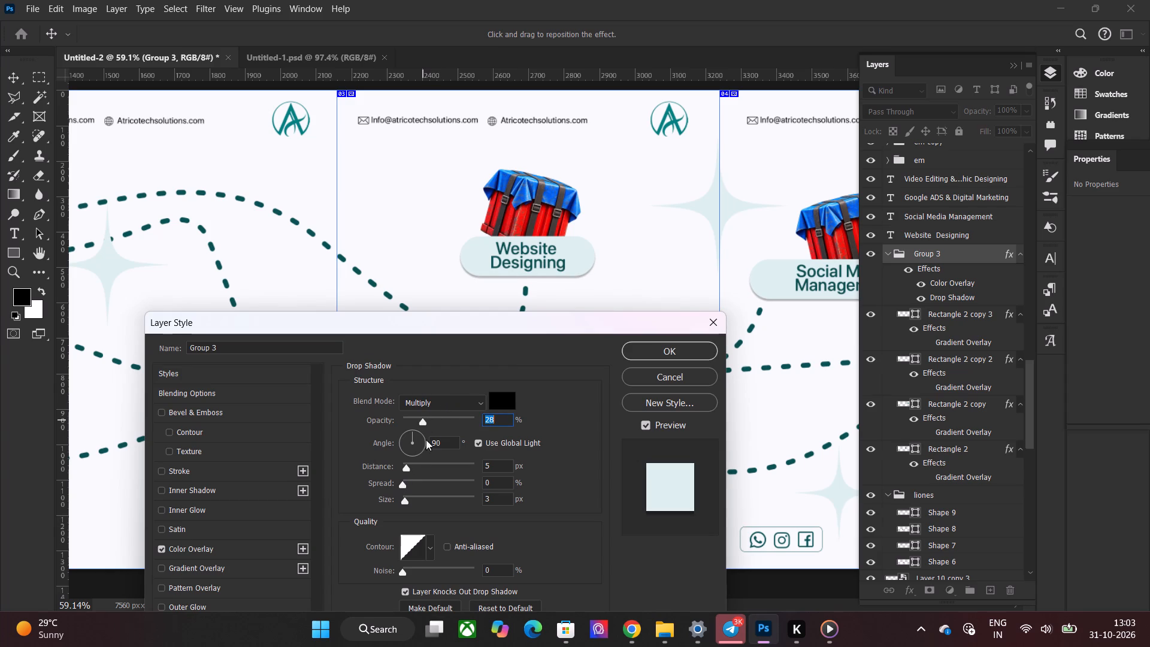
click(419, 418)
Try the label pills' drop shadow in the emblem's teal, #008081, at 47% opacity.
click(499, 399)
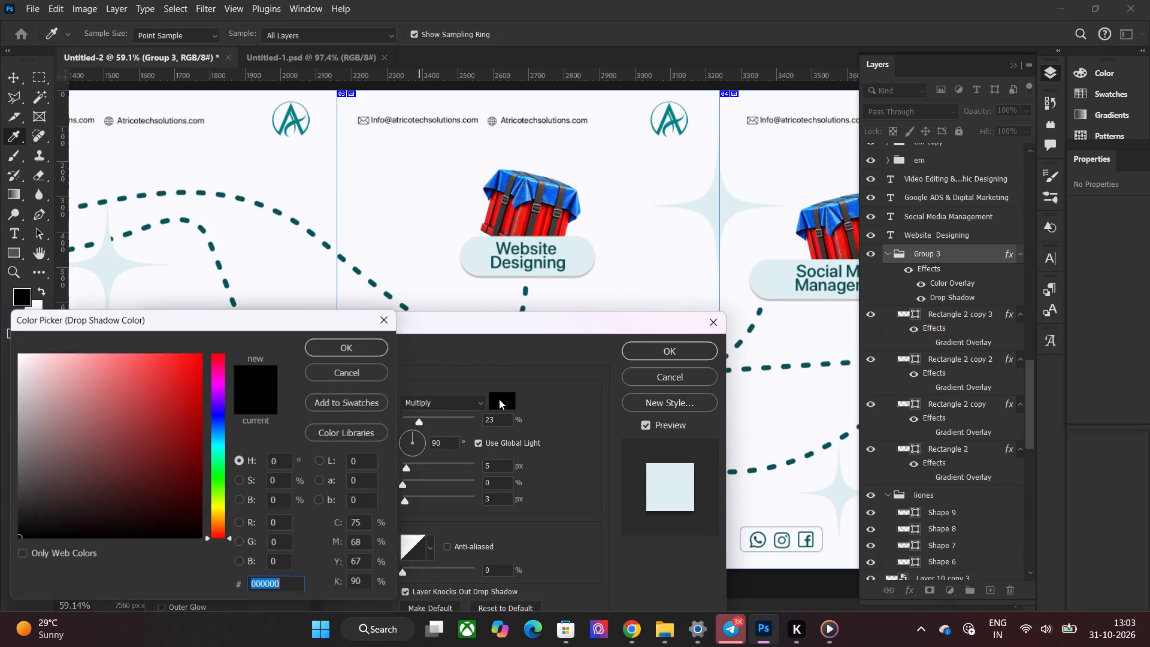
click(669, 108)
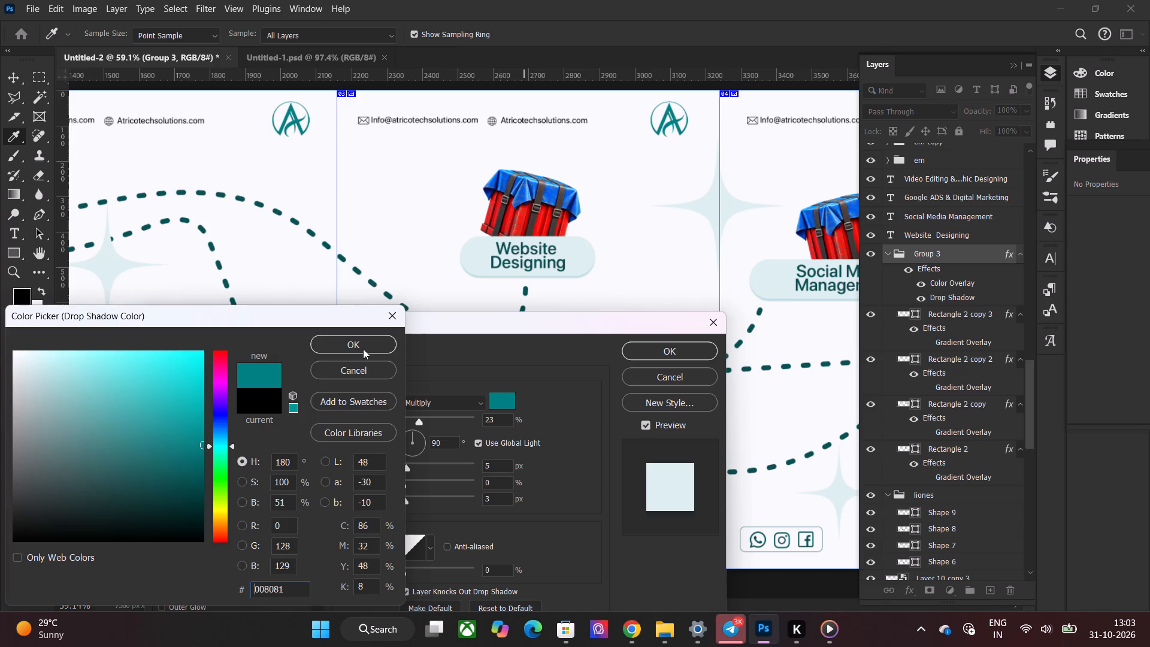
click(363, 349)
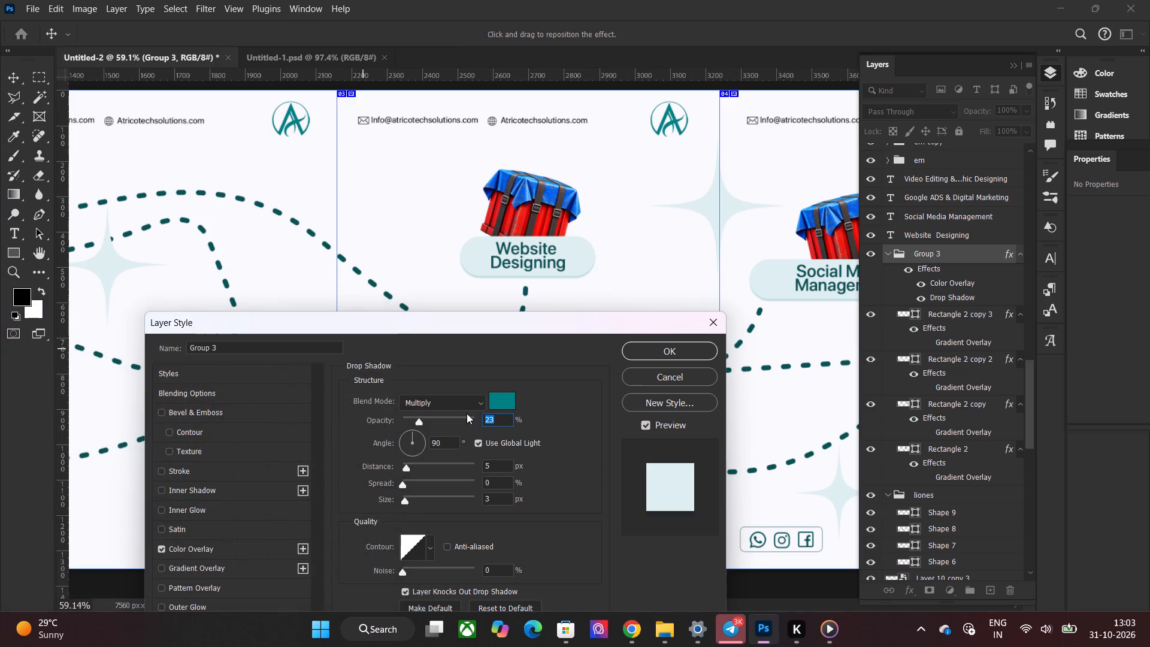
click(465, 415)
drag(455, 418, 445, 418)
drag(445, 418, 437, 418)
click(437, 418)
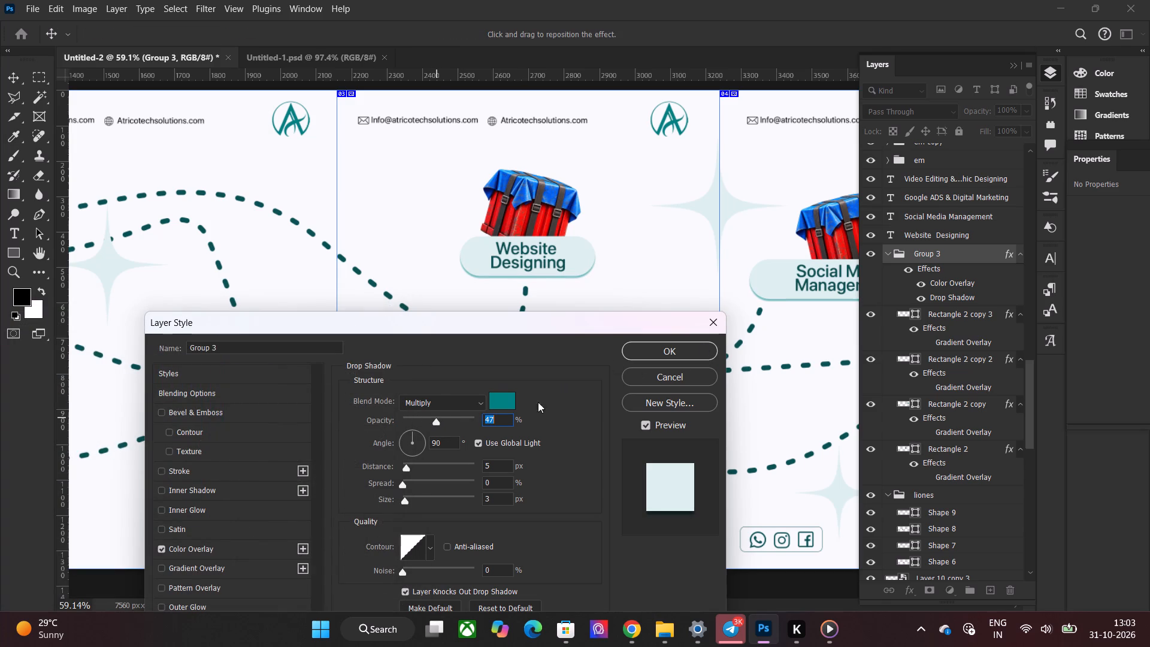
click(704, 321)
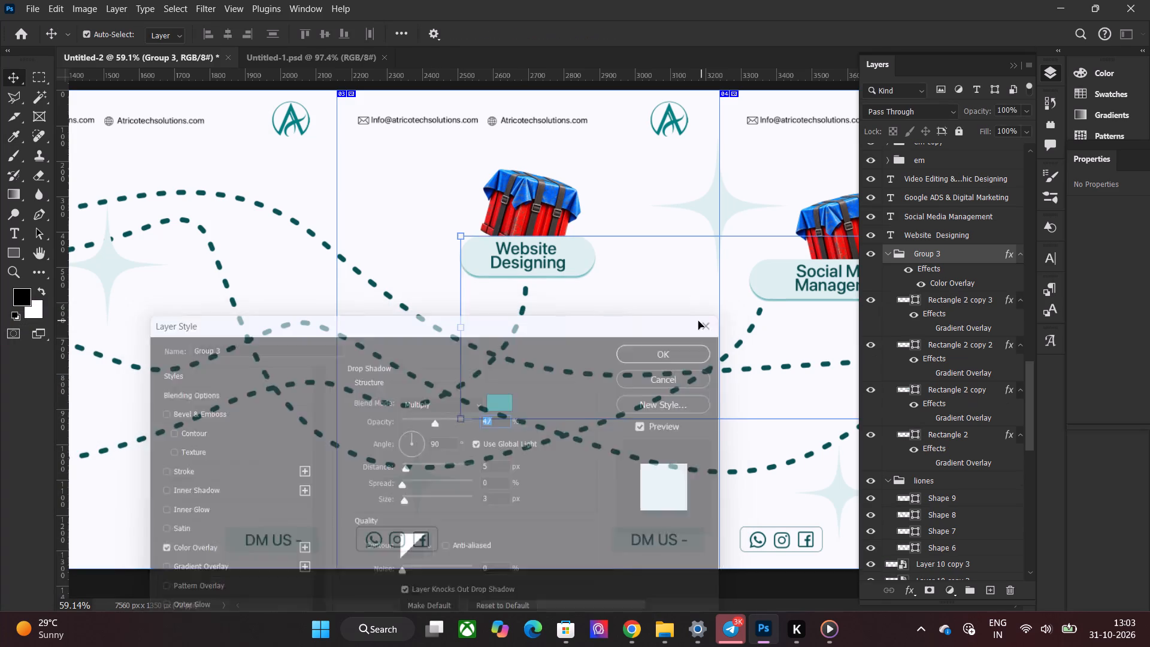
Group the four crate image layers, from Layer 10 to Layer 10 copy 3.
click(556, 207)
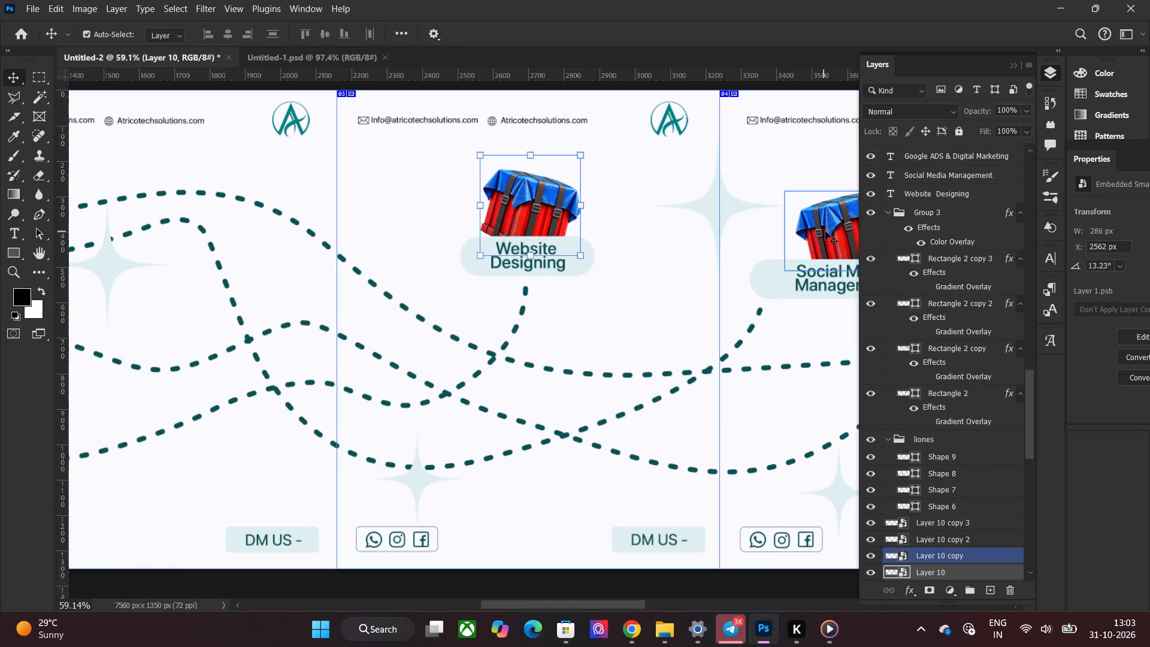
scroll(973, 483, down, 5)
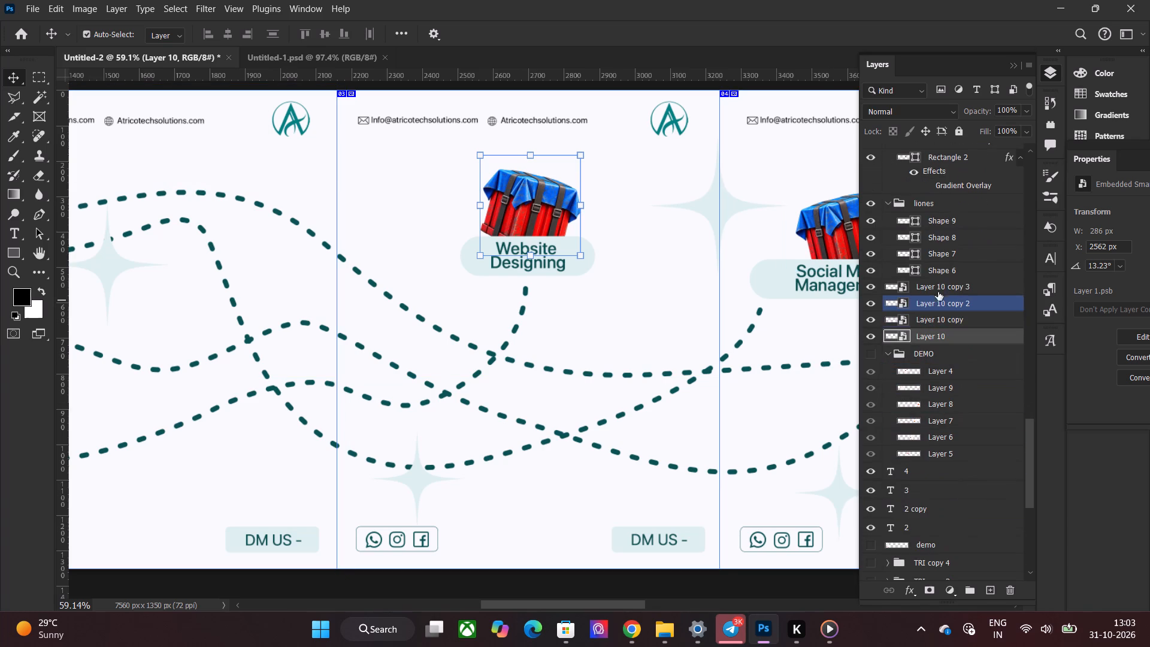
shift+click(940, 289)
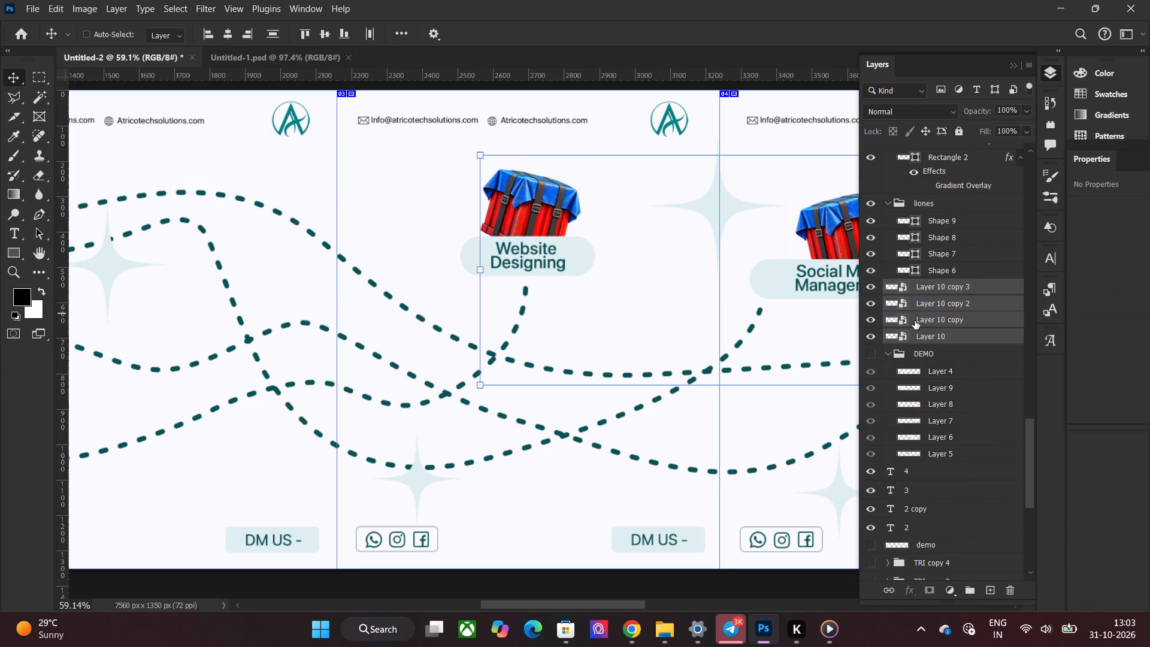
key(ctrl+g)
Give the crate group a black Multiply Drop Shadow at 80% opacity, angle 140°, distance 5 px and size 3 px.
right_click(953, 285)
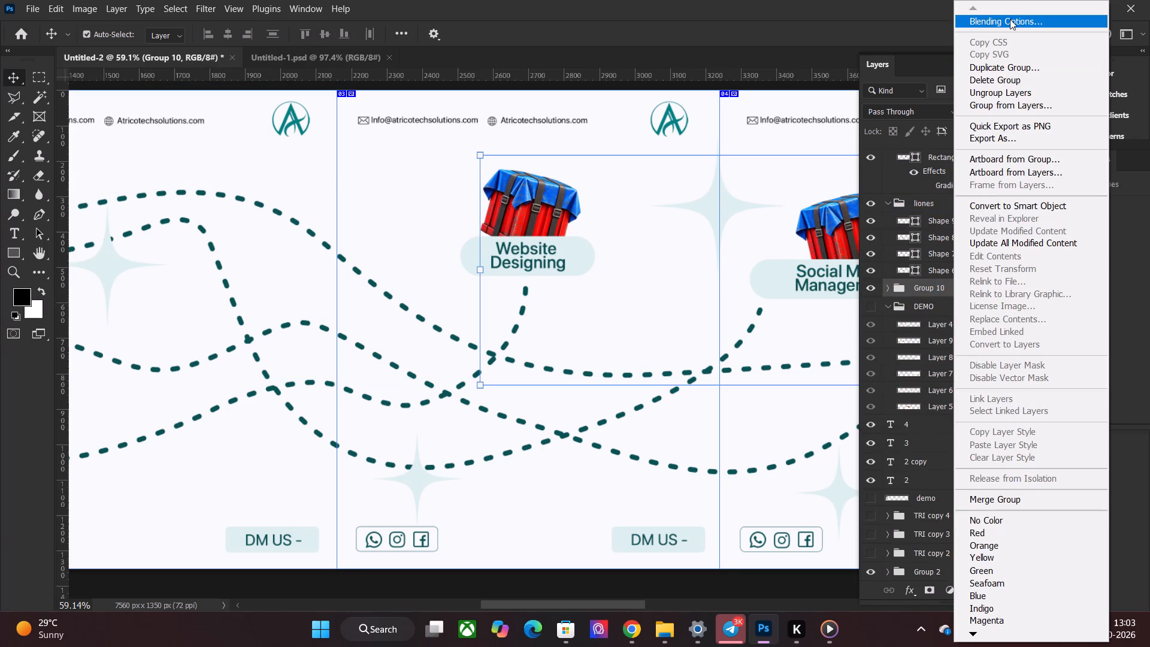
click(1009, 19)
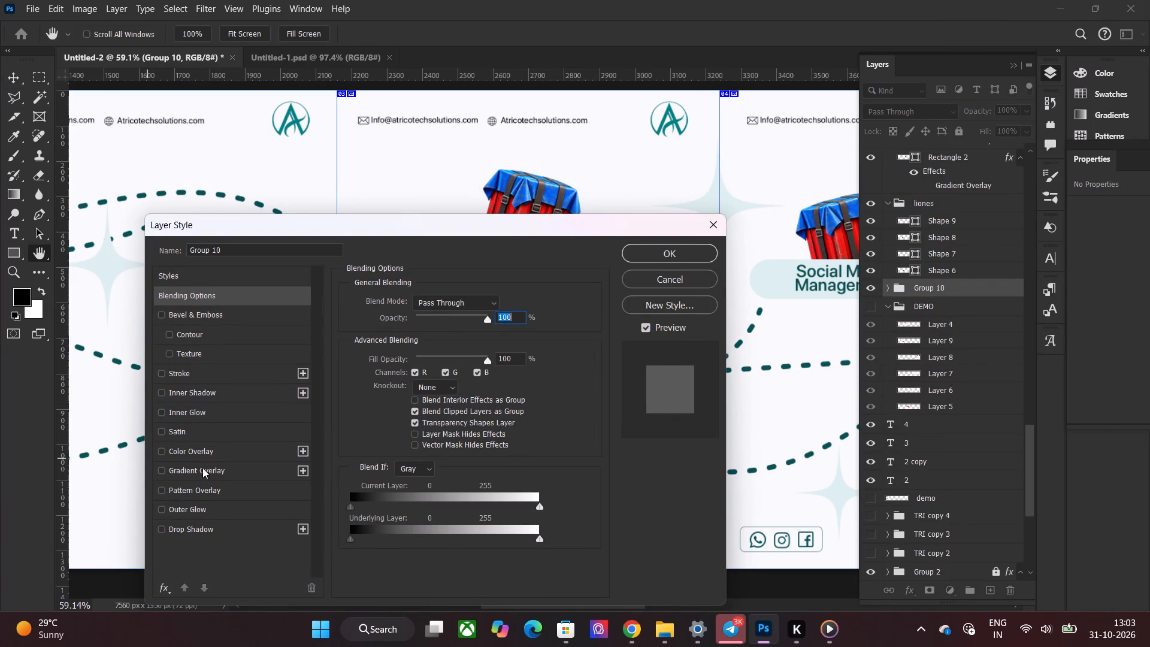
click(205, 530)
drag(532, 238, 518, 238)
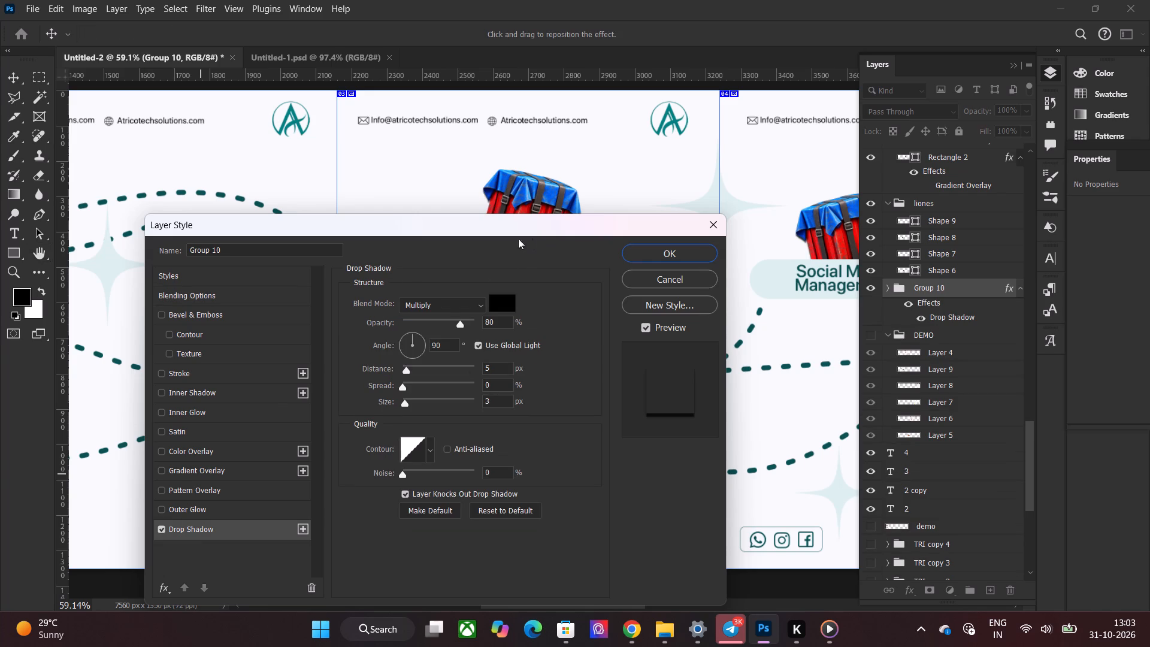
drag(518, 238, 316, 296)
drag(512, 229, 331, 270)
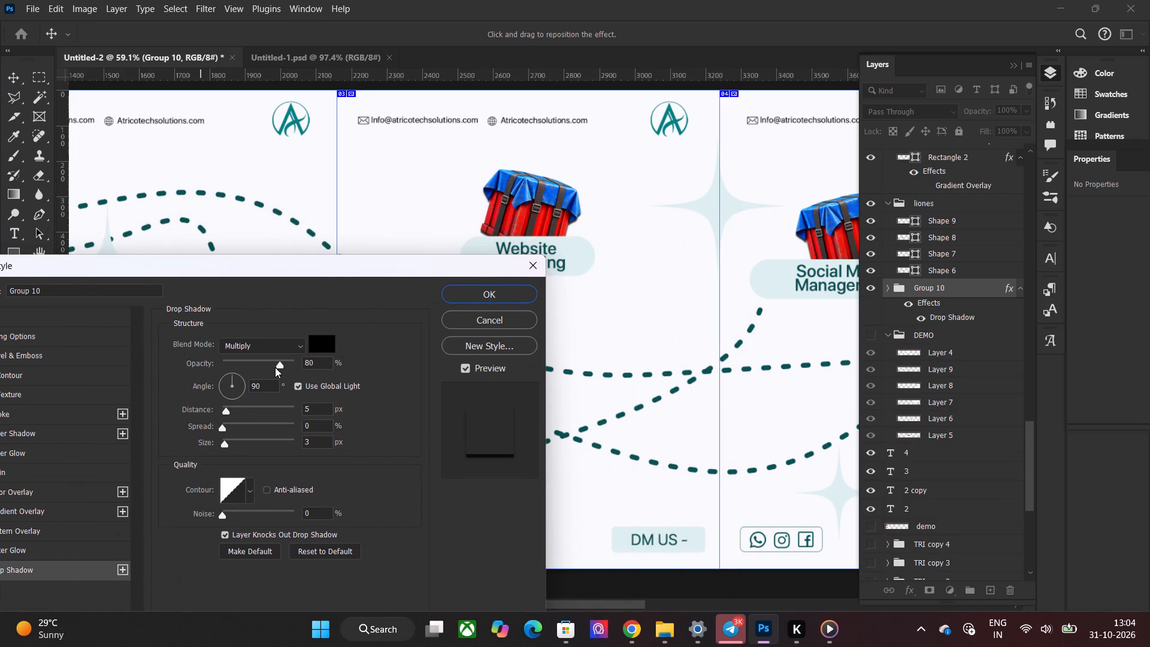
click(227, 381)
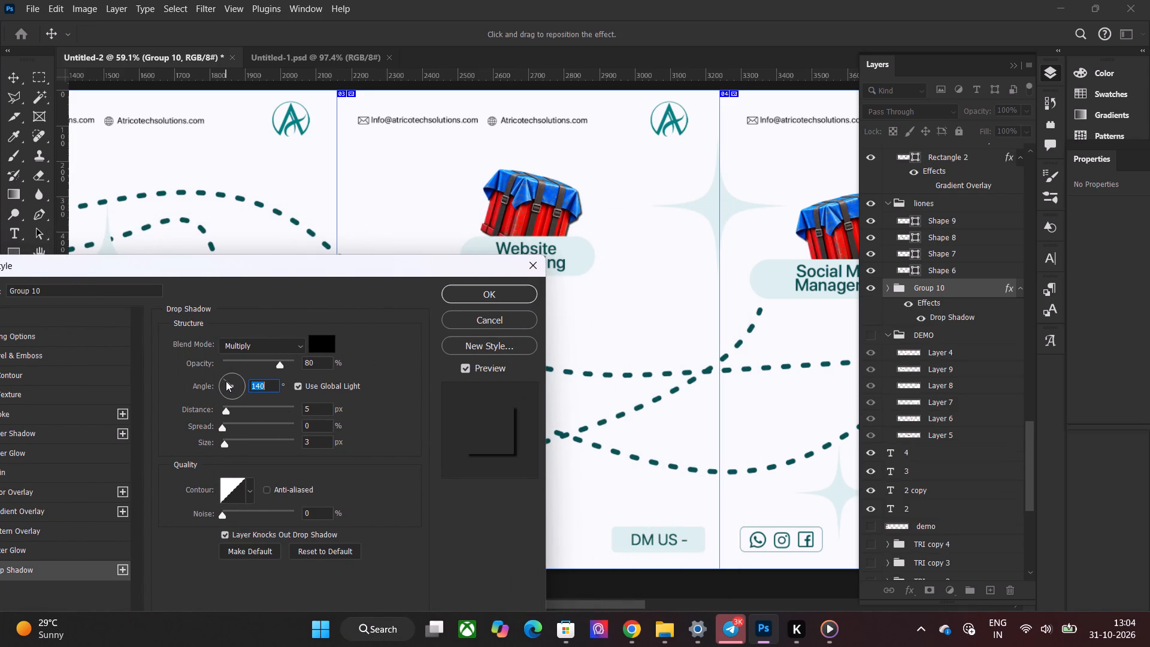
click(480, 294)
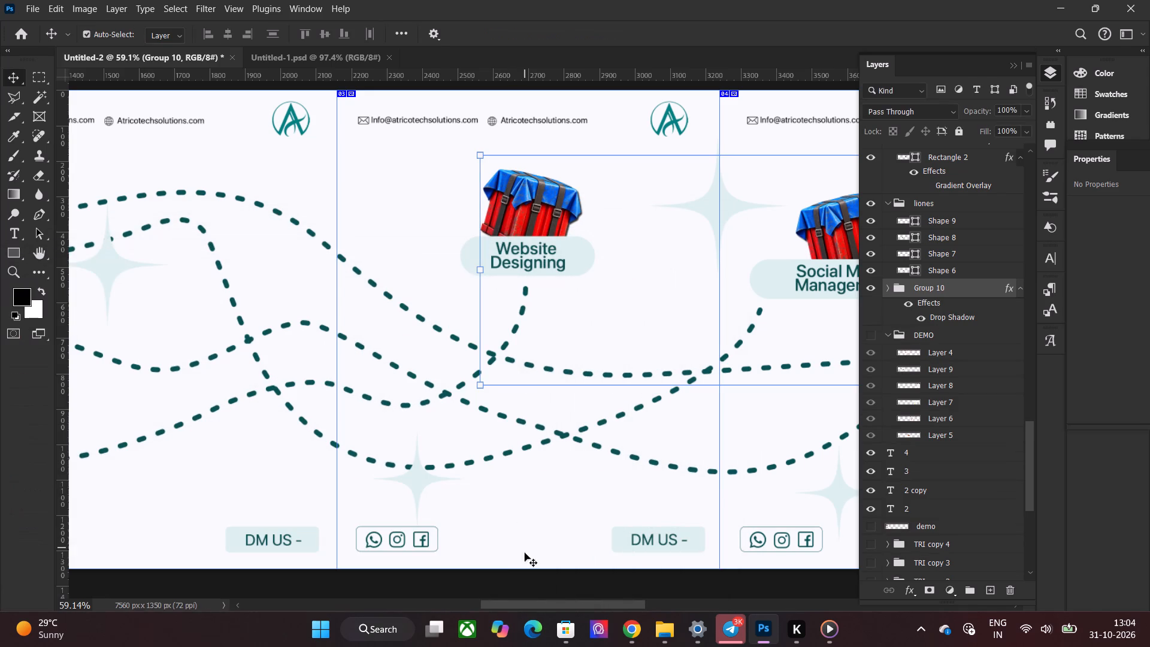
click(491, 586)
Return to slide 01 and examine its logo lockup, headline, character and numbered paths.
drag(520, 606, 398, 604)
scroll(385, 522, down, 5)
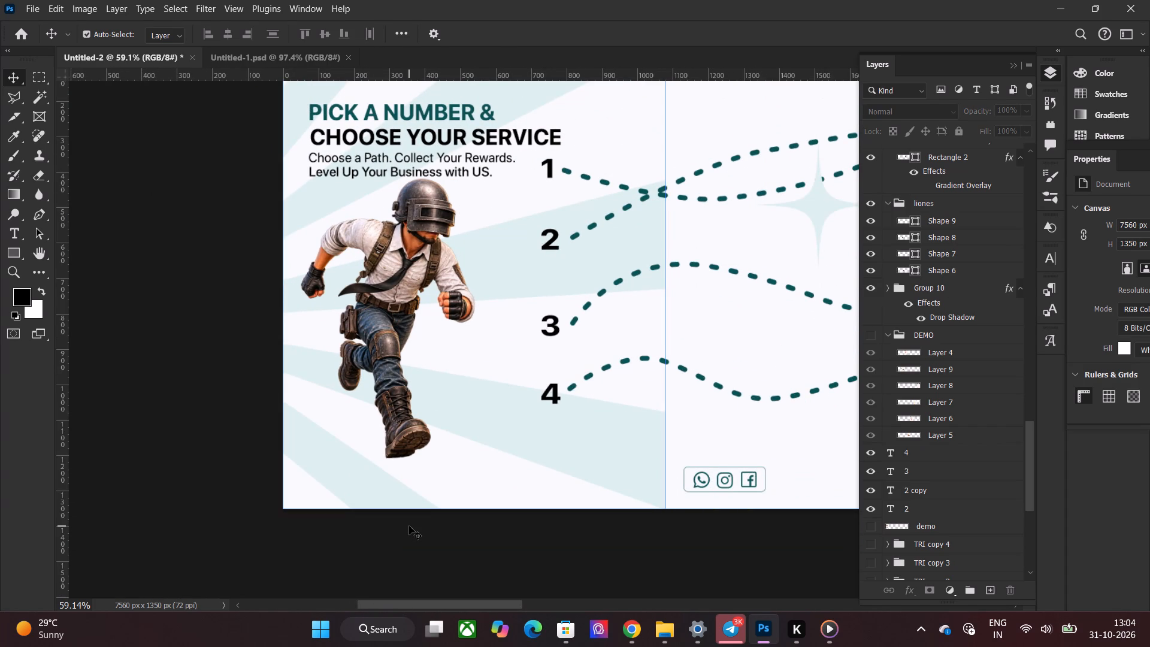
scroll(407, 526, up, 3)
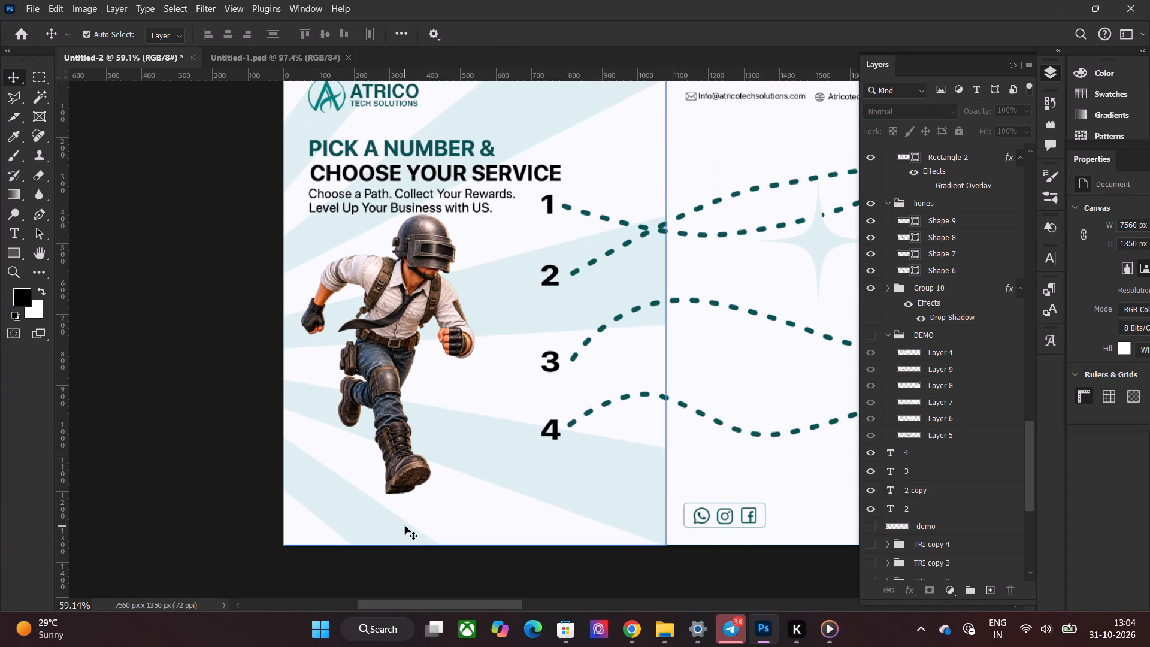
scroll(405, 526, up, 2)
drag(436, 603, 470, 606)
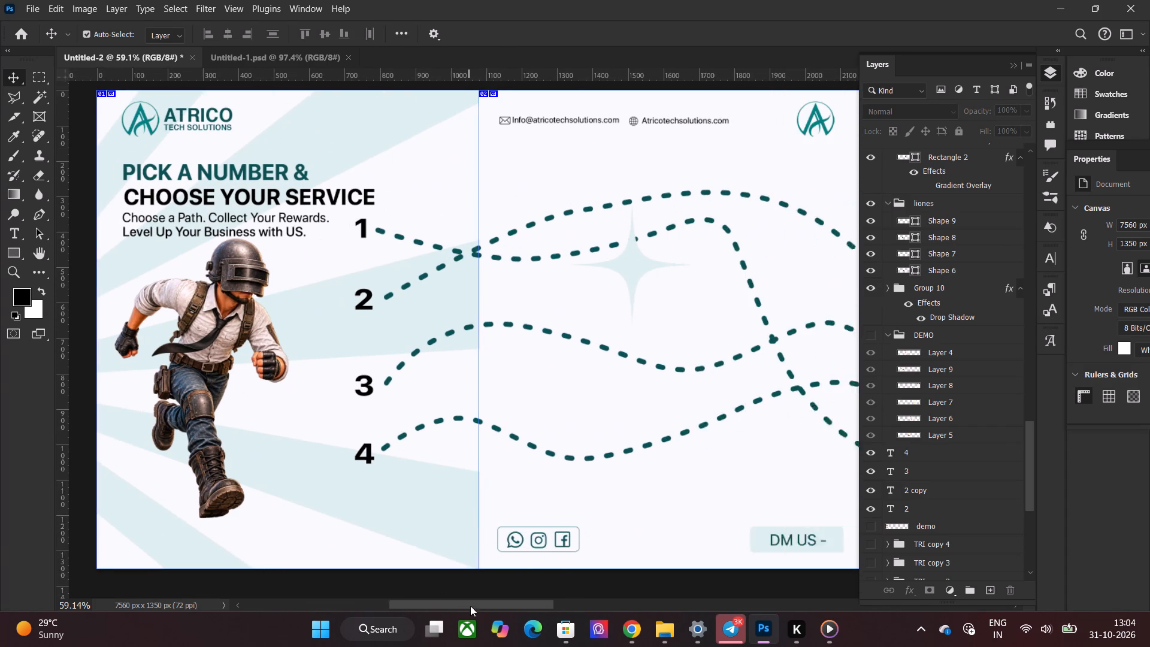
drag(470, 606, 468, 608)
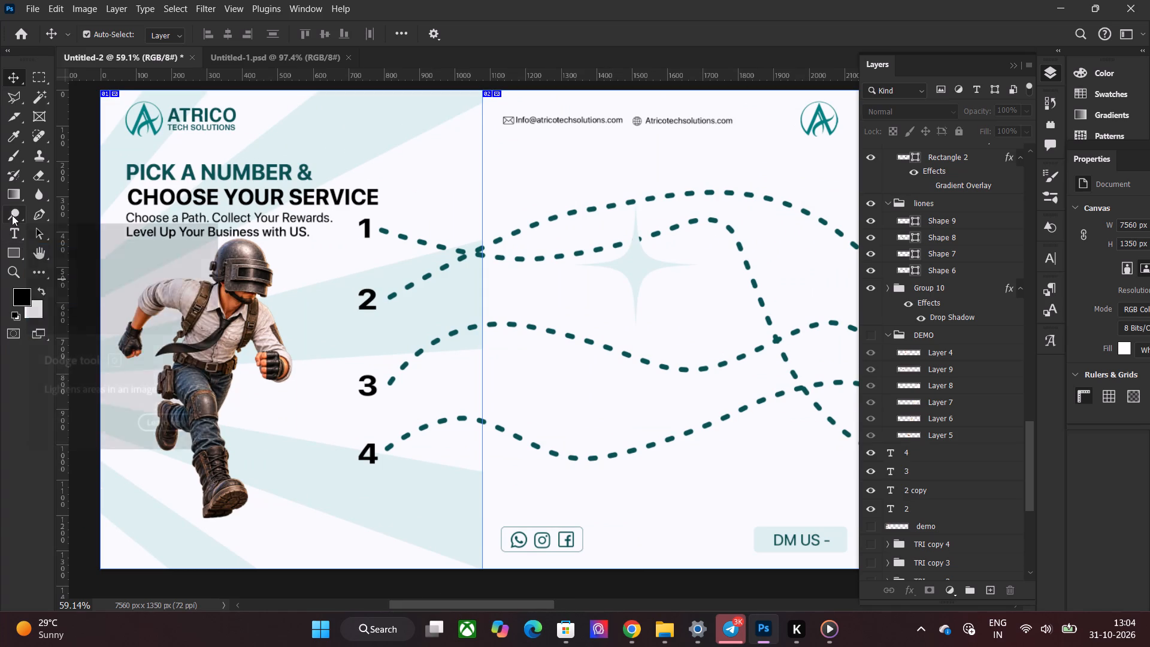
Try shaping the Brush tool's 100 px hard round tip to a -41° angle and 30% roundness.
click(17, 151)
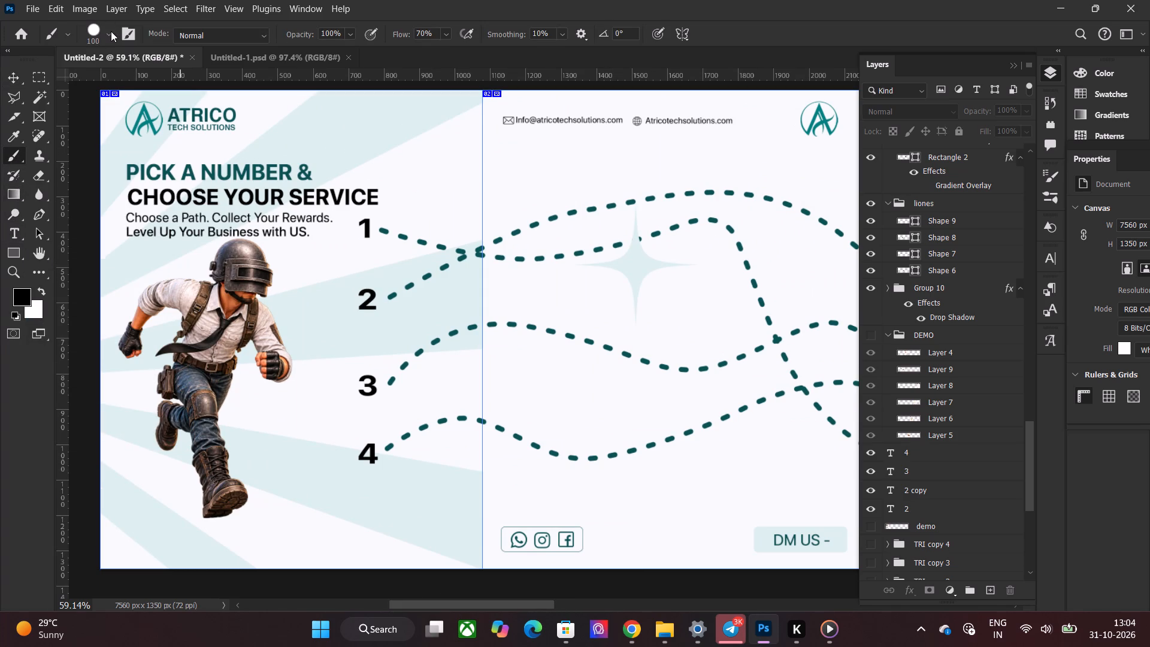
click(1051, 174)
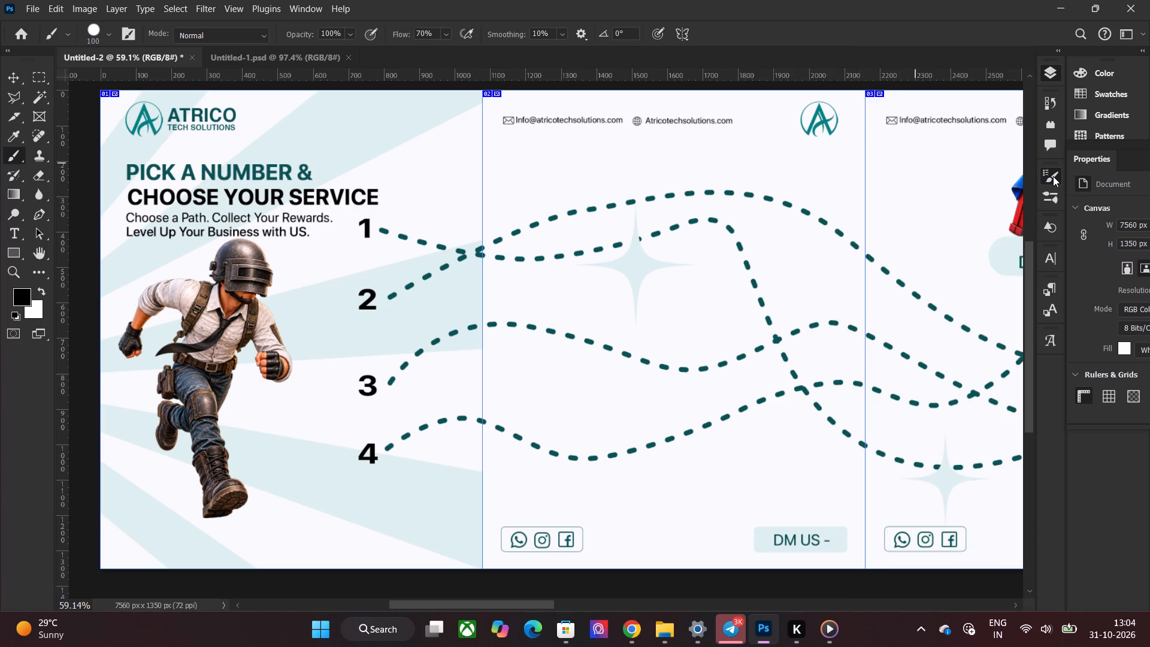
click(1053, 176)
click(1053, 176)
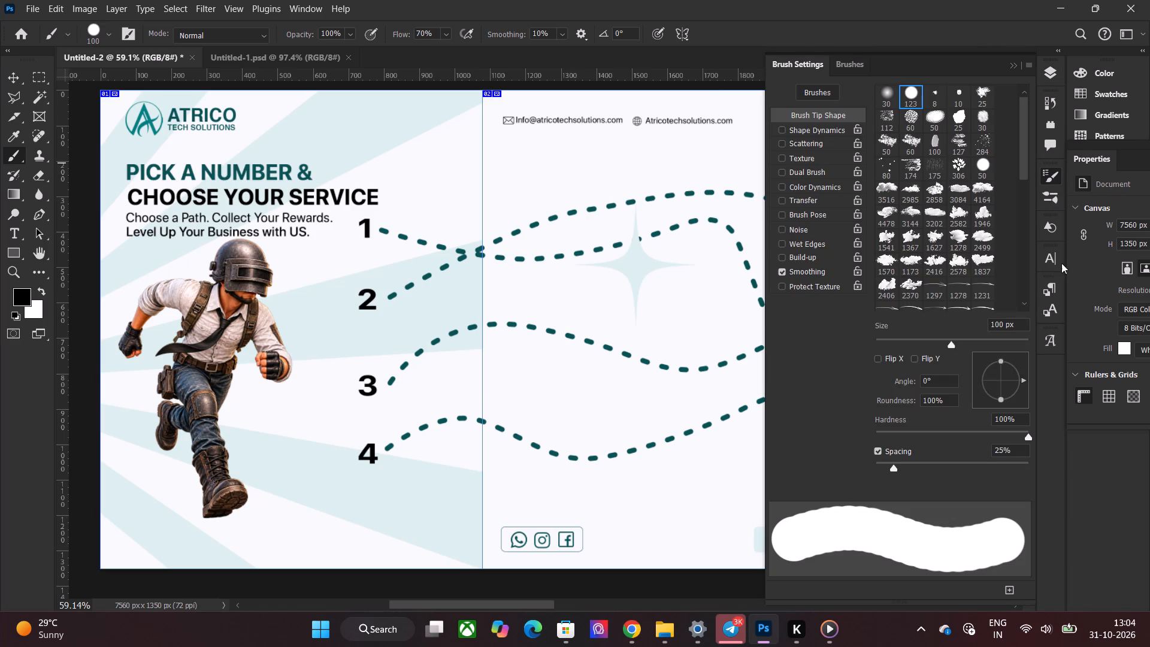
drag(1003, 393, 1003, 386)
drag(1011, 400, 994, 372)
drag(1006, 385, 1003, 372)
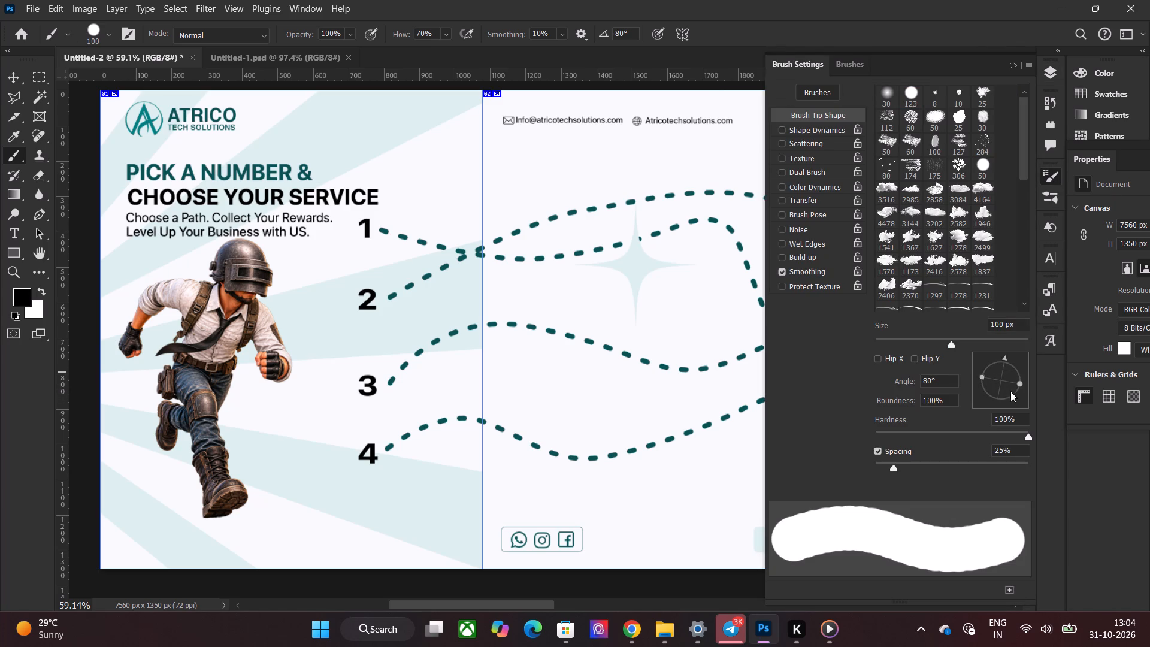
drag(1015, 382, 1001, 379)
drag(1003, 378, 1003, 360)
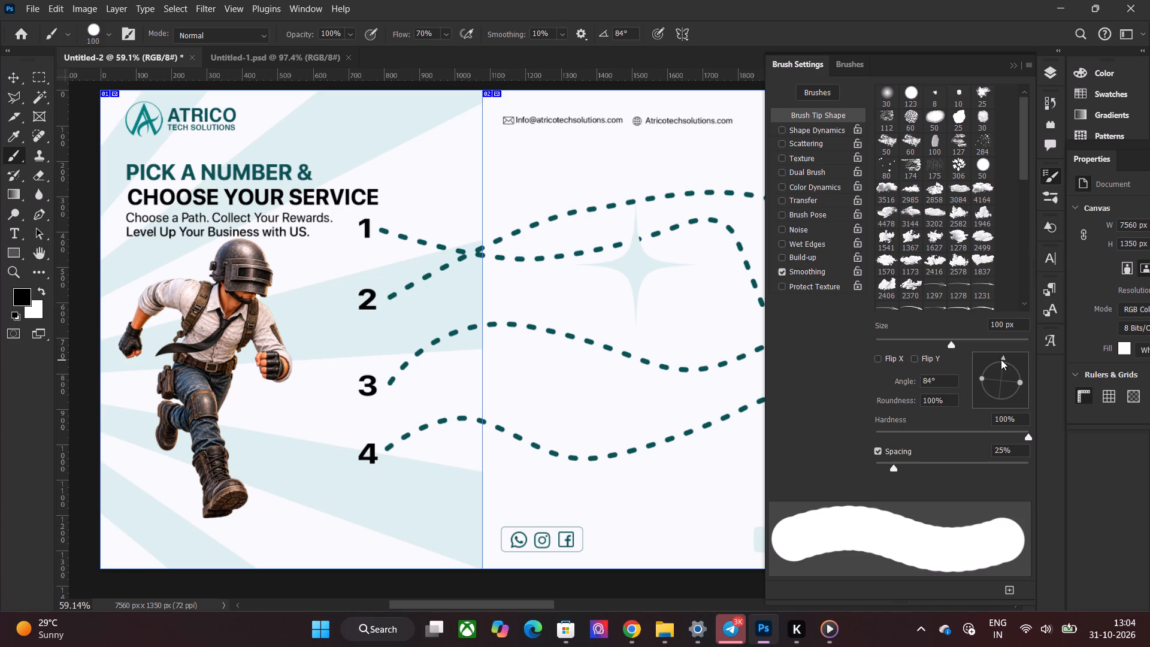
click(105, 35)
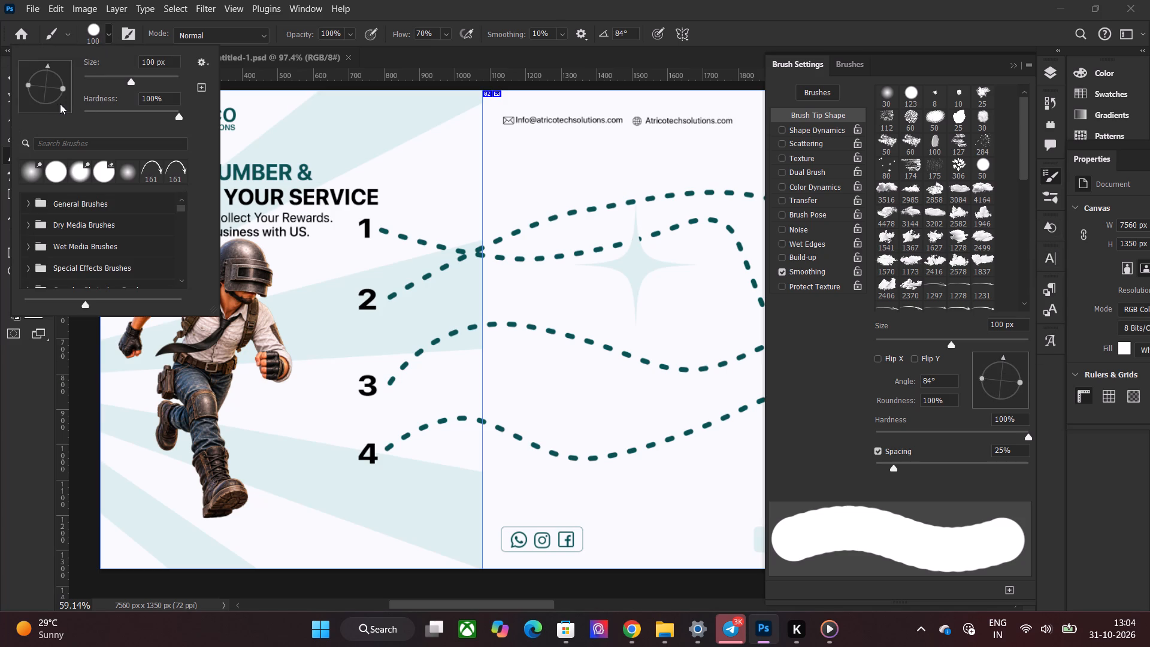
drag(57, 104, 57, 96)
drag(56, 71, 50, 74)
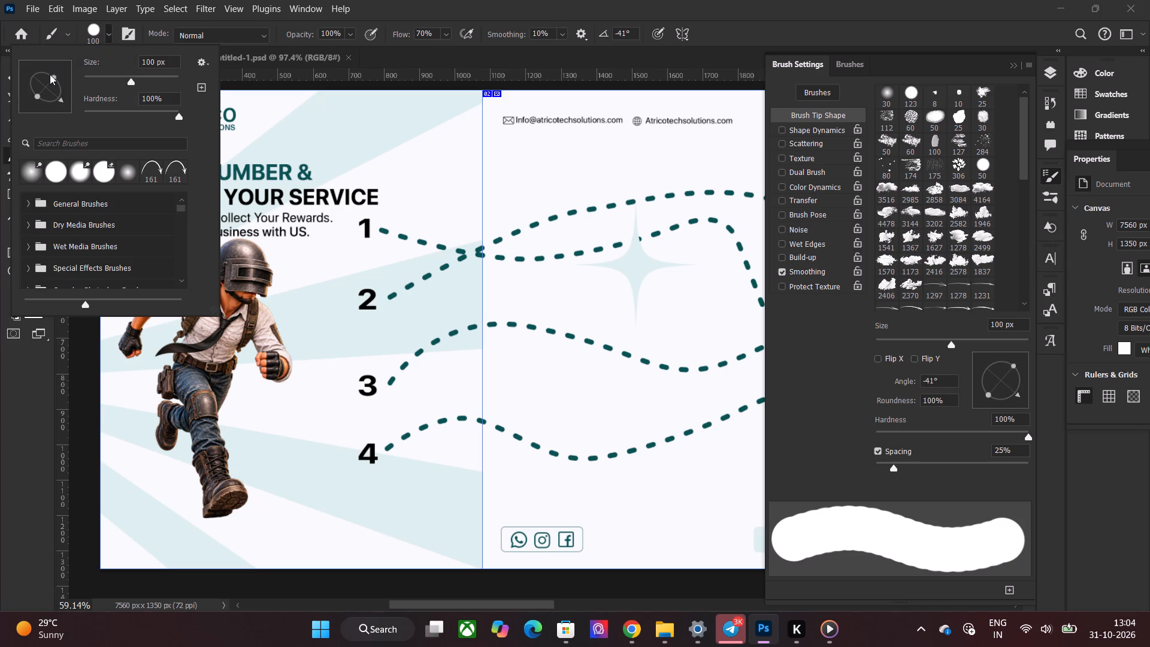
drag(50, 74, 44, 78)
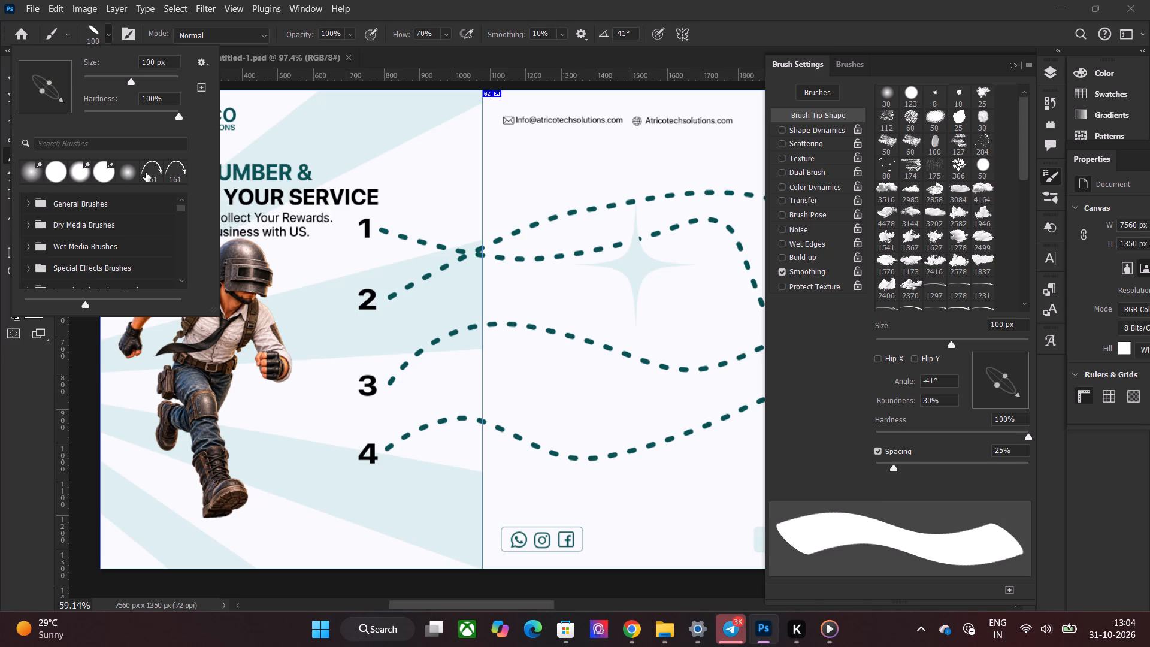
Choose a soft round 100 px brush at 0% hardness and add a new empty layer above Group 9.
click(130, 173)
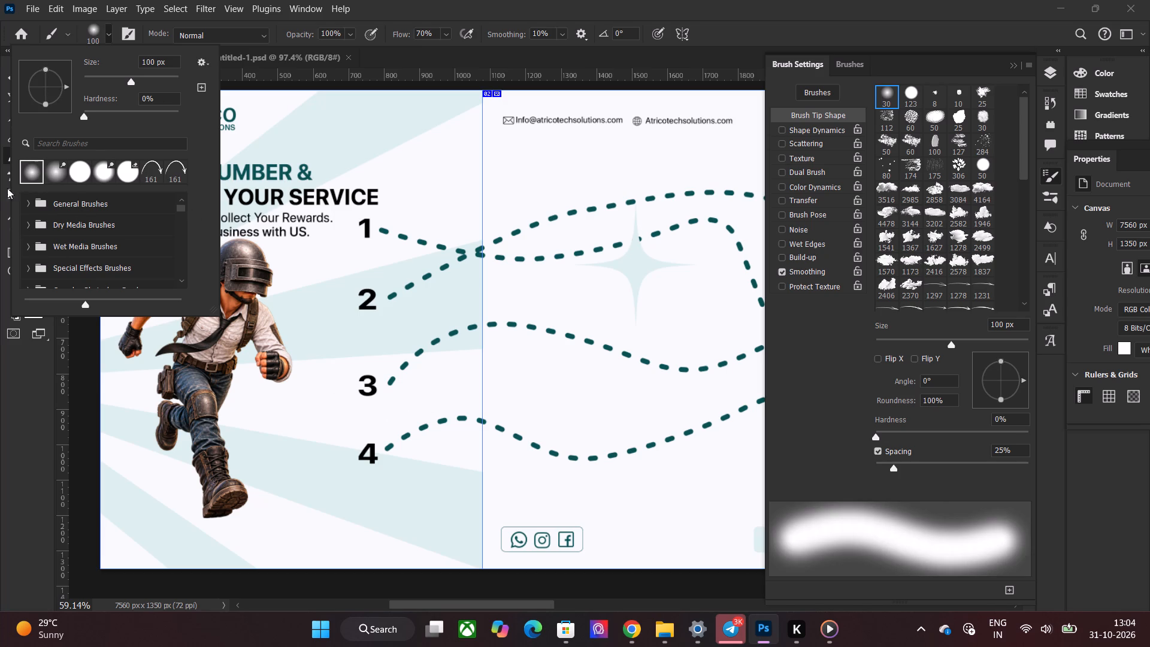
click(4, 159)
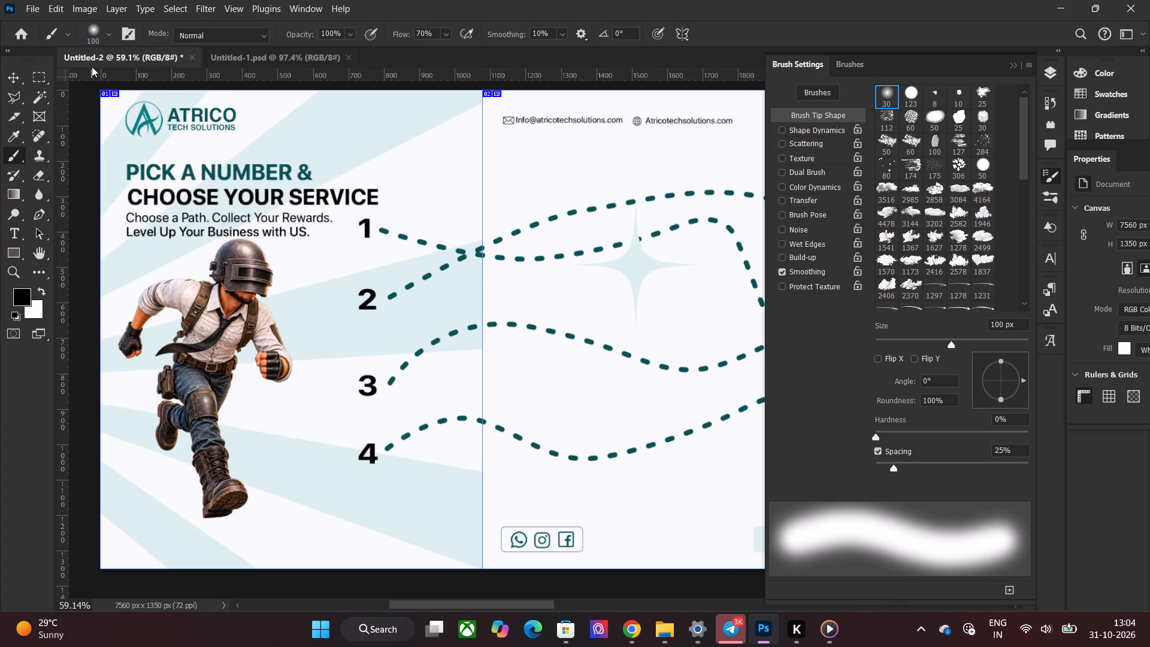
click(1049, 71)
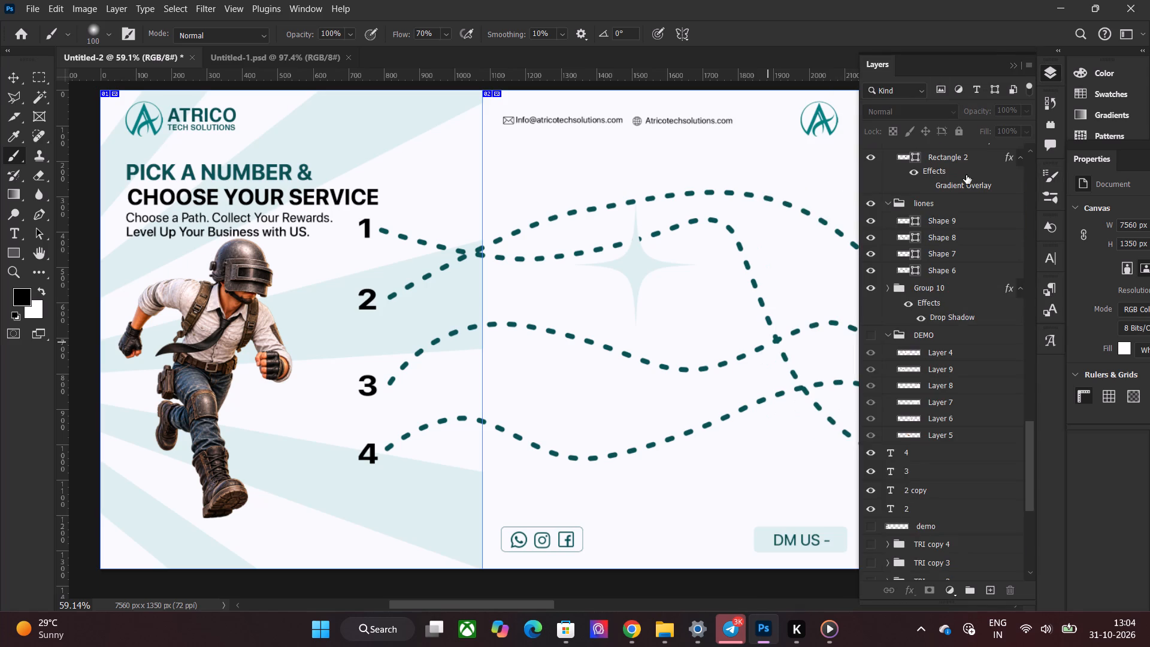
scroll(937, 437, up, 3)
click(995, 595)
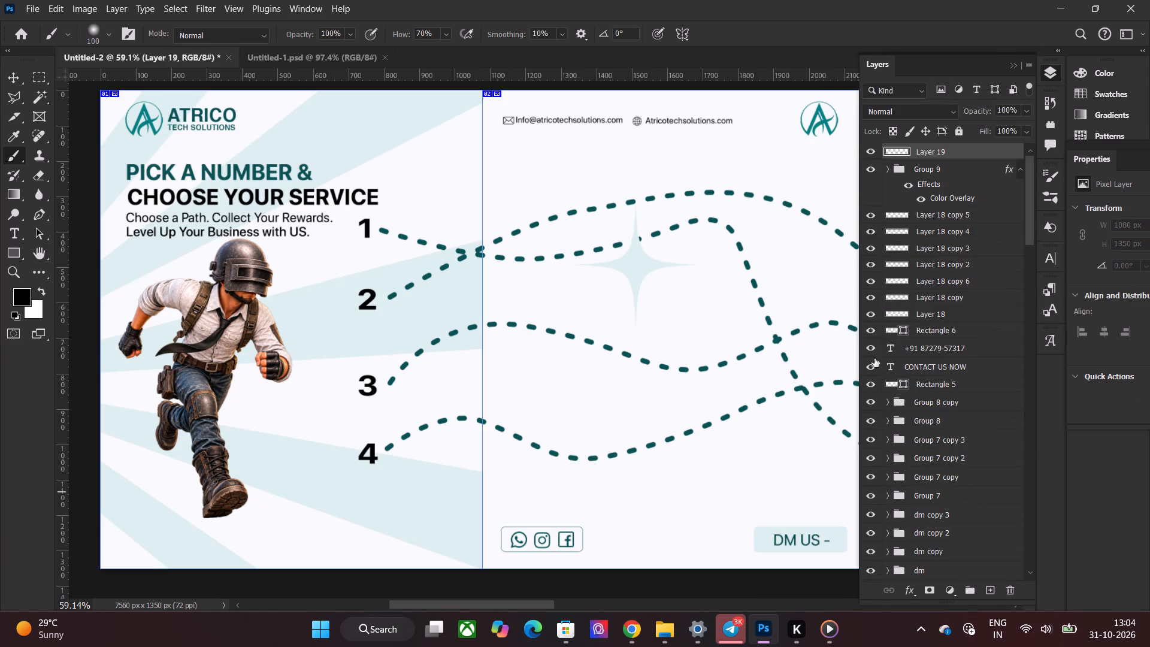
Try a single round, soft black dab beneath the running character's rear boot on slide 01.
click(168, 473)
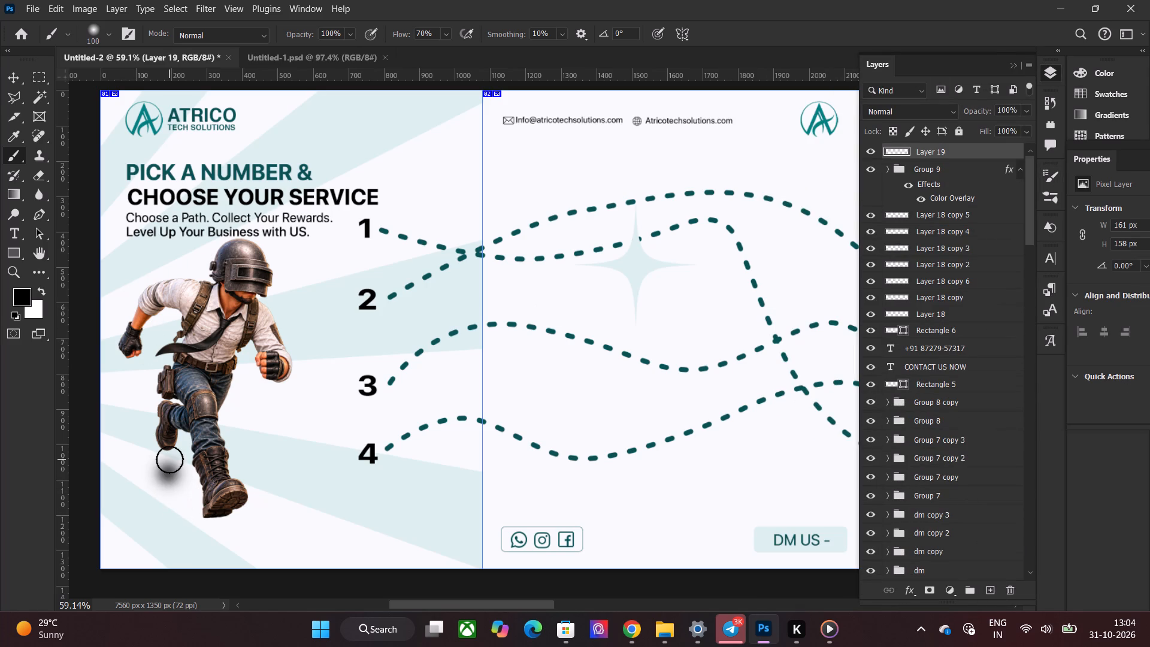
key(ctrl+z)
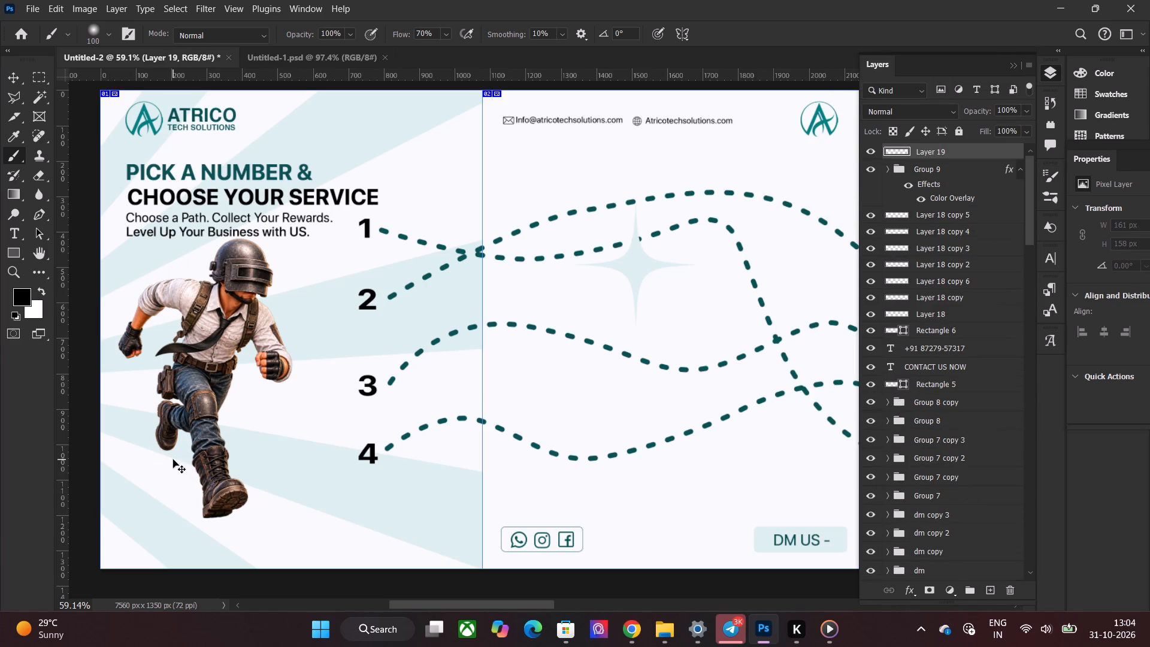
Flatten the soft brush tip to 20% roundness at -14° and dab a black shadow under the character's rear boot.
click(1058, 172)
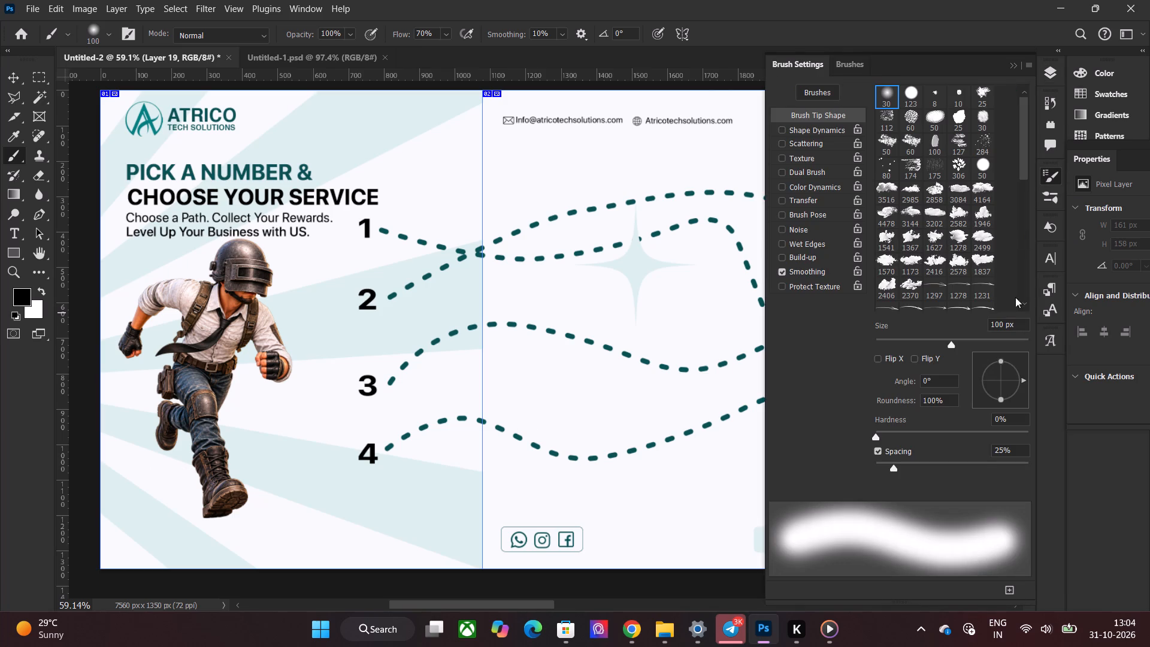
drag(1001, 400, 988, 385)
drag(1019, 382, 1003, 384)
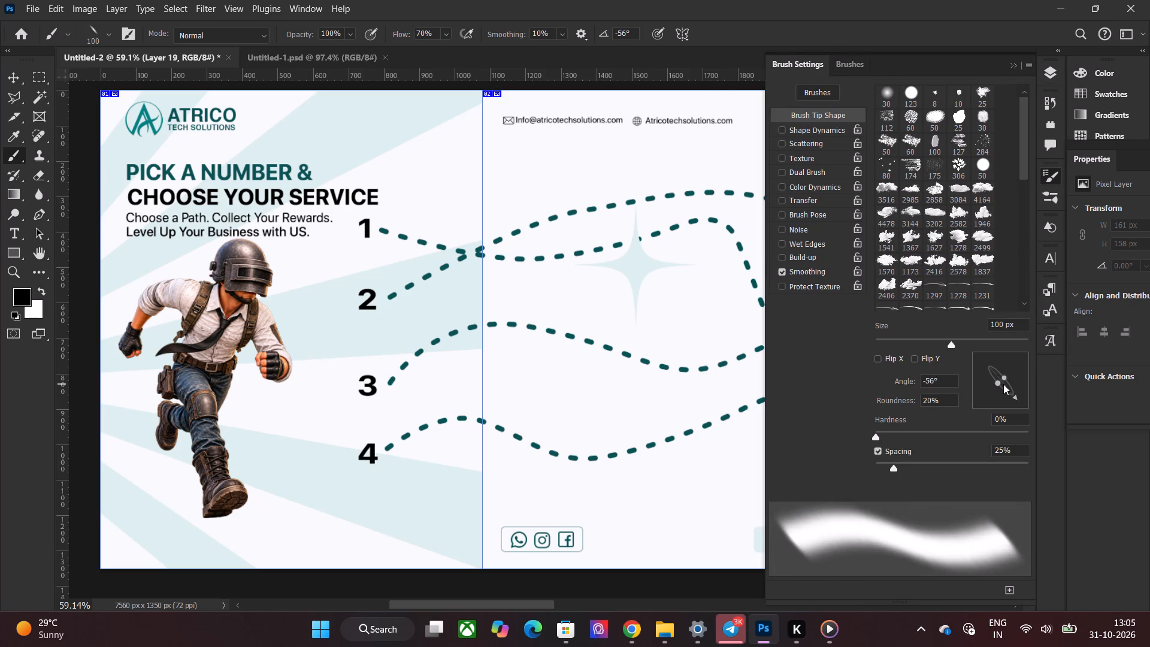
drag(1003, 384, 1014, 384)
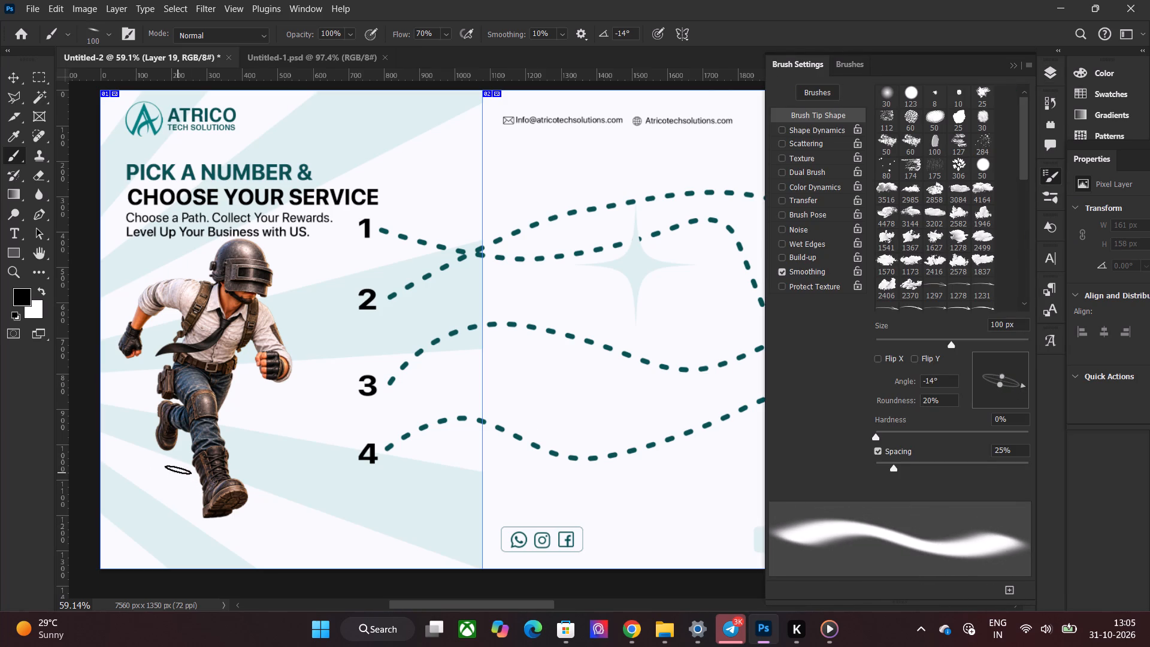
drag(174, 461, 198, 488)
key(ctrl+z)
click(168, 455)
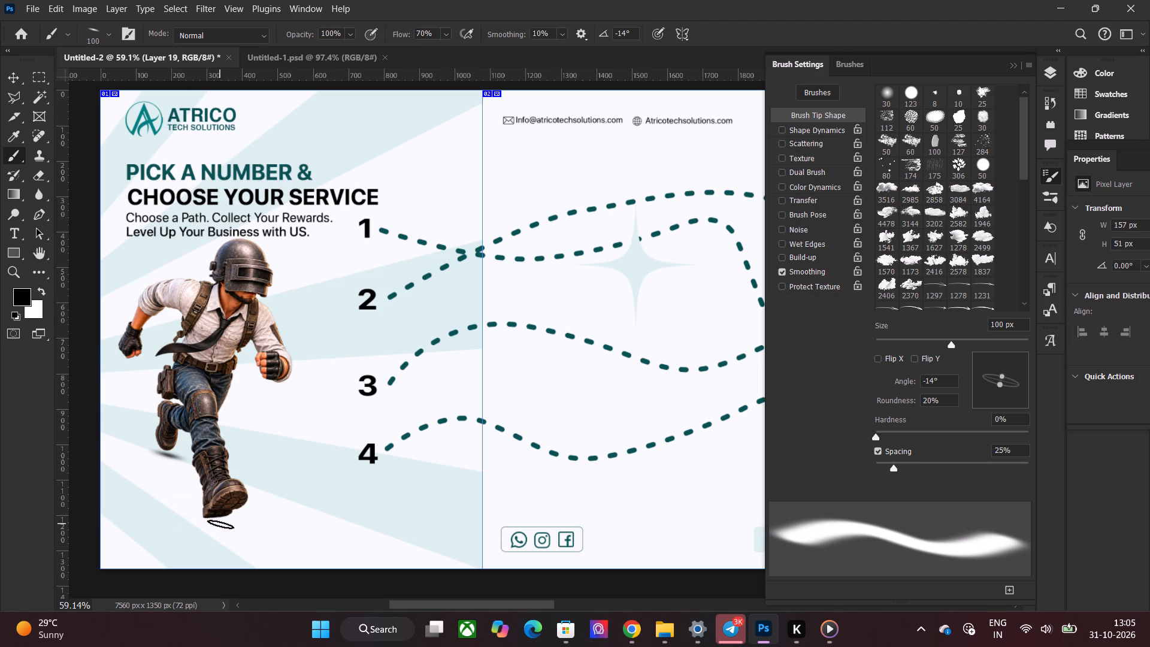
Set the brush tip to 43% roundness at -3° and paint a soft black ground shadow under the character's front boot.
drag(999, 387, 1005, 389)
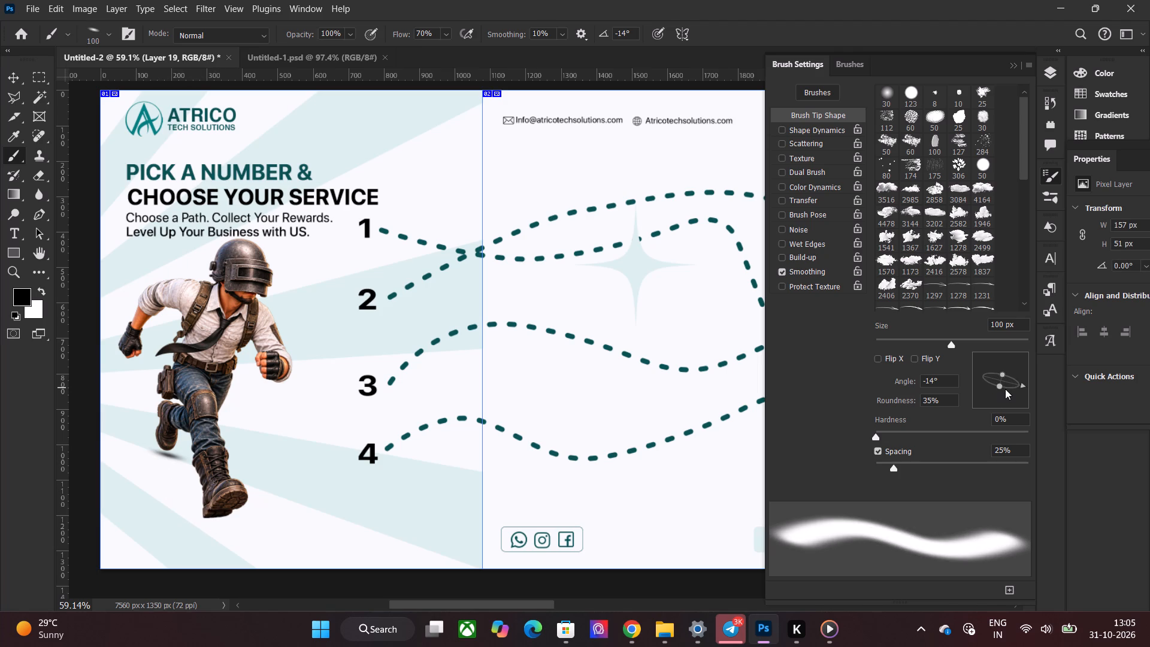
drag(1005, 389, 1010, 392)
click(1023, 385)
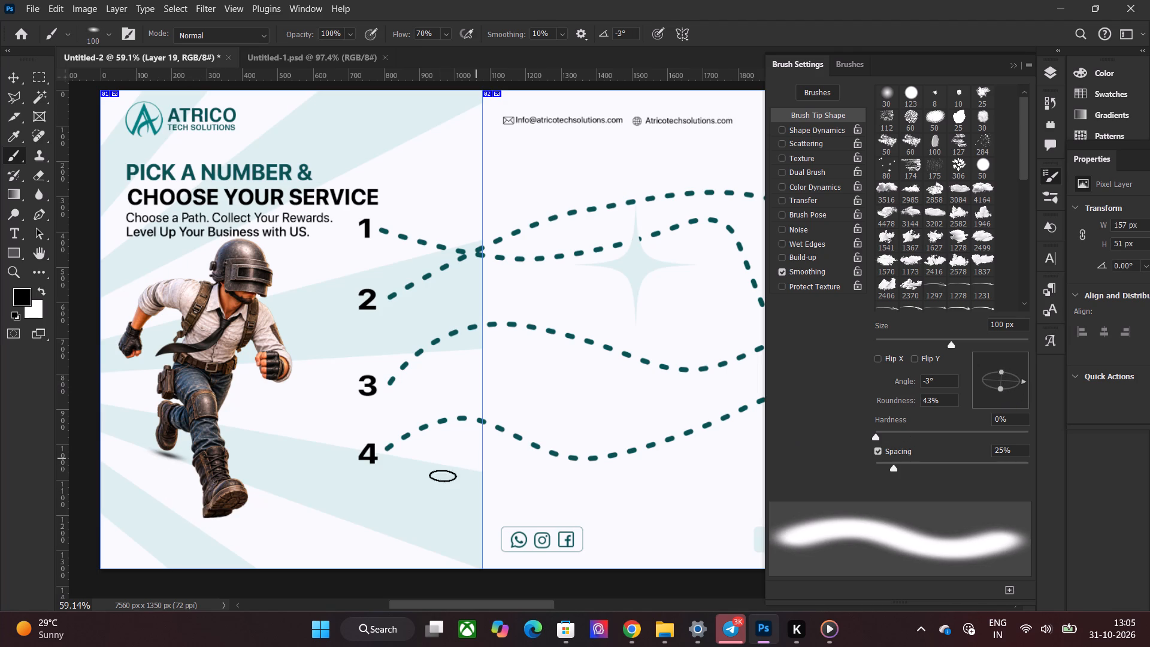
click(219, 522)
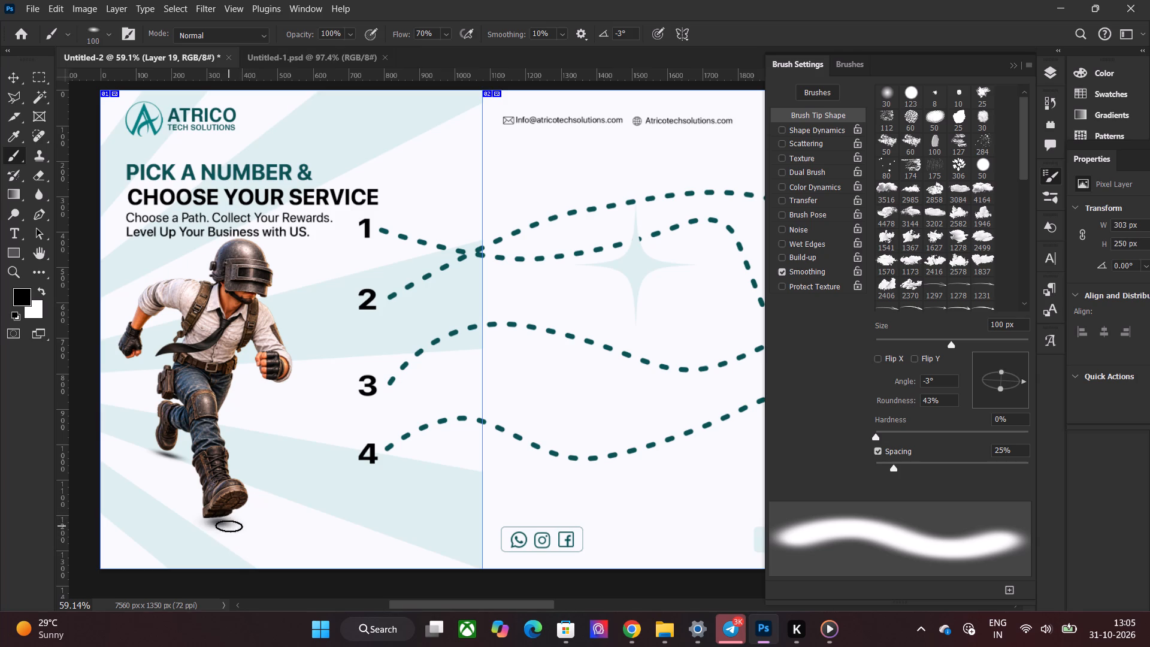
drag(233, 528, 244, 533)
drag(231, 523, 261, 542)
drag(227, 525, 246, 539)
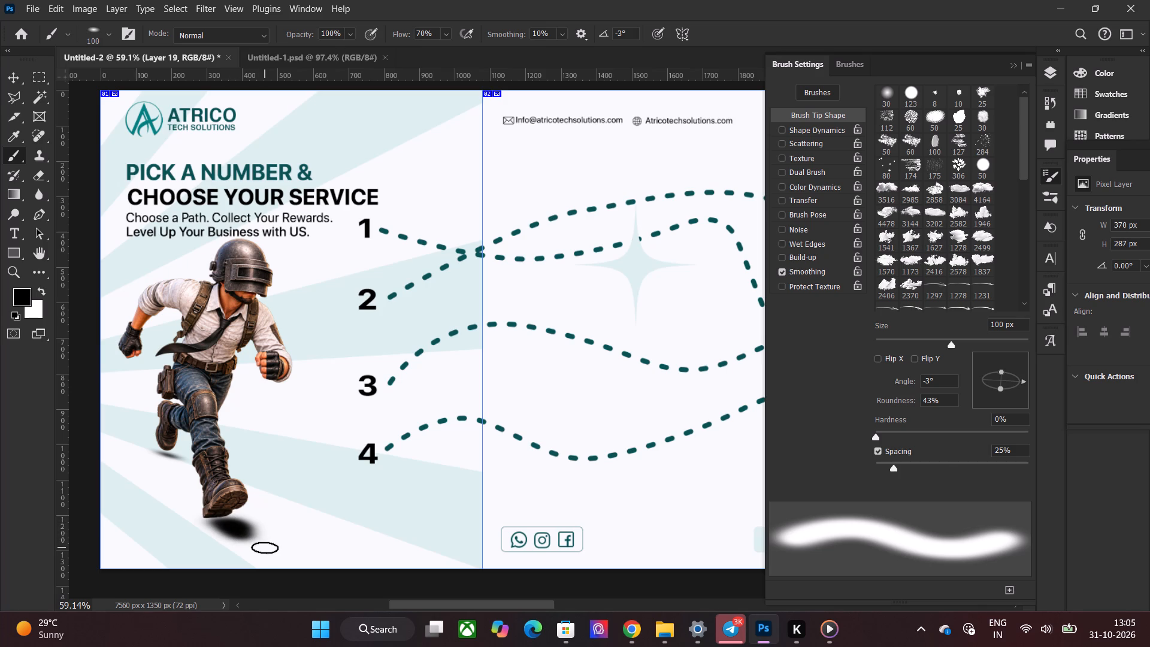
Set the brush tip to 20% roundness at -11° and darken the shadow under the rear boot with another dab.
click(999, 387)
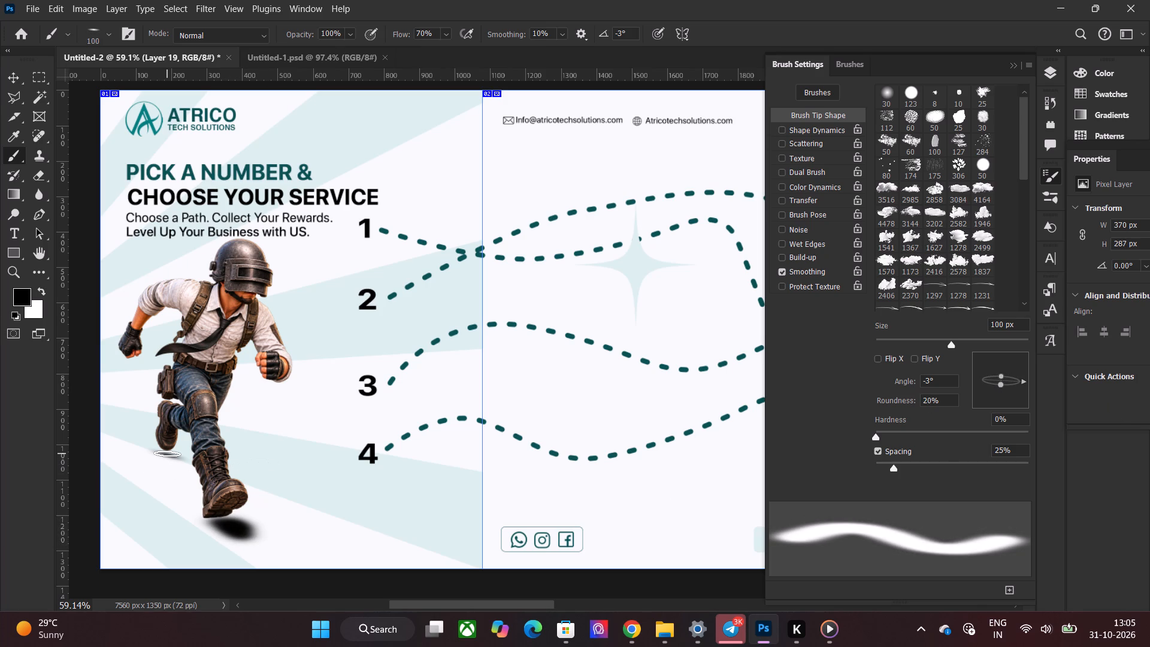
click(1025, 382)
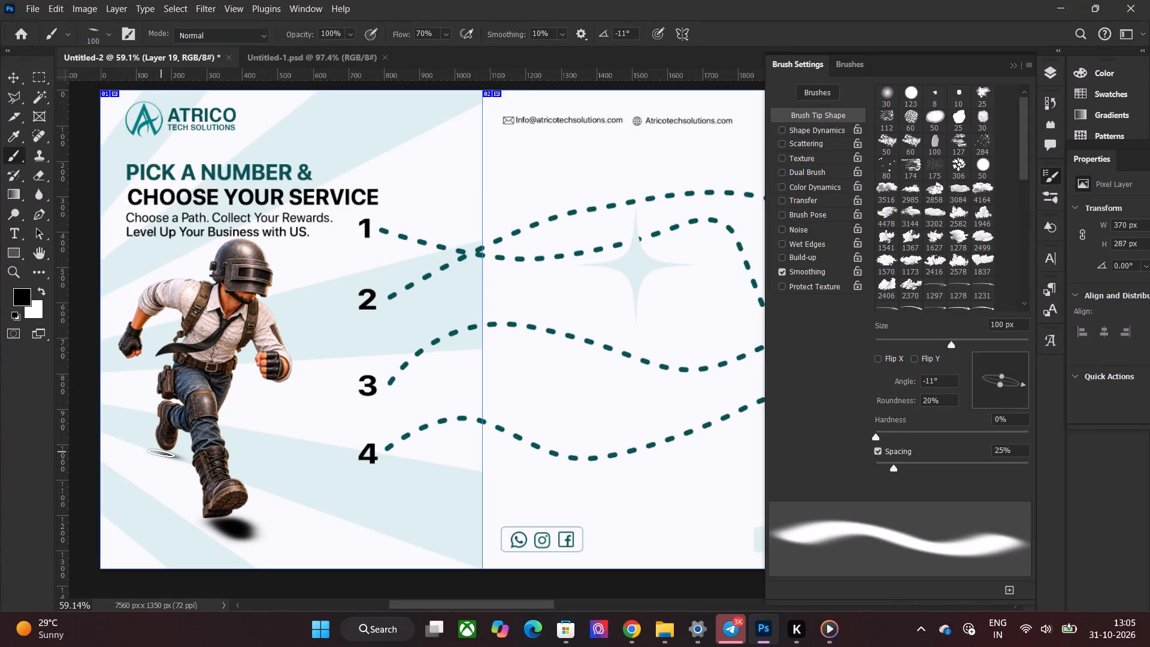
click(166, 454)
Group the four pale stars that the dotted paths cross: on slide 02, low on slide 03, and at the 04/05 and 05/06 boundaries.
scroll(512, 394, down, 6)
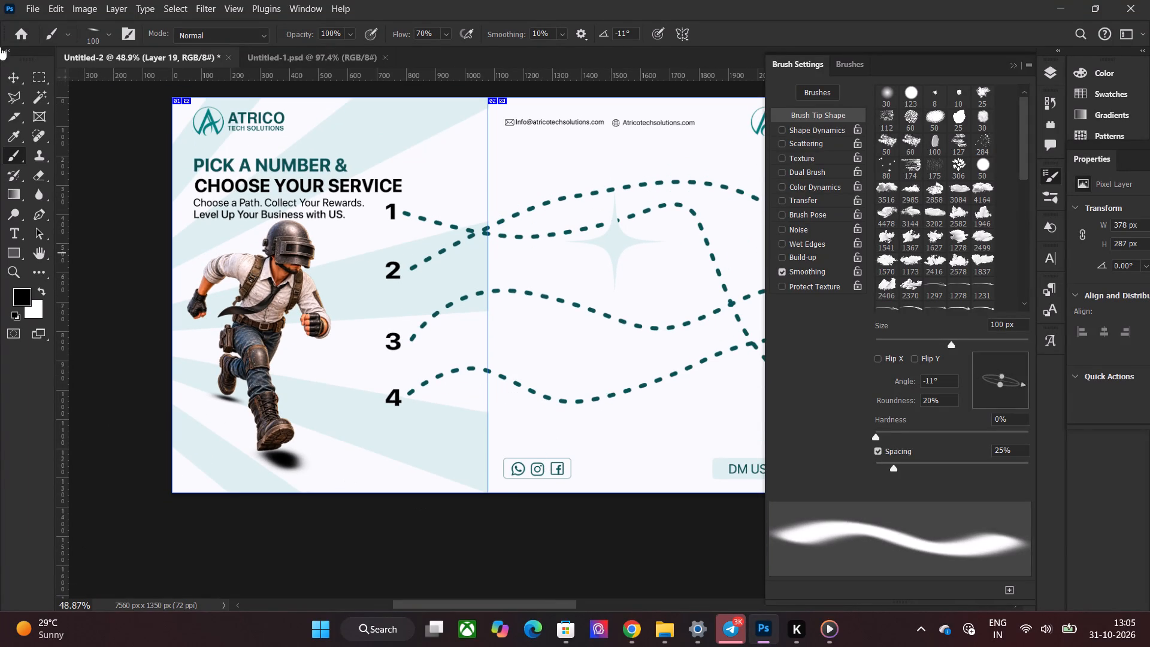
click(13, 75)
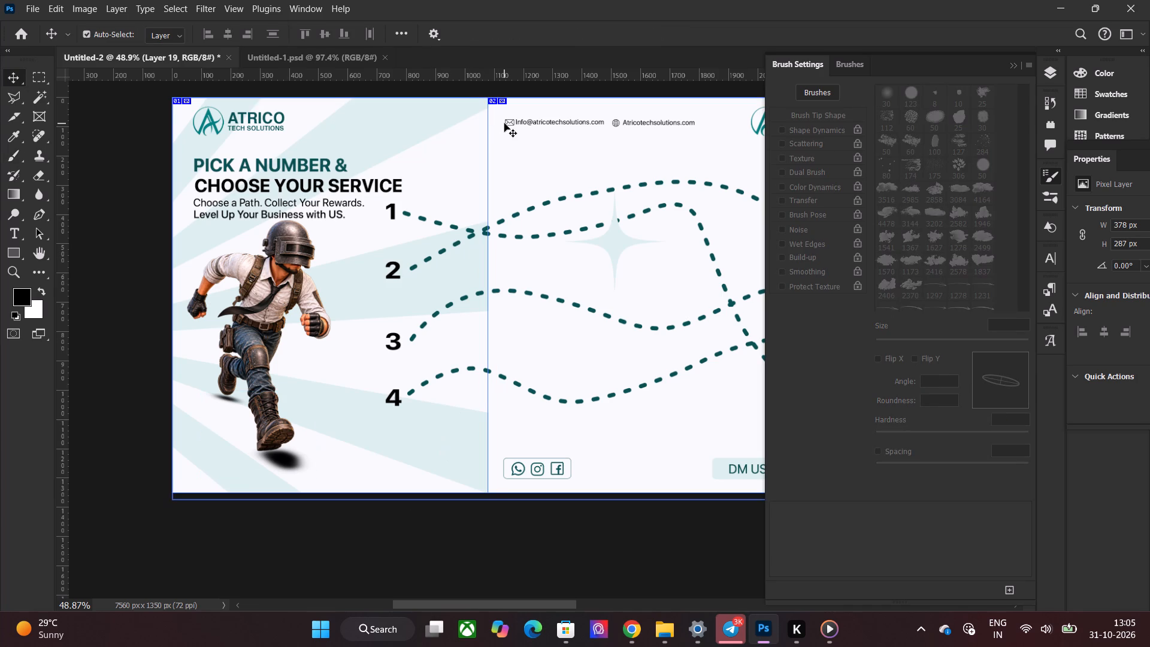
click(504, 123)
click(510, 122)
click(1049, 72)
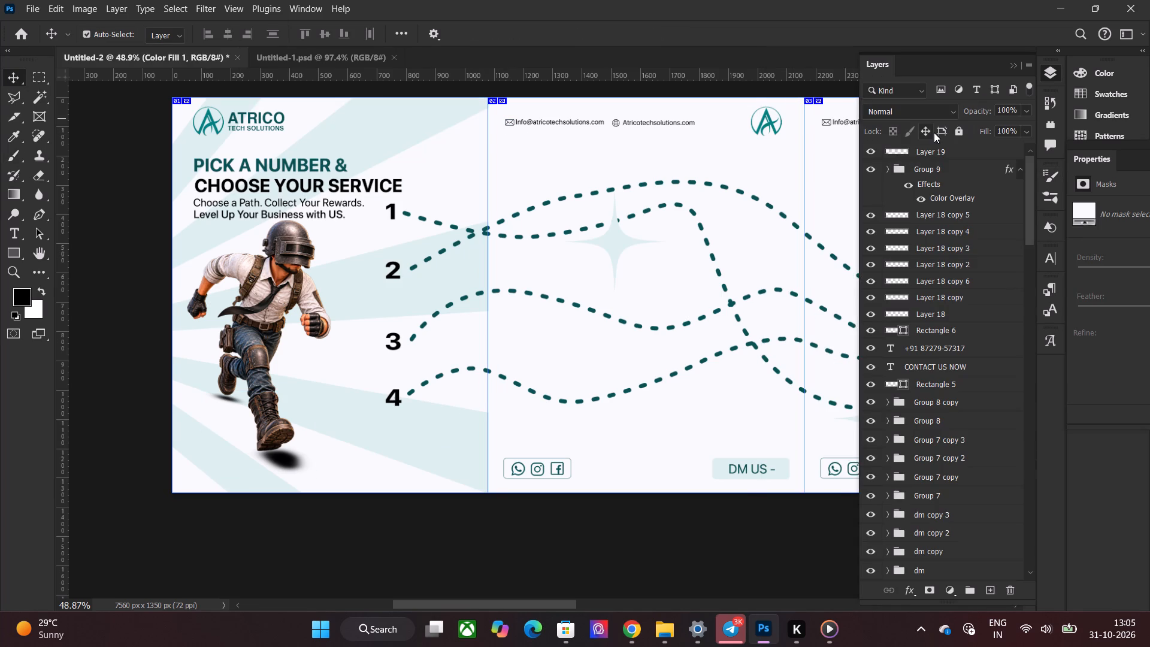
scroll(935, 199, up, 7)
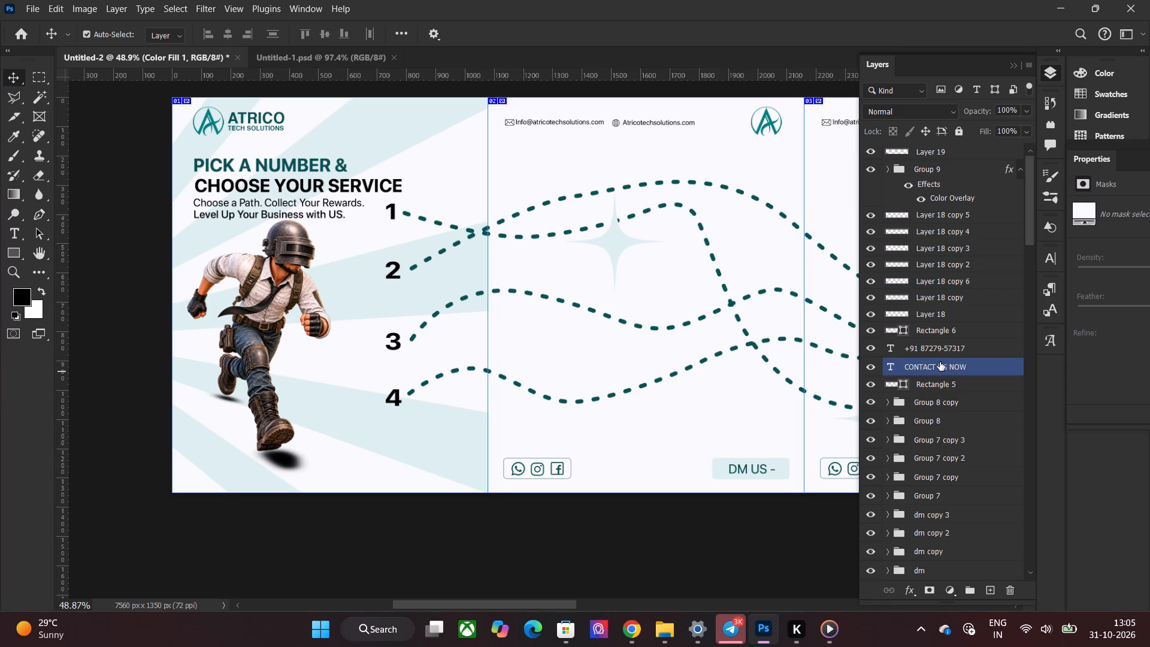
click(603, 250)
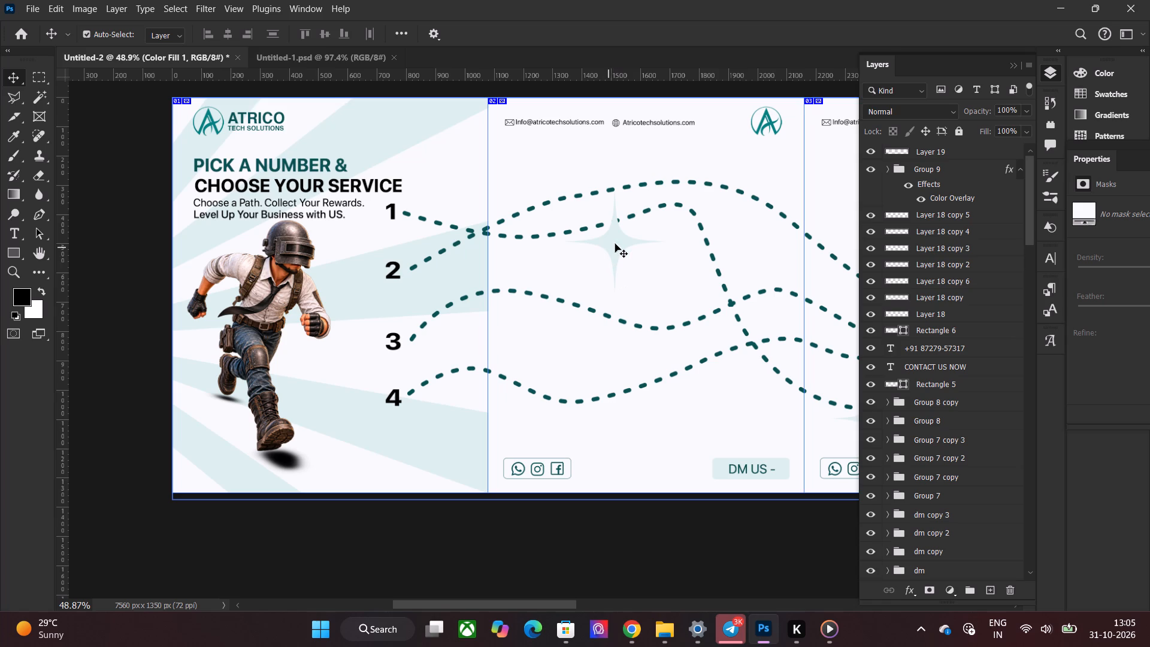
click(618, 242)
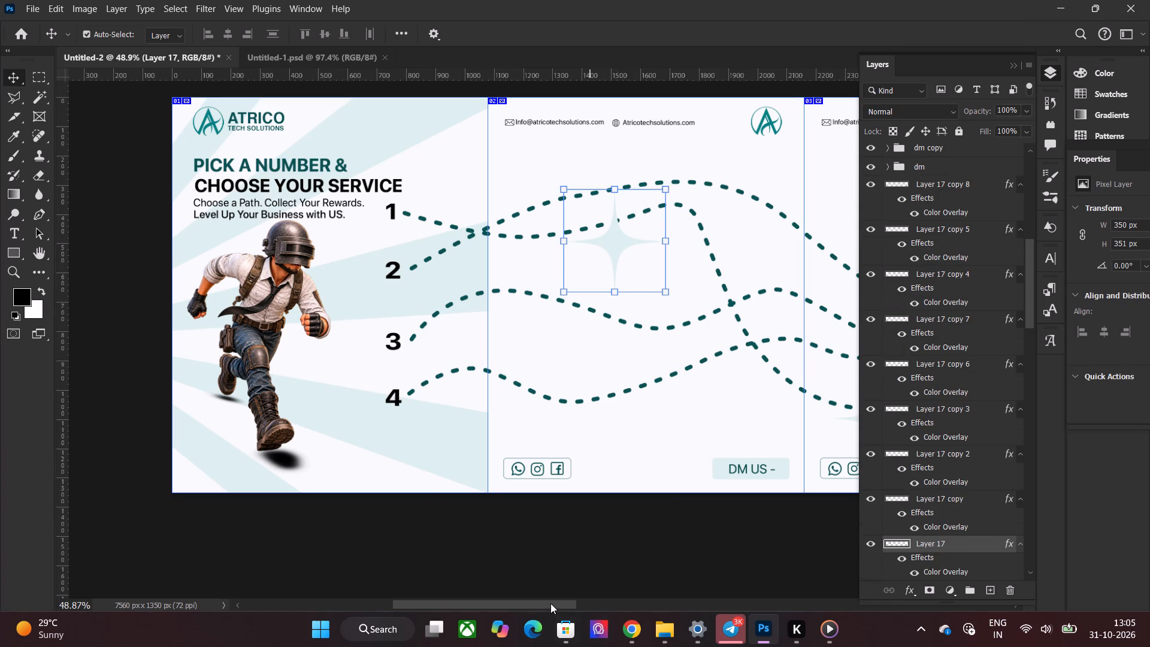
drag(550, 603, 624, 603)
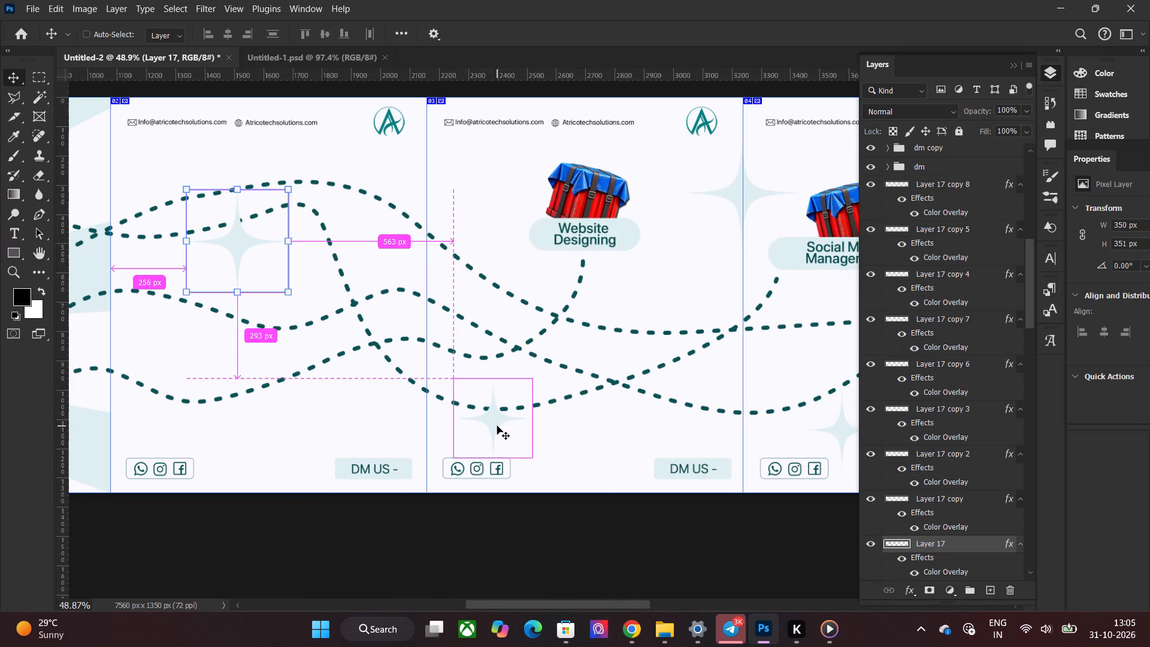
ctrl+click(497, 426)
shift+click(495, 421)
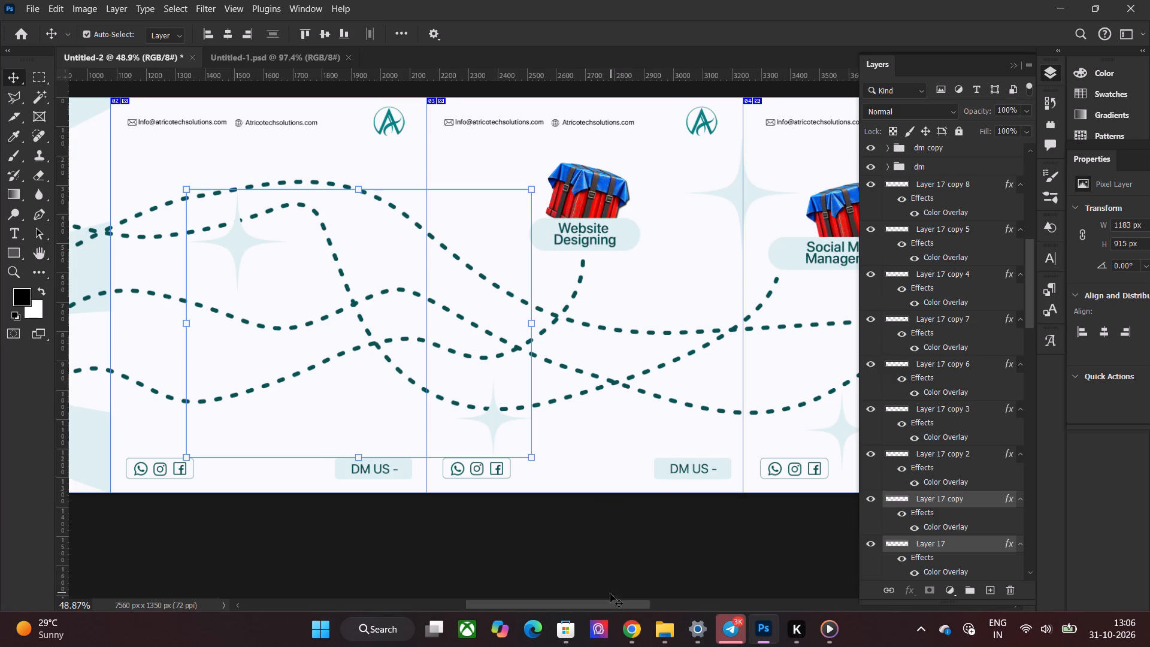
drag(601, 607, 692, 607)
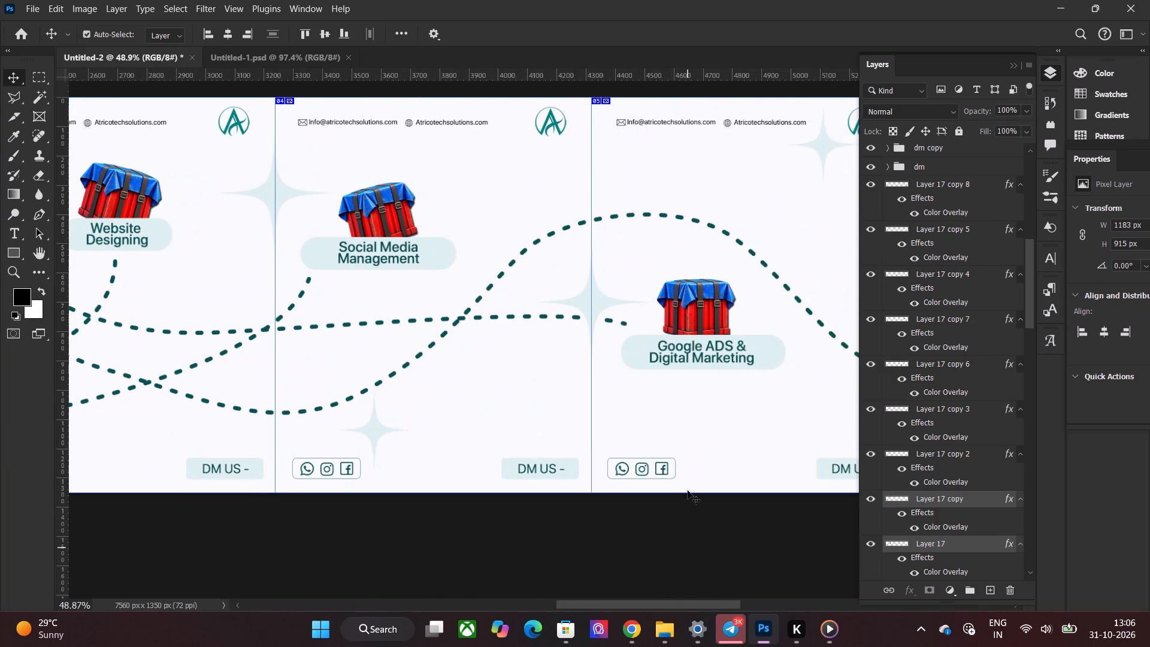
shift+click(599, 299)
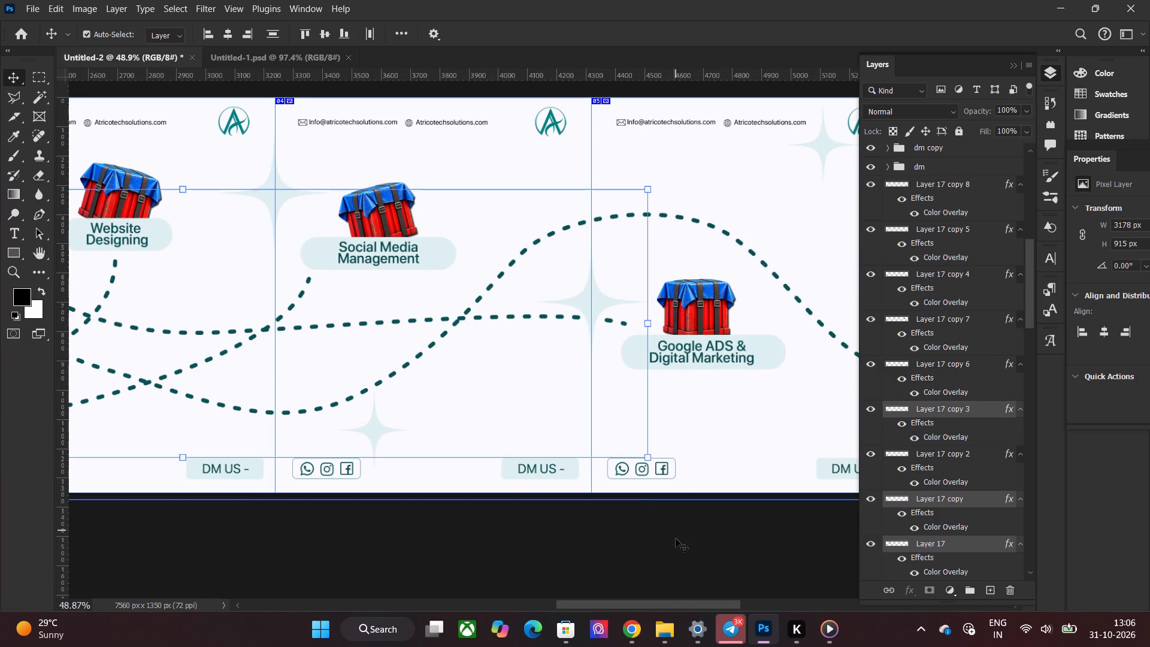
drag(643, 601, 704, 598)
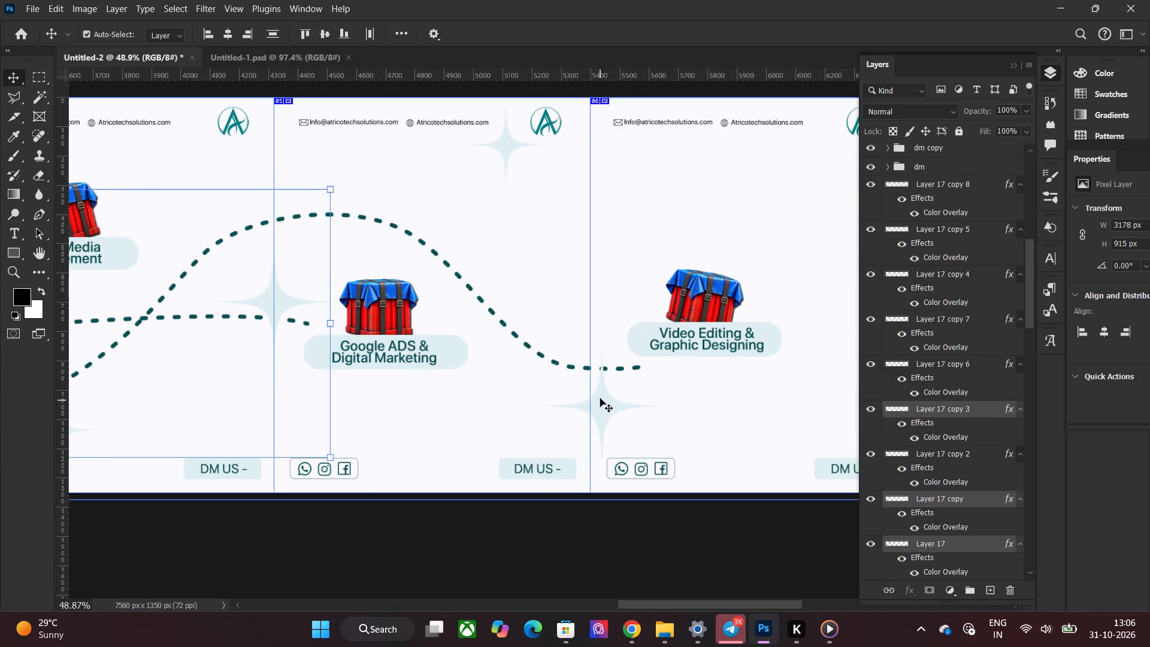
shift+click(600, 398)
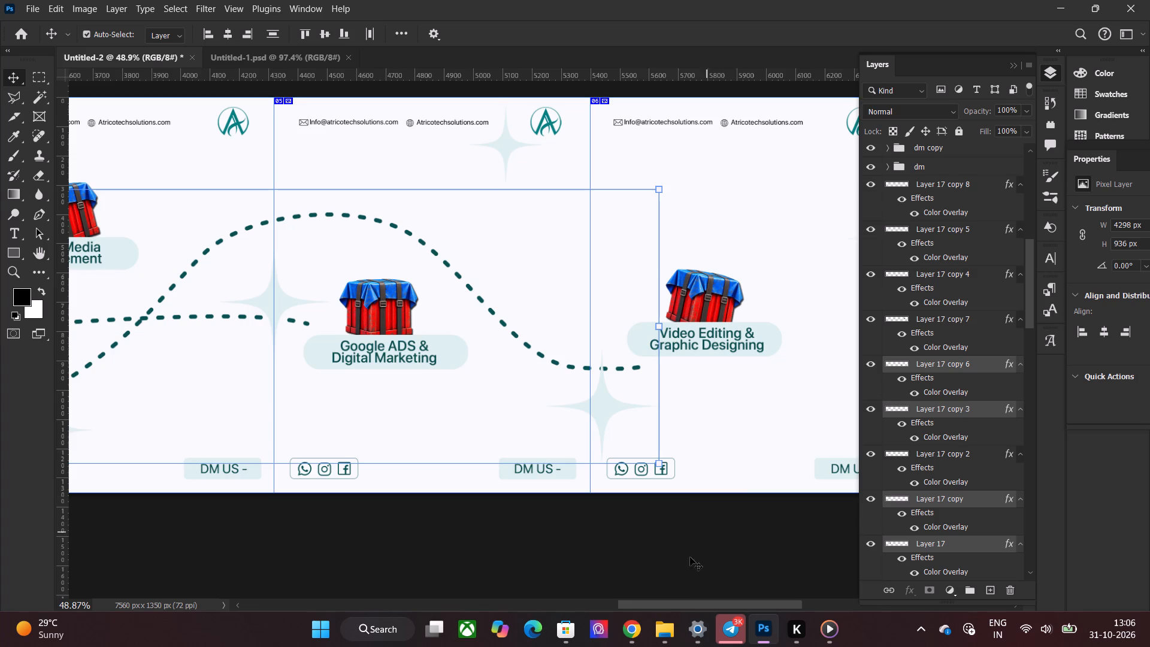
drag(683, 608, 739, 601)
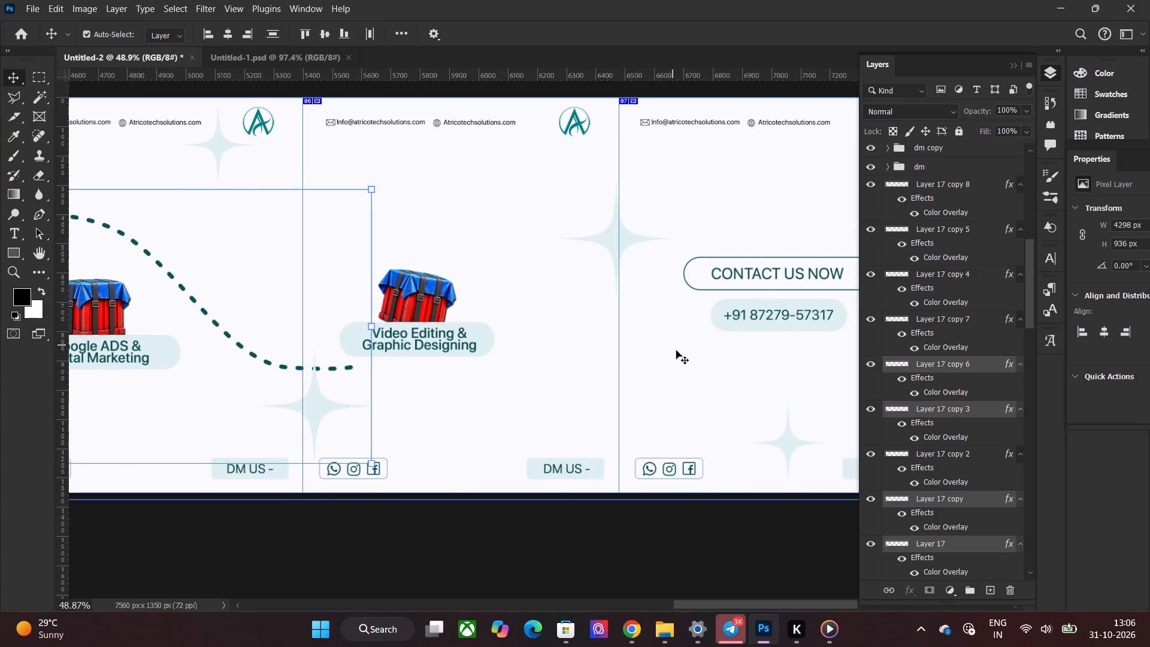
drag(929, 364, 931, 371)
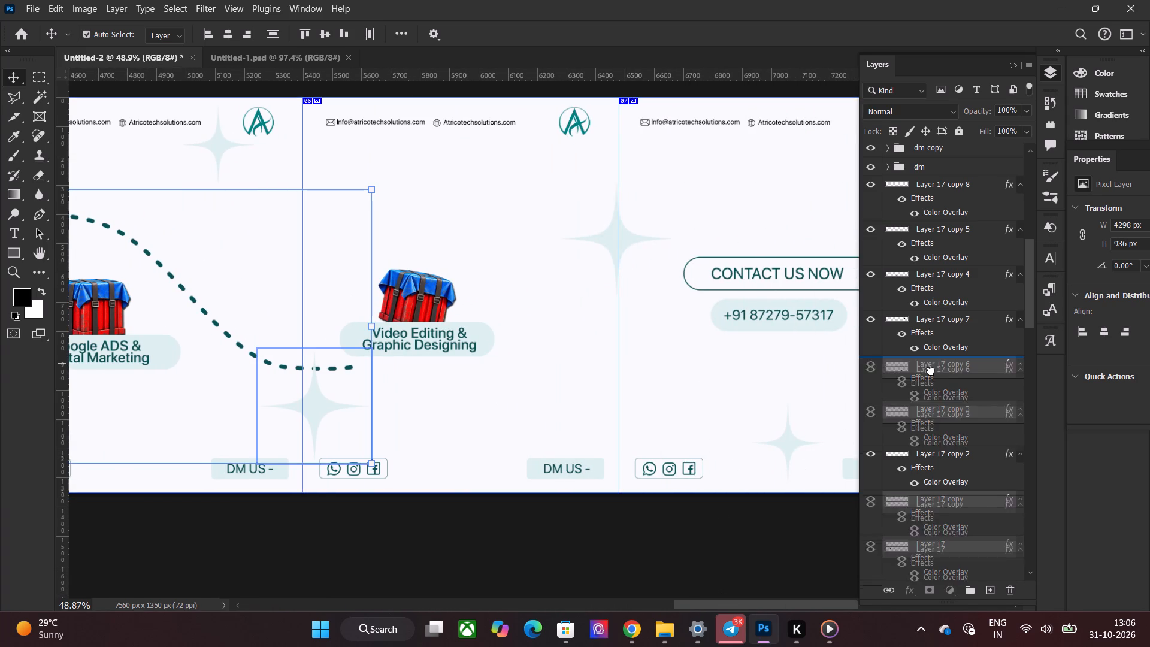
drag(931, 371, 952, 556)
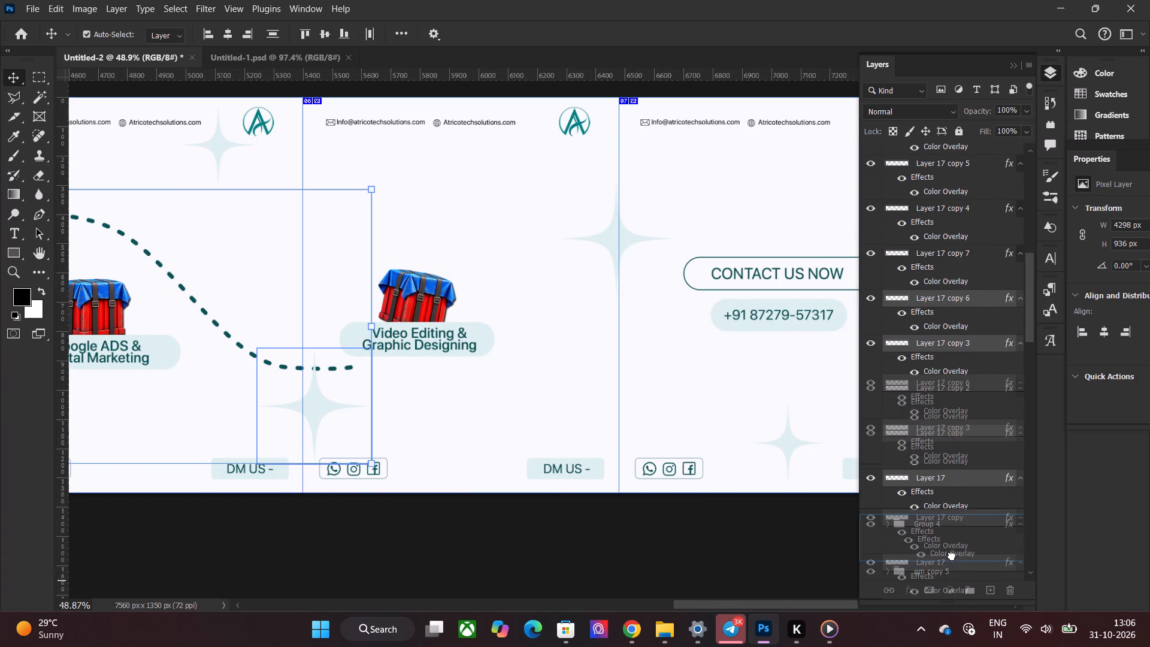
drag(952, 556, 978, 295)
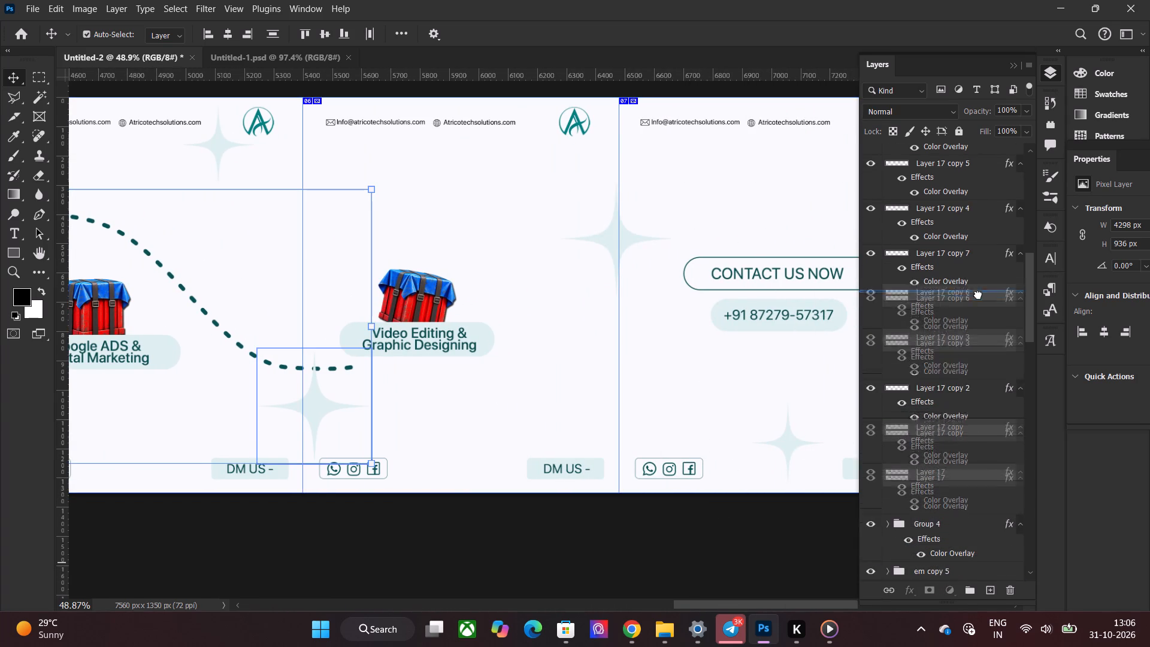
drag(978, 295, 970, 307)
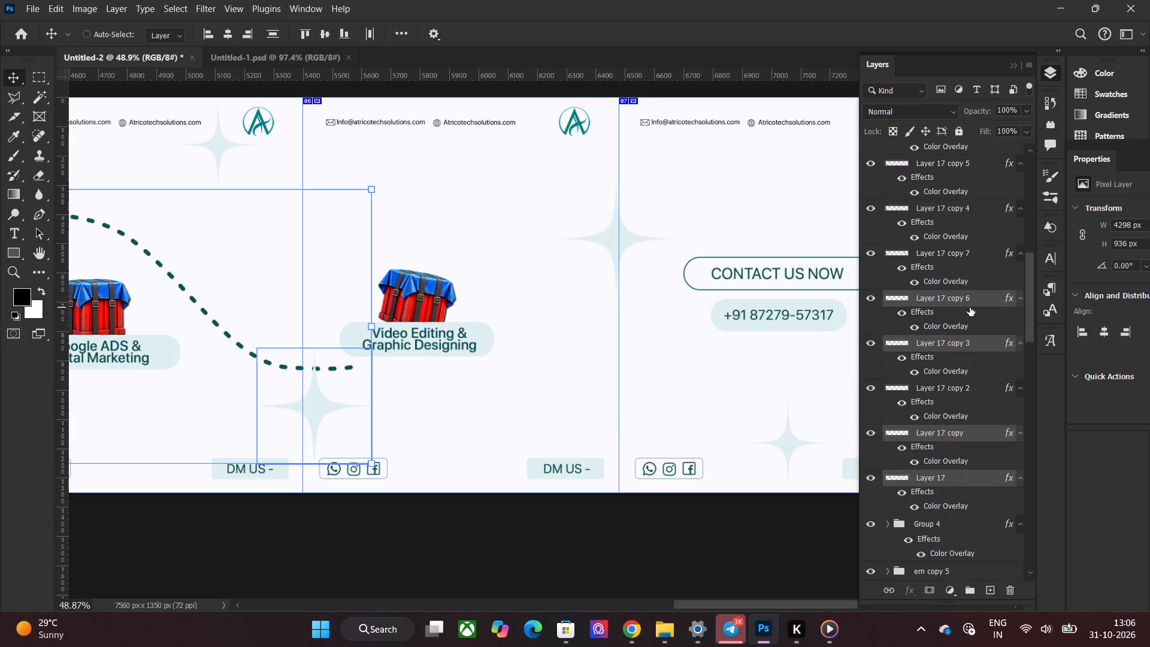
key(ctrl+g)
Rename the new star group as str.
double_click(924, 294)
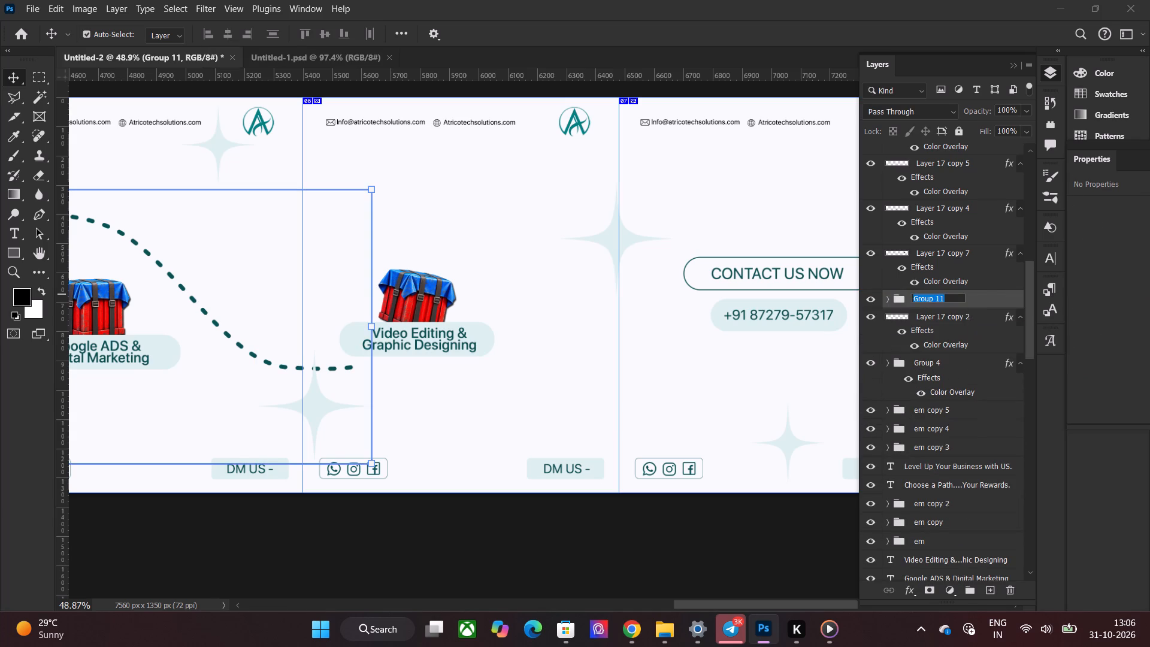
text(str)
click(997, 303)
Move the str group down the layer stack to sit just below the liones group and above Group 10.
drag(948, 296, 953, 431)
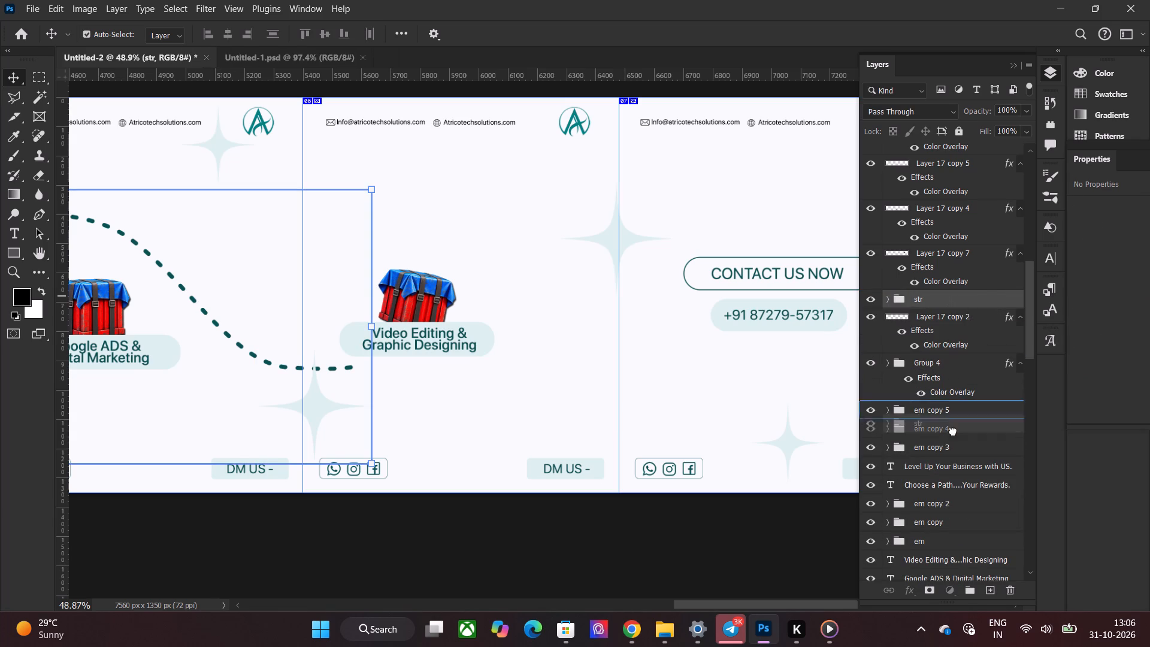
drag(953, 431, 943, 580)
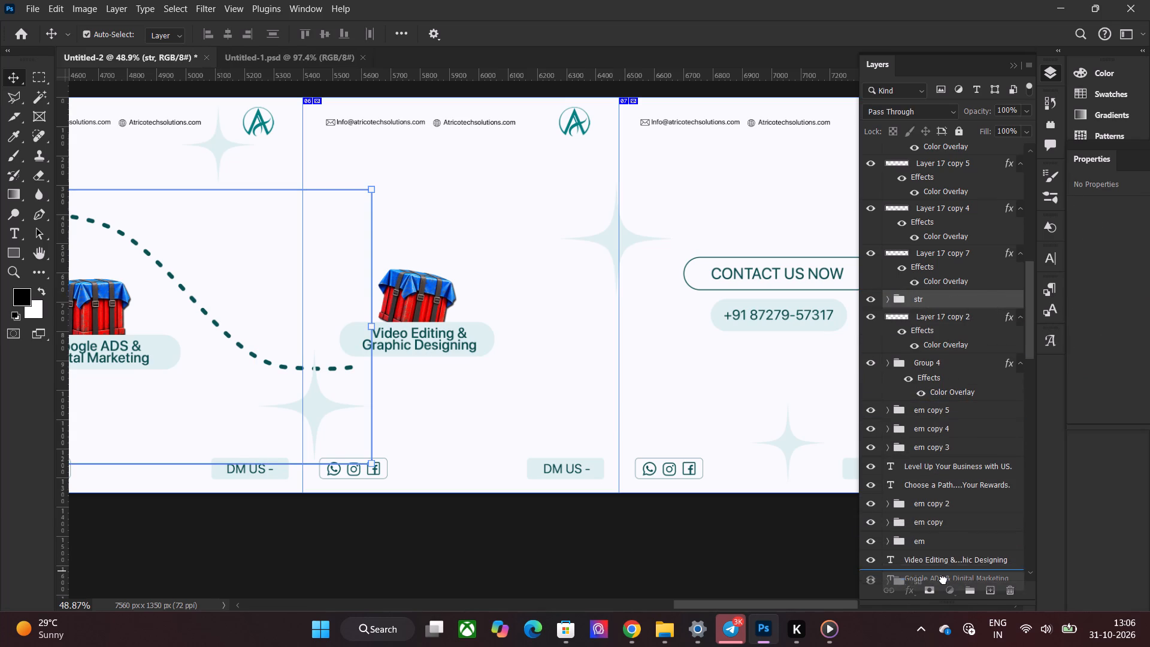
drag(943, 580, 936, 581)
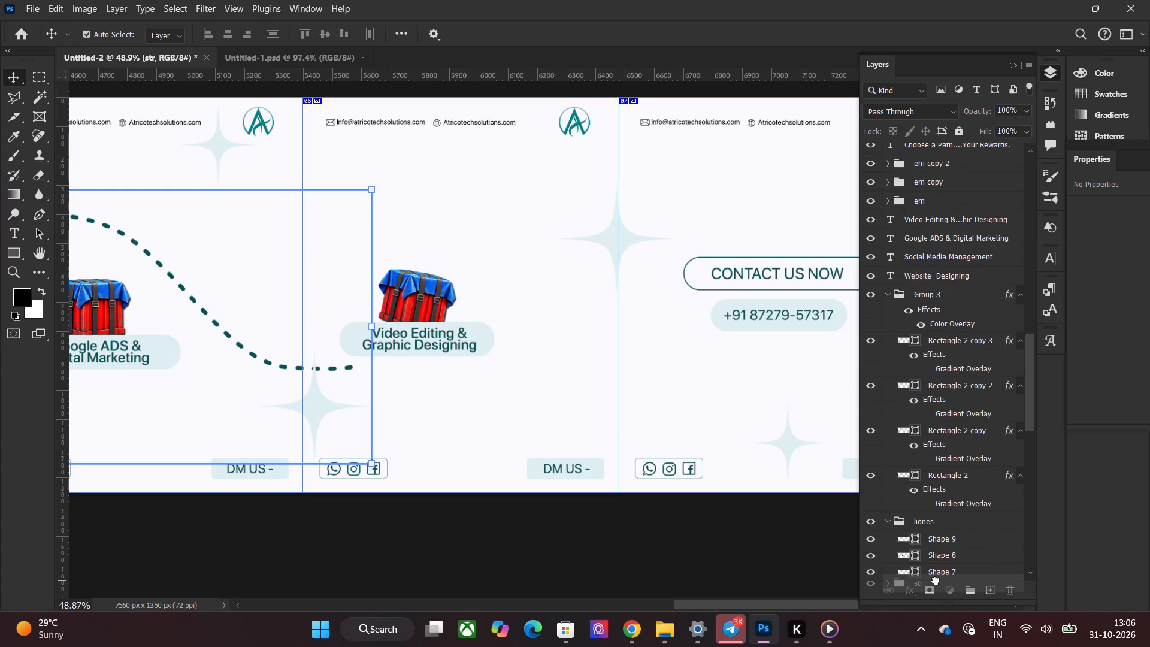
drag(936, 581, 923, 588)
drag(923, 588, 936, 566)
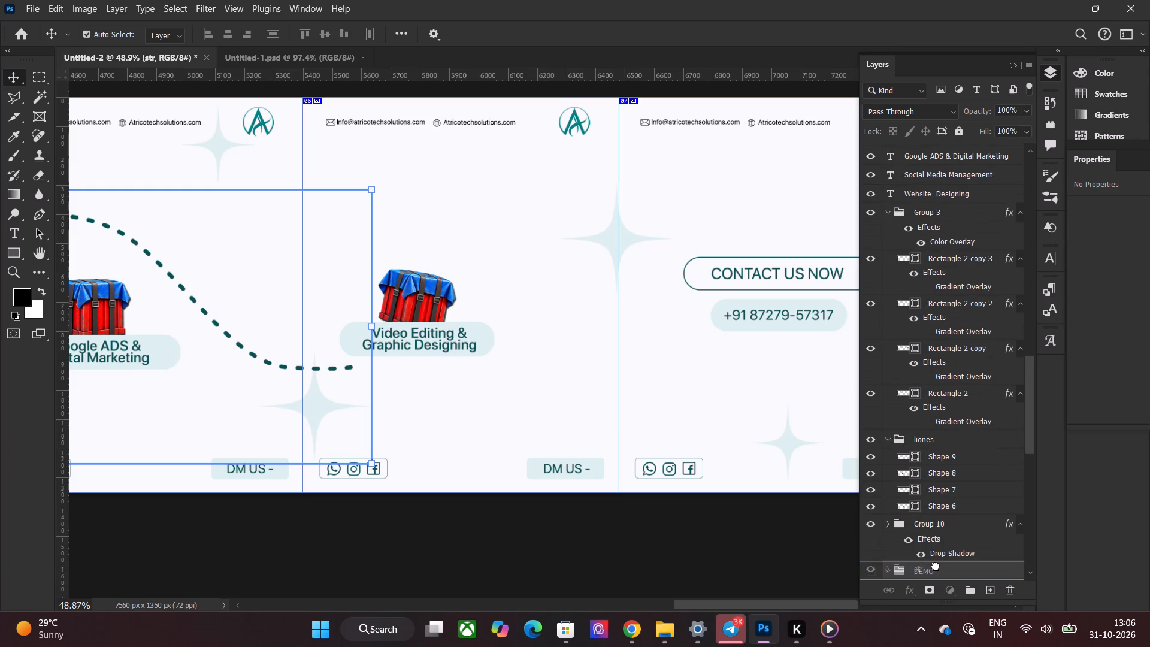
drag(936, 566, 934, 517)
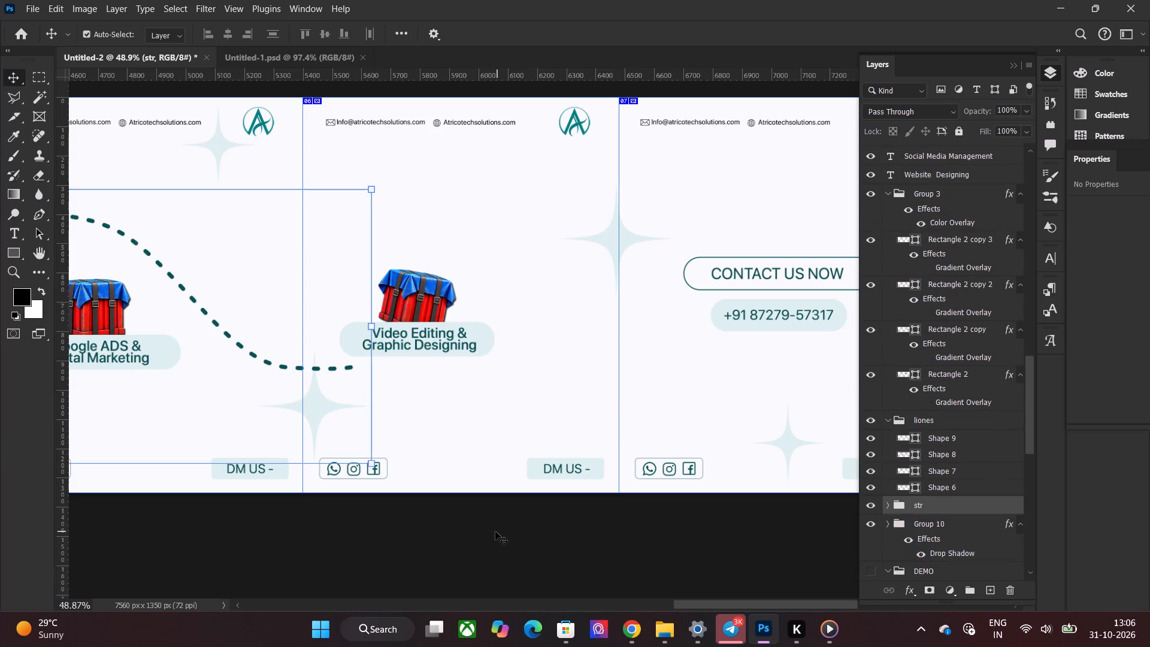
click(495, 531)
Duplicate the em group holding slide 02's email and website header line.
drag(740, 605, 628, 605)
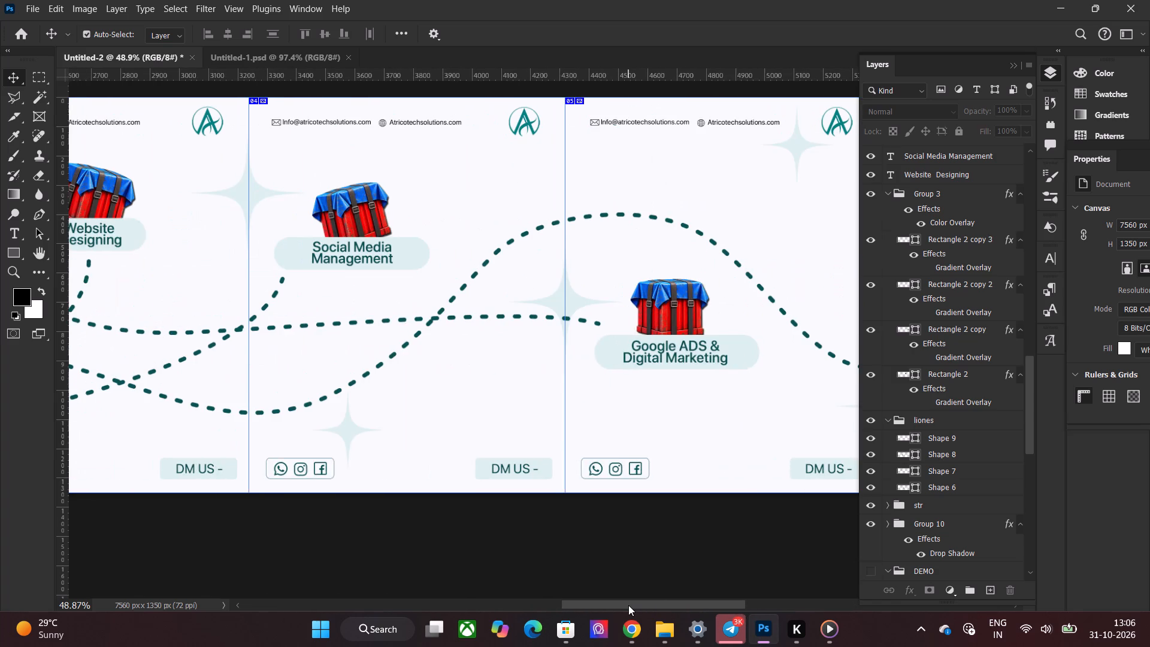
drag(628, 605, 431, 600)
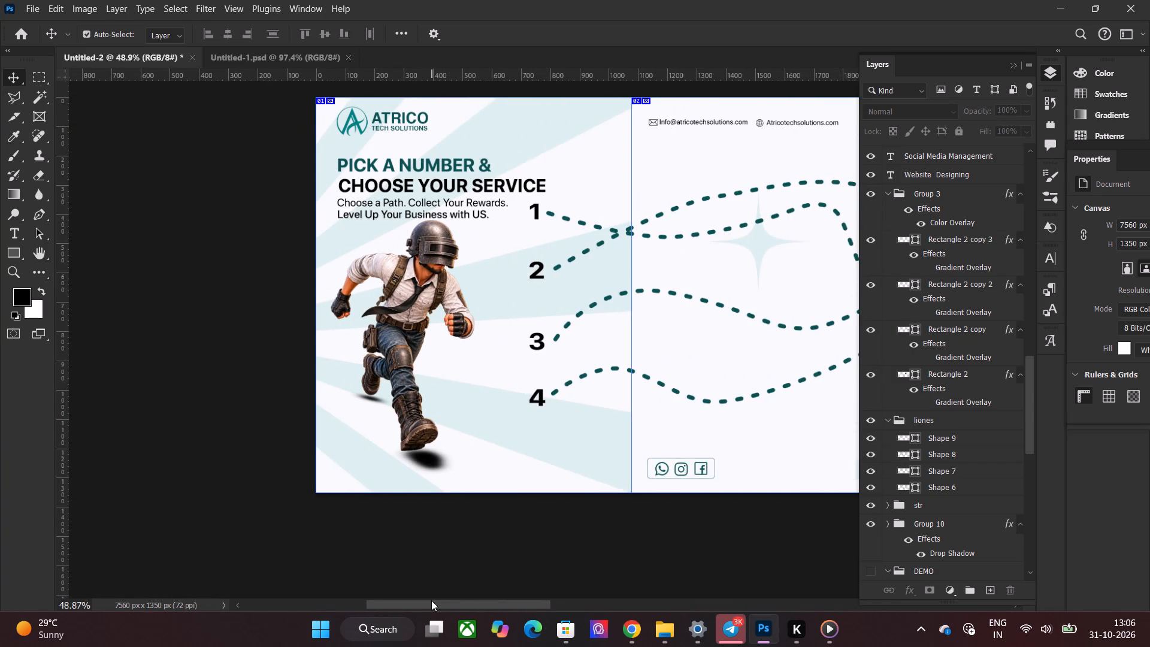
drag(431, 600, 438, 598)
scroll(922, 334, up, 8)
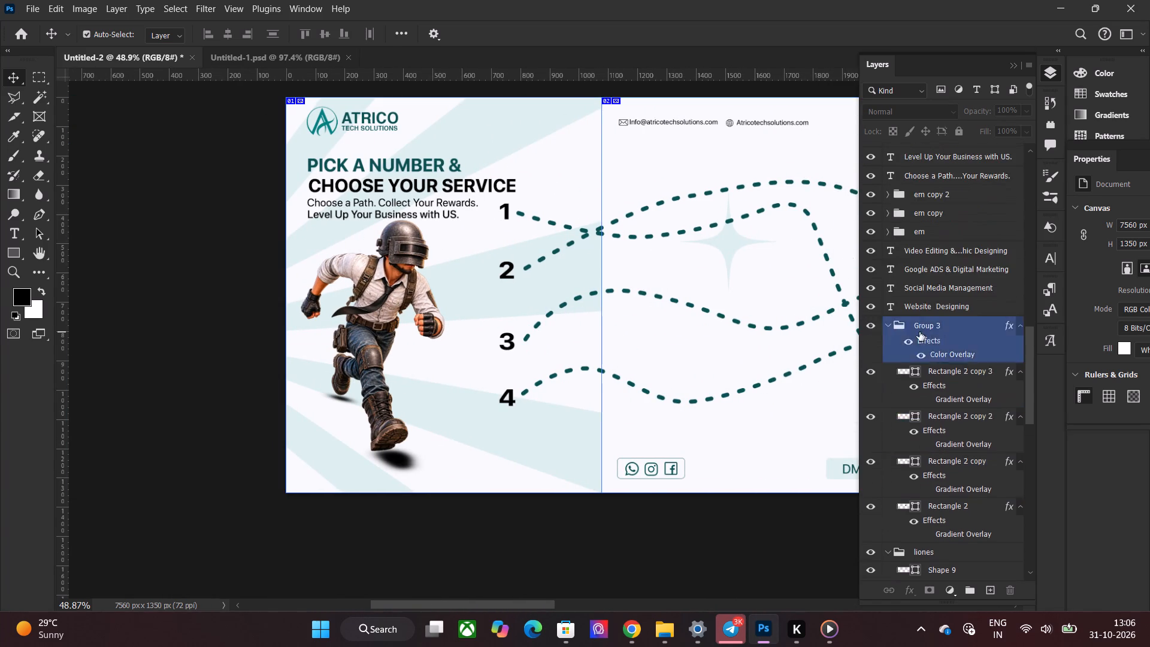
scroll(919, 332, up, 12)
click(942, 301)
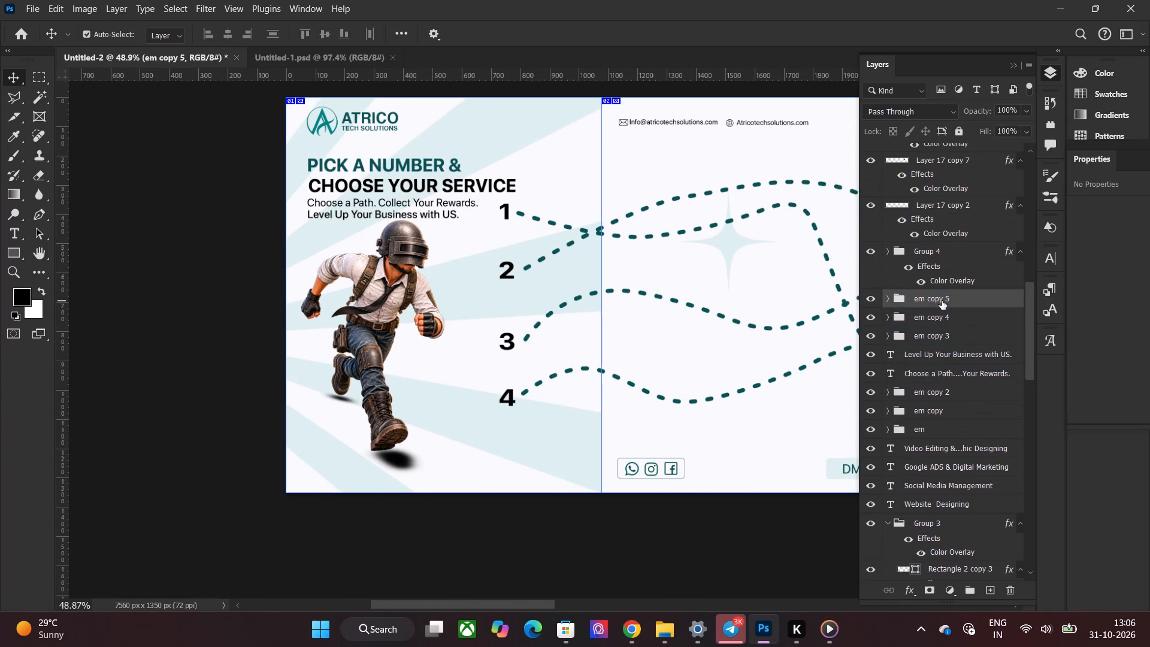
click(942, 335)
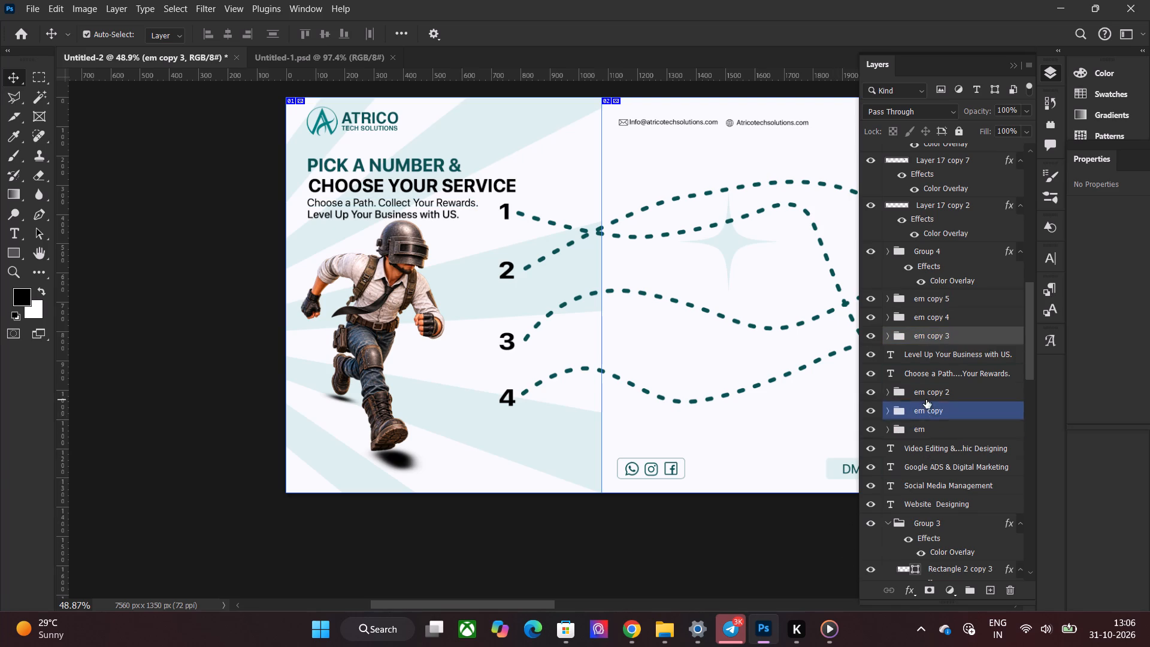
click(928, 421)
click(944, 418)
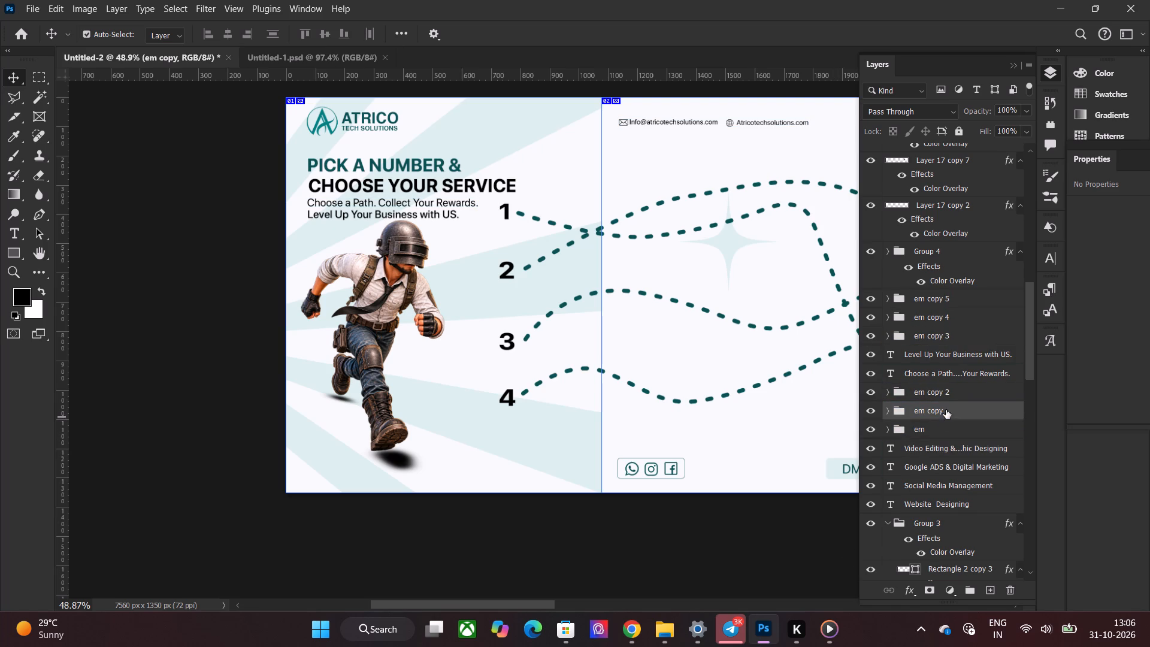
click(934, 428)
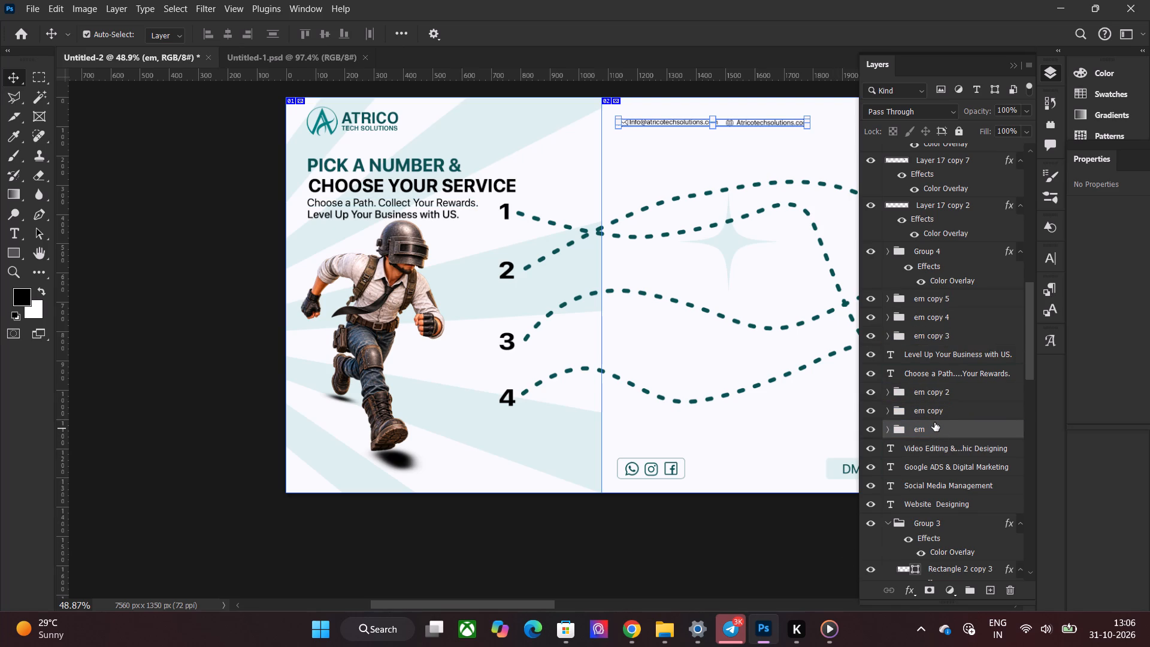
key(ctrl+j)
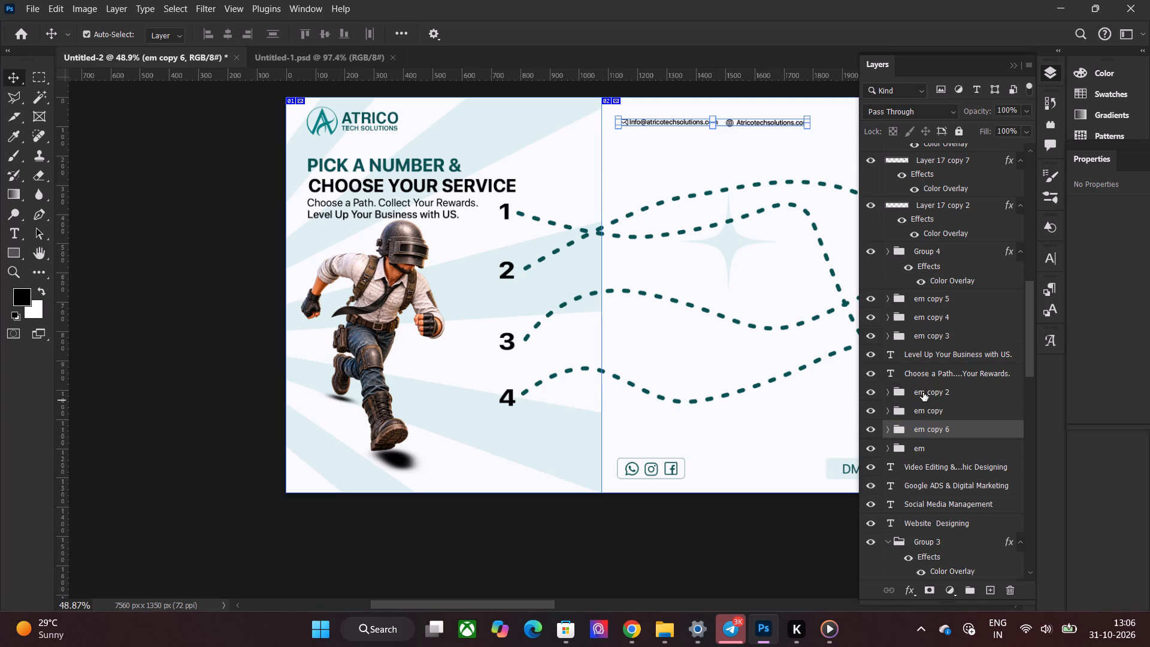
Move the duplicated email and website line to the bottom of slide 01, below the running character.
key(ctrl+t)
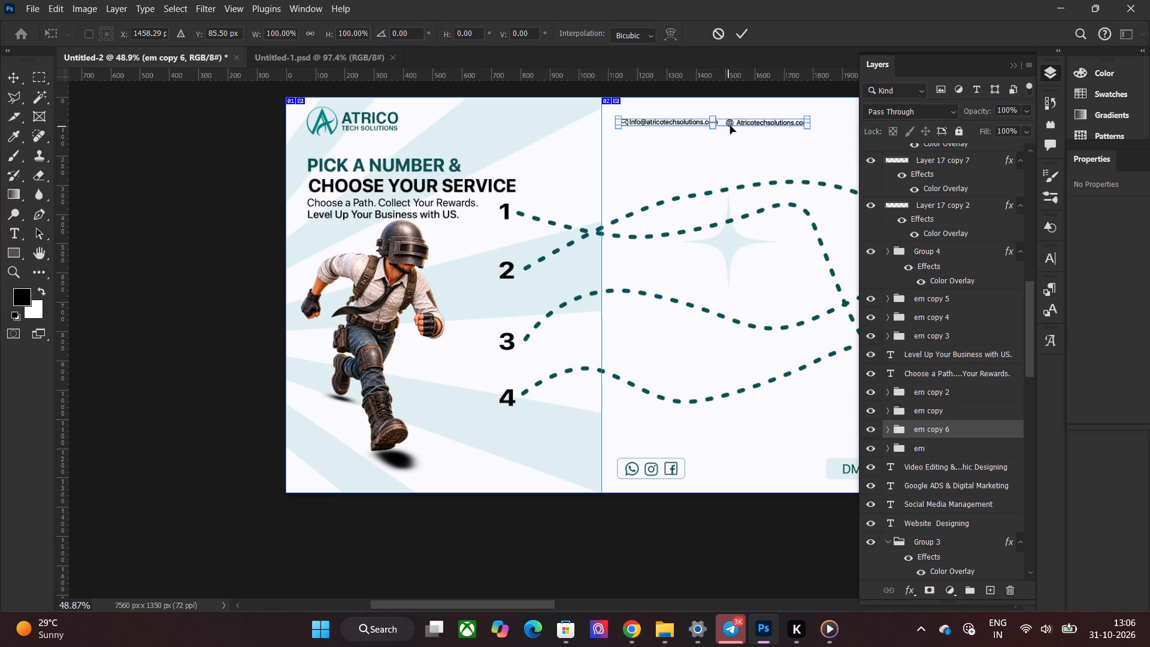
drag(731, 123, 438, 486)
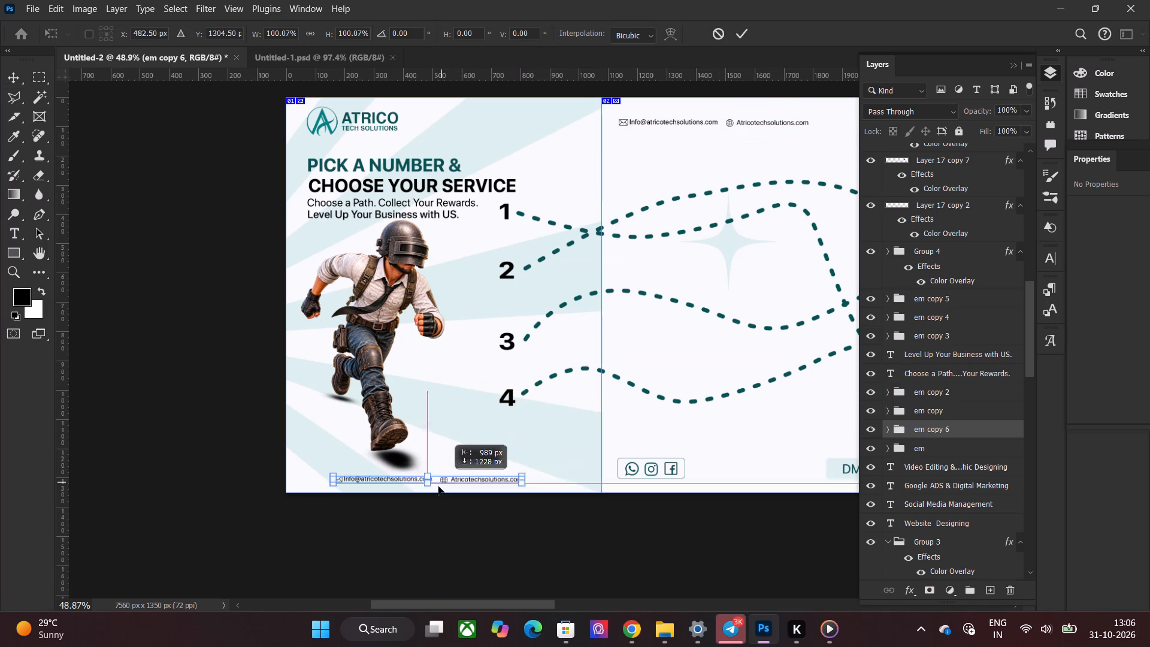
drag(438, 486, 420, 480)
alt+scroll(477, 522, up, 5)
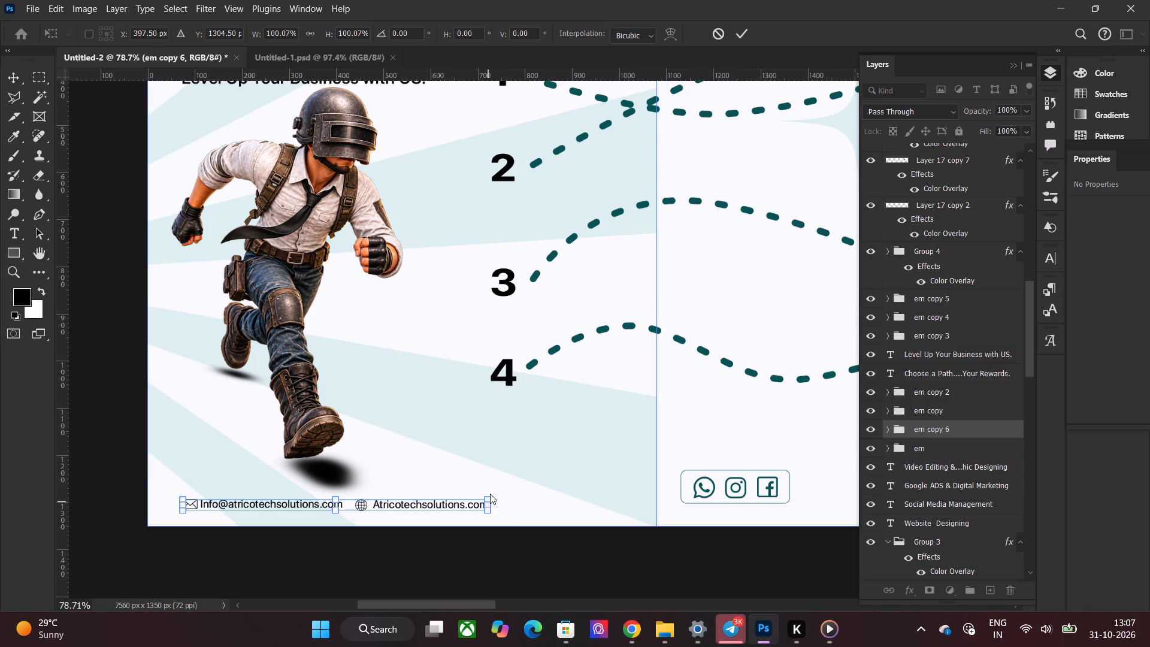
click(742, 38)
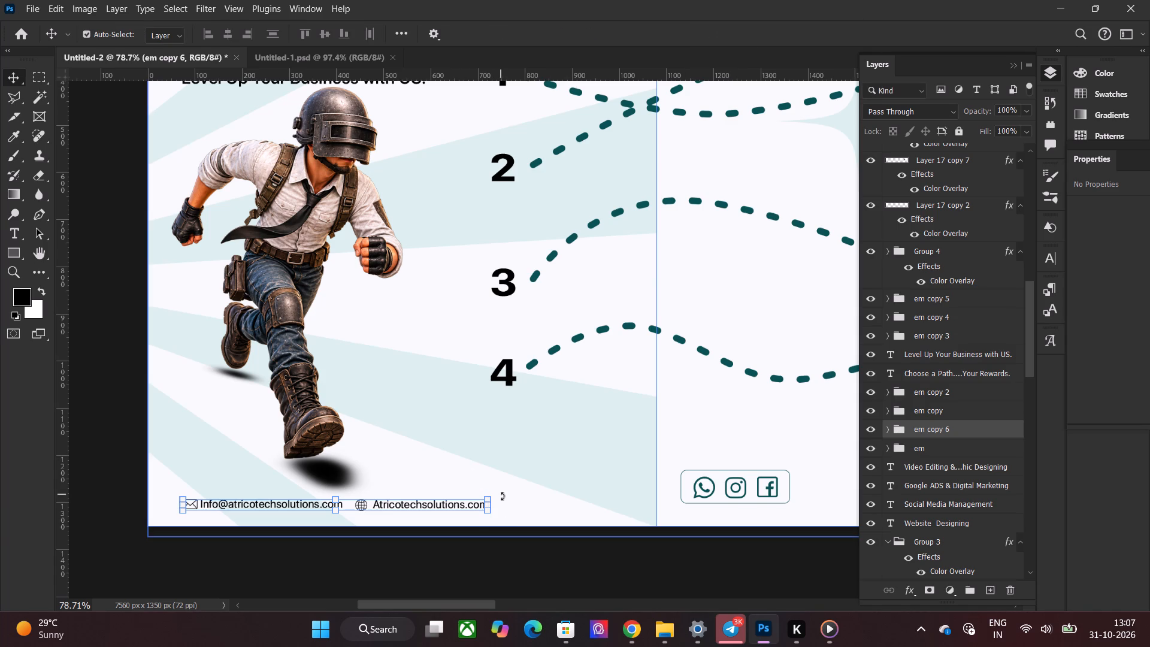
Scale slide 01's email and website line up proportionally to about 123%.
shift+drag(488, 494, 529, 483)
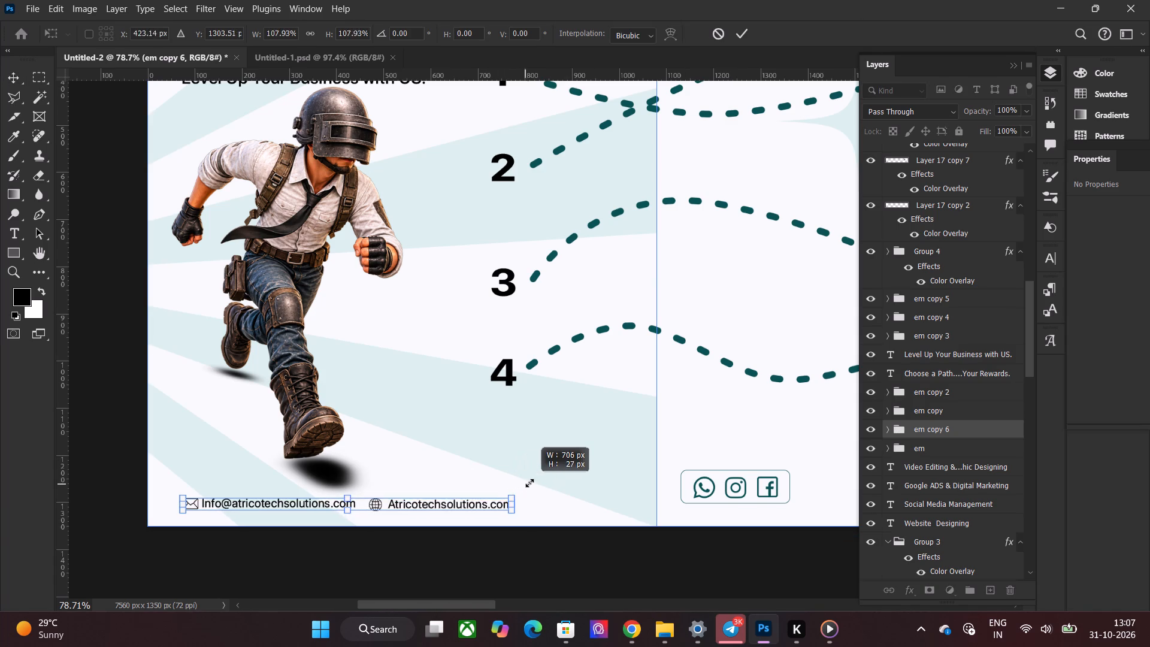
shift+drag(529, 483, 564, 482)
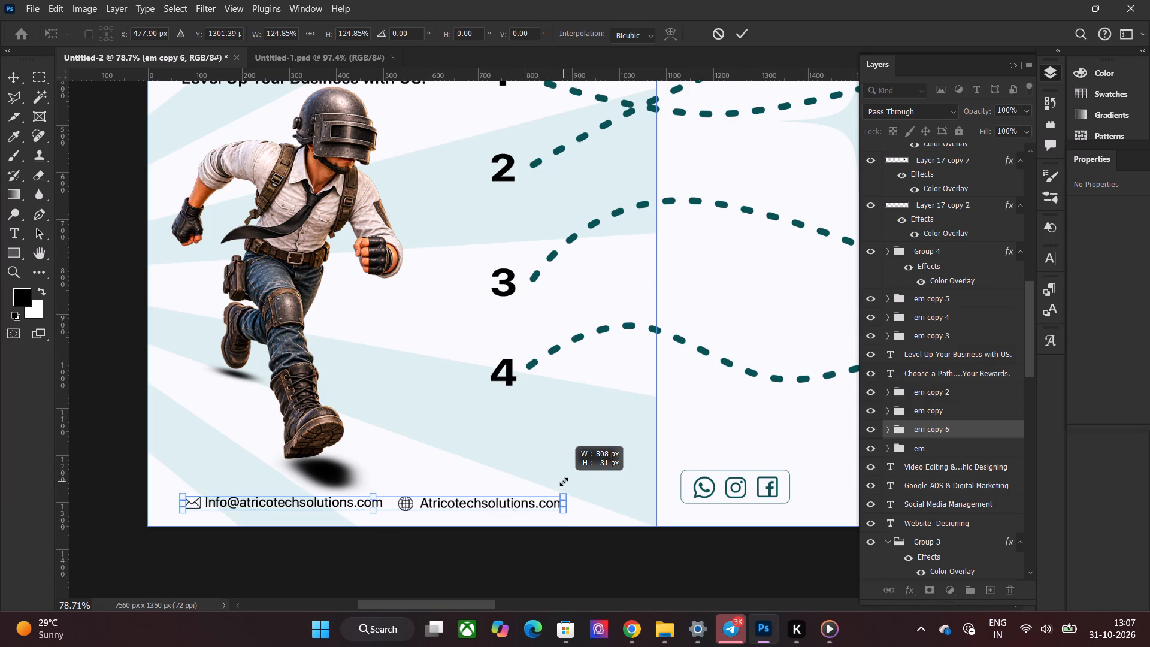
shift+drag(564, 482, 558, 482)
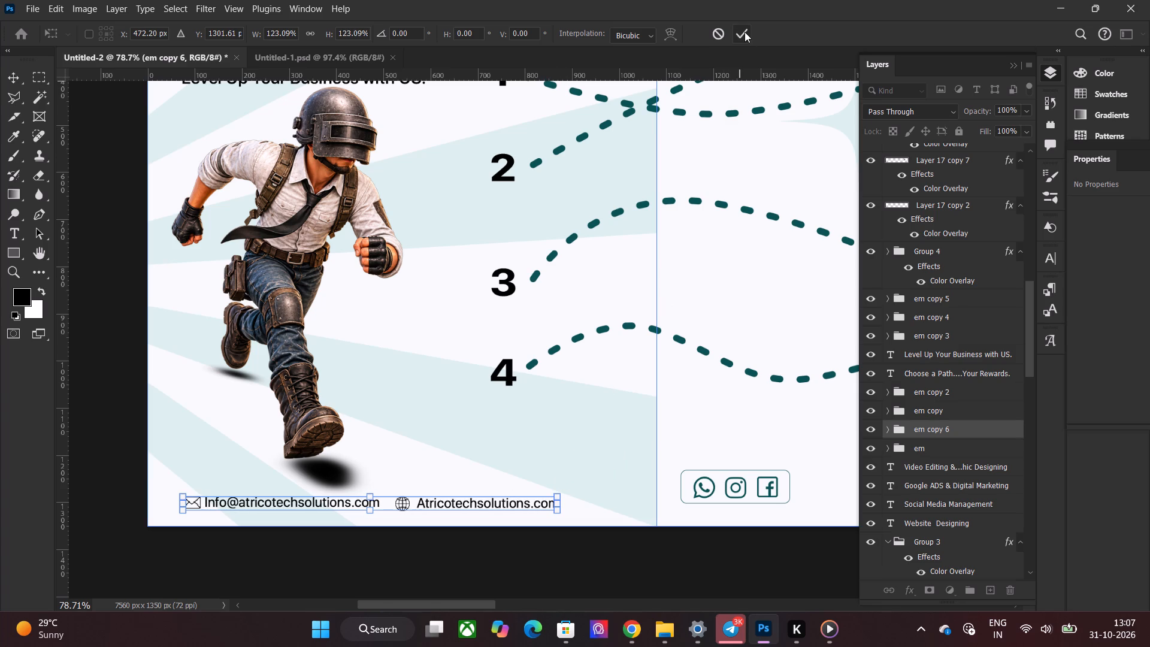
click(745, 32)
click(391, 547)
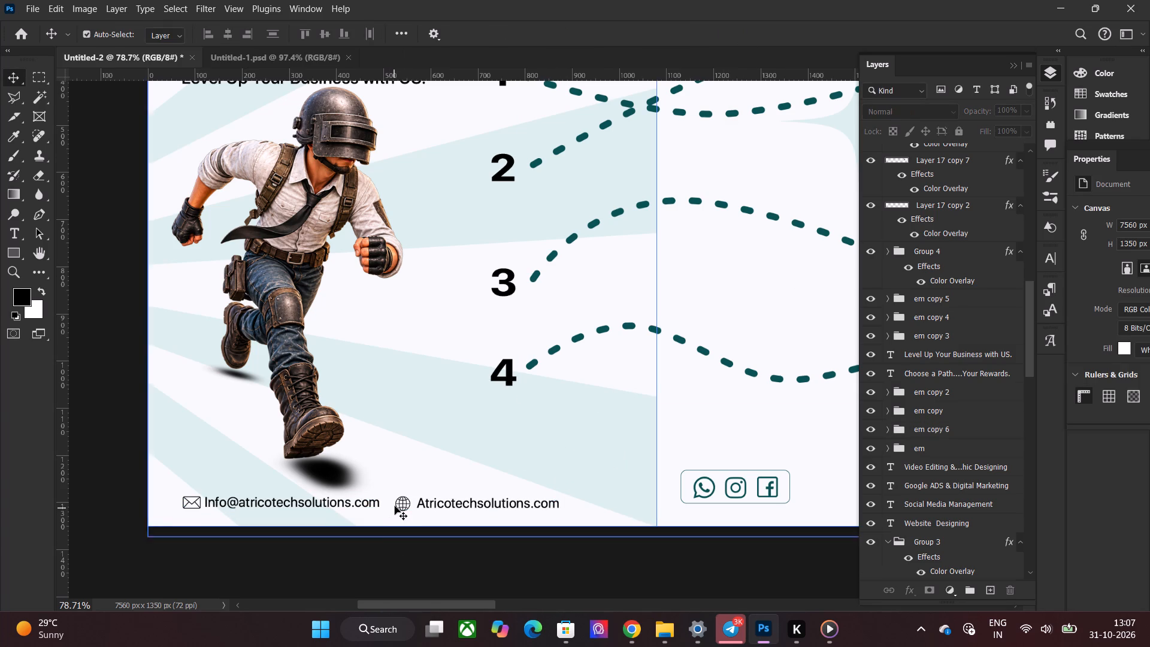
Move the globe icon and website text on slide 01 horizontally about 133 px away from the email address.
click(401, 505)
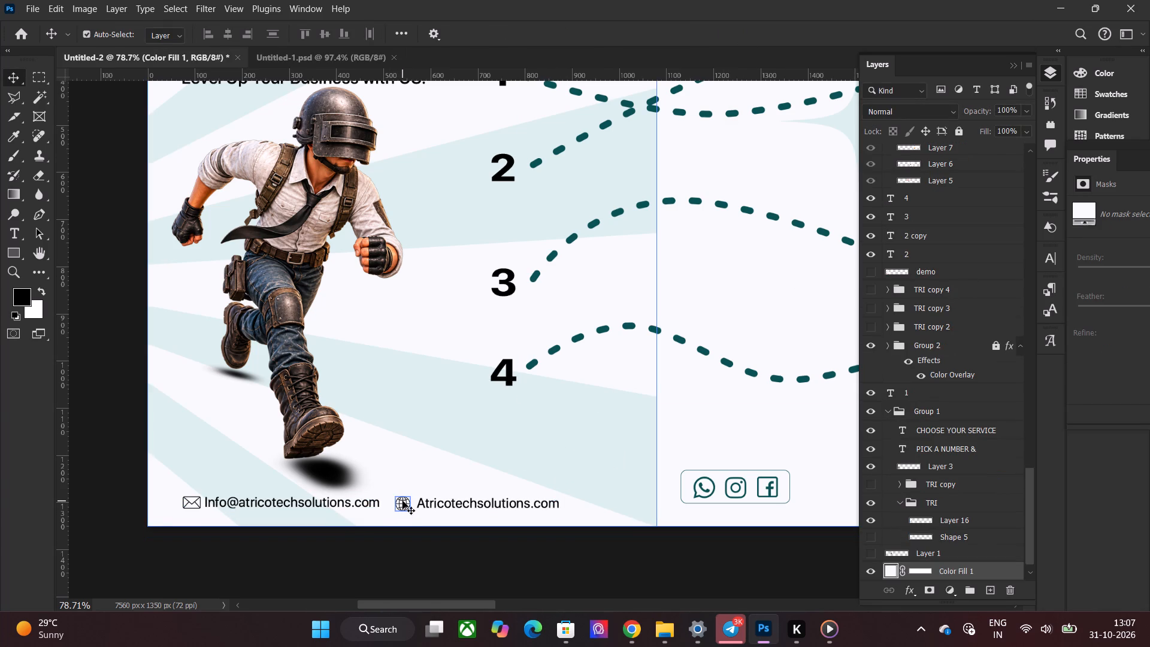
click(402, 505)
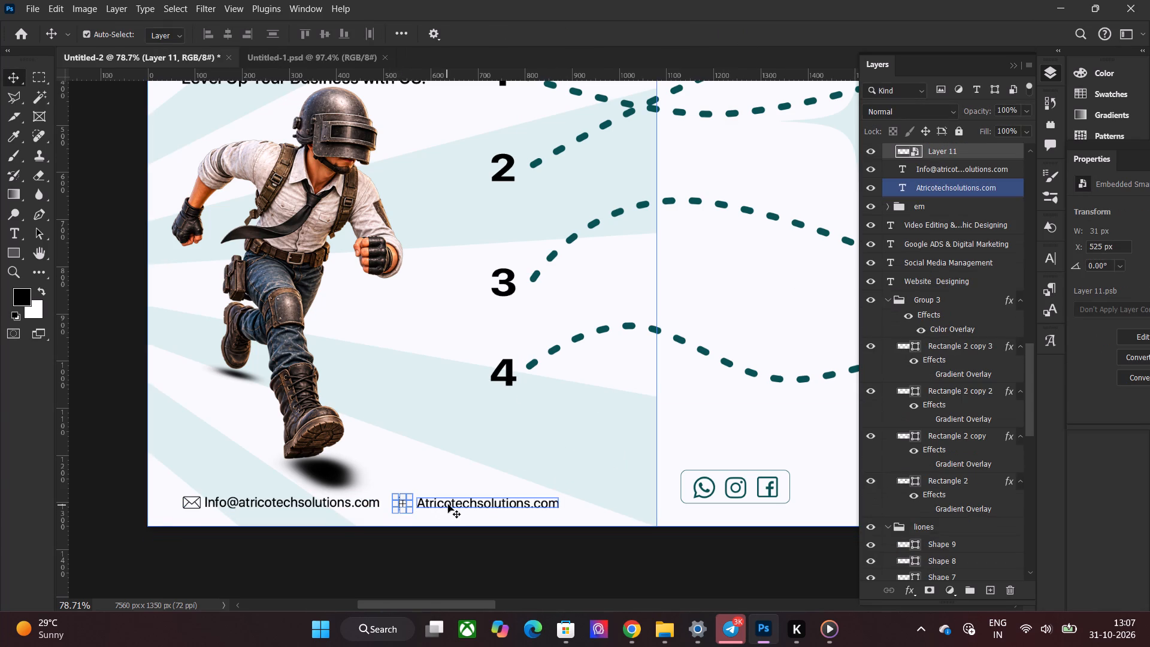
shift+click(448, 504)
drag(486, 503, 516, 503)
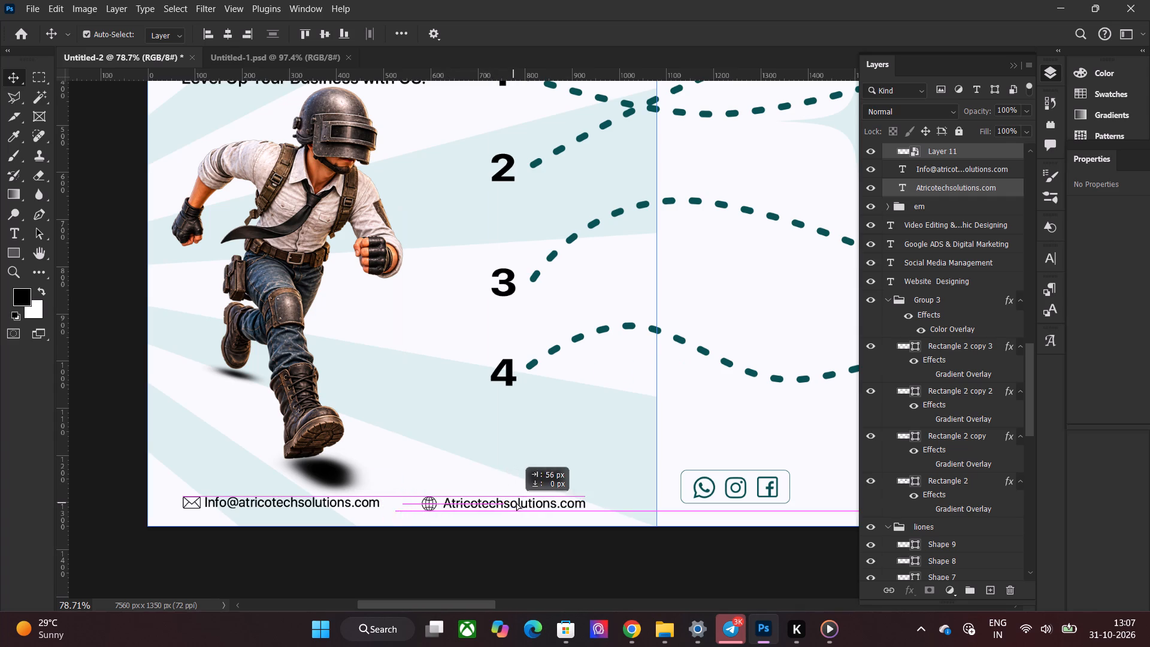
drag(516, 503, 549, 503)
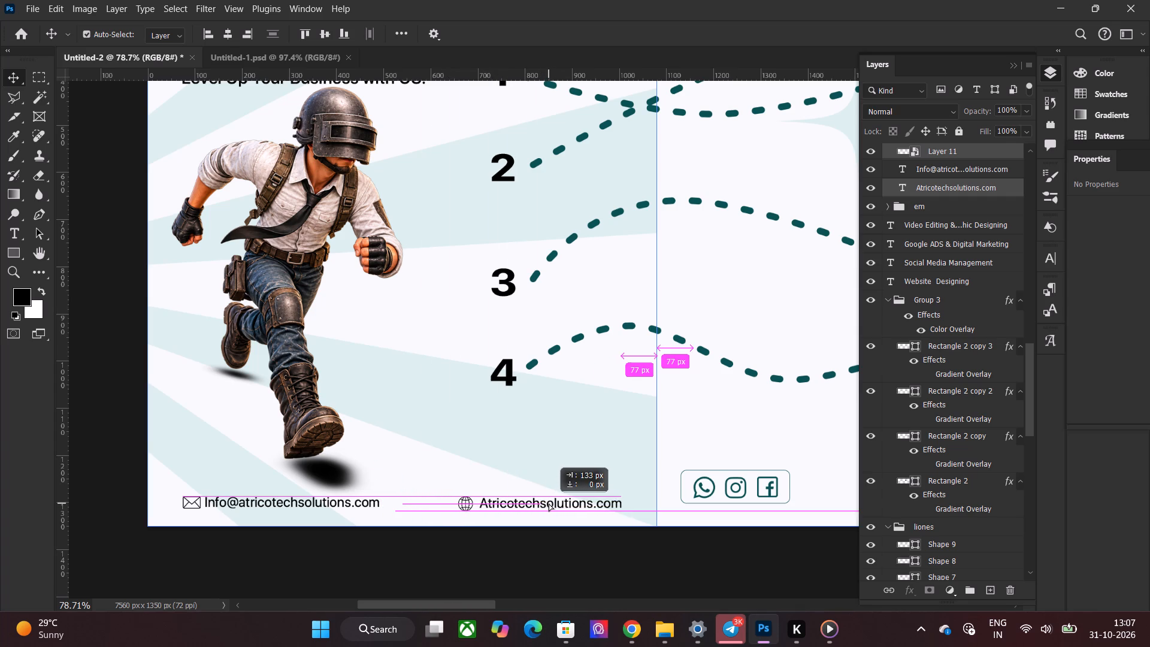
drag(549, 503, 553, 503)
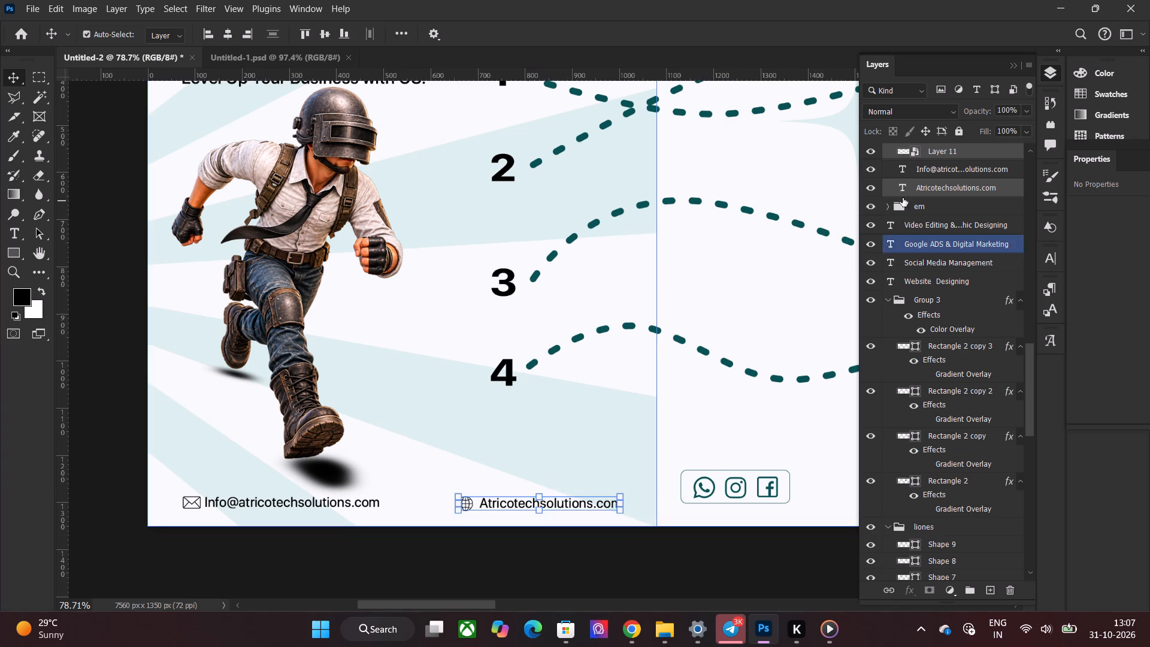
Apply a dark teal Color Overlay at 100% opacity to the em copy 6 group holding slide 01's contact line.
click(957, 152)
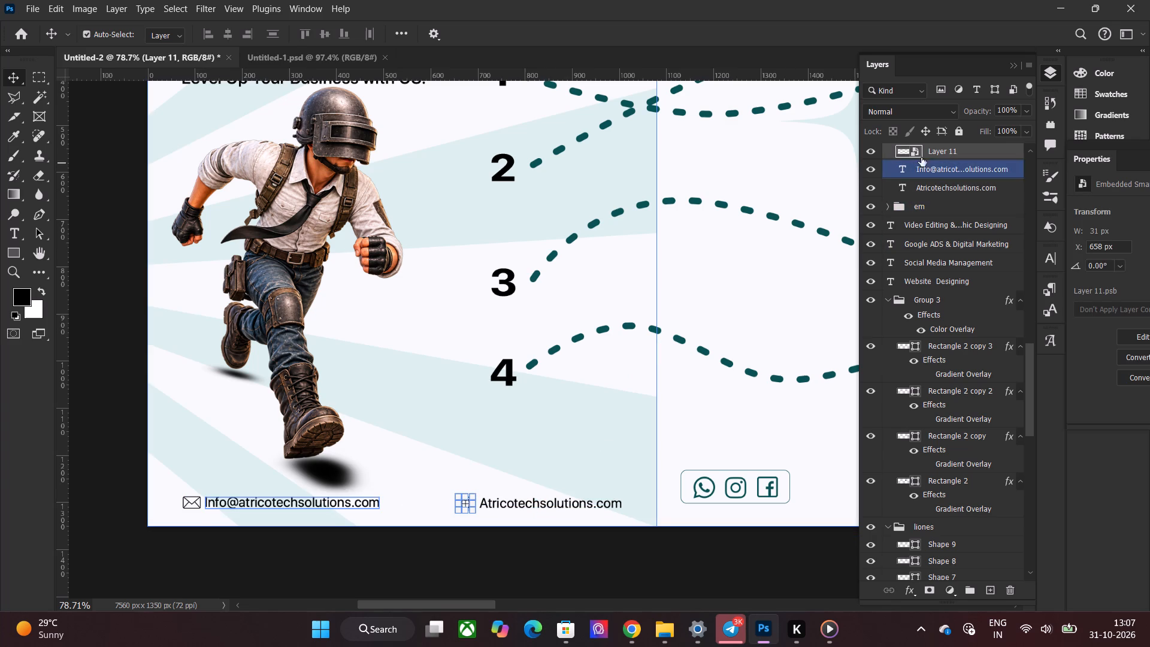
click(933, 201)
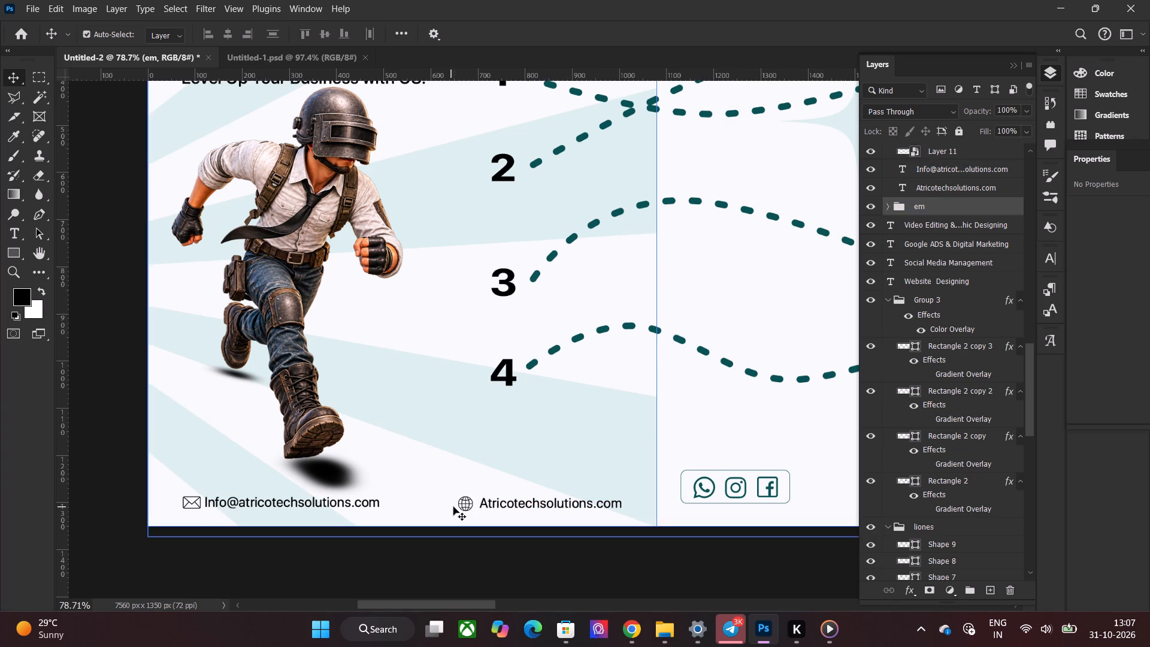
click(461, 507)
click(465, 507)
scroll(1003, 263, up, 6)
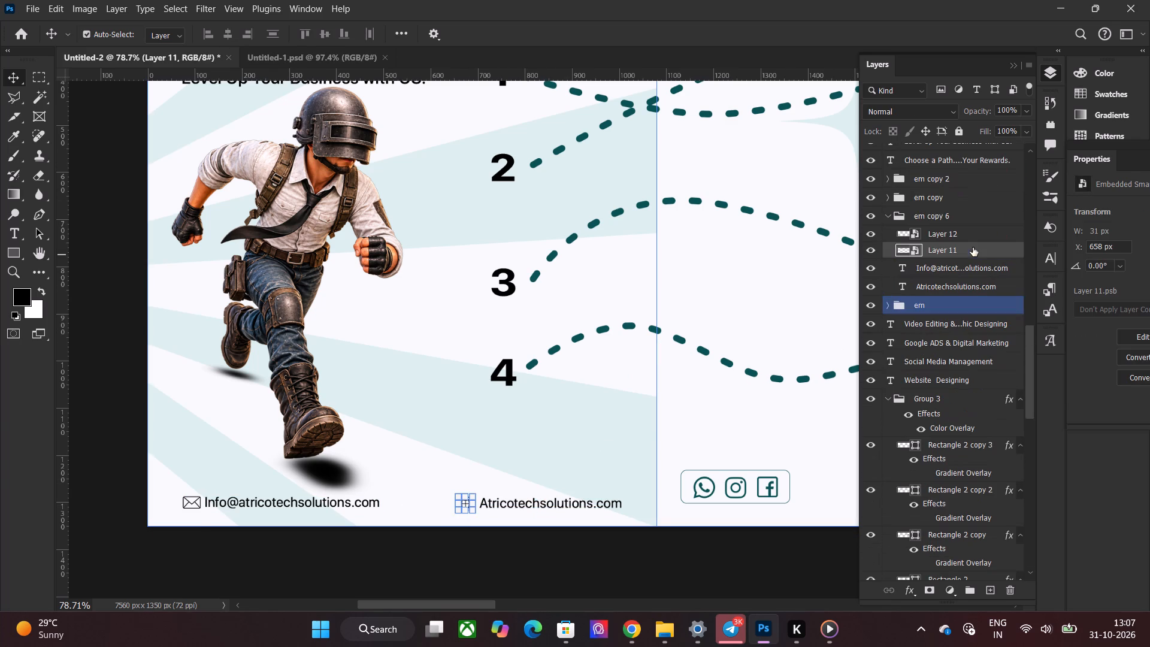
click(946, 214)
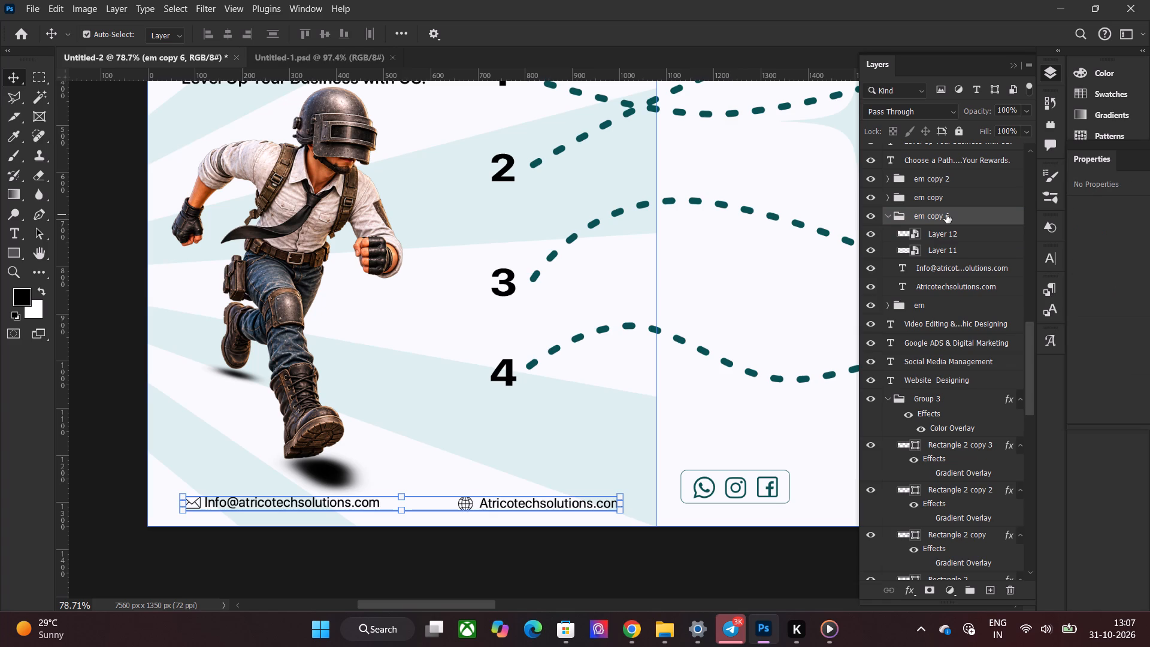
right_click(946, 214)
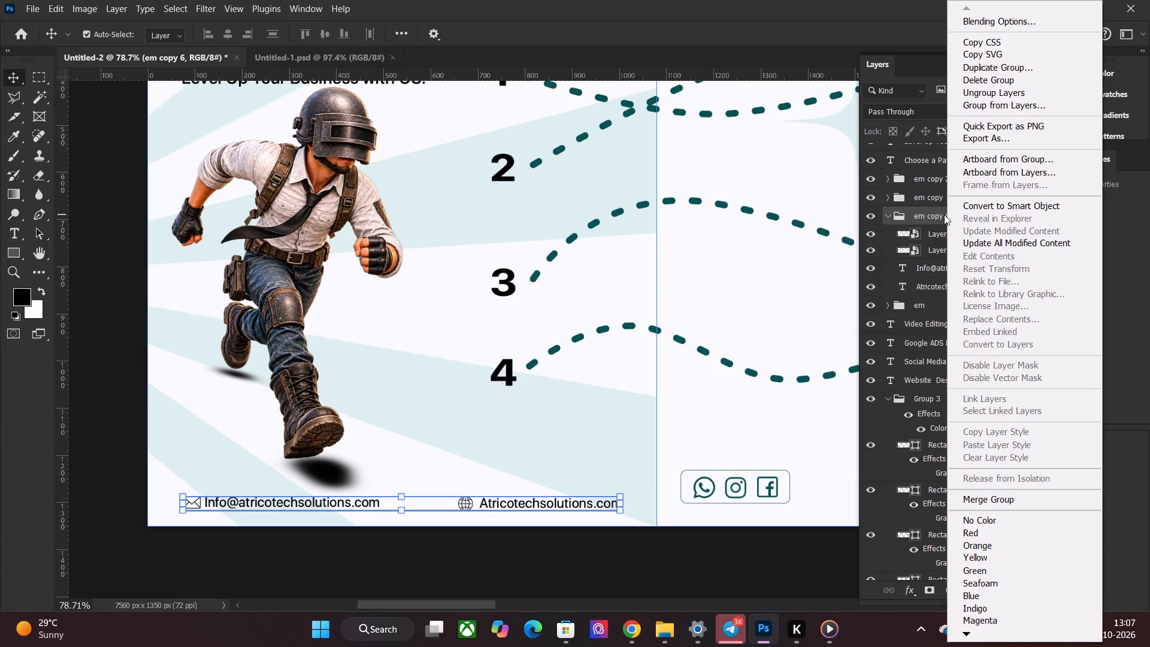
click(913, 214)
click(890, 213)
right_click(948, 219)
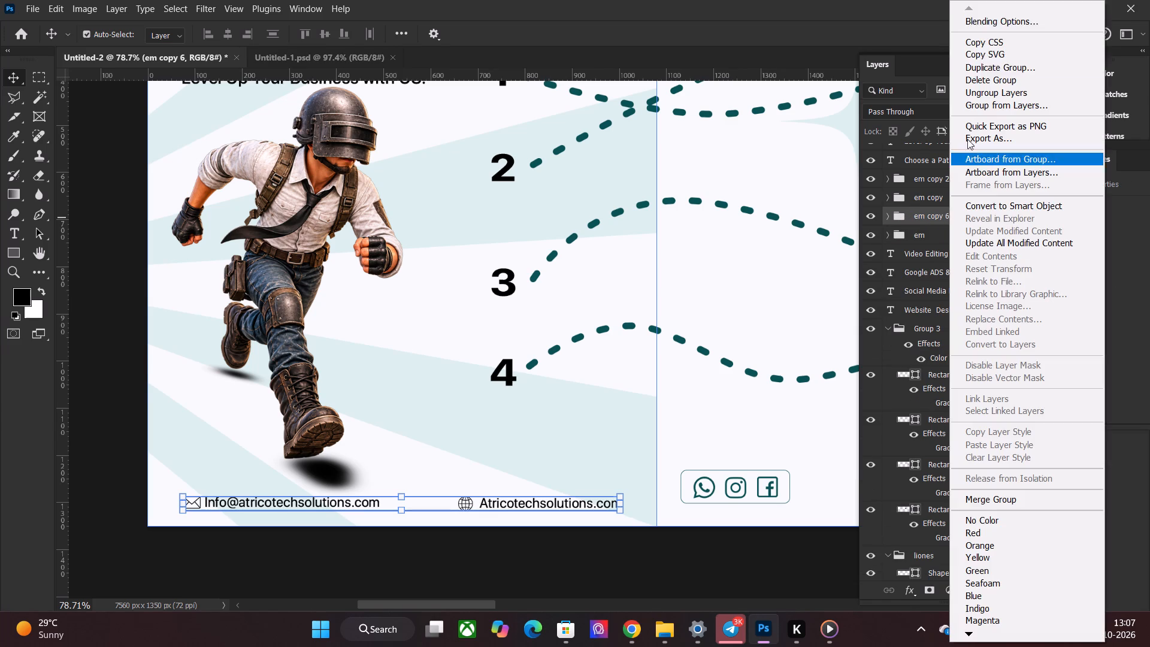
click(1005, 19)
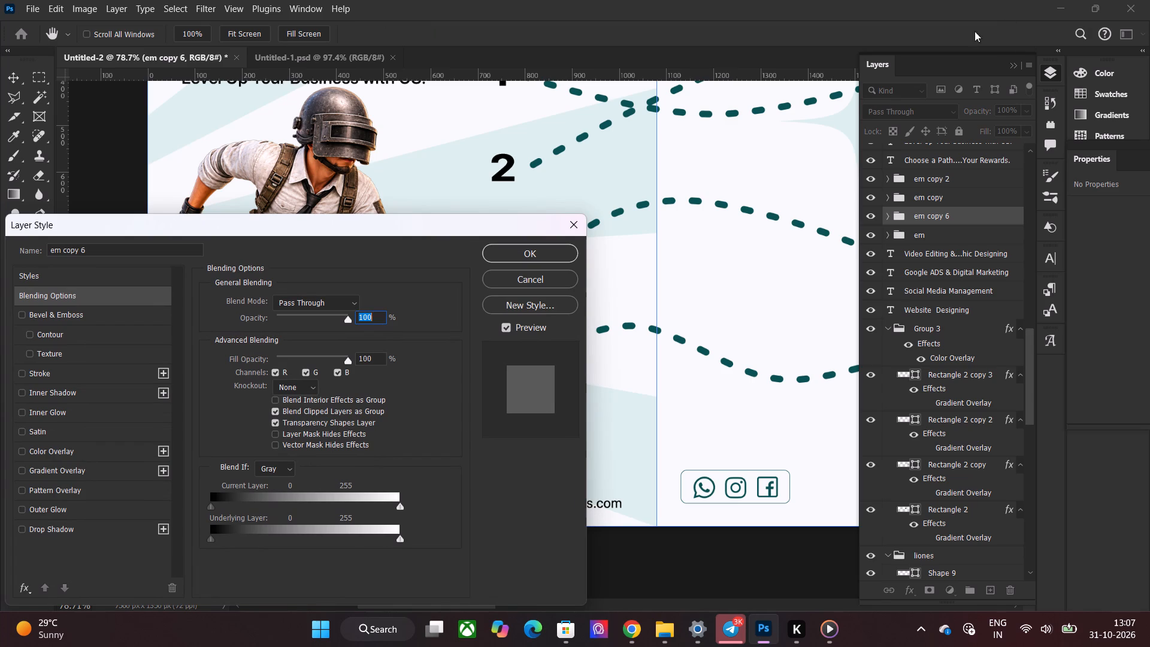
click(68, 451)
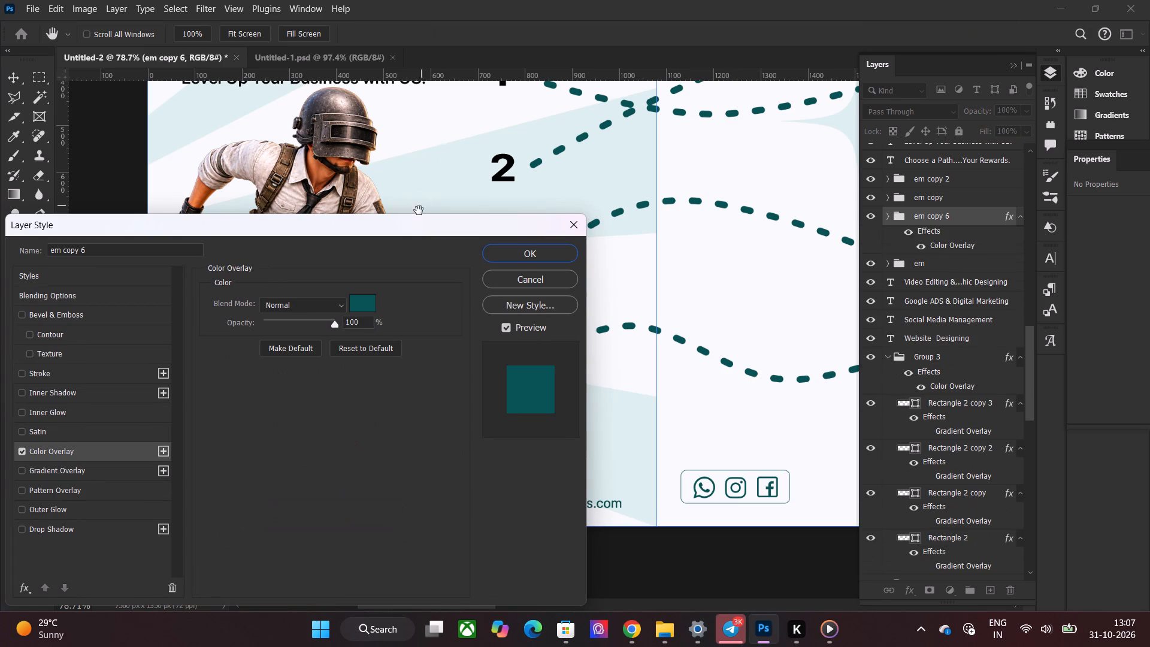
drag(412, 223, 304, 247)
click(405, 274)
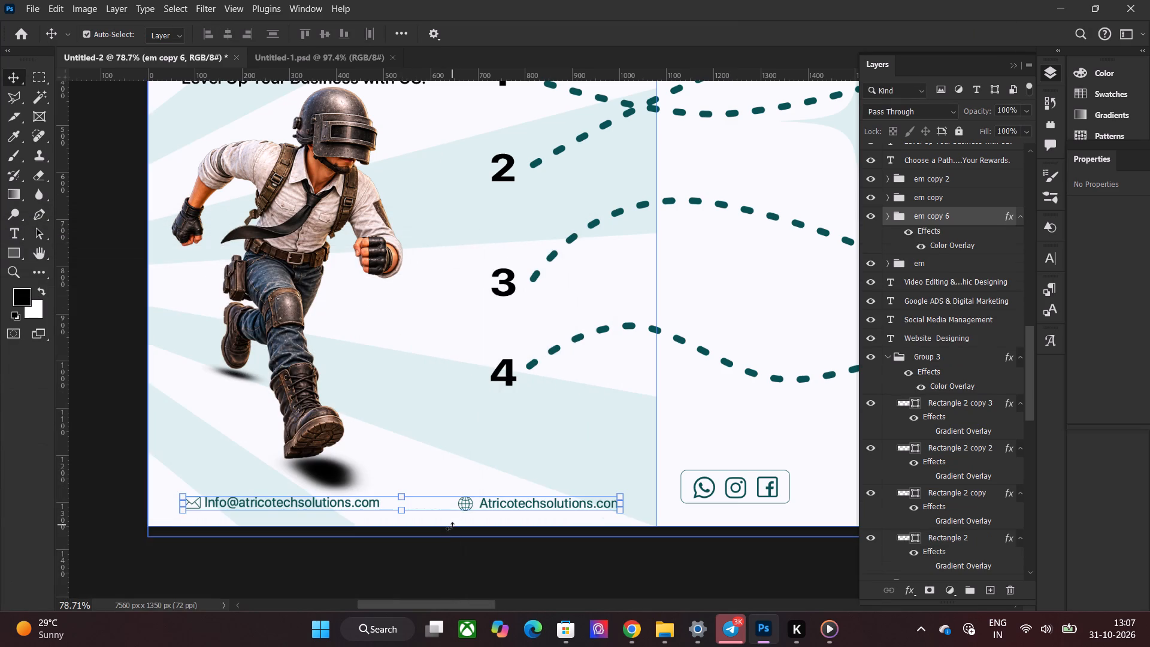
Deselect the contact line and select the CHOOSE YOUR SERVICE heading layer on slide 01.
click(434, 549)
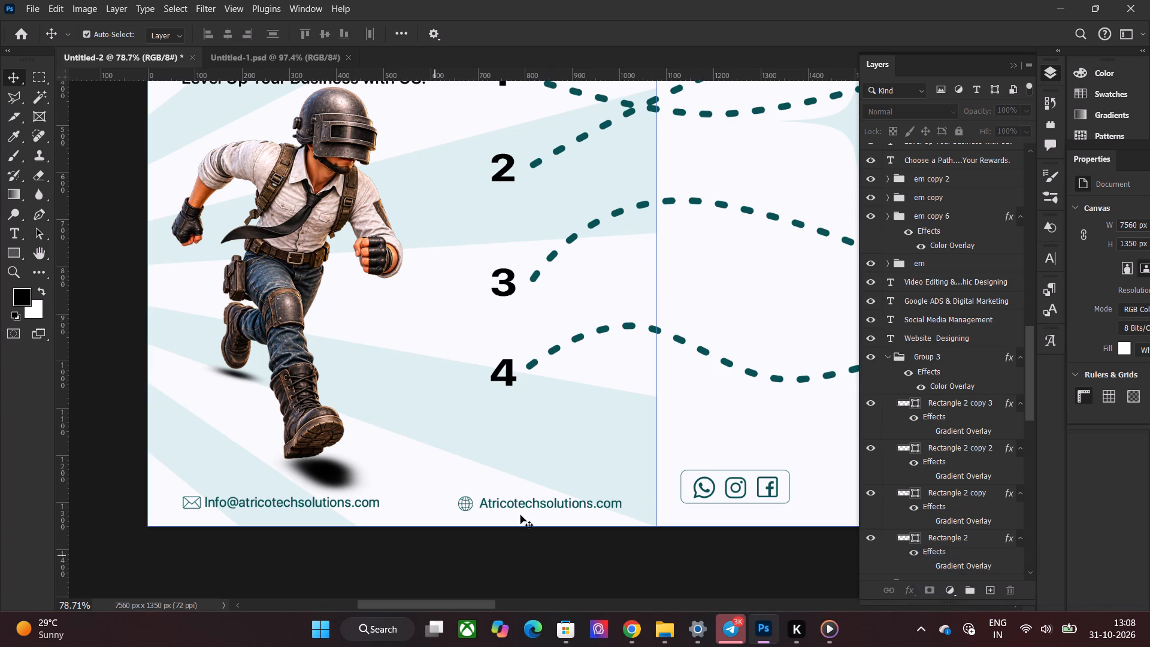
scroll(641, 357, up, 7)
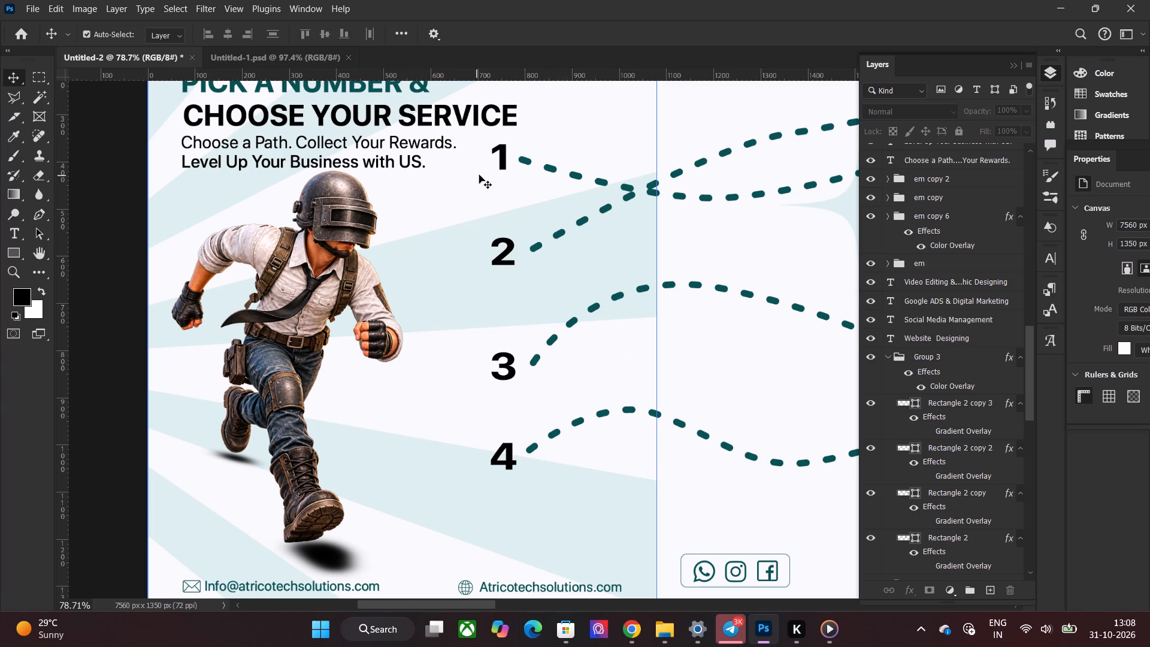
scroll(479, 175, up, 5)
click(496, 175)
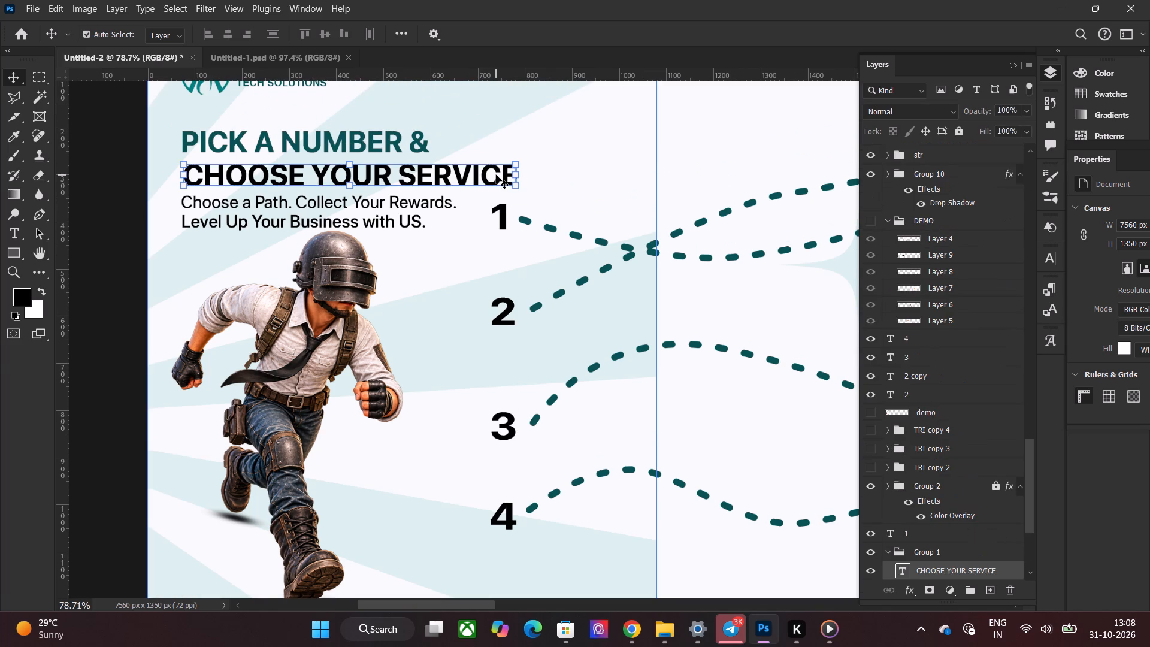
Nudge the CHOOSE YOUR SERVICE heading slightly left to line up with the PICK A NUMBER & text above it.
key(Left)
key(Left)
key(Left)
key(Left)
key(Left)
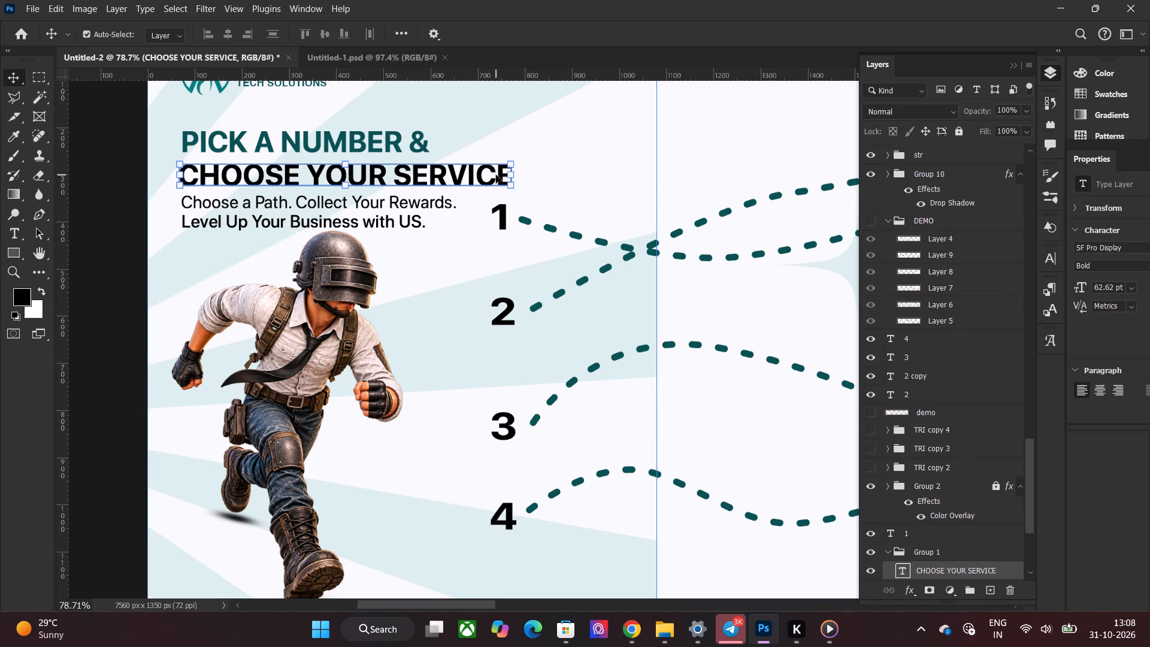
key(Right)
key(Right)
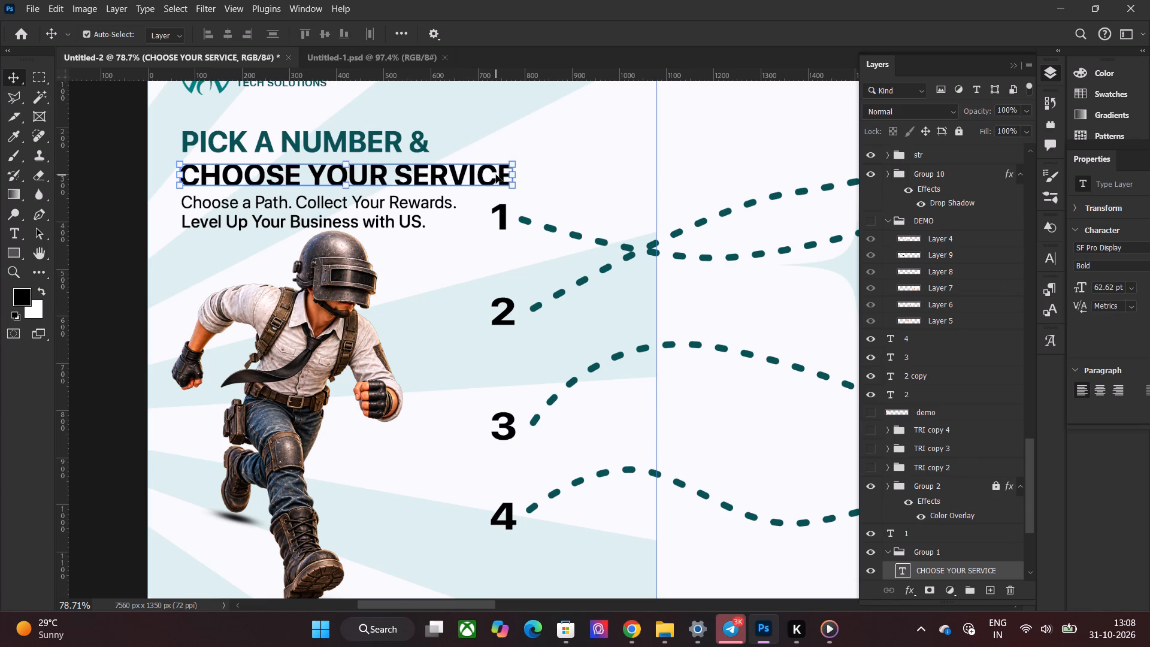
click(99, 197)
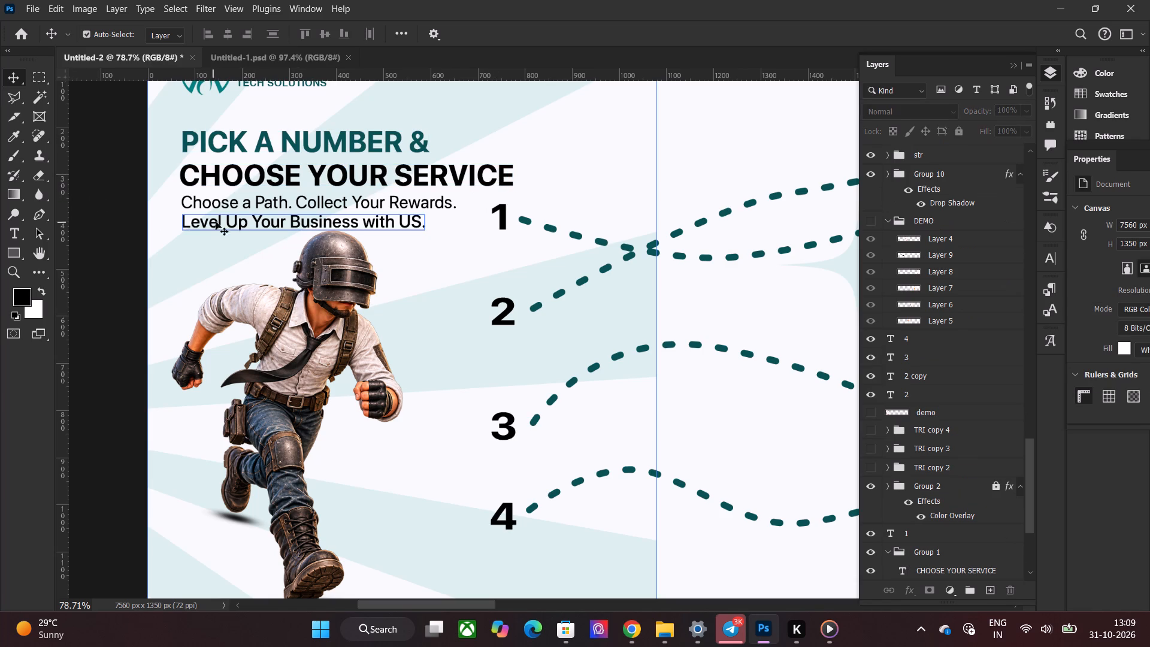
Group the path numbers 1, 2, 3 and 4 on slide 01.
click(504, 223)
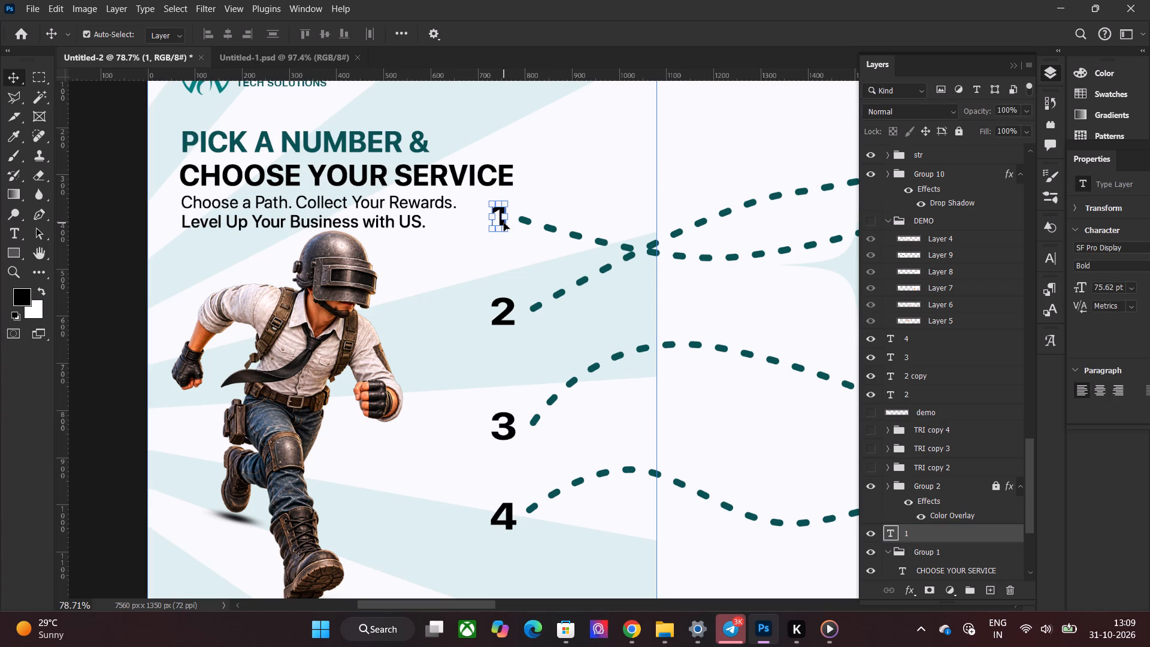
scroll(933, 383, down, 5)
scroll(948, 431, down, 3)
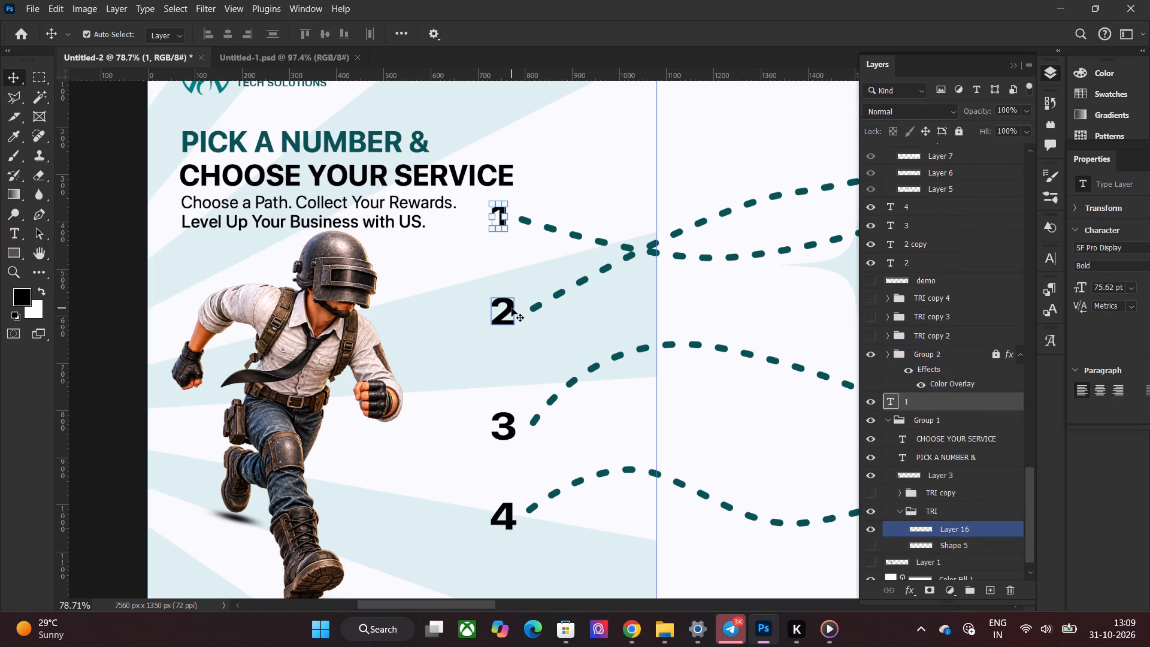
shift+click(512, 308)
shift+click(510, 417)
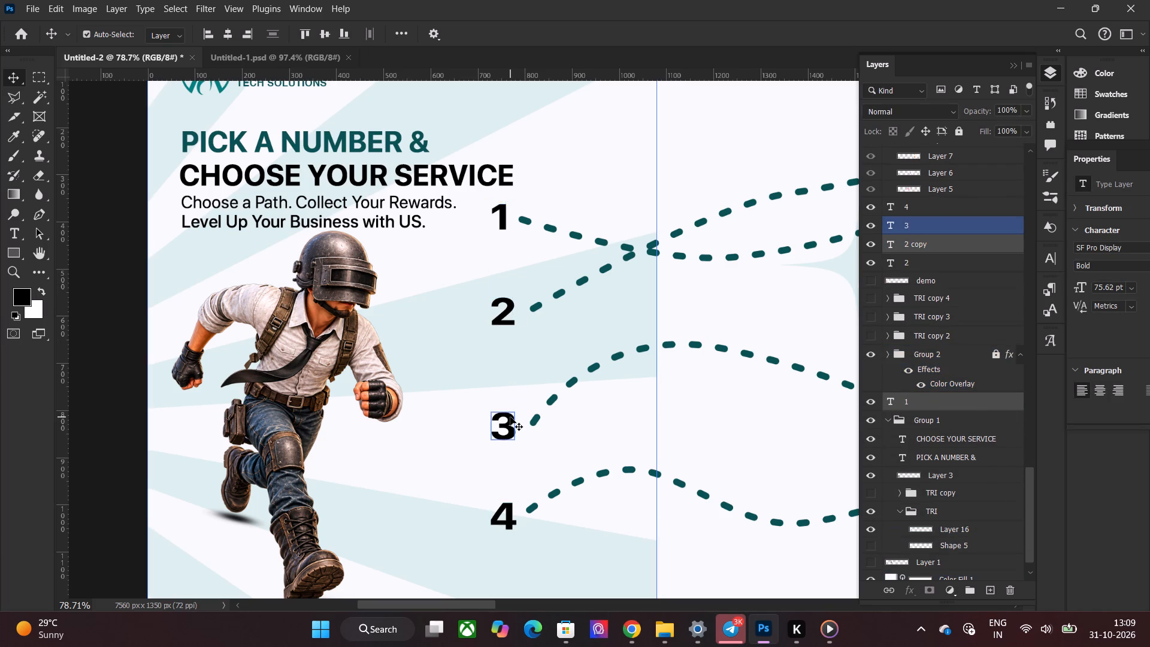
shift+click(507, 507)
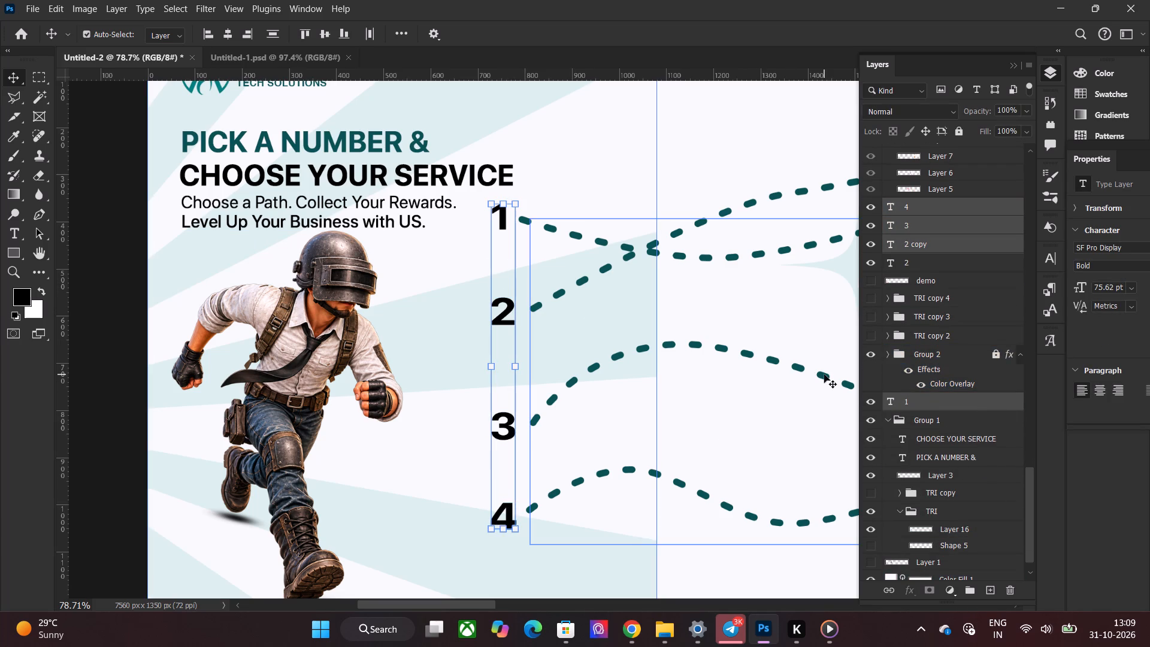
key(ctrl+g)
Apply a dark teal Color Overlay to the group of path numbers.
right_click(971, 240)
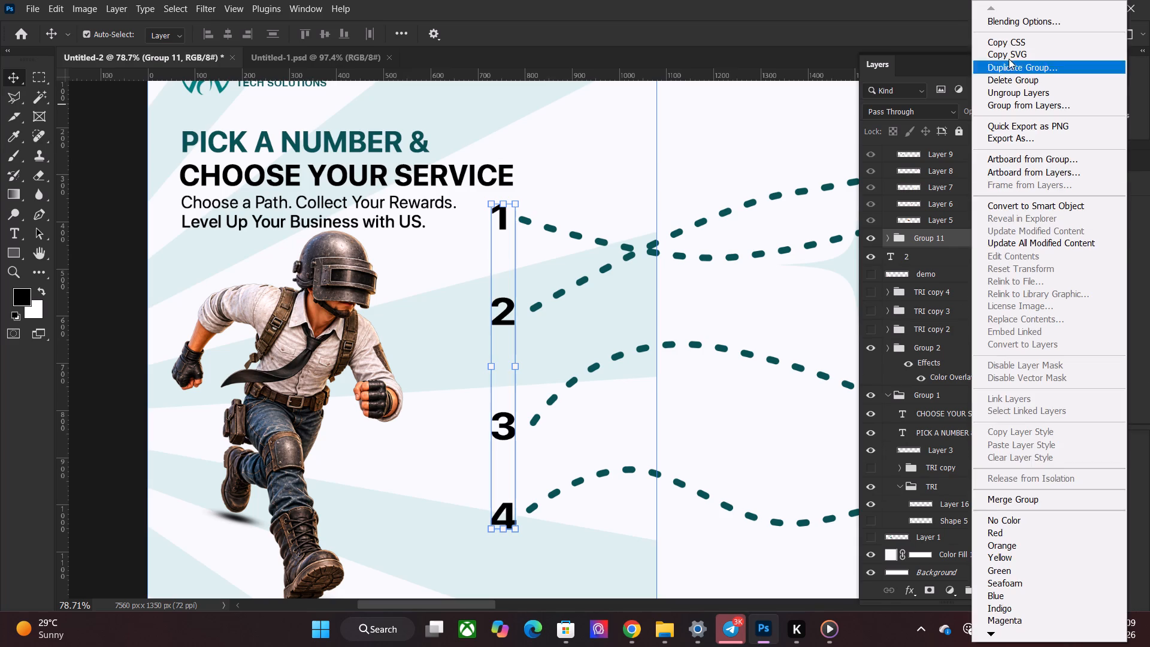
click(1023, 23)
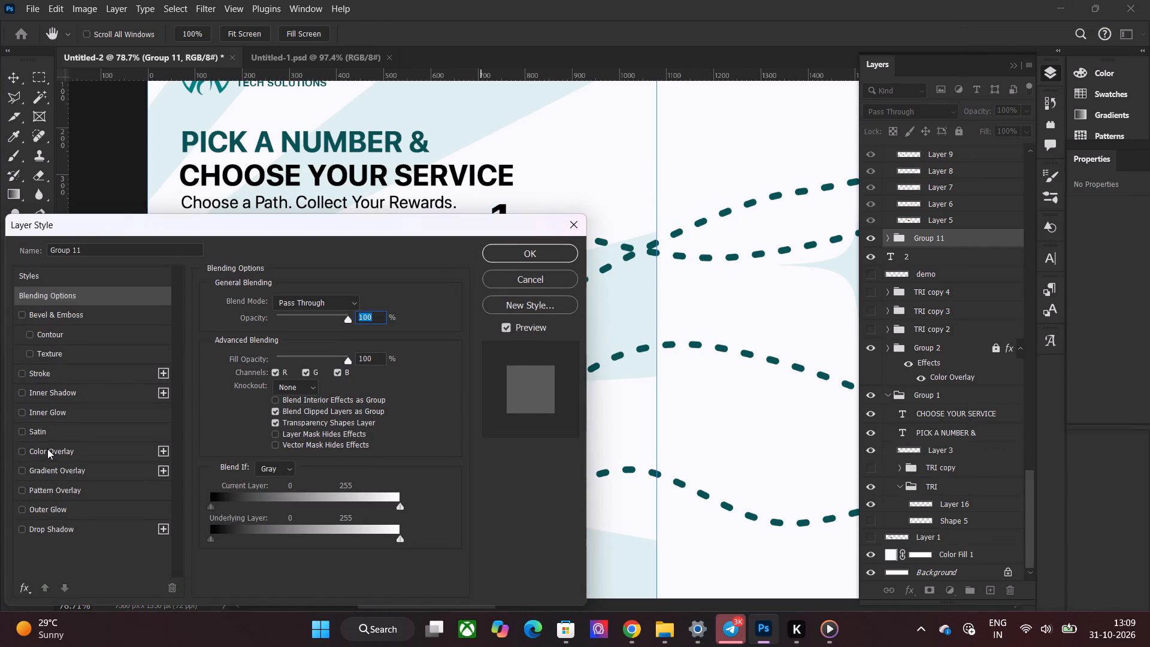
click(47, 448)
click(507, 252)
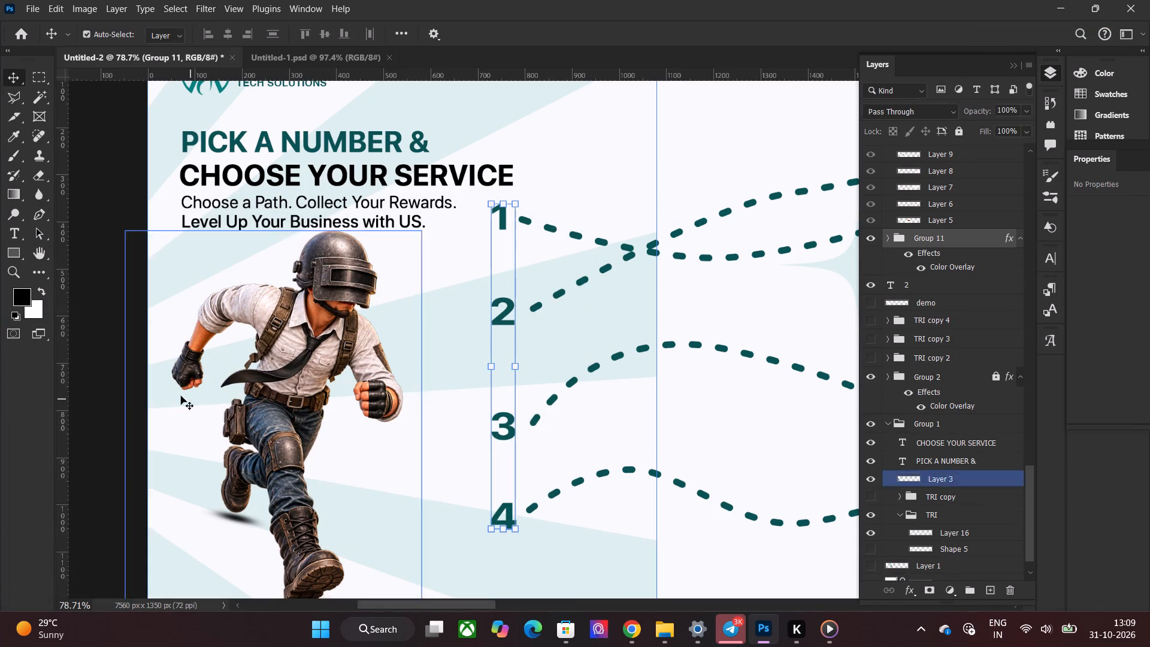
click(104, 321)
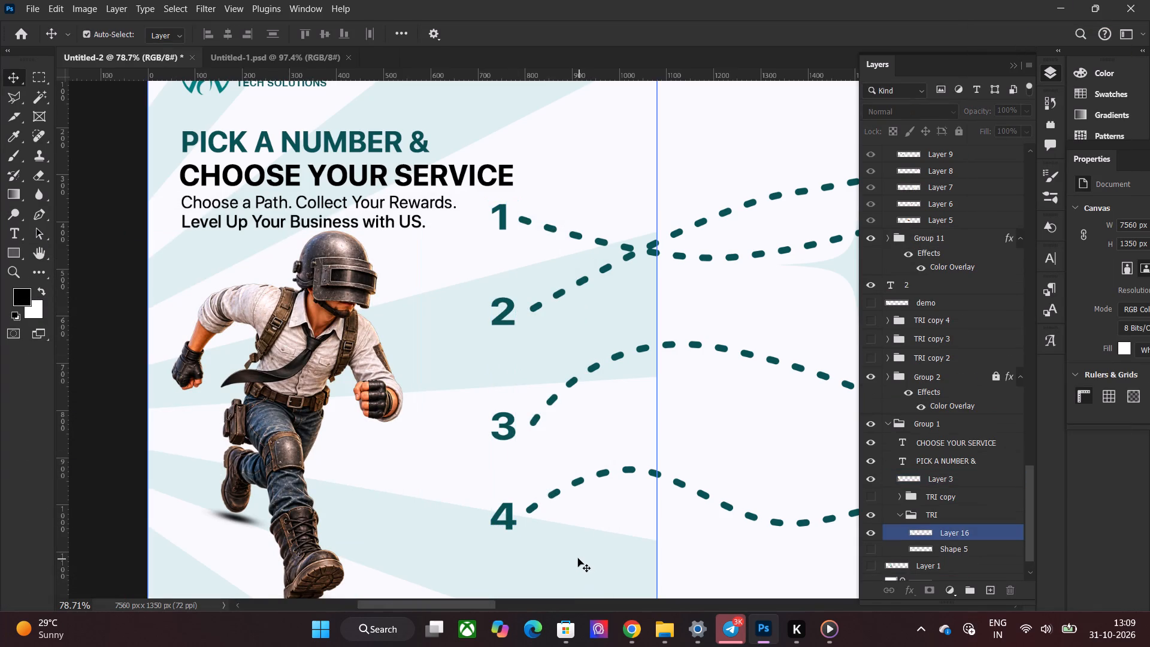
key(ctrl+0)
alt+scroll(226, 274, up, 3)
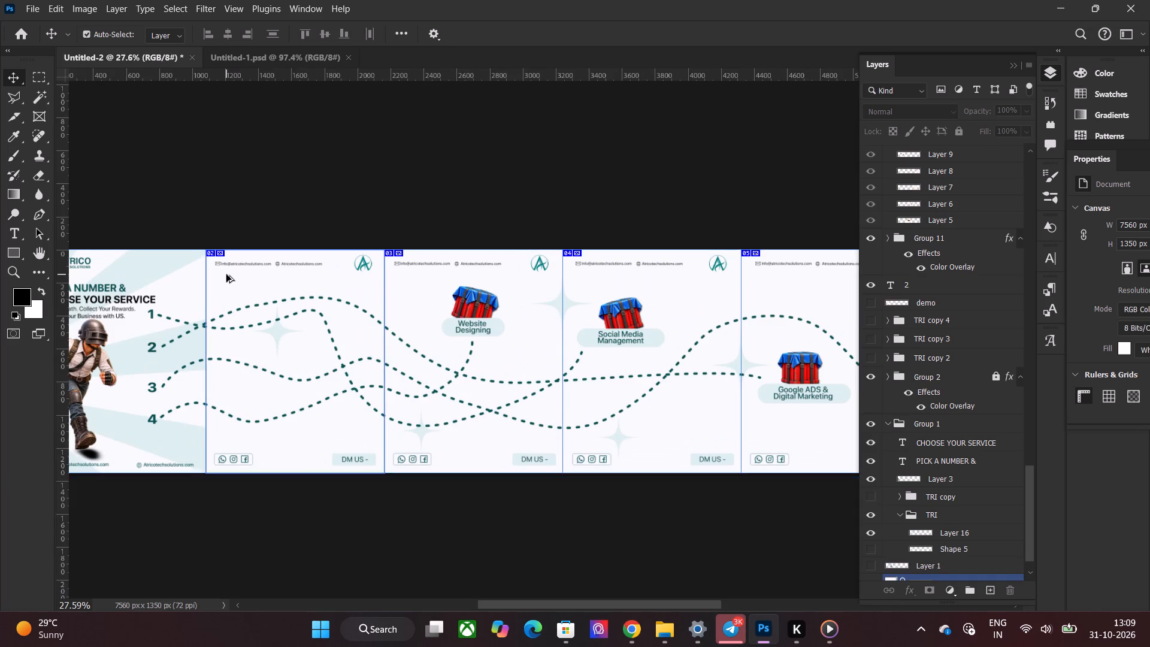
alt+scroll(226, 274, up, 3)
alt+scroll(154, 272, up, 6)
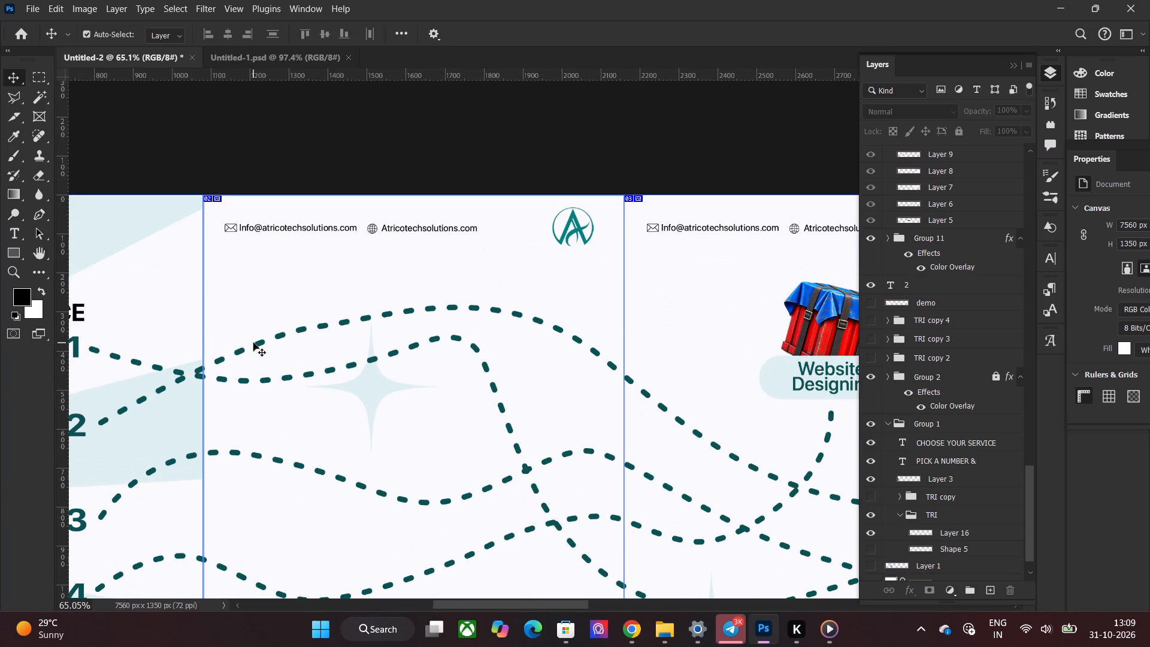
Review the finished carousel across its slides, from slide 01 through the Google ADS & Digital Marketing slide.
alt+scroll(289, 328, down, 4)
scroll(367, 374, down, 3)
alt+scroll(370, 378, up, 4)
alt+scroll(380, 399, down, 2)
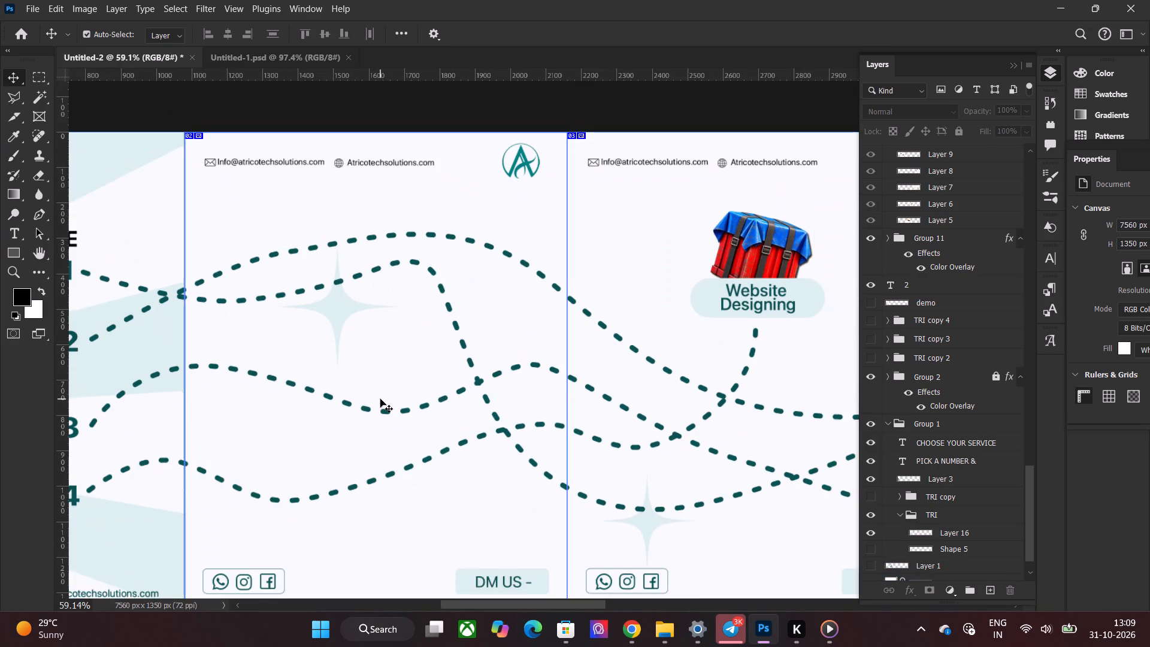
alt+scroll(380, 399, down, 3)
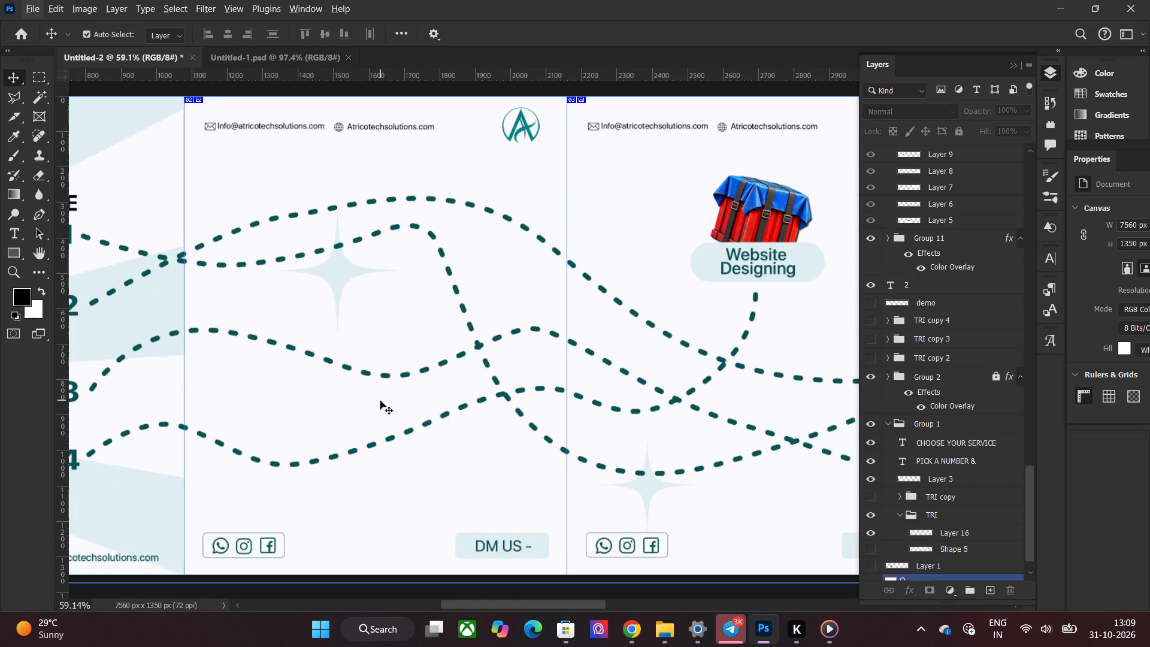
drag(578, 605, 522, 608)
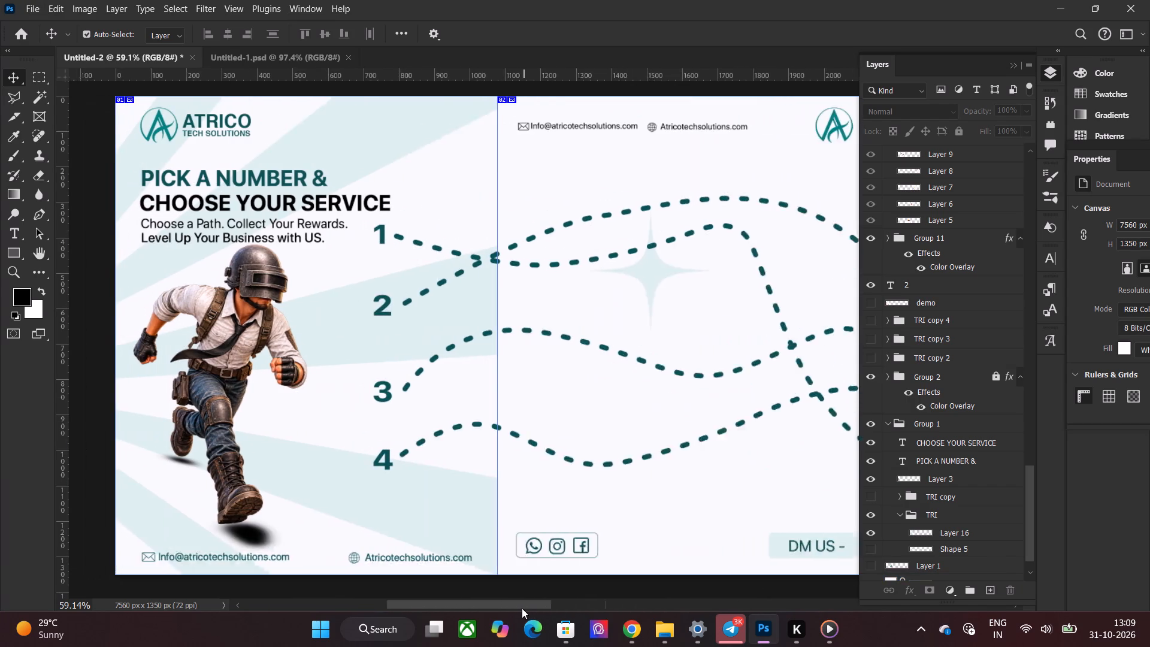
drag(522, 608, 600, 609)
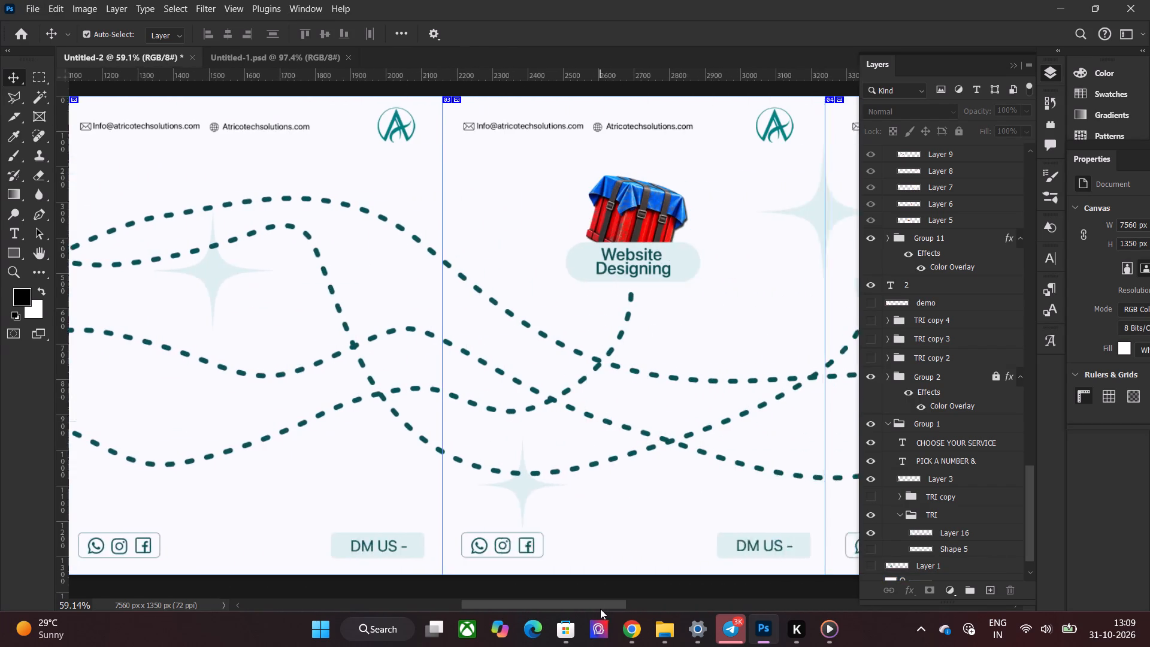
drag(600, 609, 737, 609)
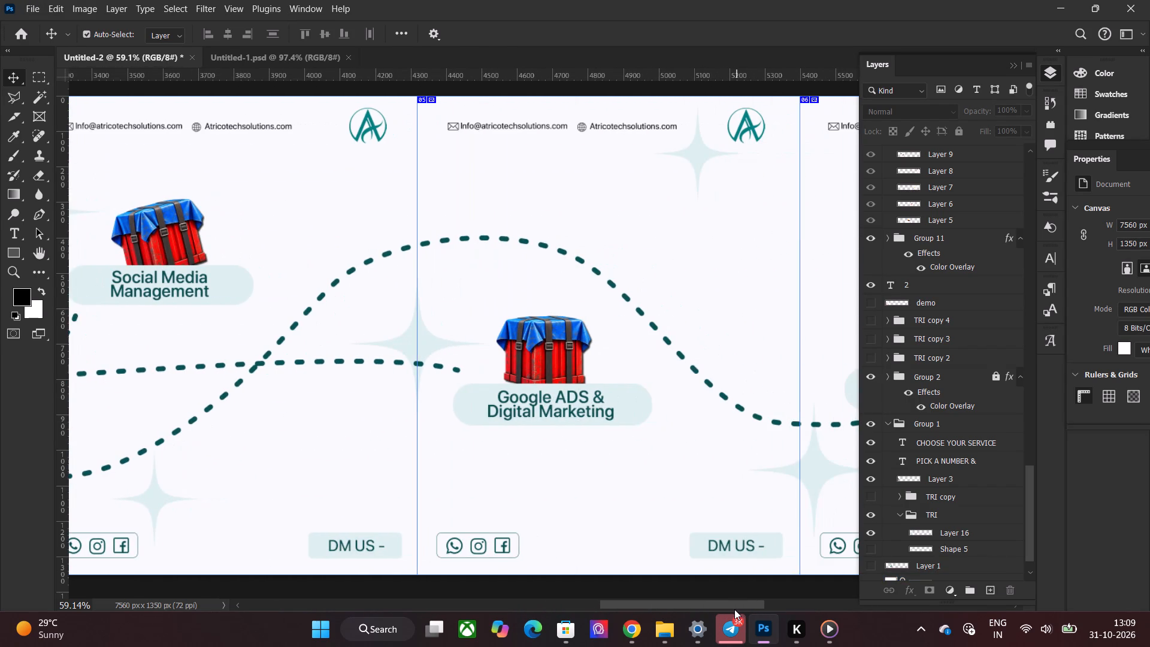
Save the document as a Photoshop file named Atrico in folder 31 inside Atrico on Local Disk (G:), keeping Maximize Compatibility on.
key(ctrl+shift+s)
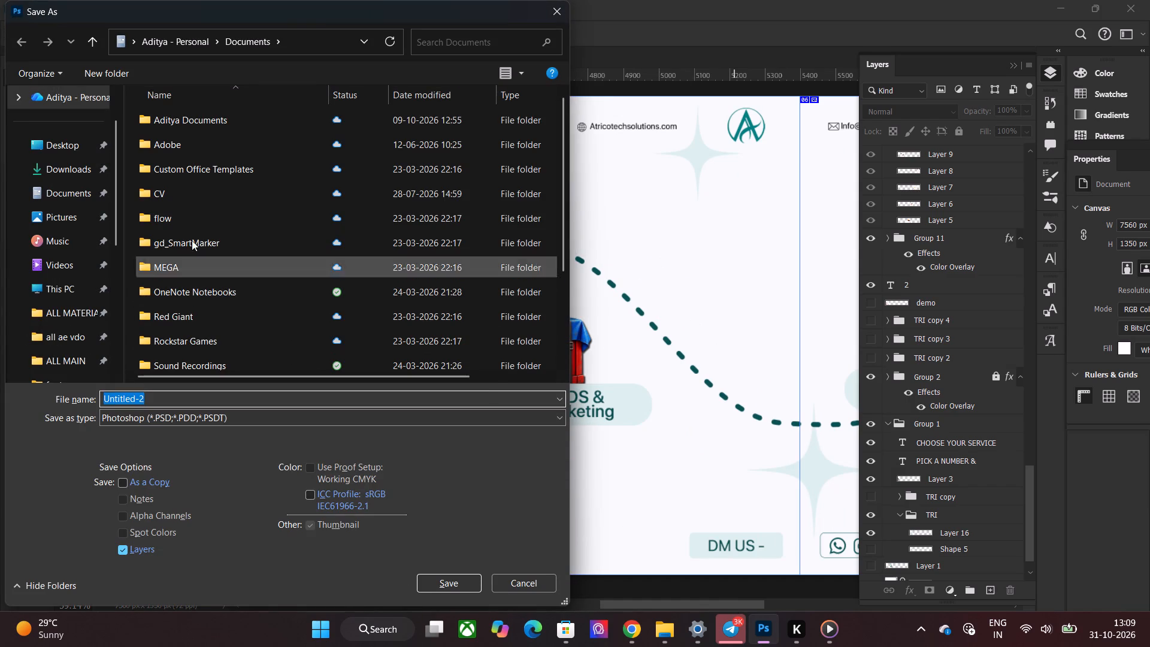
scroll(57, 244, down, 5)
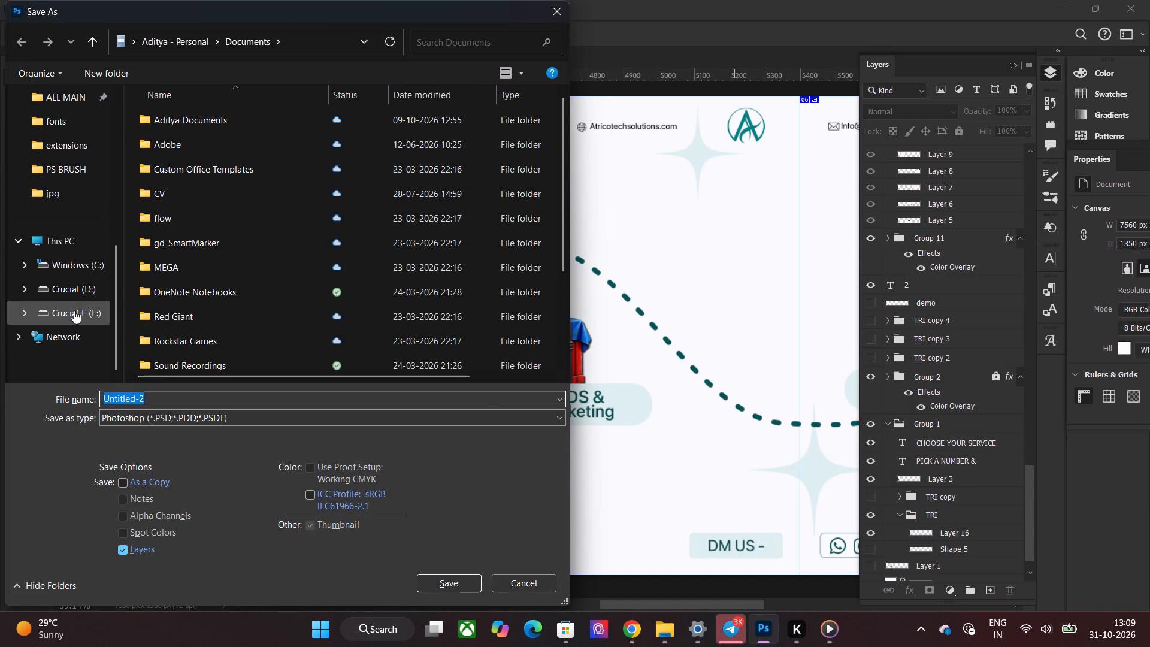
click(74, 310)
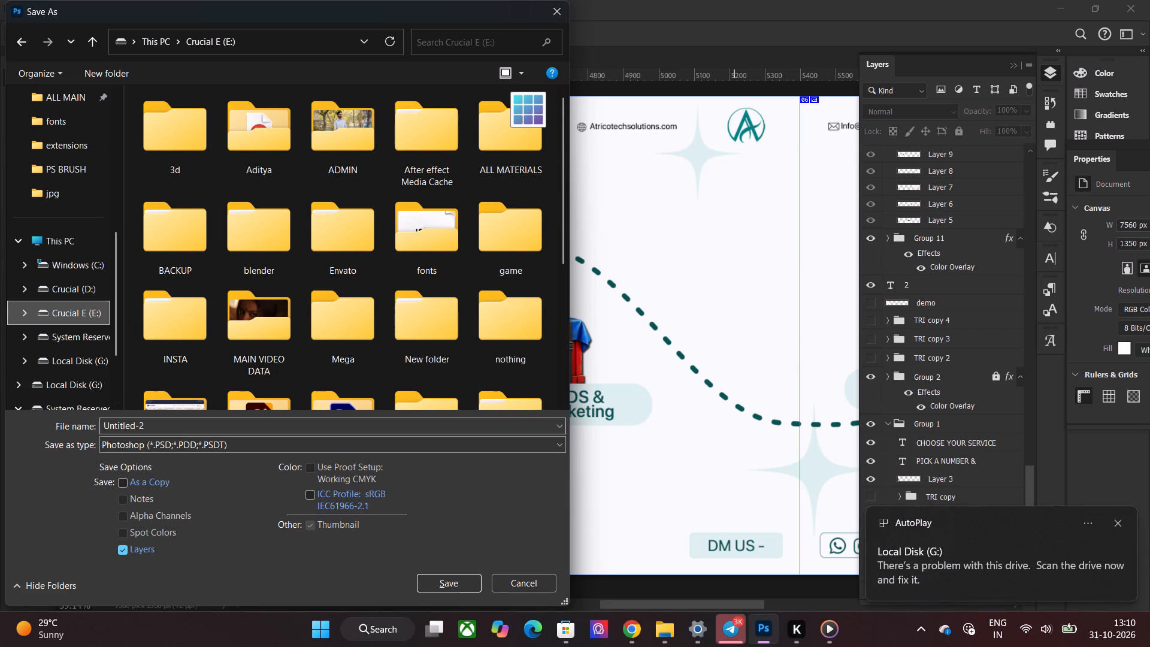
click(58, 363)
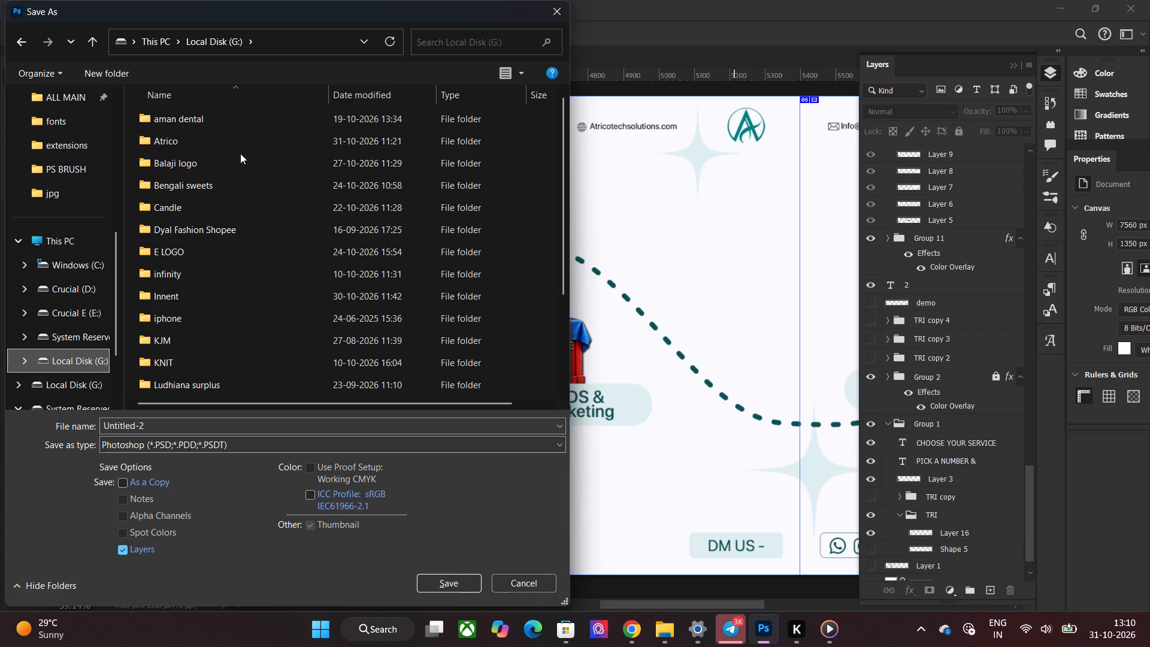
double_click(246, 141)
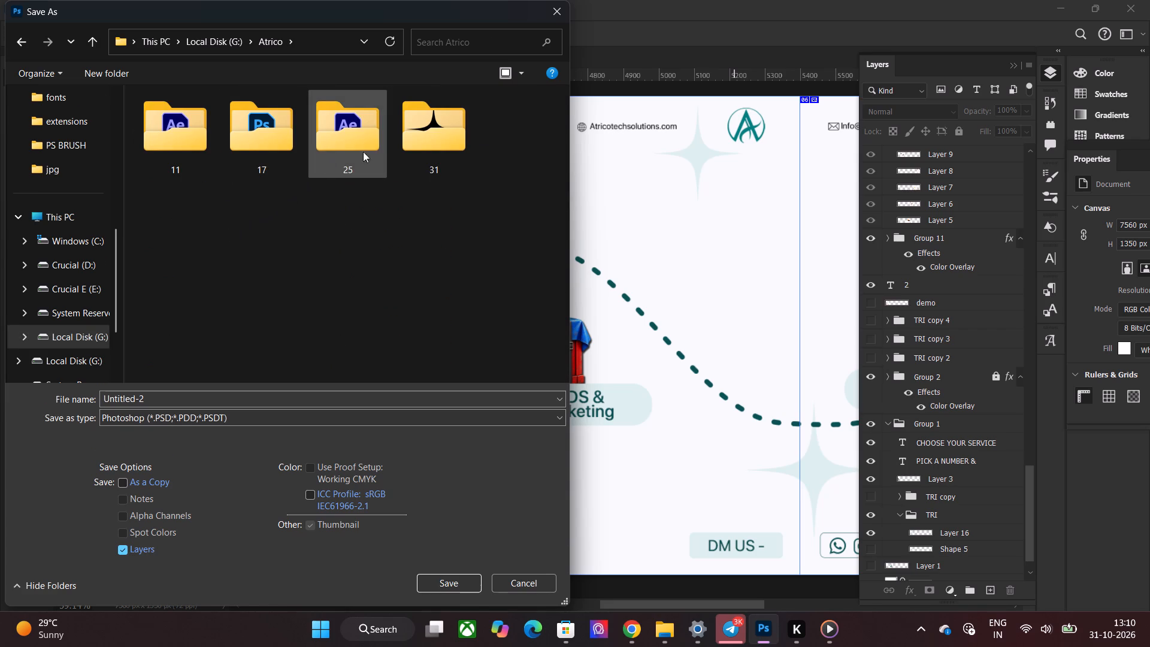
double_click(418, 141)
click(259, 388)
click(250, 397)
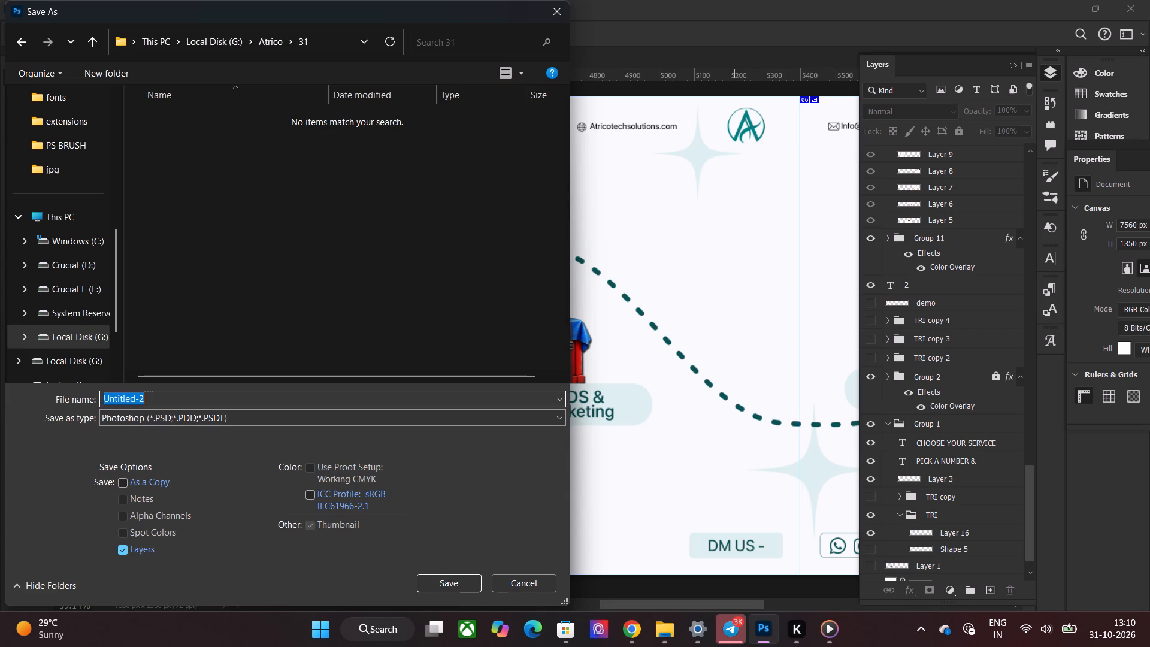
text(Atrico)
key(Return)
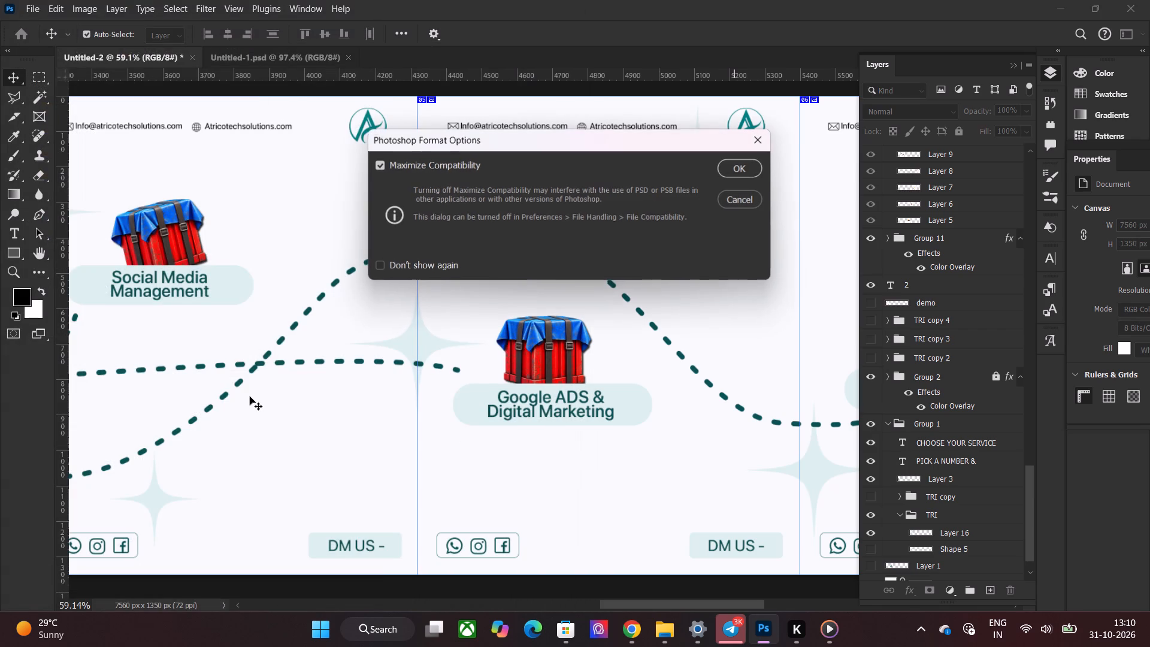
click(738, 170)
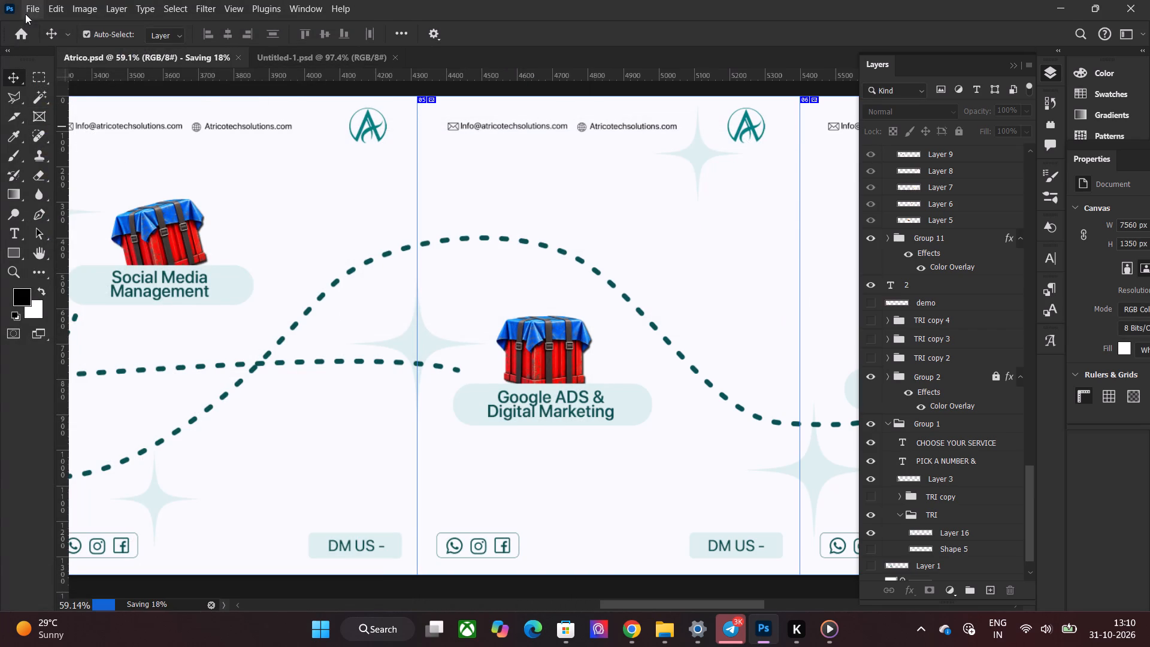
Set up a Save for Web (Legacy) export as a Progressive JPEG at Maximum quality, 100.
click(25, 13)
click(53, 230)
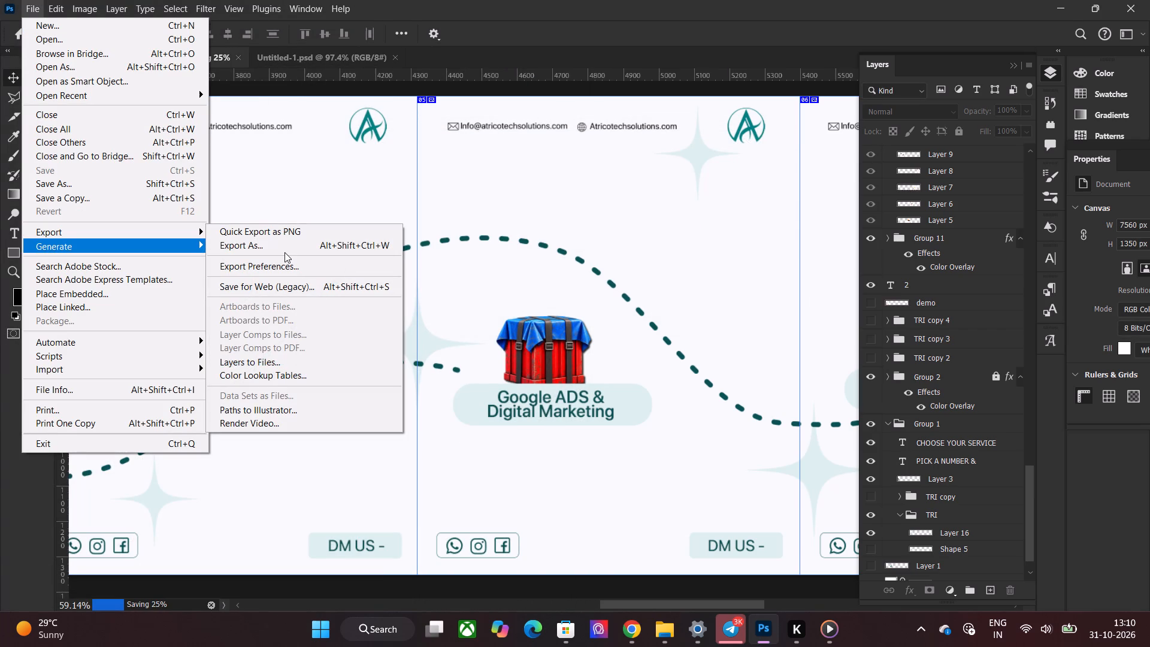
click(289, 283)
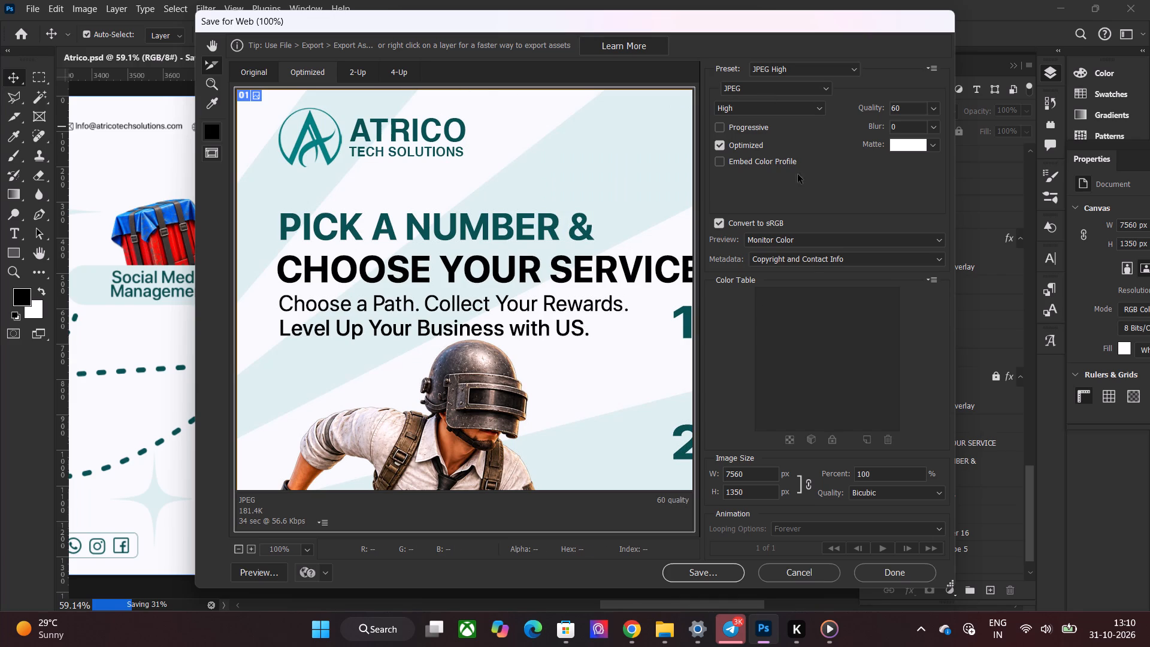
click(750, 127)
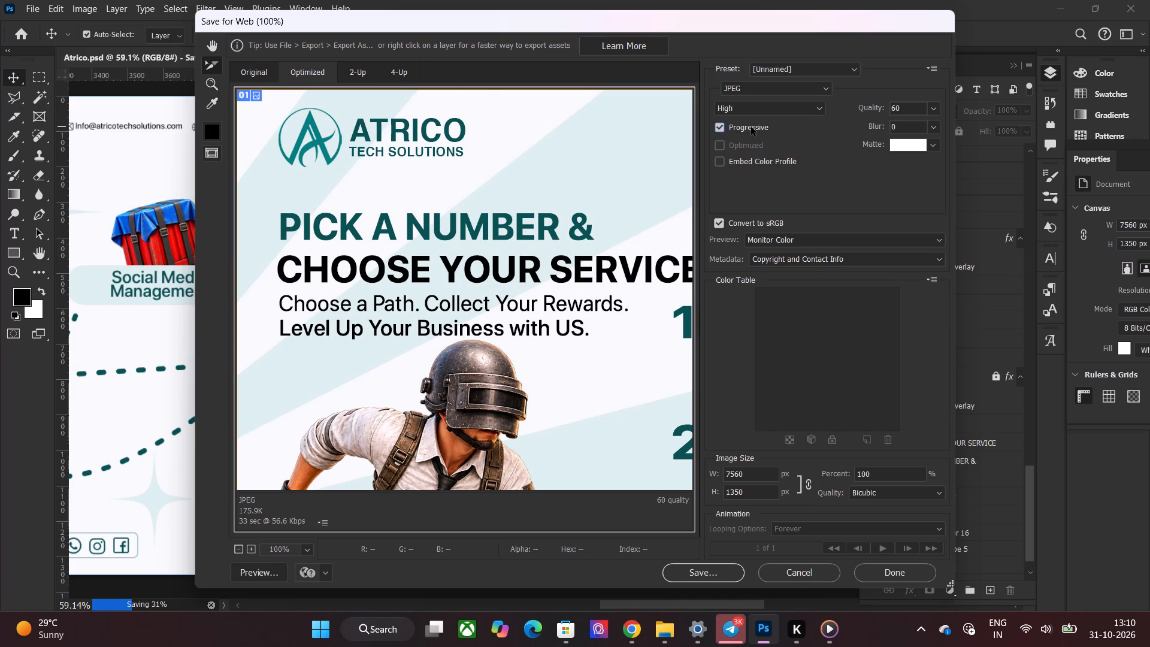
click(723, 147)
click(727, 147)
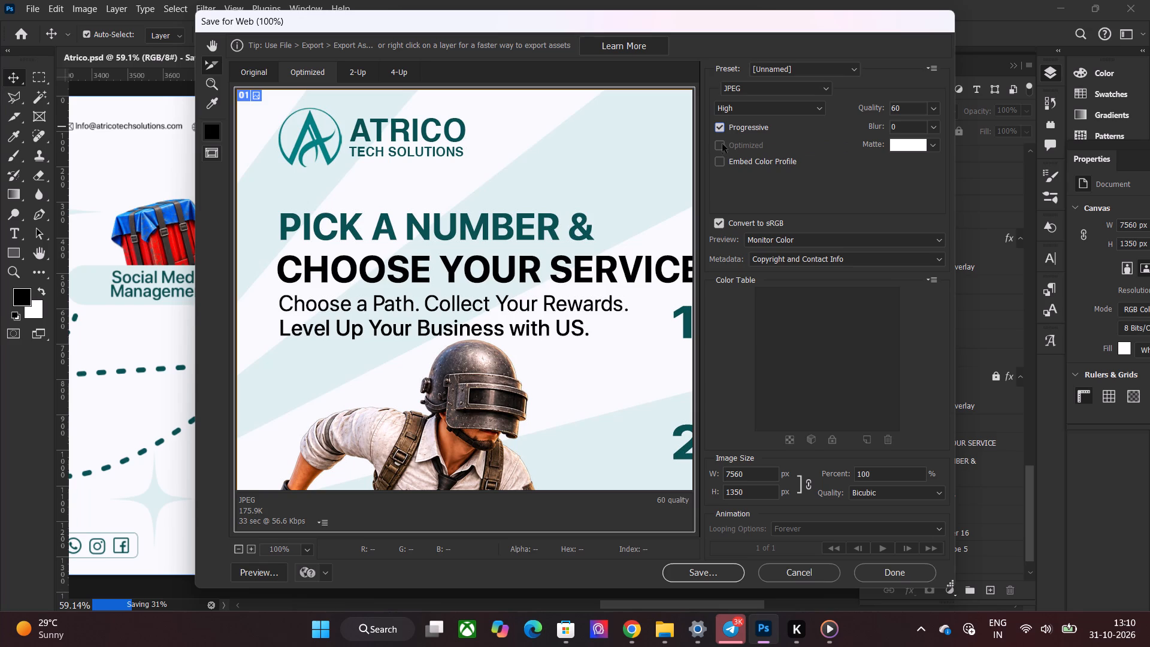
click(719, 145)
click(723, 145)
click(729, 167)
click(785, 105)
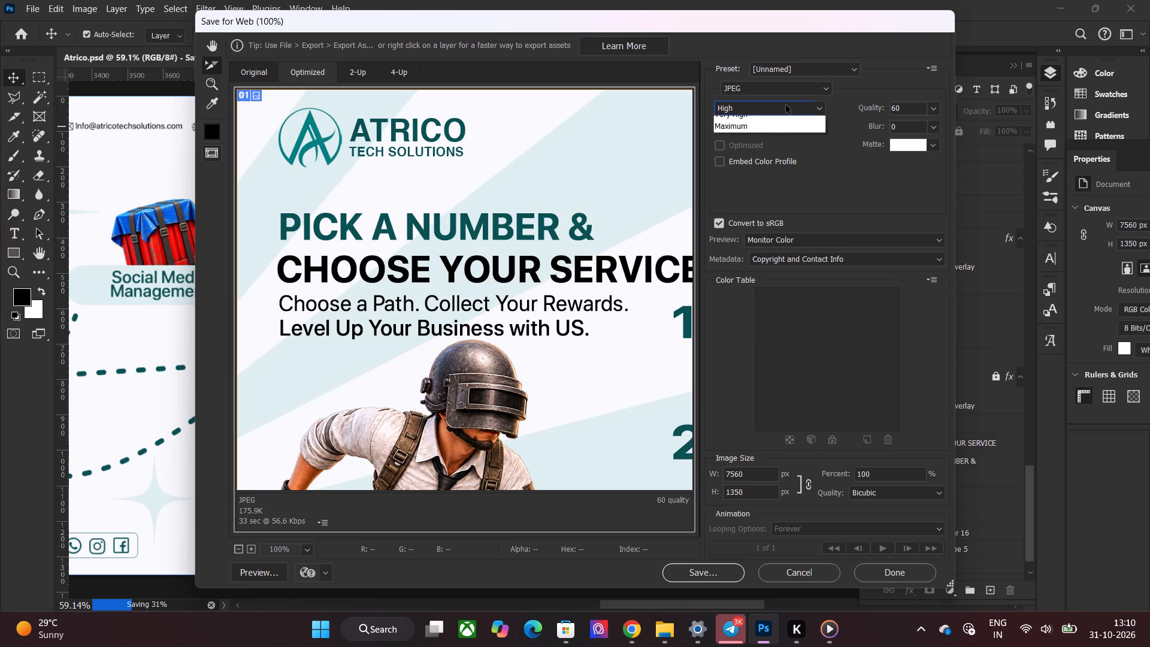
click(737, 159)
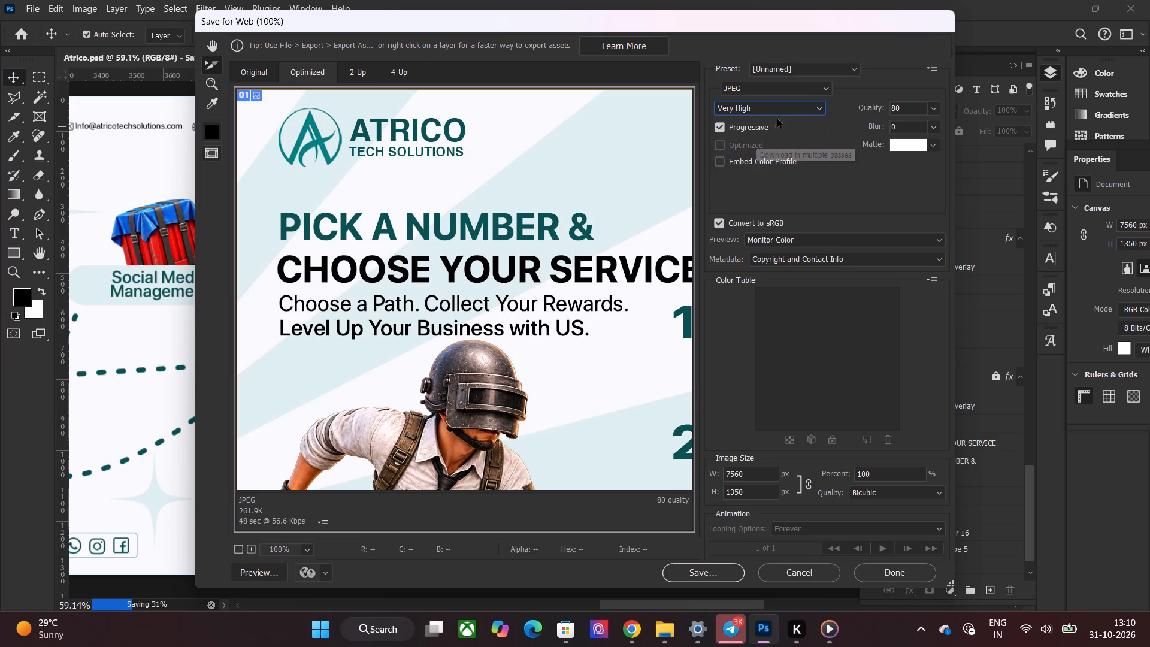
click(791, 108)
click(737, 168)
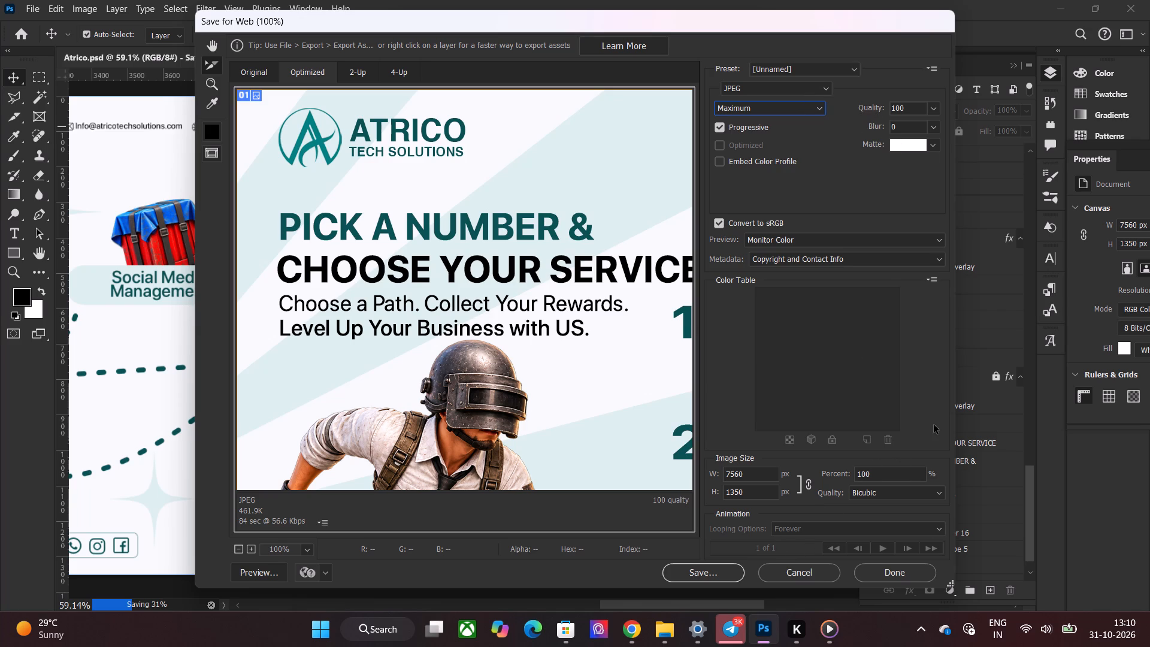
scroll(937, 421, down, 4)
Export all slices as Images Only under the name Atrico.jpg into the Atrico folder 31 on Local Disk (G:).
click(707, 576)
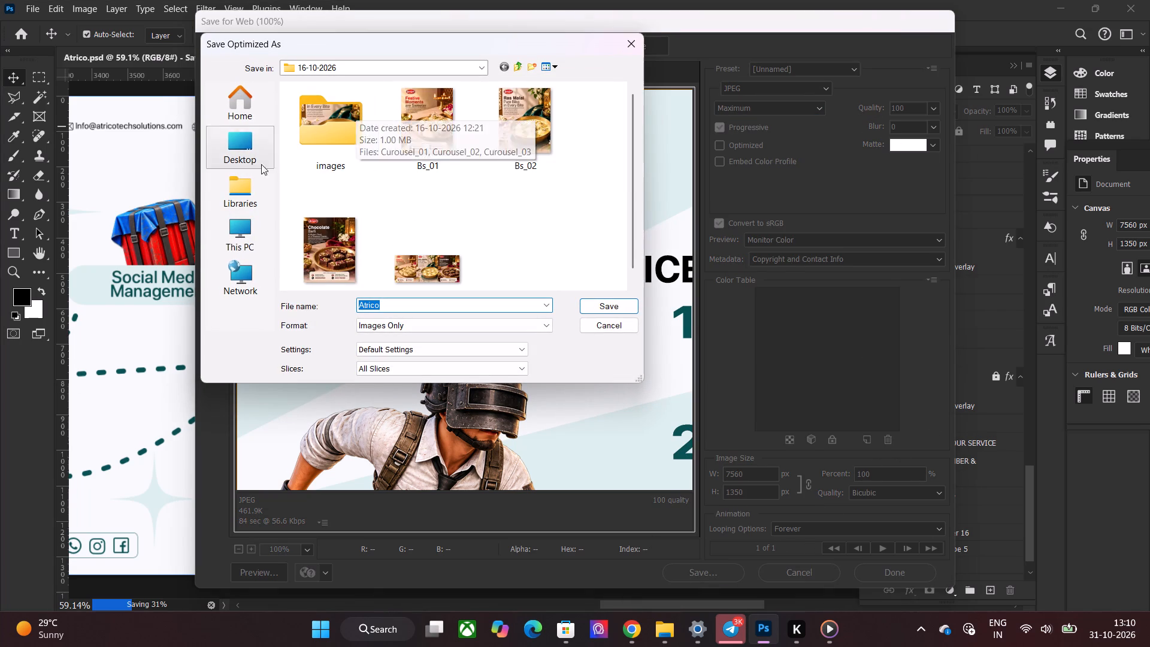
double_click(237, 229)
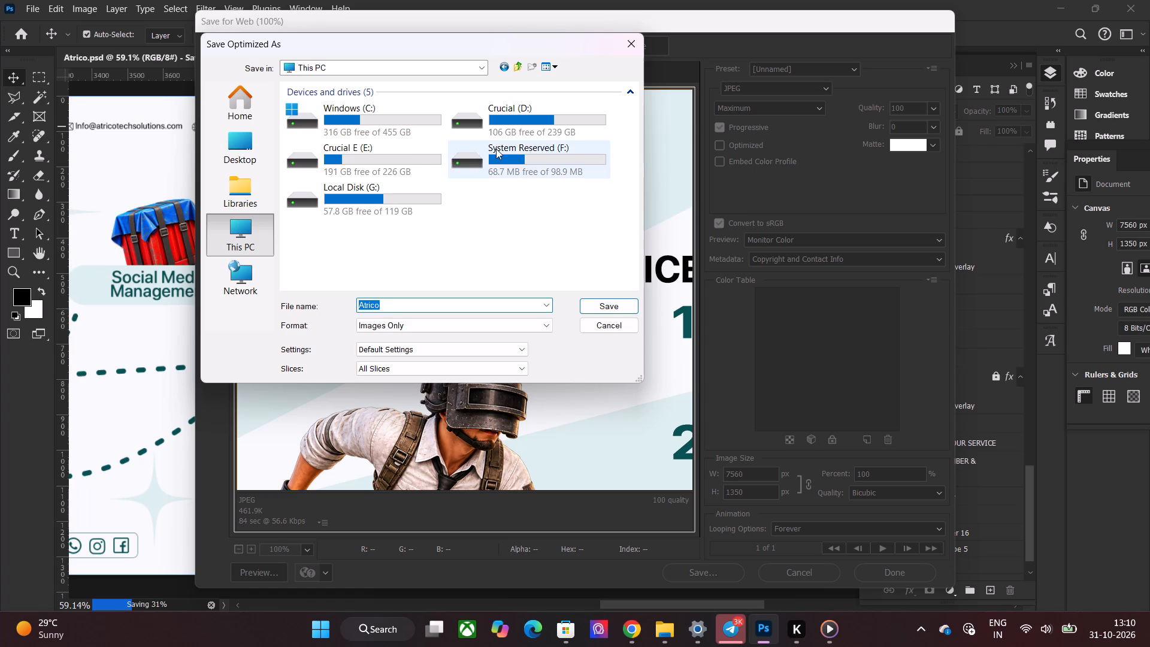
click(496, 149)
double_click(392, 184)
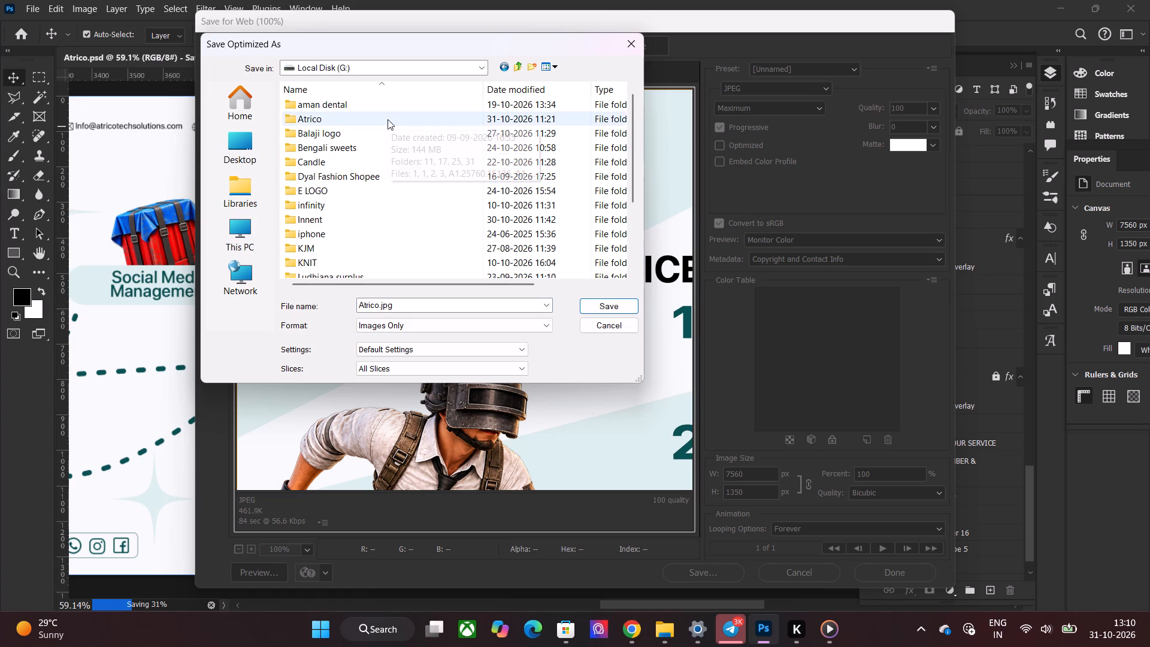
double_click(388, 119)
double_click(324, 252)
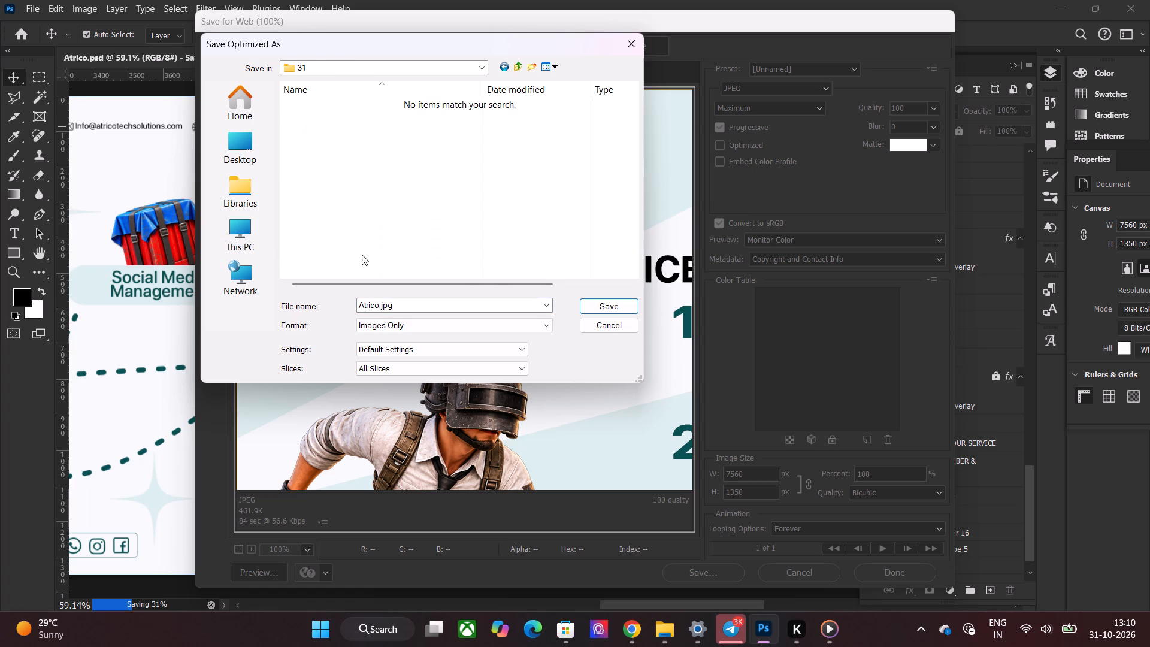
click(618, 305)
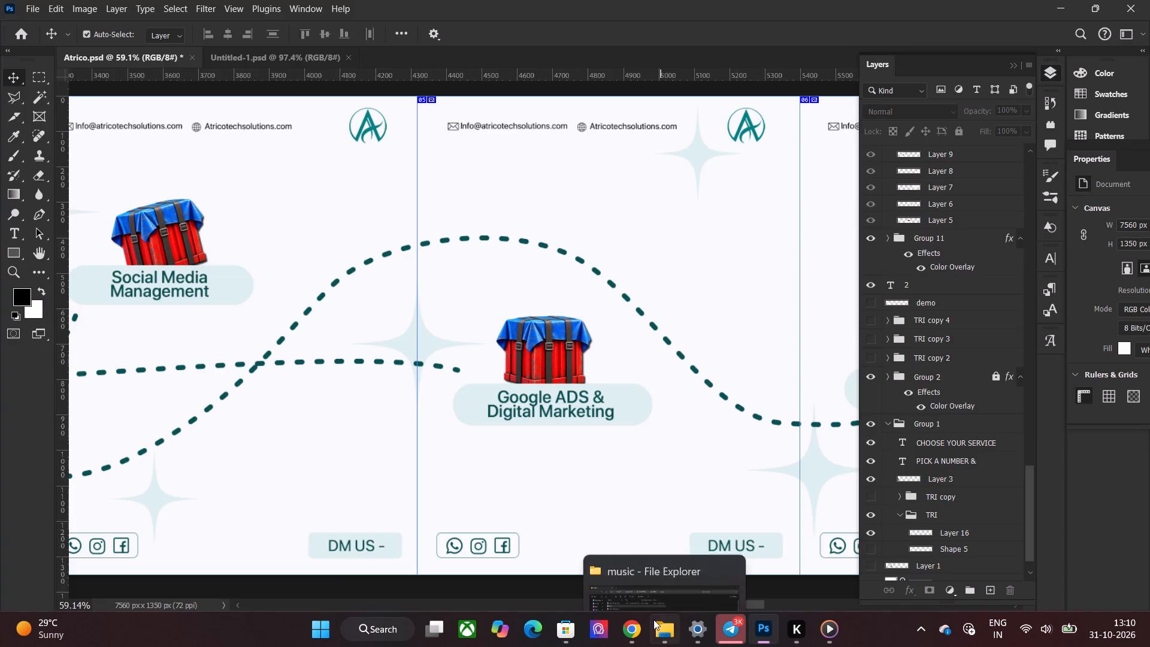
In File Explorer, open the images folder inside Atrico folder 31 and check the exported slides from Atrico_01.jpg to Atrico_07.jpg.
click(653, 619)
scroll(19, 367, down, 3)
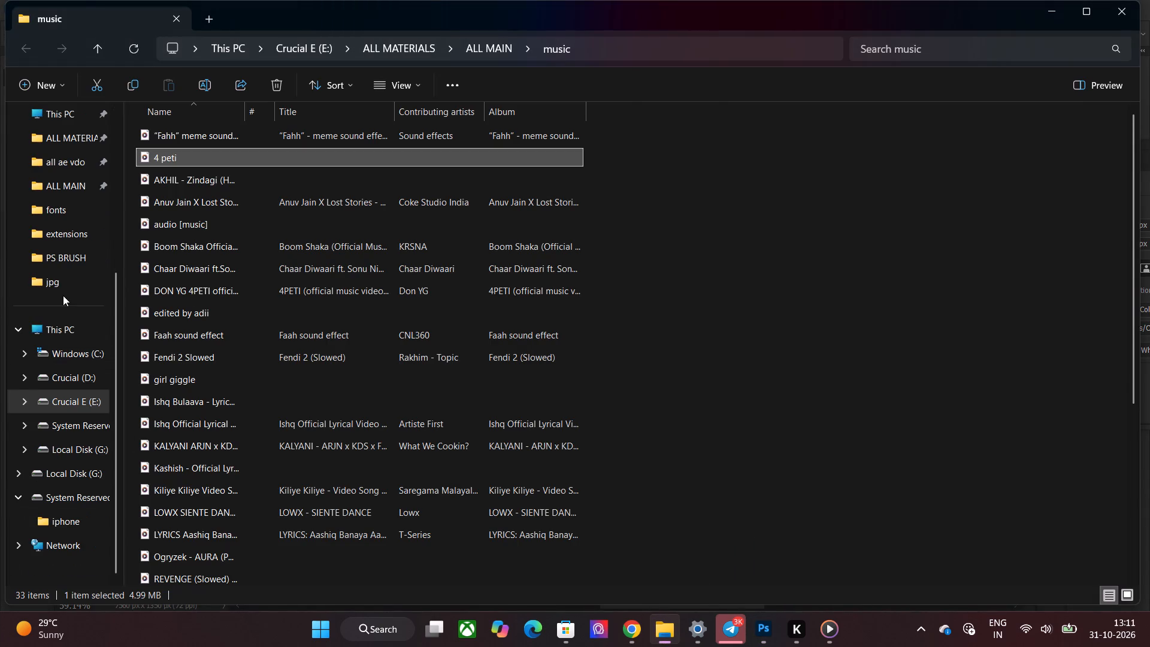
click(87, 449)
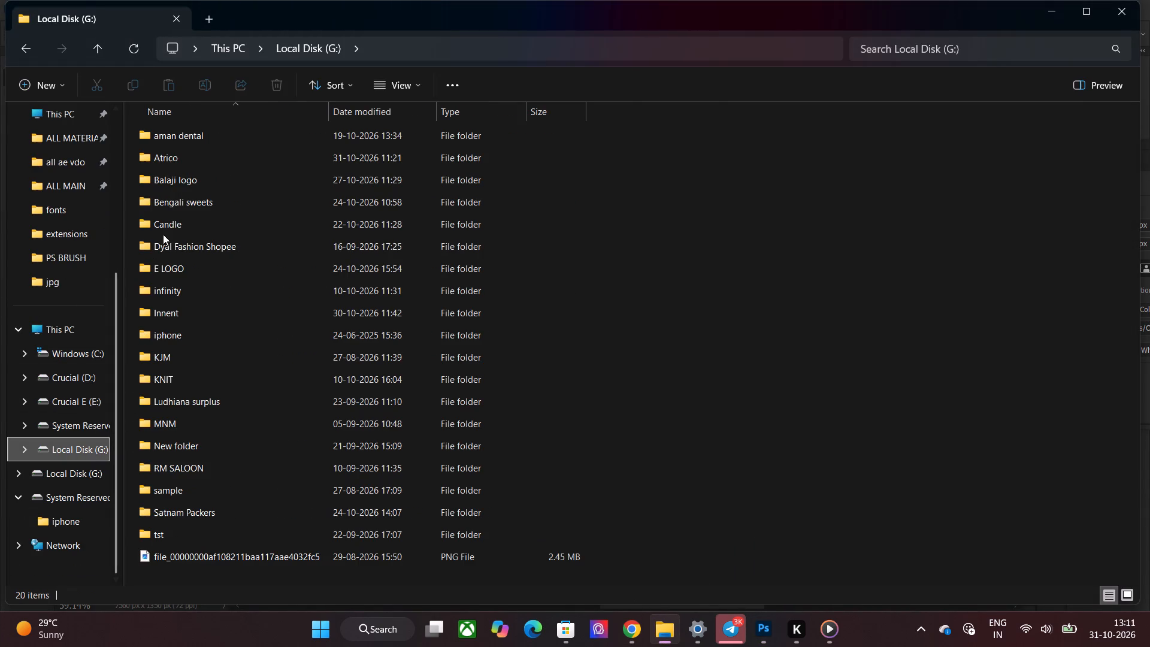
double_click(205, 164)
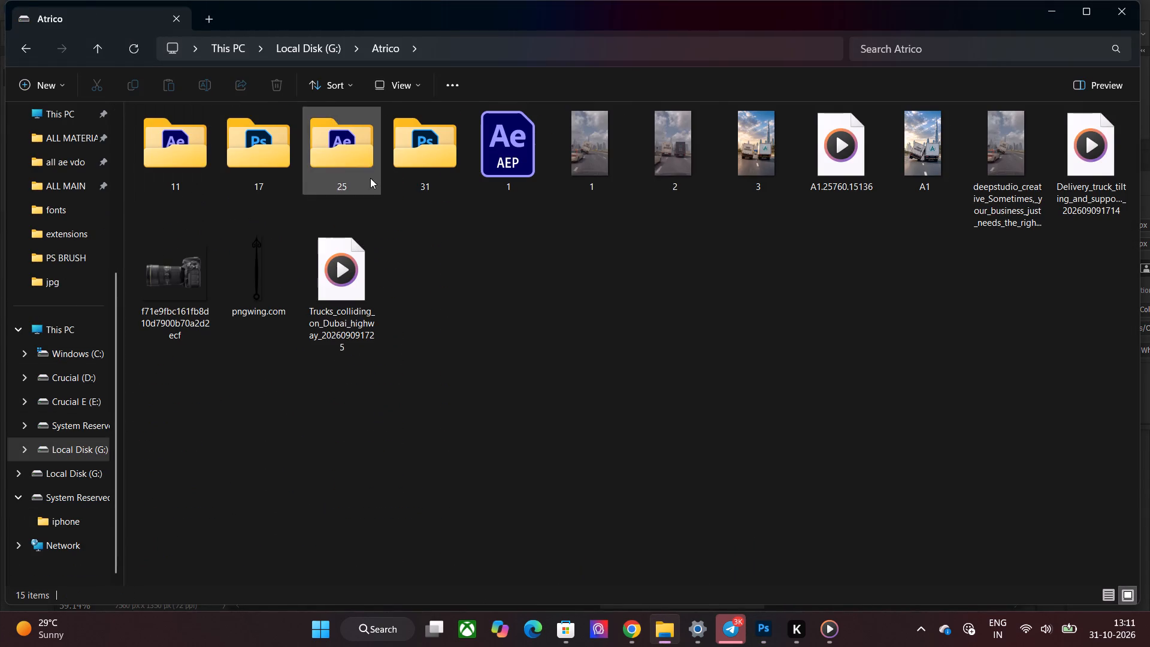
double_click(438, 140)
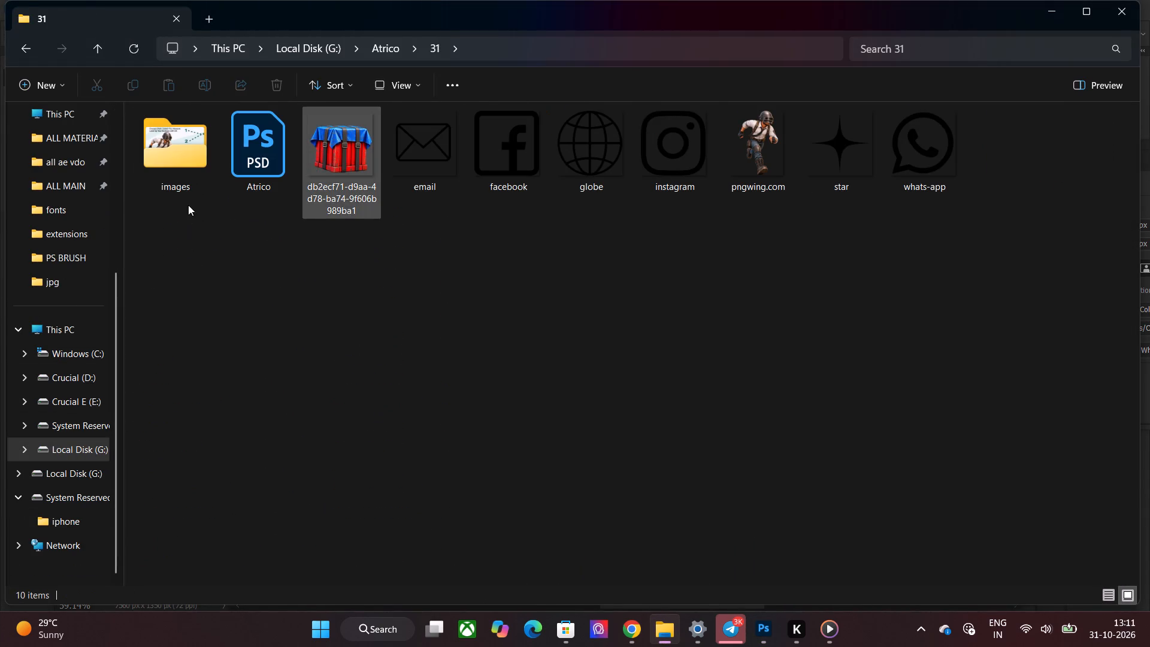
click(188, 205)
double_click(191, 176)
double_click(193, 146)
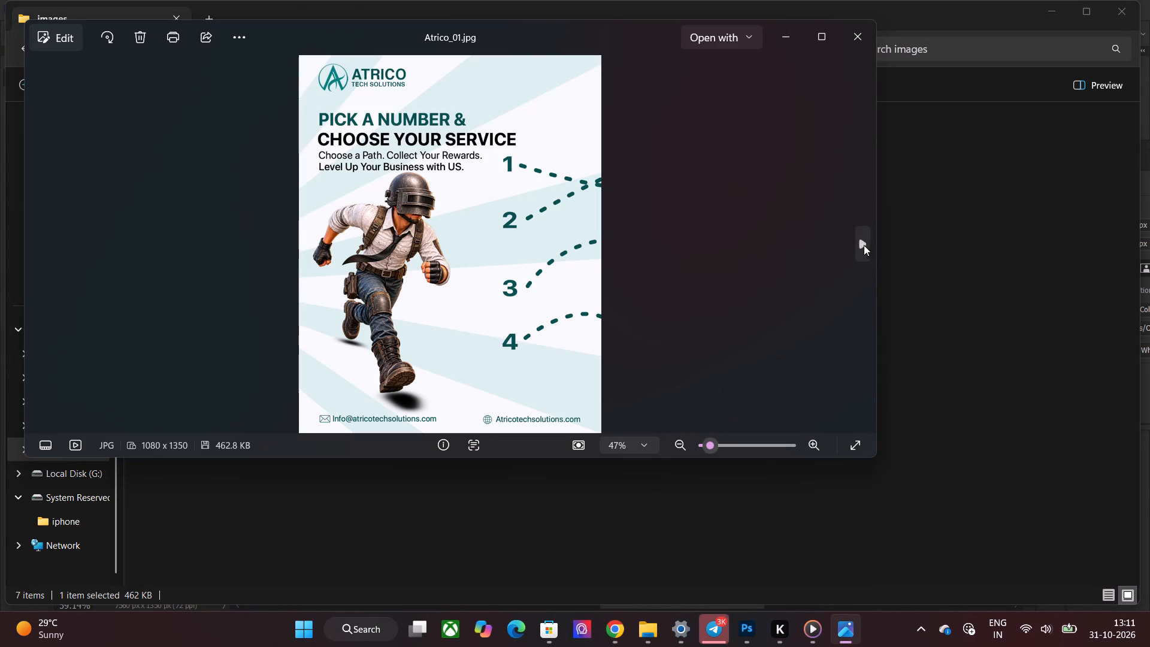
click(858, 243)
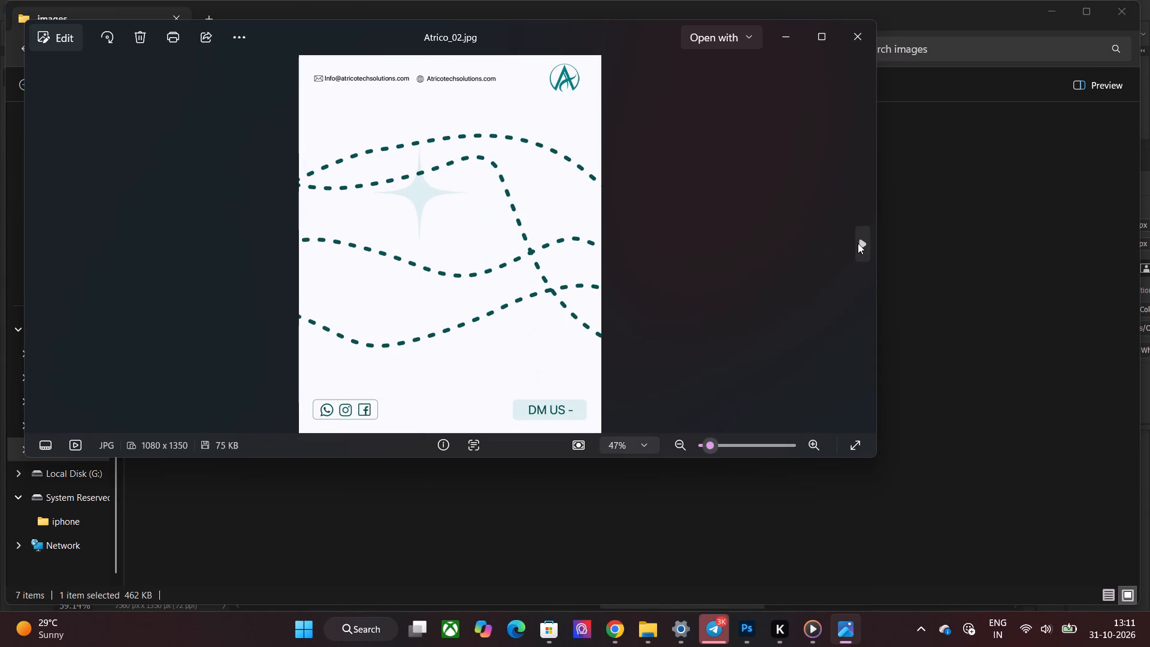
click(858, 243)
click(858, 243)
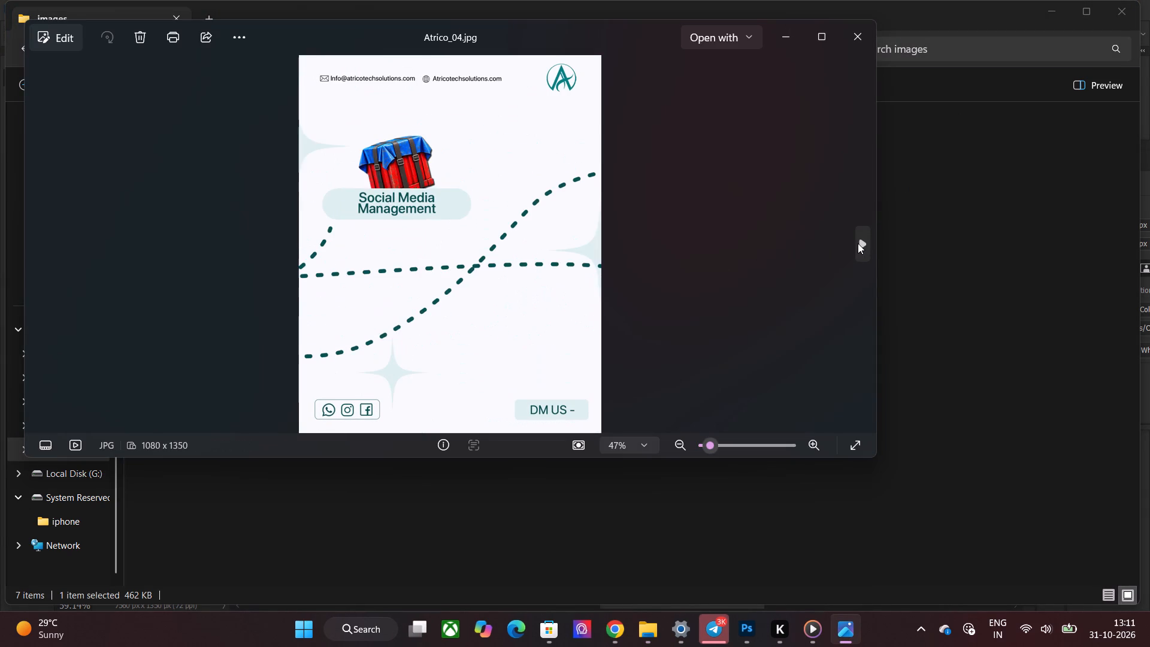
click(858, 243)
click(858, 243)
double_click(858, 243)
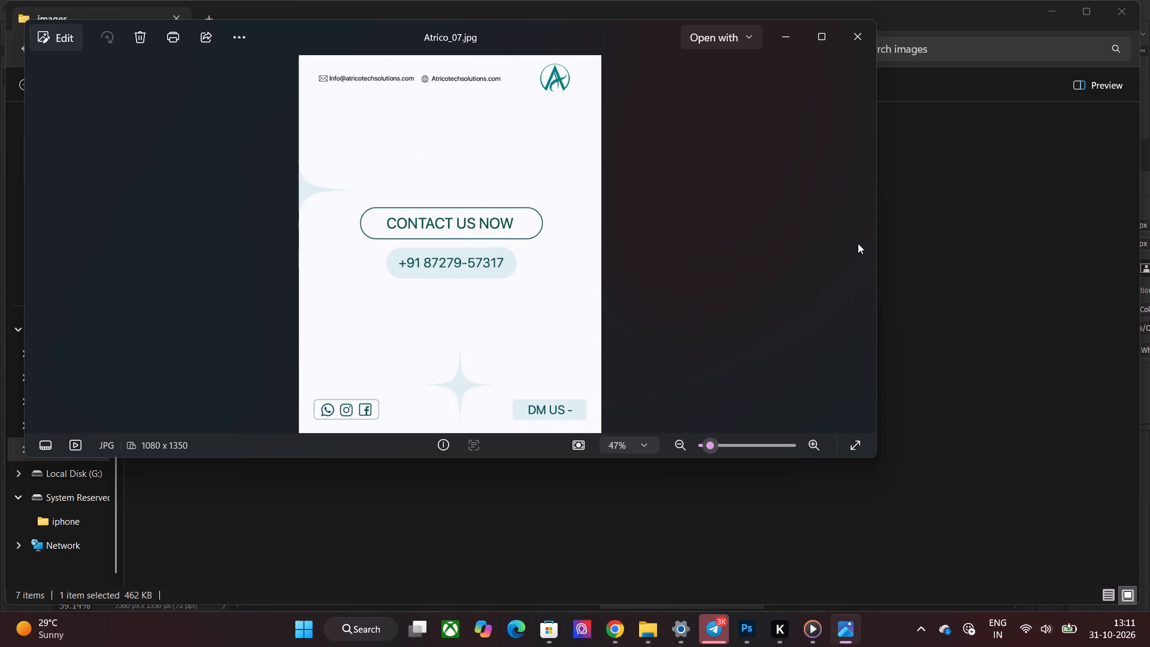
Close the image preview and compress the seven exported slides, Atrico_01 to Atrico_07, into one ZIP archive in the images folder.
click(854, 42)
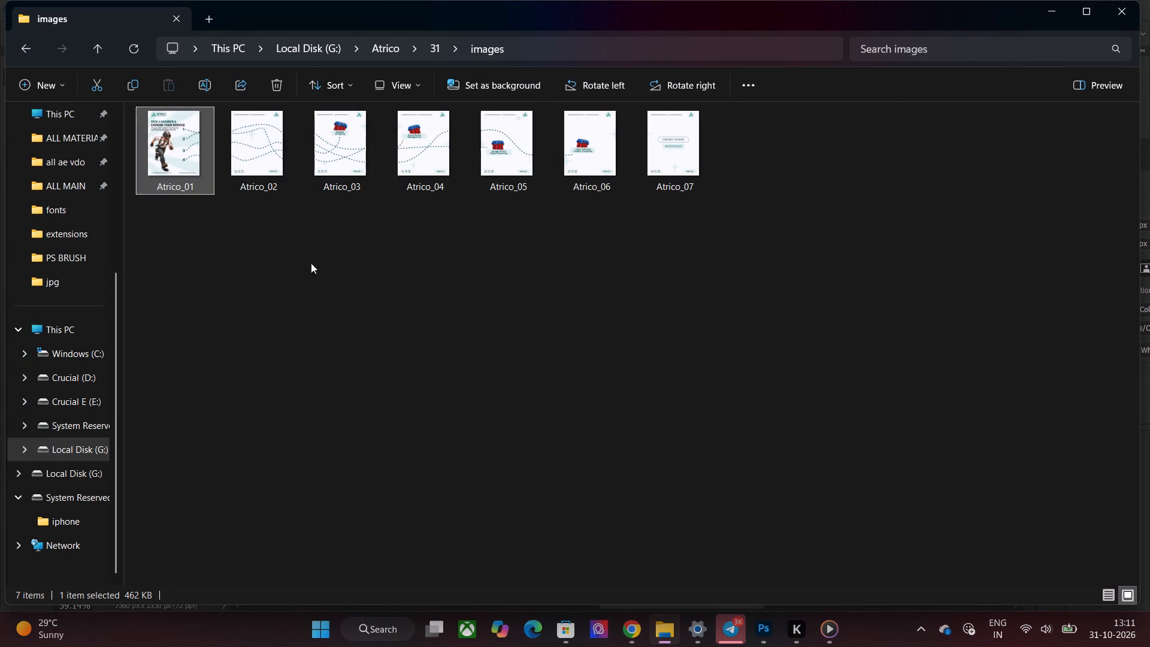
click(178, 236)
drag(178, 234, 798, 156)
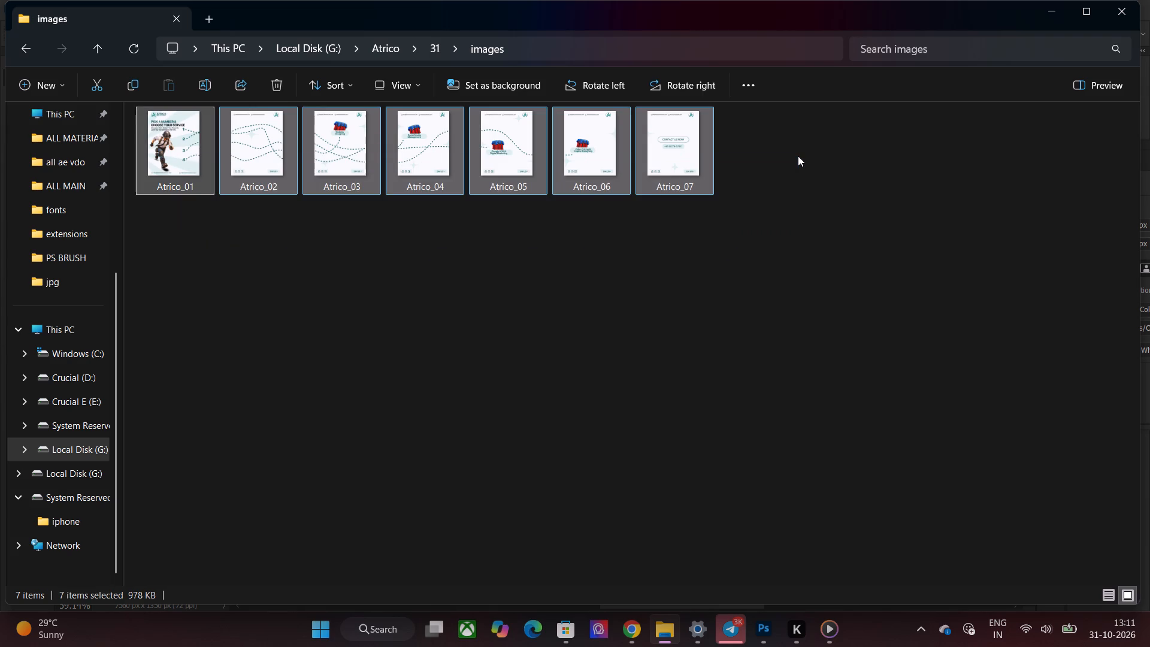
right_click(669, 156)
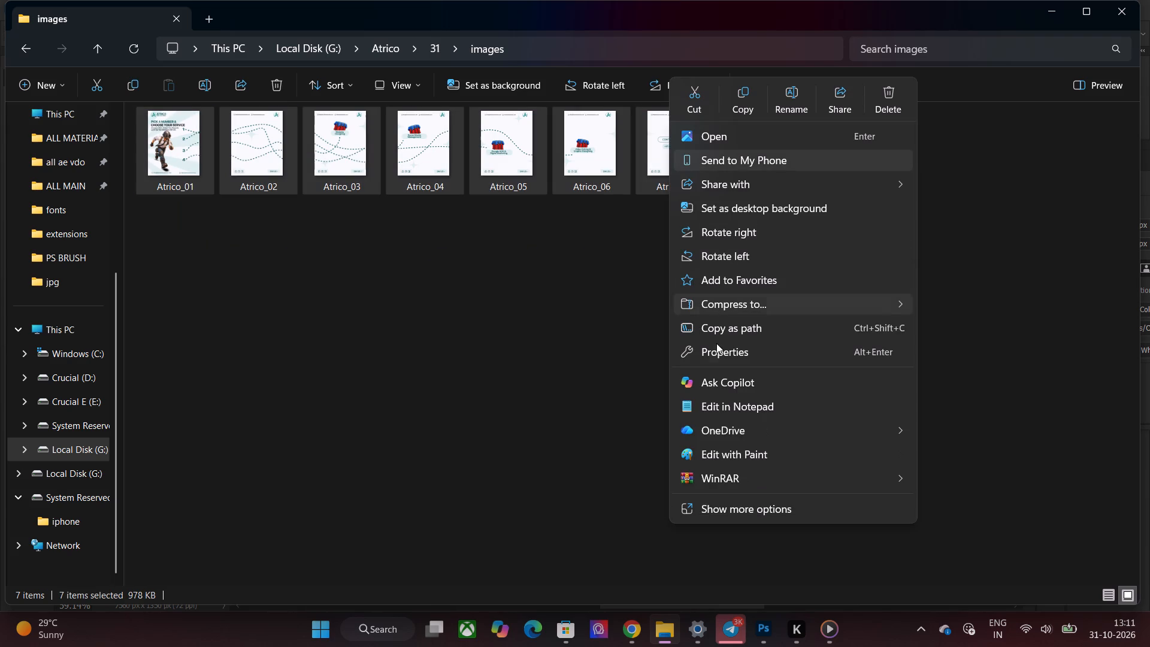
click(938, 303)
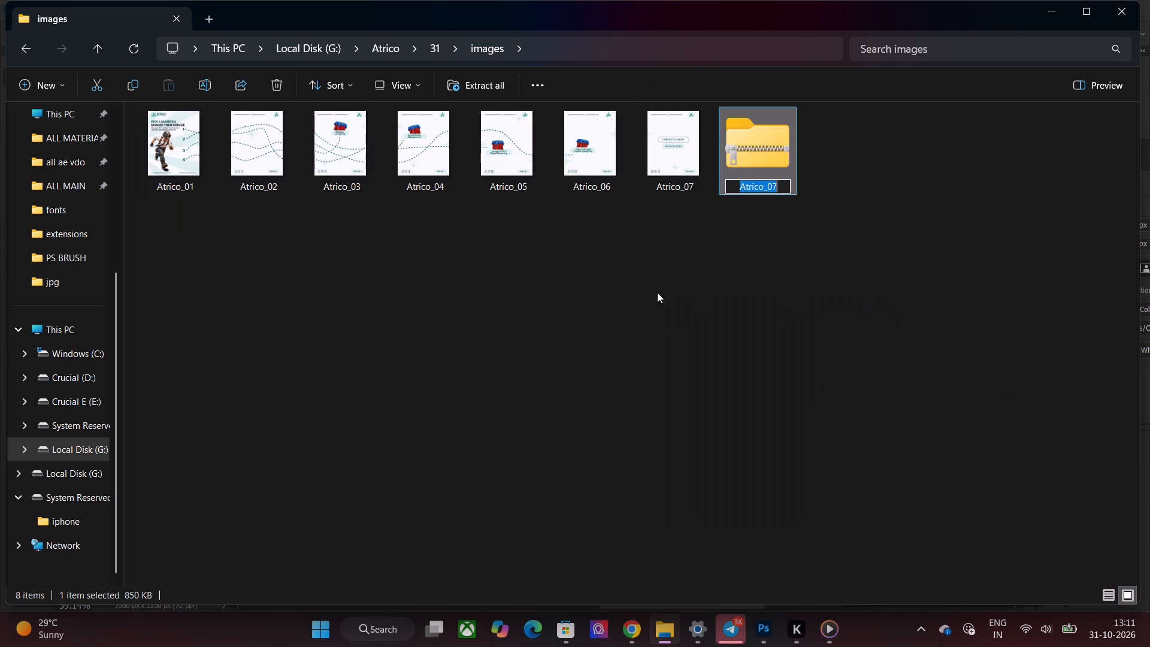
click(657, 292)
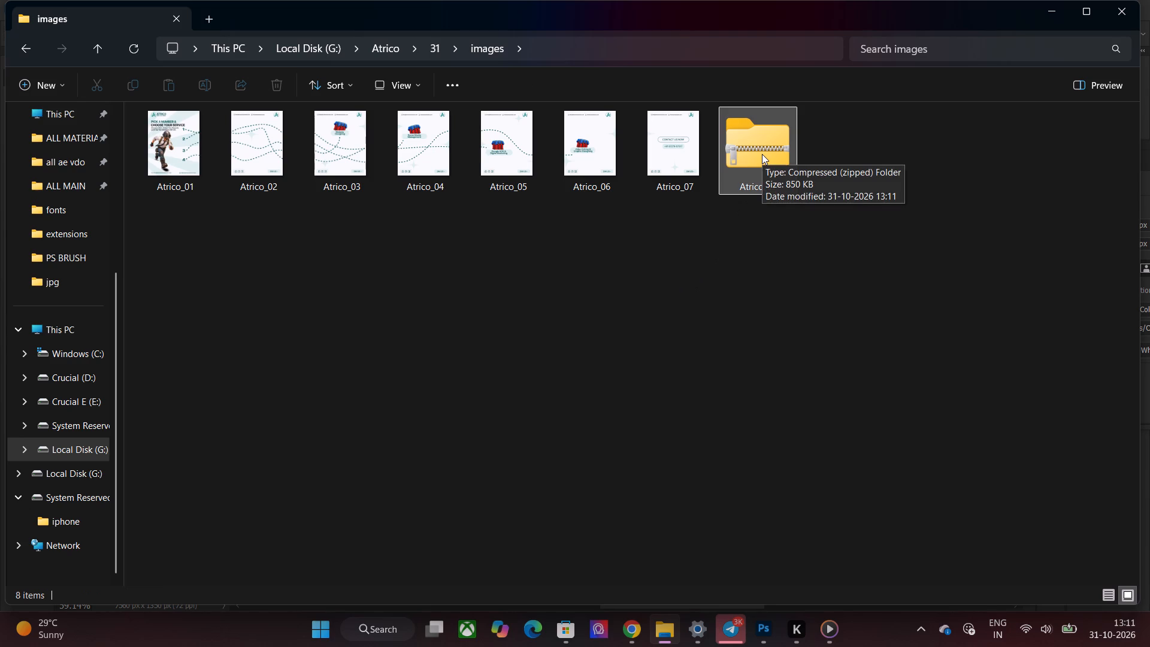